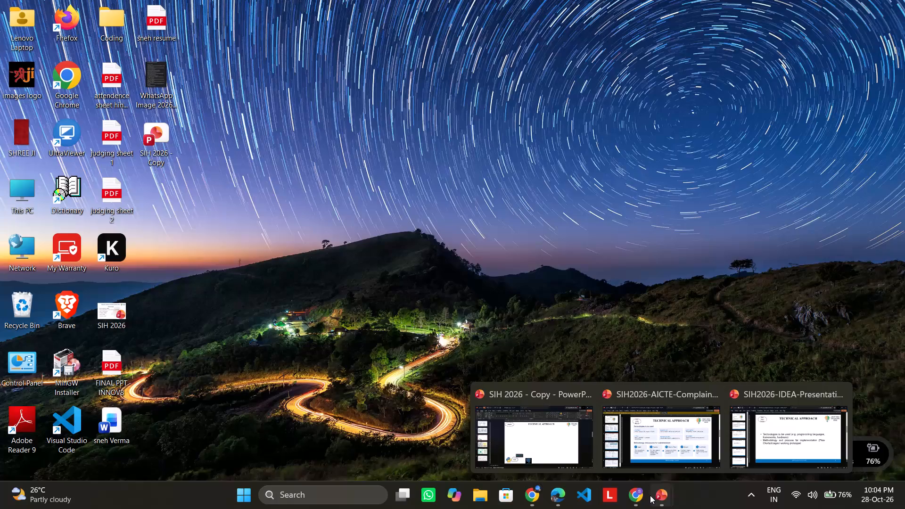
click(547, 459)
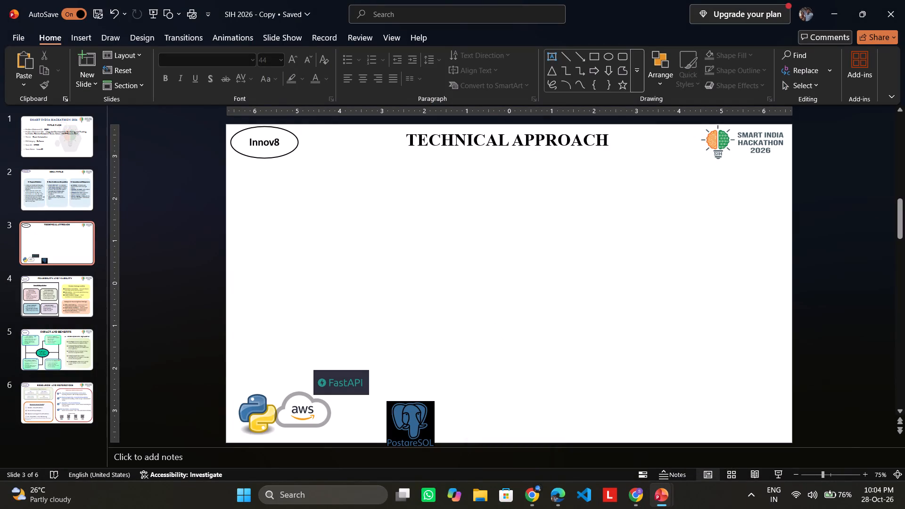
click(675, 436)
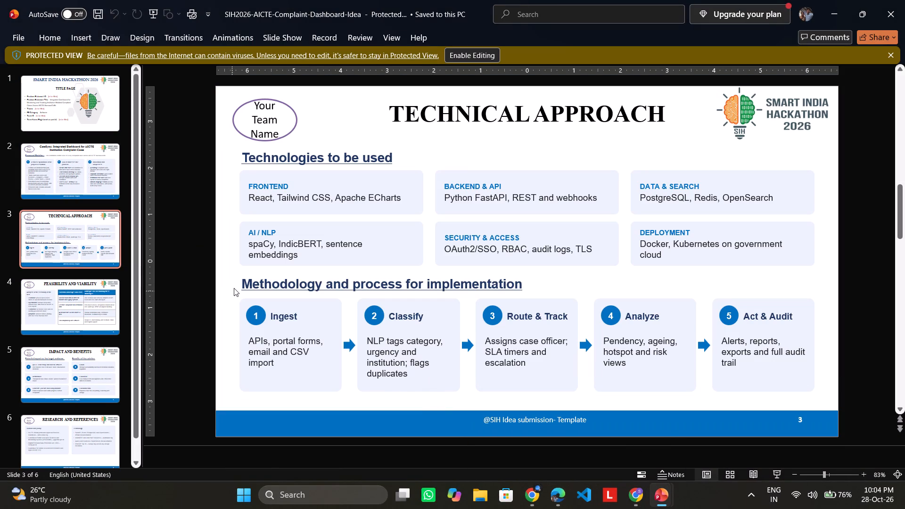
click(78, 304)
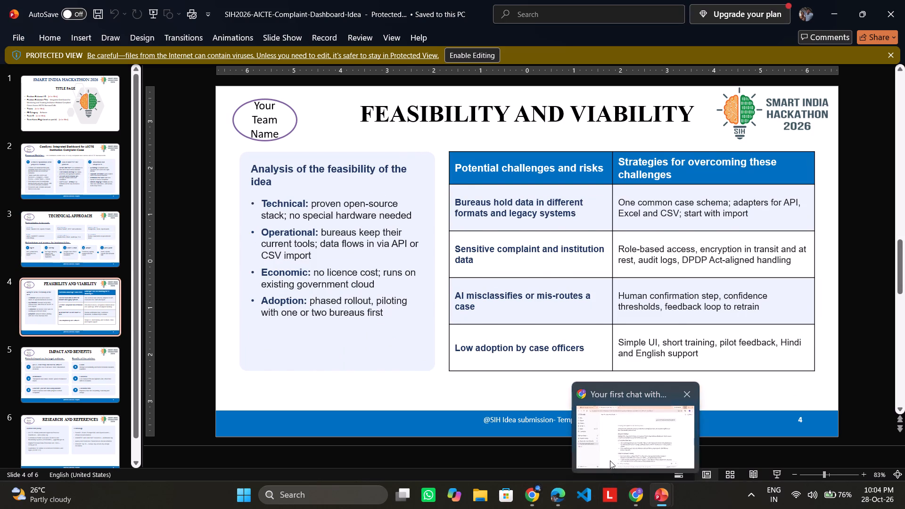
click(575, 458)
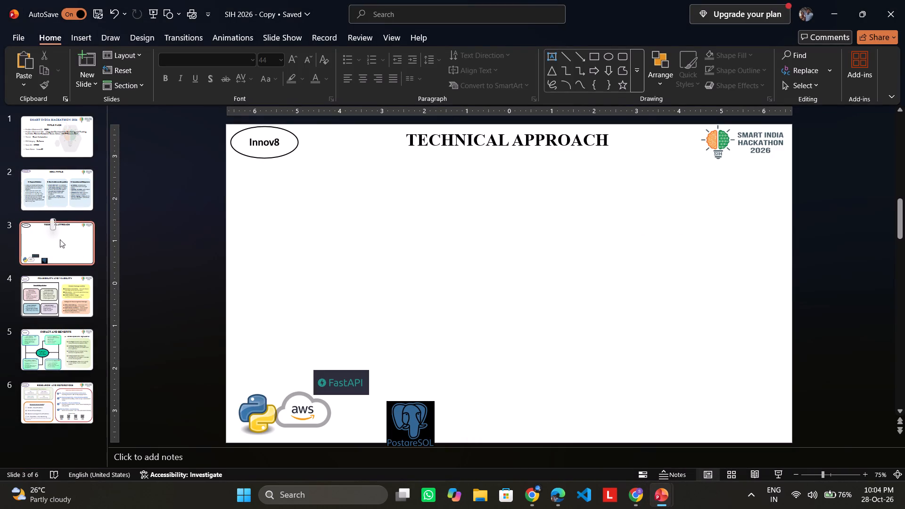
click(68, 285)
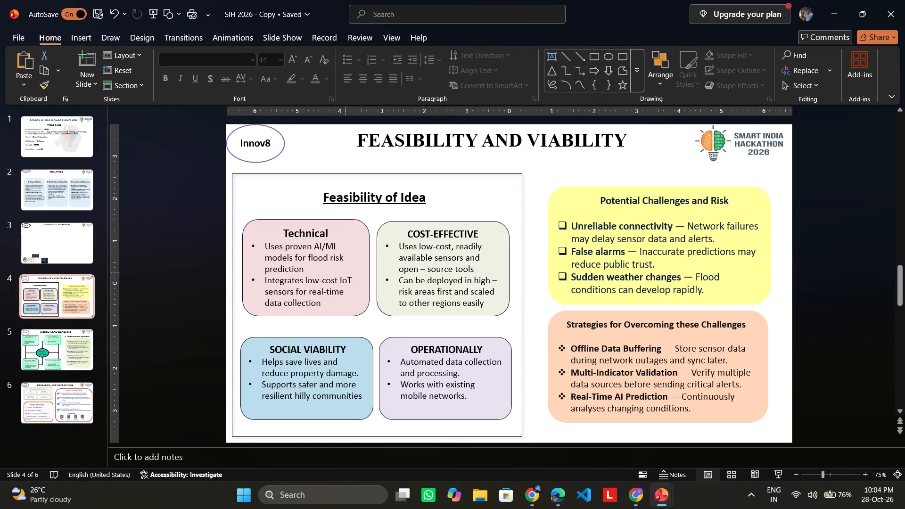
click(567, 205)
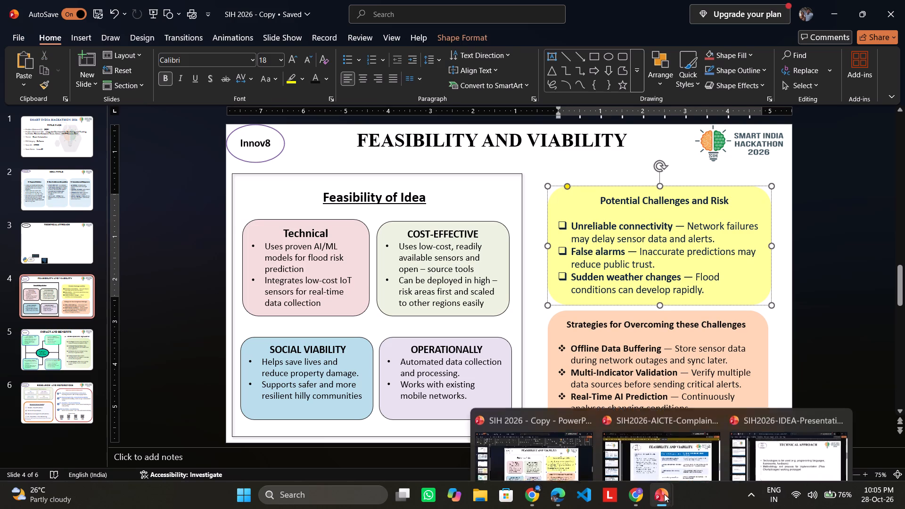
click(781, 418)
click(78, 286)
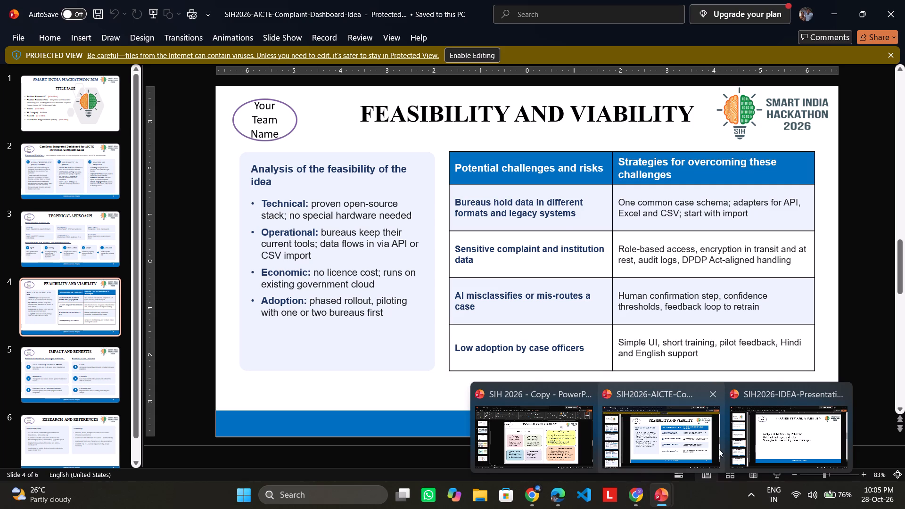
click(547, 431)
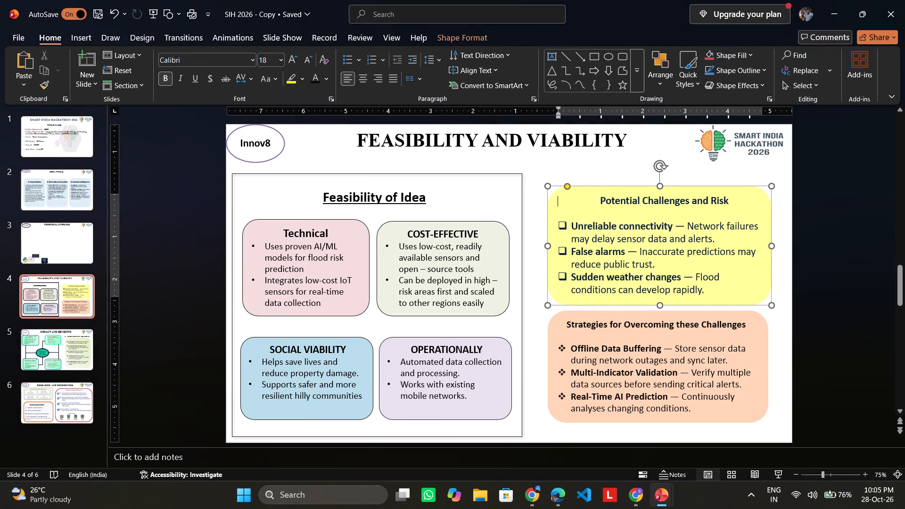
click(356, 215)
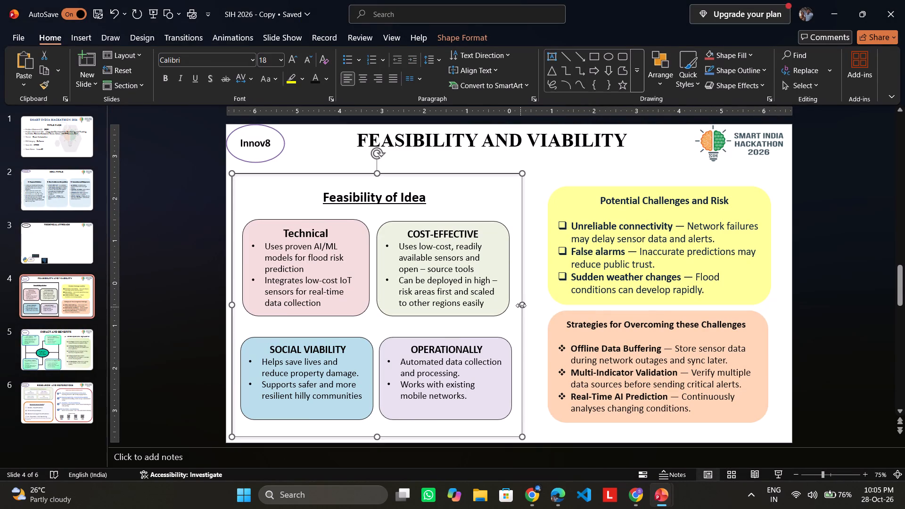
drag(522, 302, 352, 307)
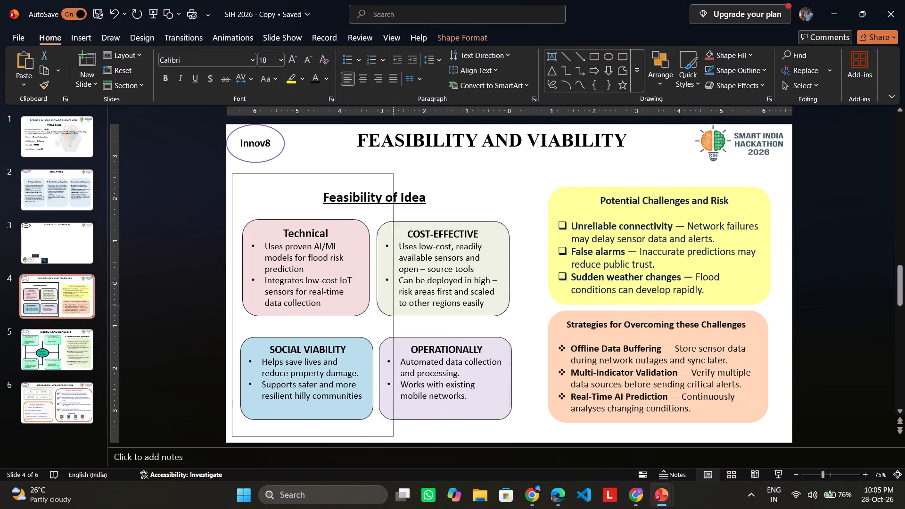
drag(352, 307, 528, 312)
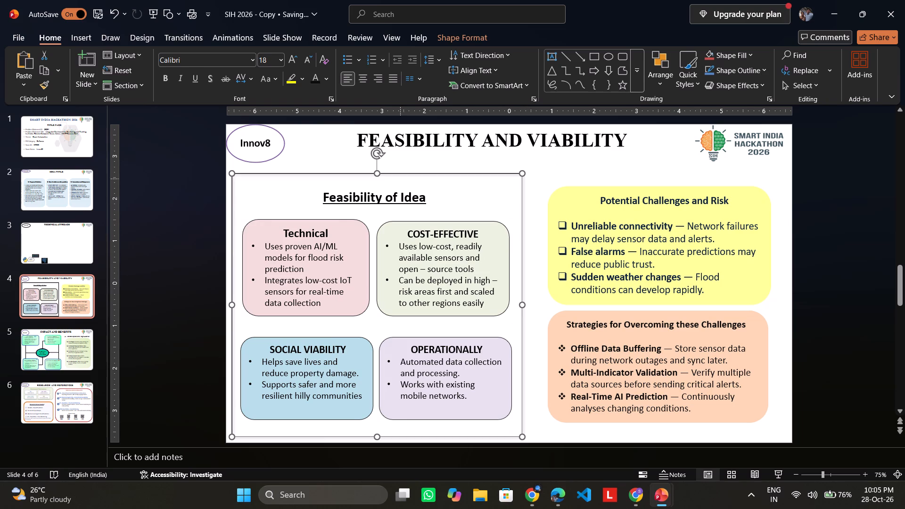
Cut the border frame and the Technical, Cost-Effective, Operationally and Social Viability boxes from under the Feasibility of Idea heading on slide 4.
click(396, 237)
right_click(393, 223)
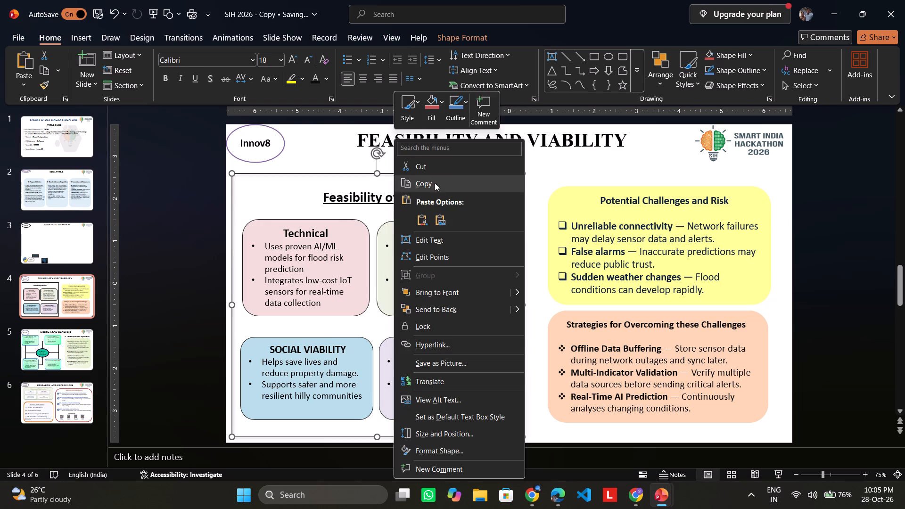
click(438, 169)
click(336, 221)
right_click(336, 221)
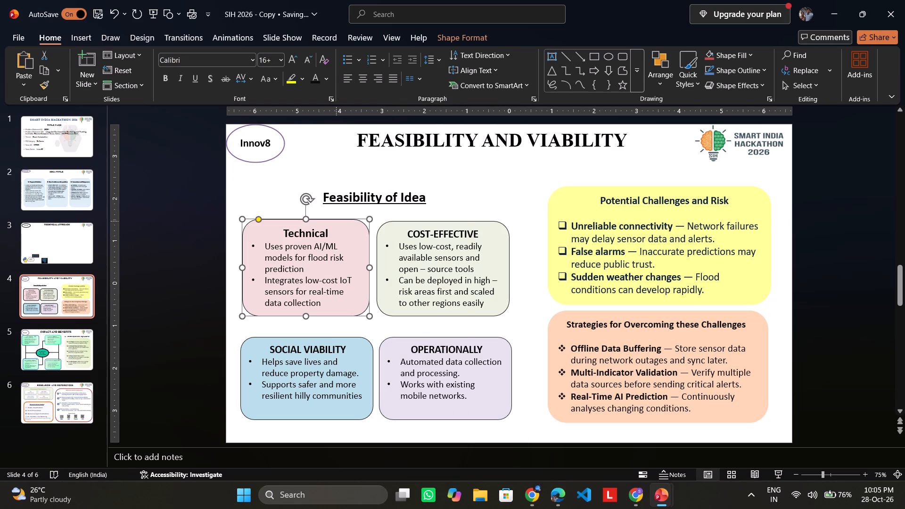
click(373, 164)
right_click(405, 220)
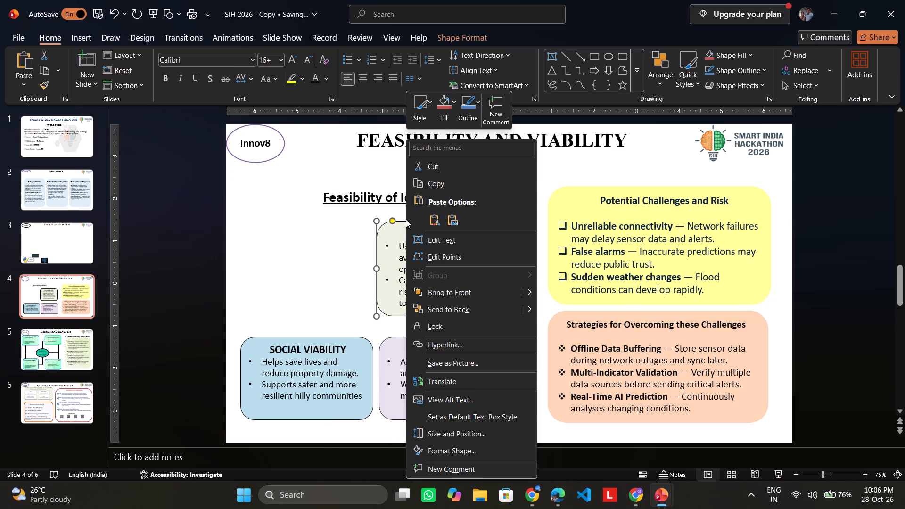
click(434, 165)
right_click(408, 337)
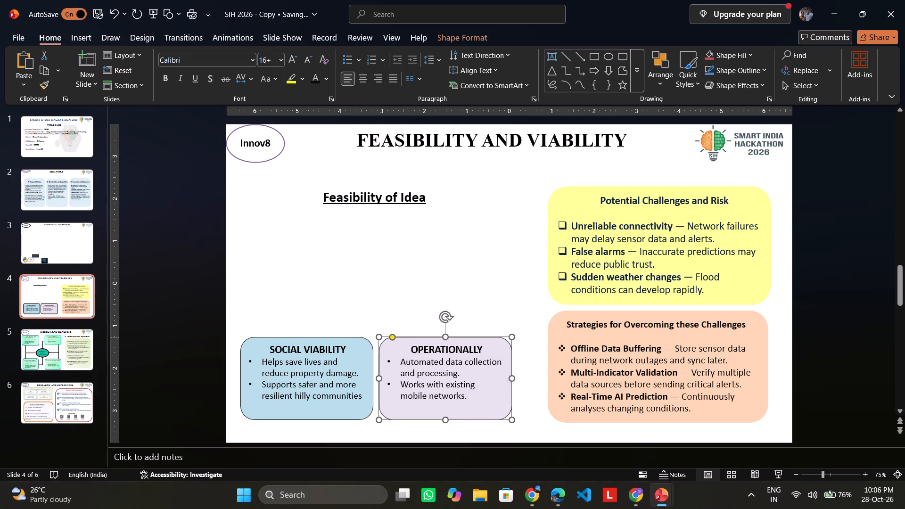
click(430, 166)
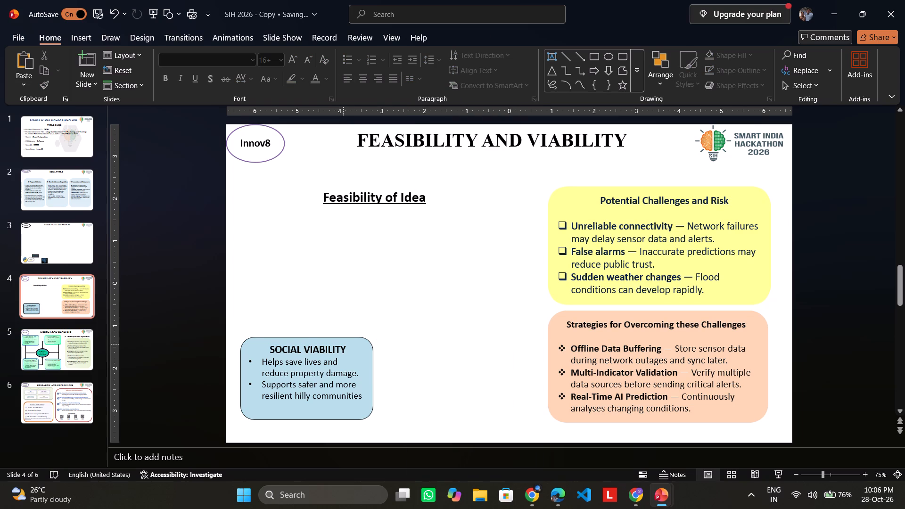
right_click(343, 344)
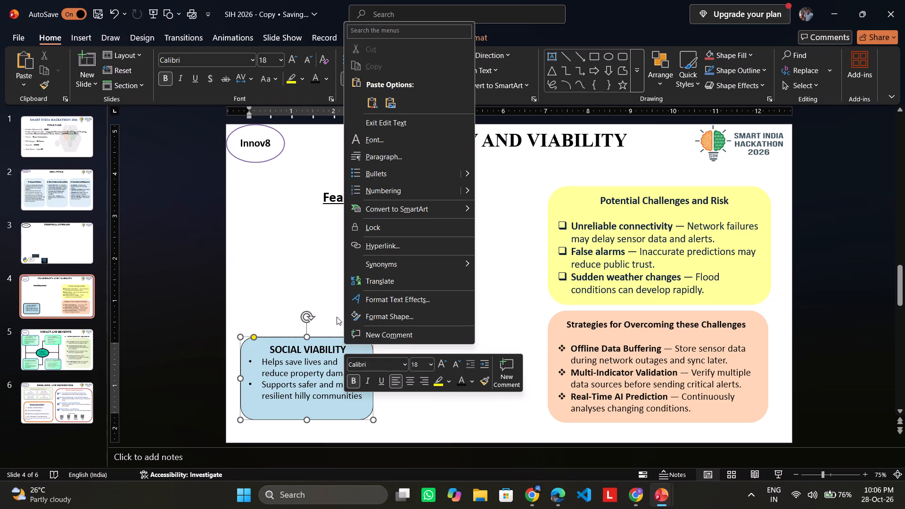
right_click(328, 336)
click(370, 170)
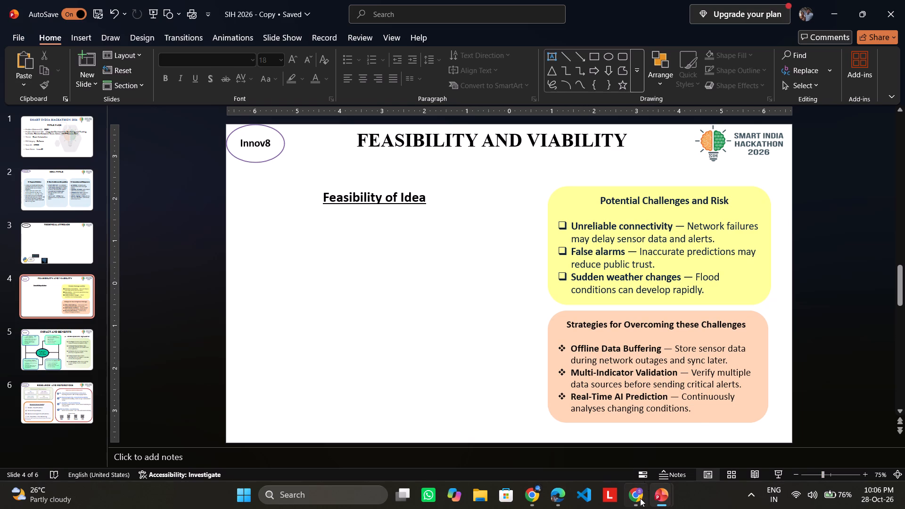
click(546, 497)
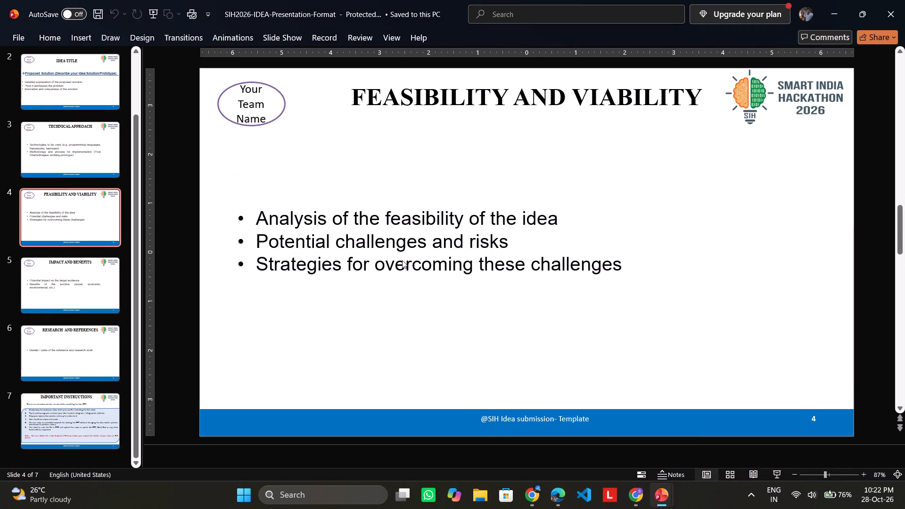
scroll(402, 258, down, 2)
scroll(402, 258, up, 1)
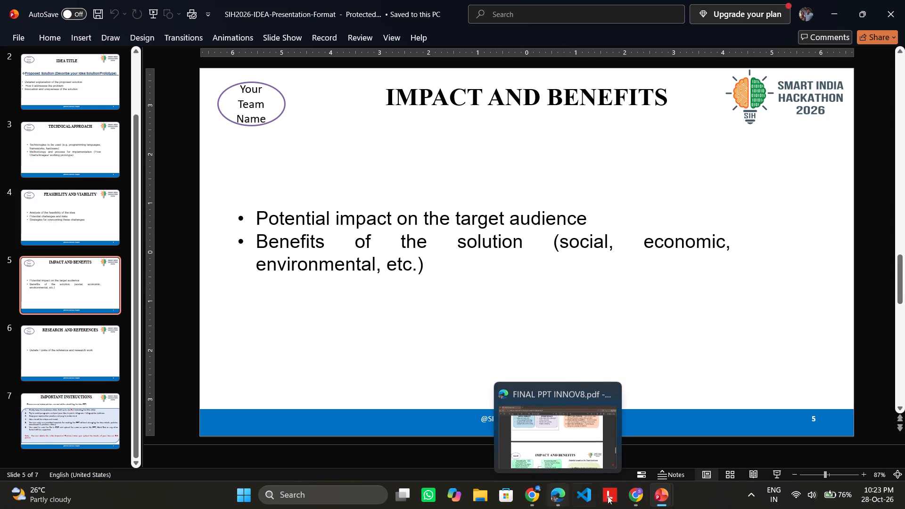
Return to the SIH 2026 - Copy deck and move the green target-audience box down past the lower edge of the Impact and Benefits slide.
click(573, 445)
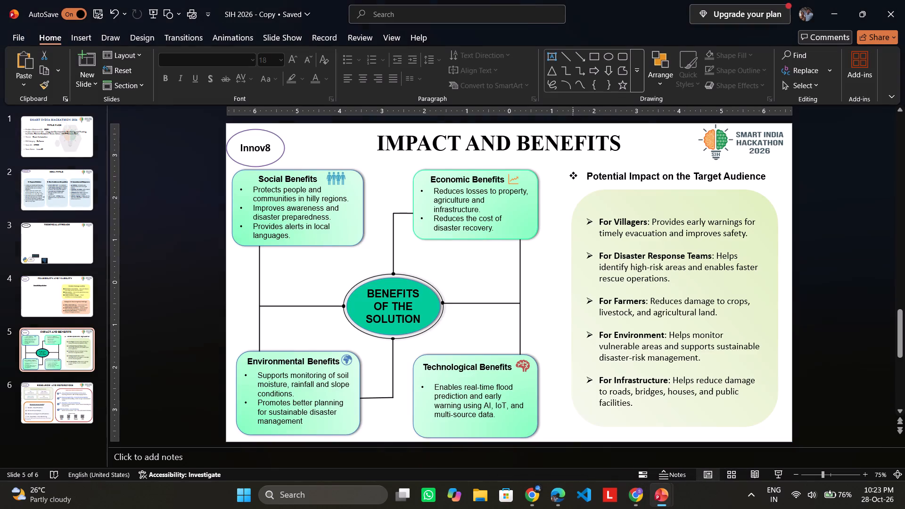
click(638, 212)
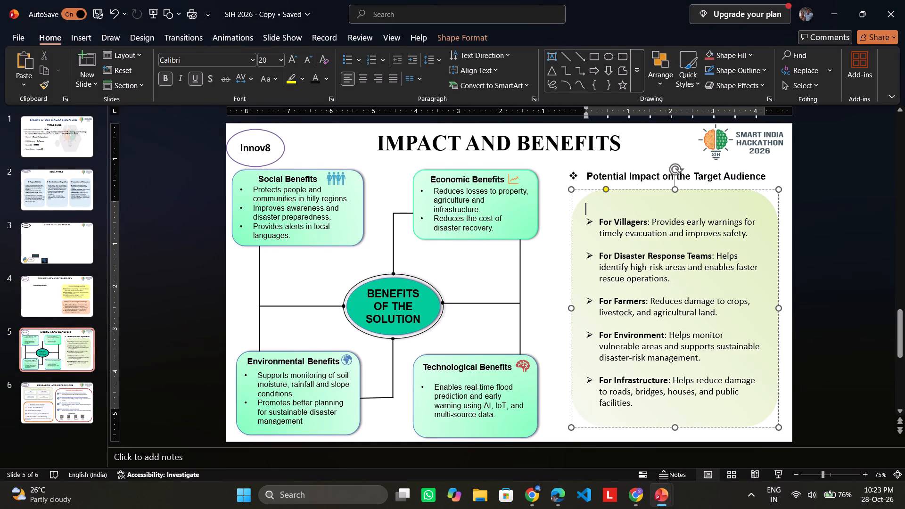
click(641, 199)
drag(642, 192, 640, 330)
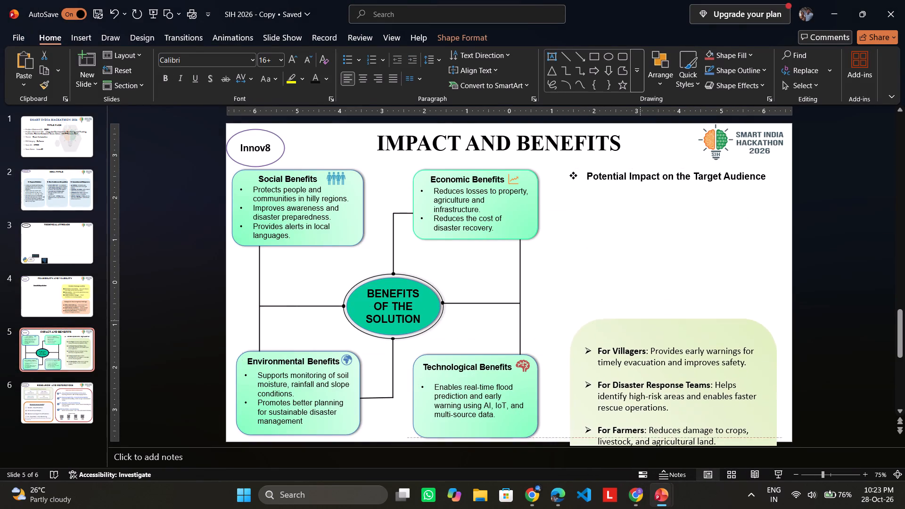
drag(640, 330, 643, 368)
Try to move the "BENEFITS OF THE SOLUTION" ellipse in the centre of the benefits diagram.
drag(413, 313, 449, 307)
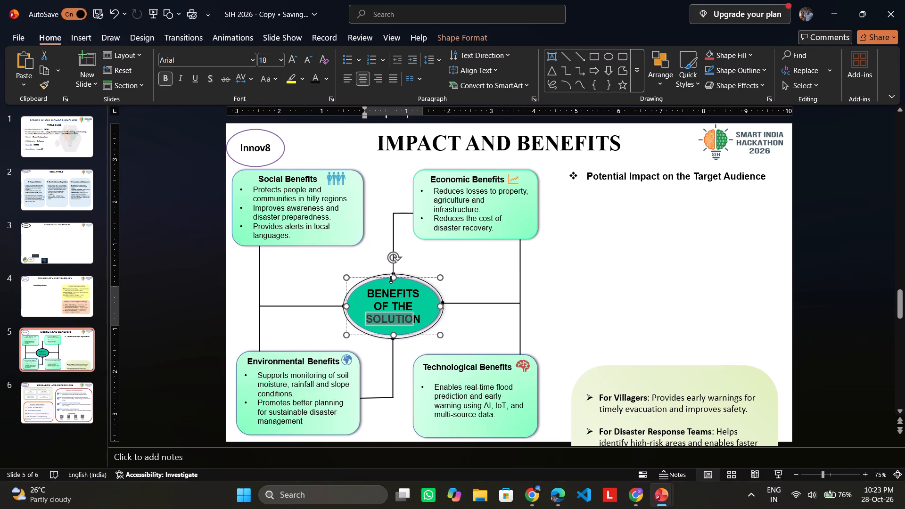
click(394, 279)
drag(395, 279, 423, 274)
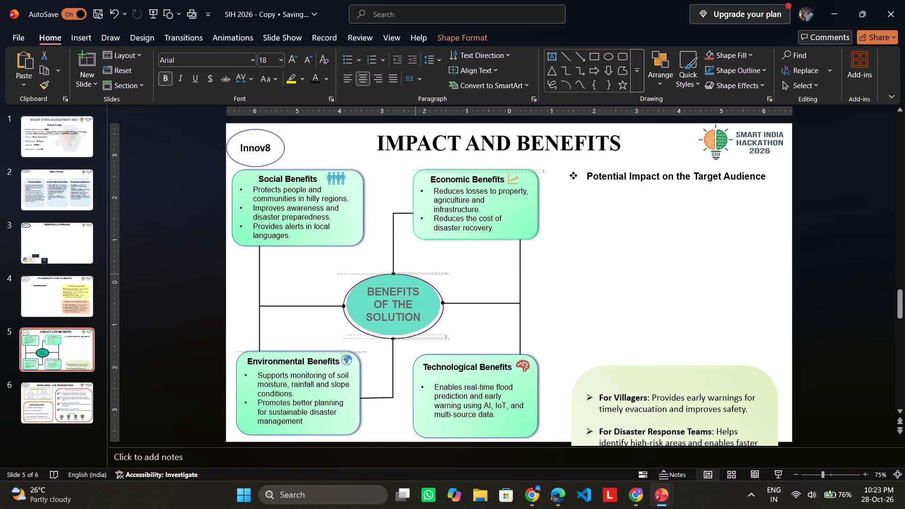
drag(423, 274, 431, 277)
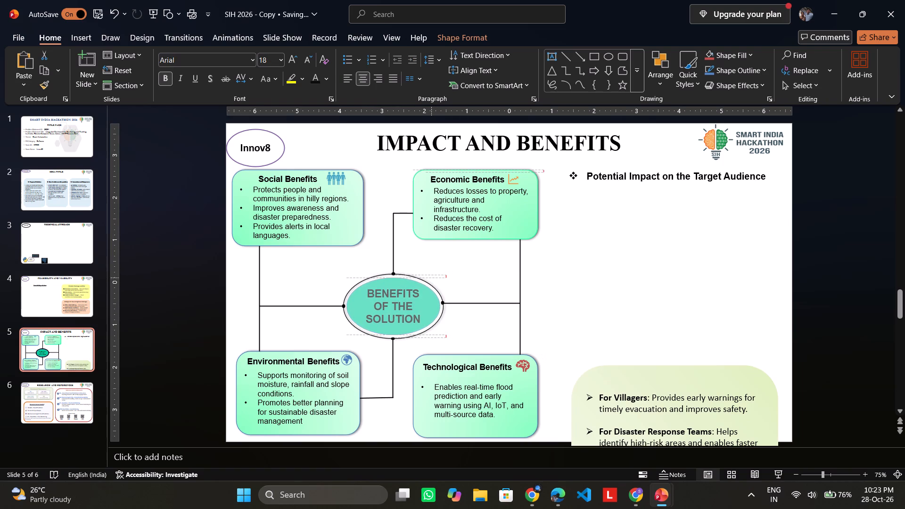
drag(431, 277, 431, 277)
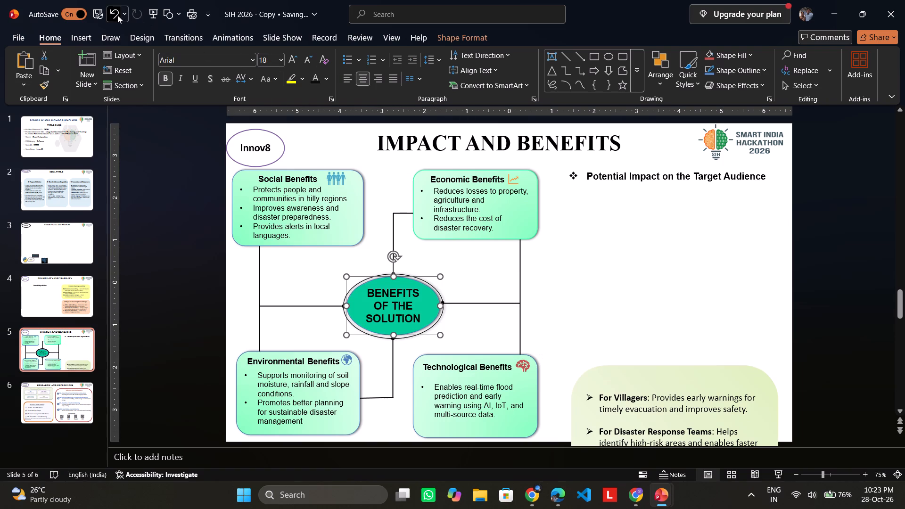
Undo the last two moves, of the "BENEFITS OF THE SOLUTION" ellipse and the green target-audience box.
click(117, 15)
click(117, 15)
Shift the Social Benefits box slightly right, keeping it level with the Economic Benefits box at the top of the diagram.
click(416, 218)
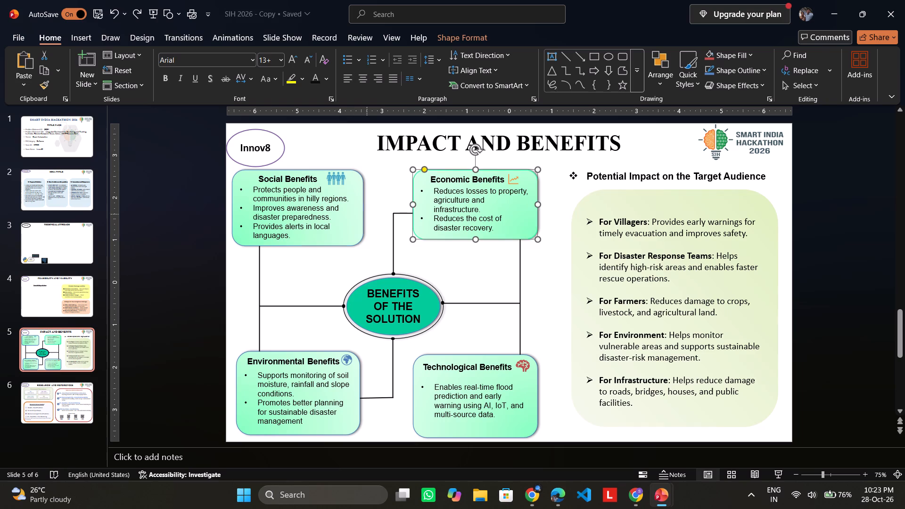
click(367, 214)
drag(305, 169, 305, 169)
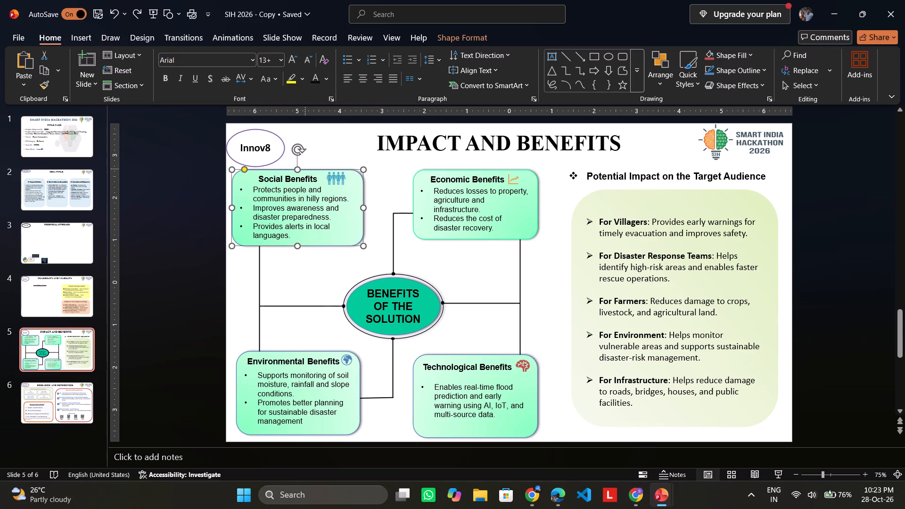
drag(305, 169, 306, 191)
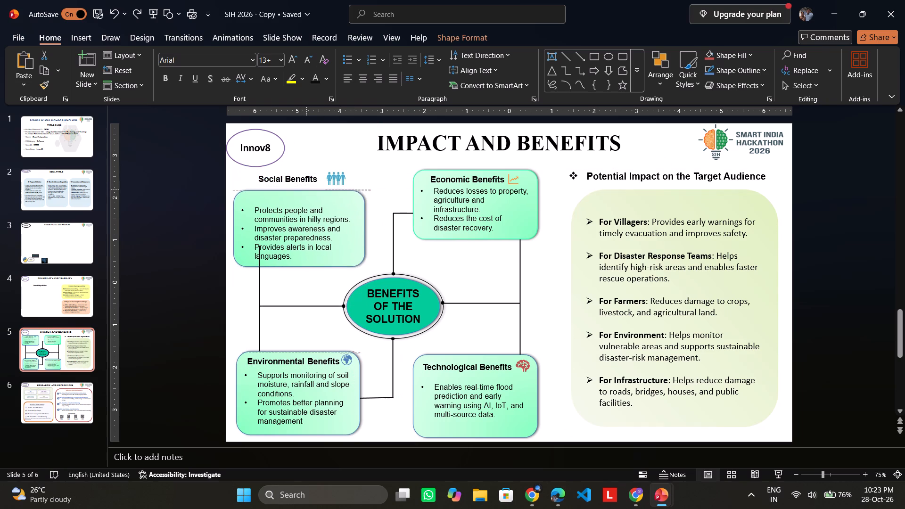
drag(306, 191, 309, 167)
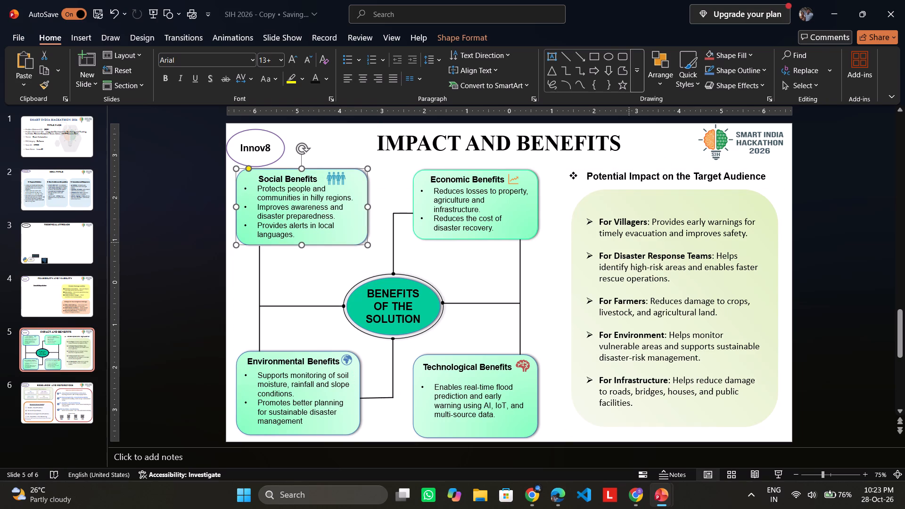
click(509, 229)
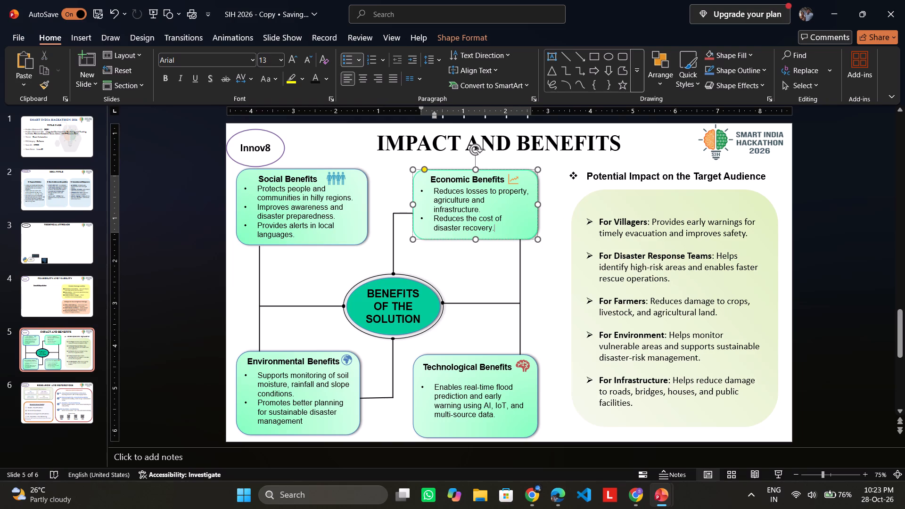
Cut the green target-audience box and its "Potential Impact on the Target Audience" heading from the Impact and Benefits slide.
click(625, 190)
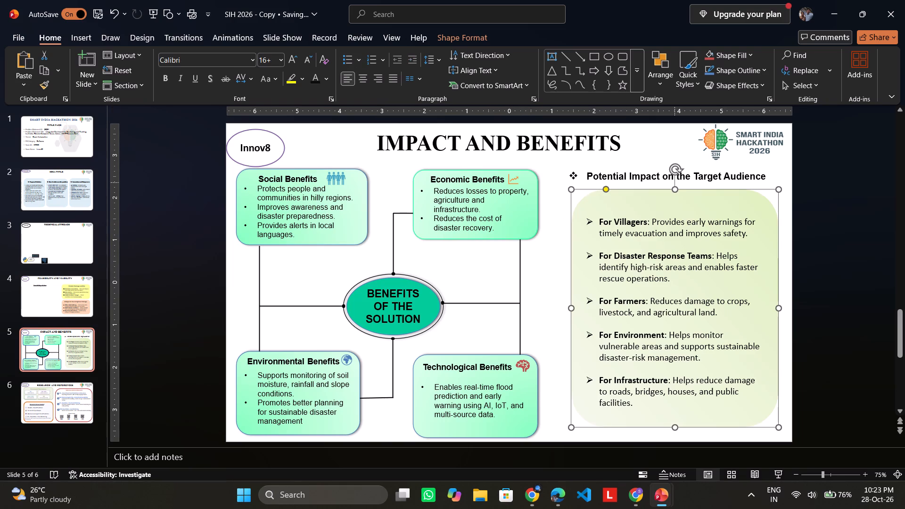
click(584, 189)
right_click(588, 187)
click(618, 169)
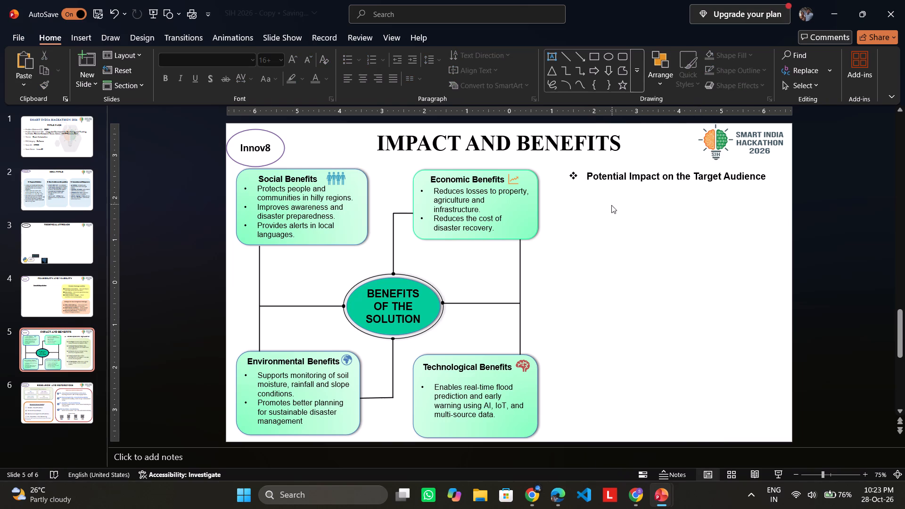
right_click(607, 177)
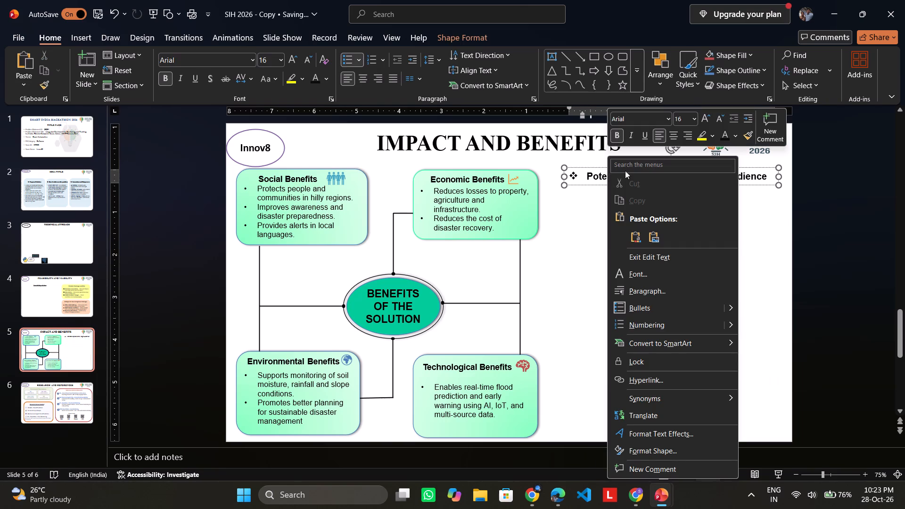
right_click(565, 168)
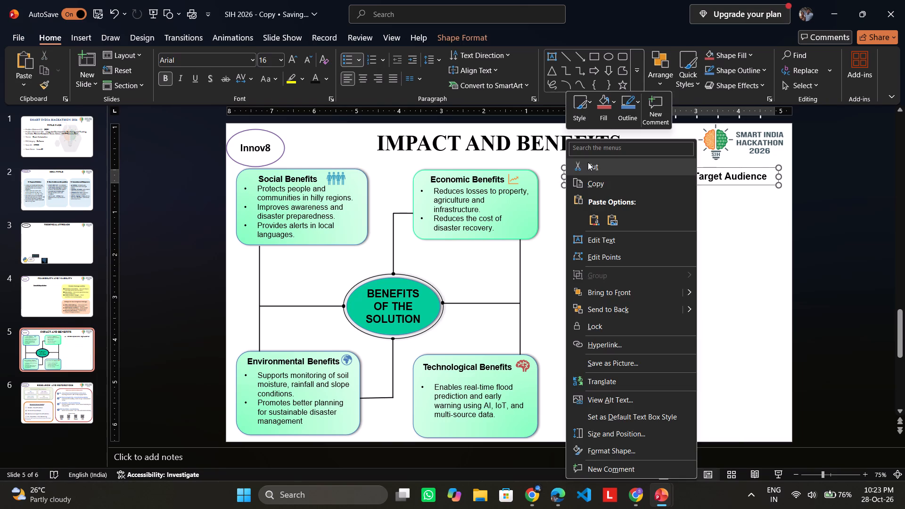
click(588, 162)
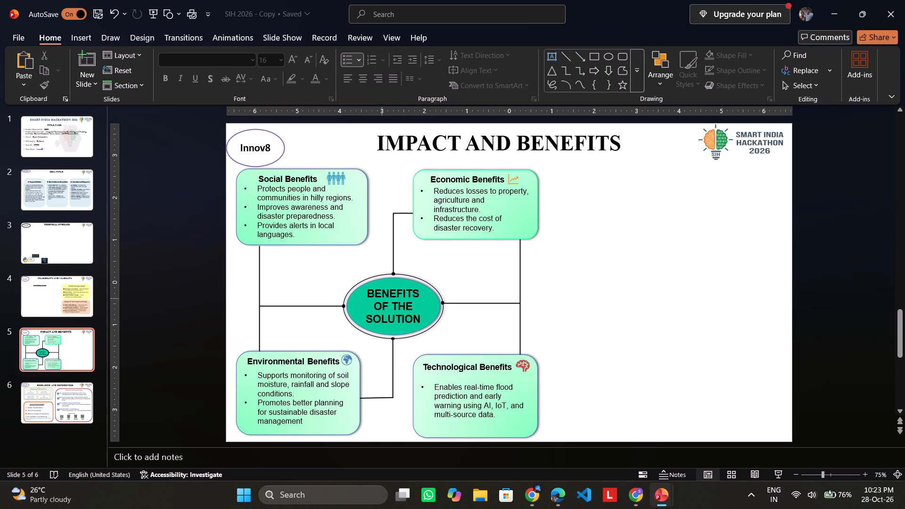
Move the green "BENEFITS OF THE SOLUTION" ellipse into the empty area beside the diagram and shrink it slightly, keeping its text on three lines.
click(395, 294)
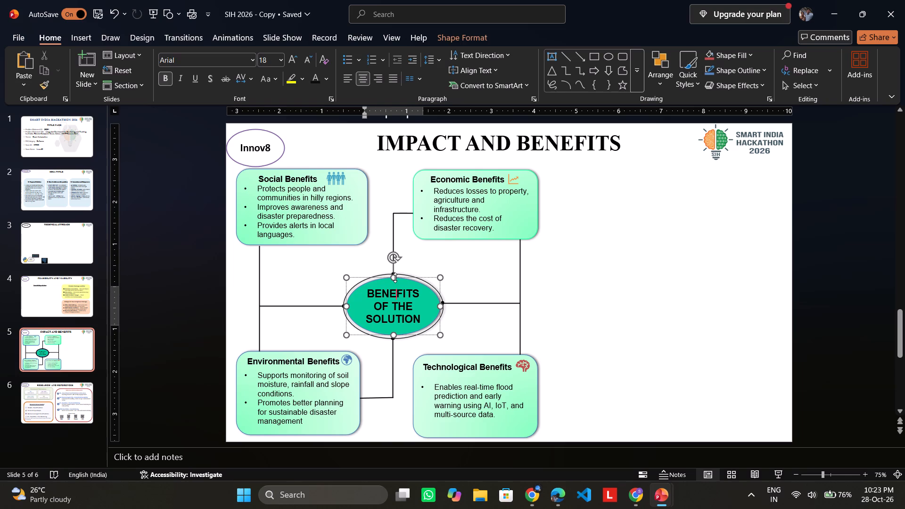
drag(396, 279, 681, 265)
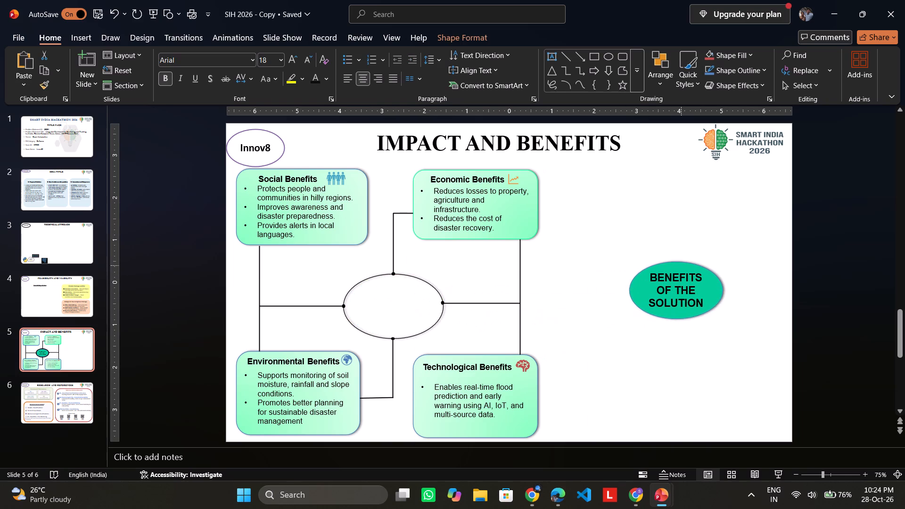
drag(681, 265, 675, 270)
drag(717, 298, 707, 296)
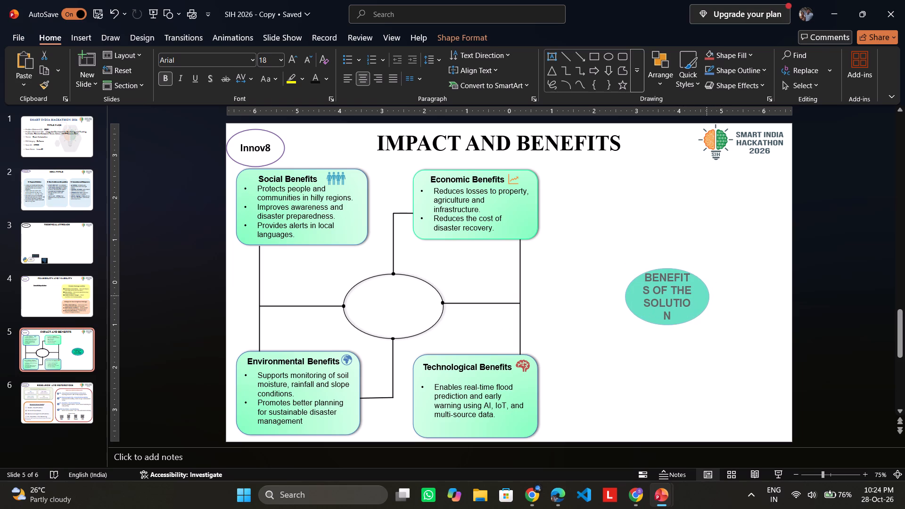
drag(707, 296, 712, 294)
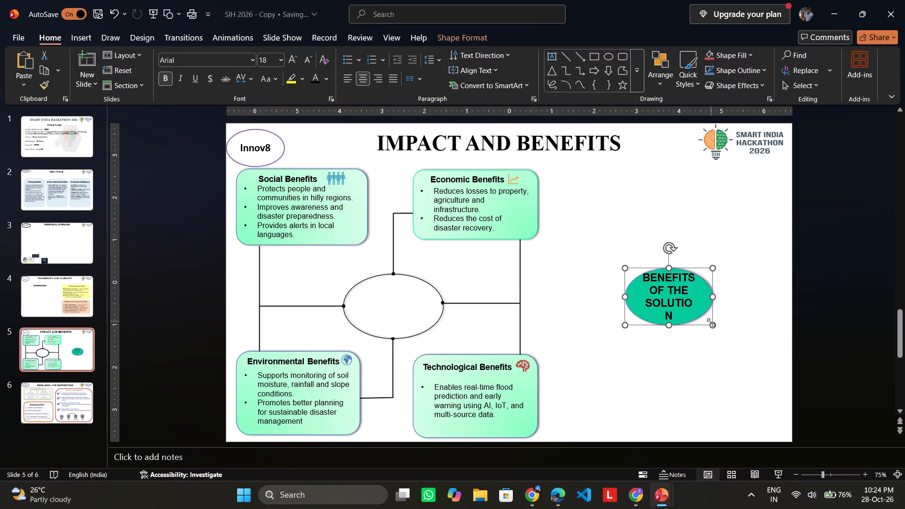
drag(712, 326, 717, 319)
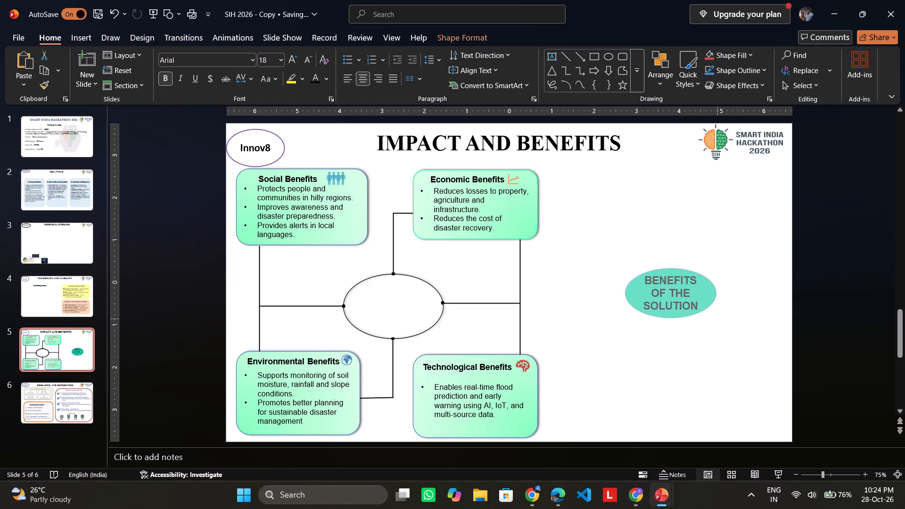
drag(717, 319, 717, 319)
click(744, 309)
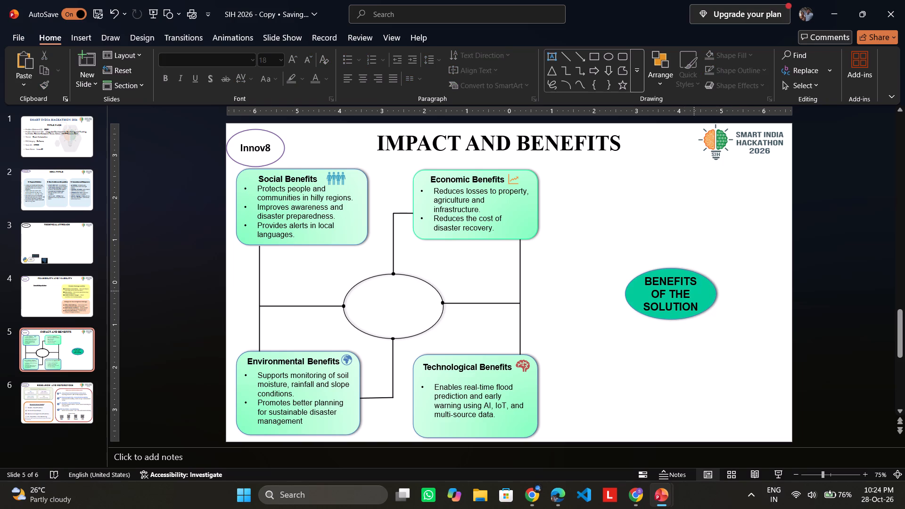
Change the fill of the "BENEFITS OF THE SOLUTION" ellipse to a light Aqua, Accent 5 shade.
right_click(695, 289)
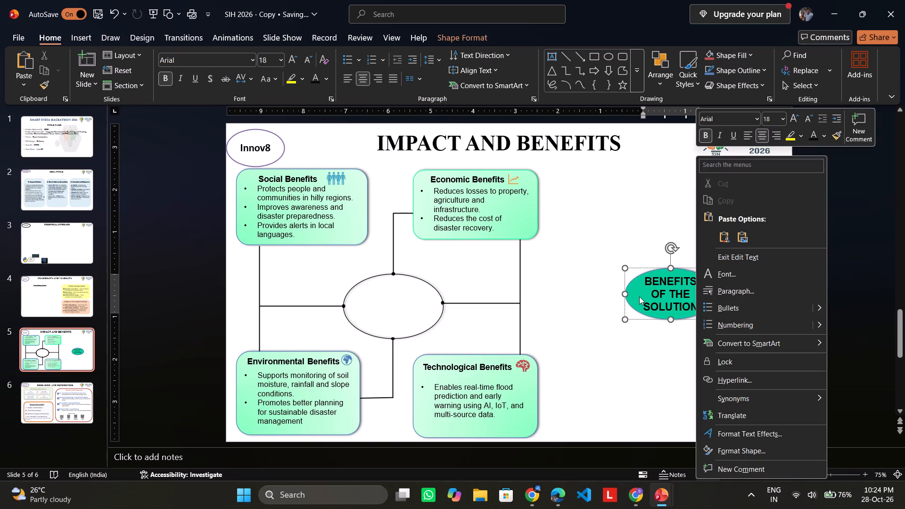
click(639, 296)
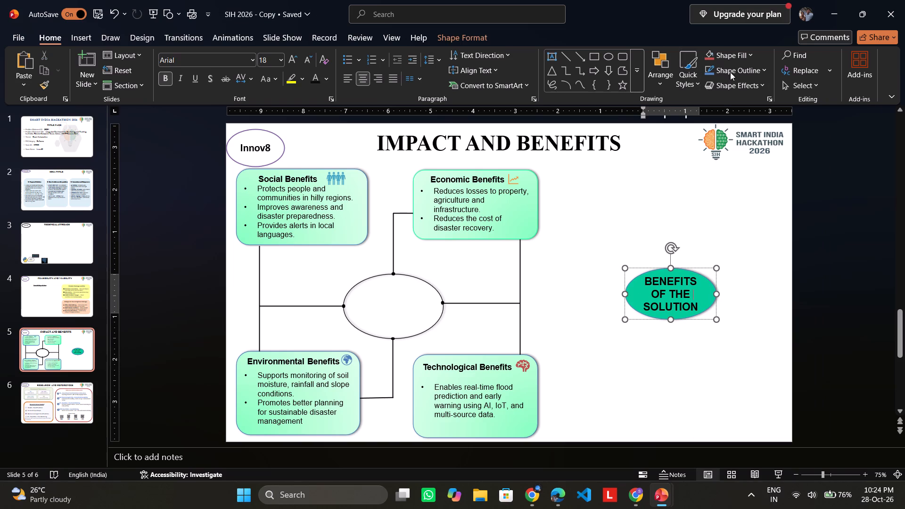
click(731, 72)
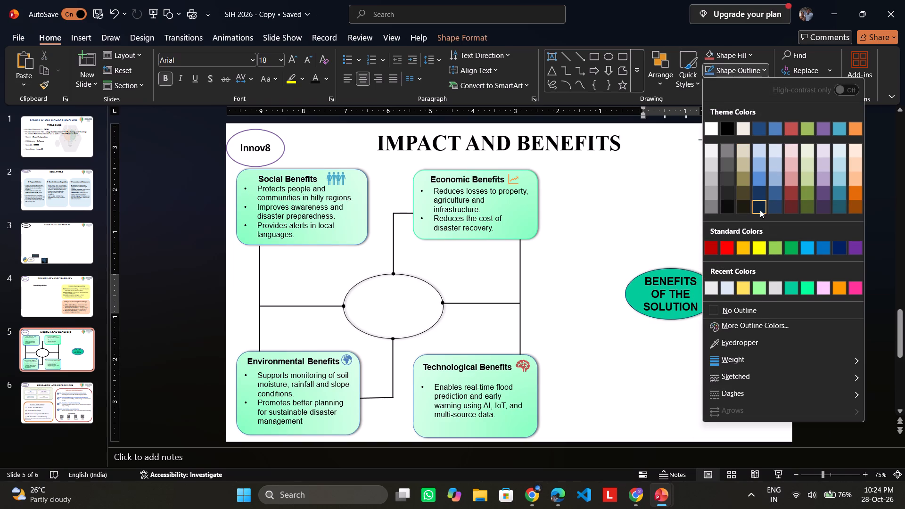
click(717, 56)
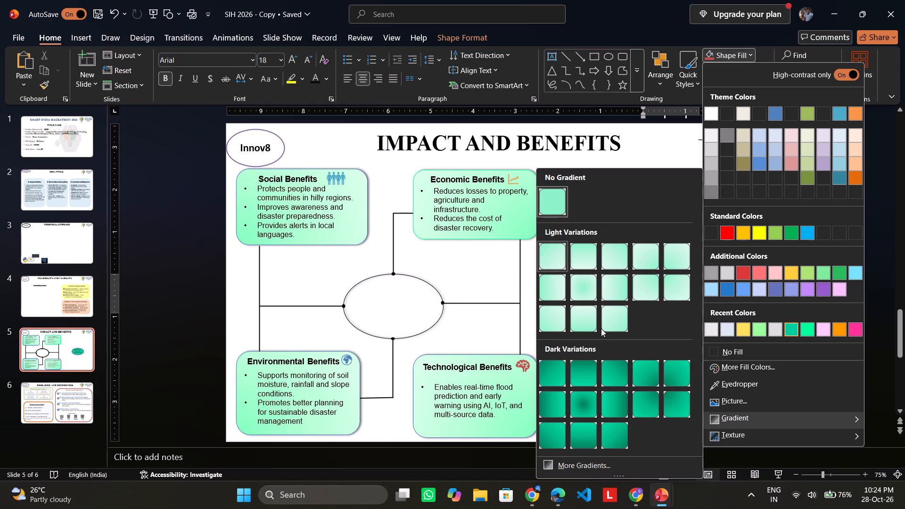
click(461, 274)
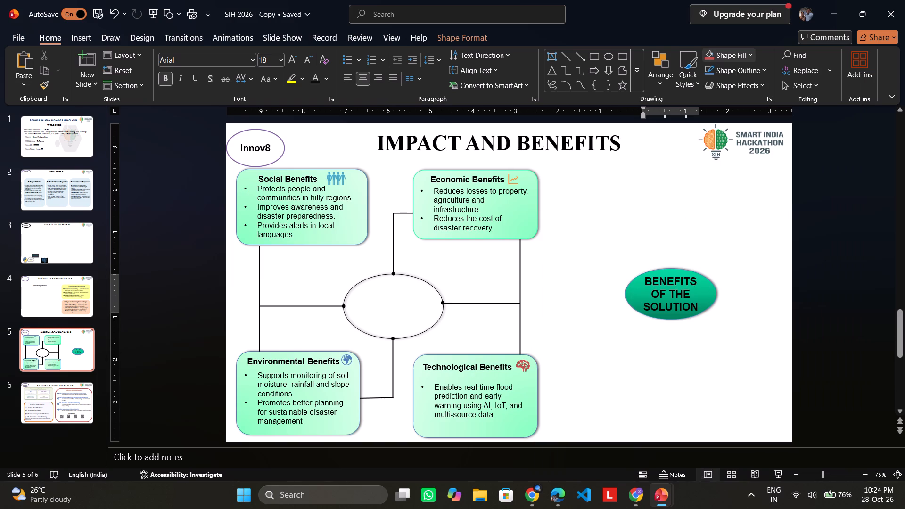
click(732, 54)
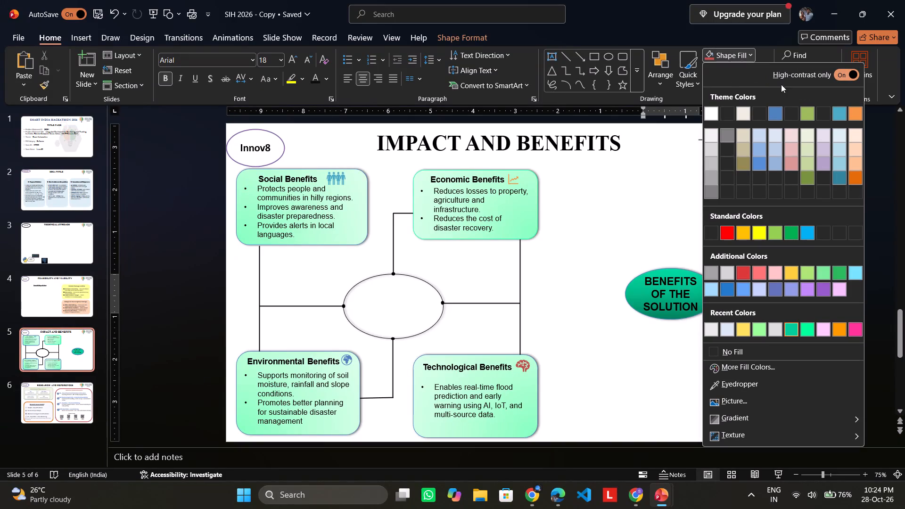
click(840, 146)
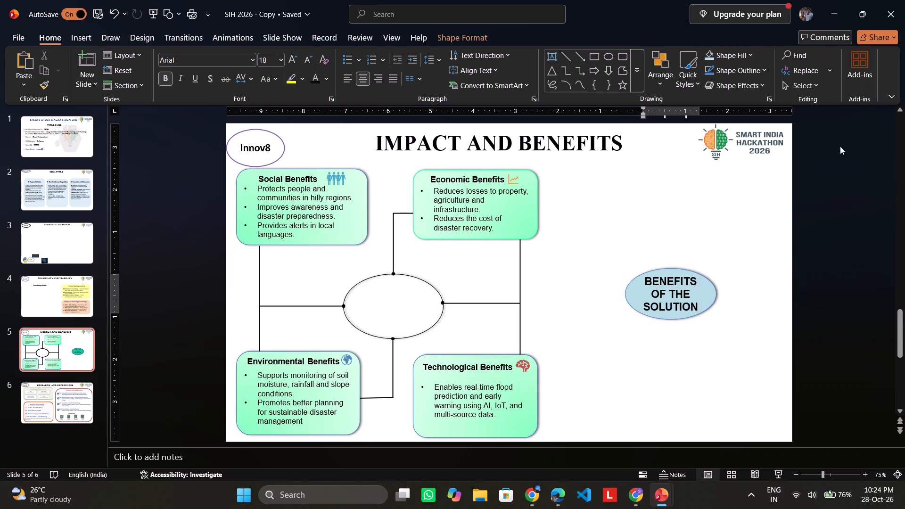
click(774, 264)
Remove the outline from the "BENEFITS OF THE SOLUTION" ellipse.
click(706, 277)
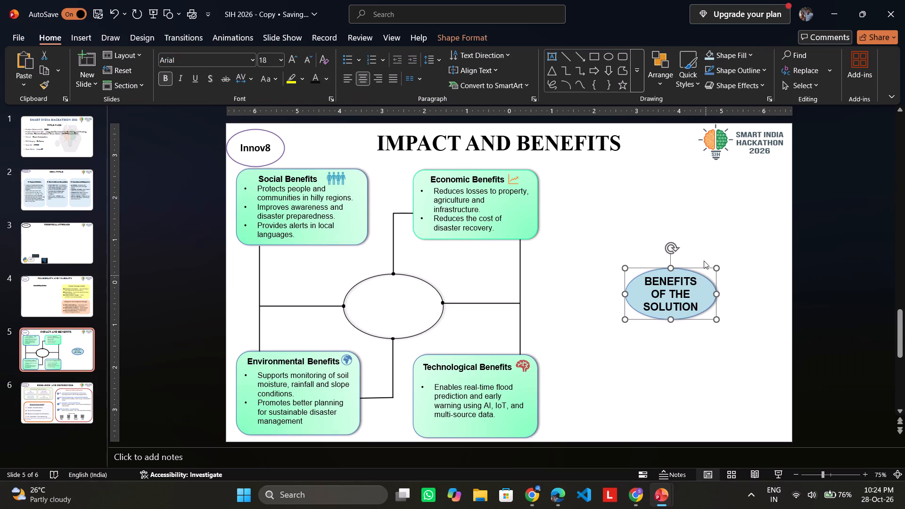
click(728, 72)
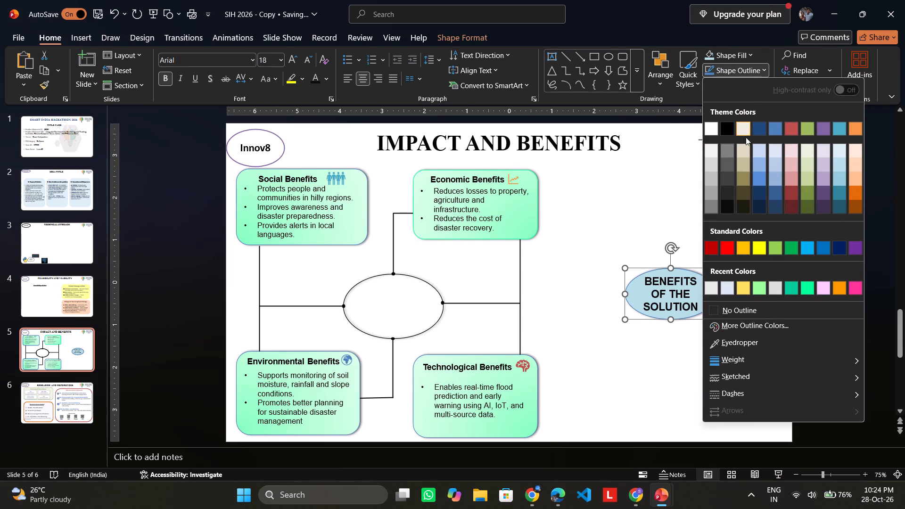
click(746, 310)
click(722, 212)
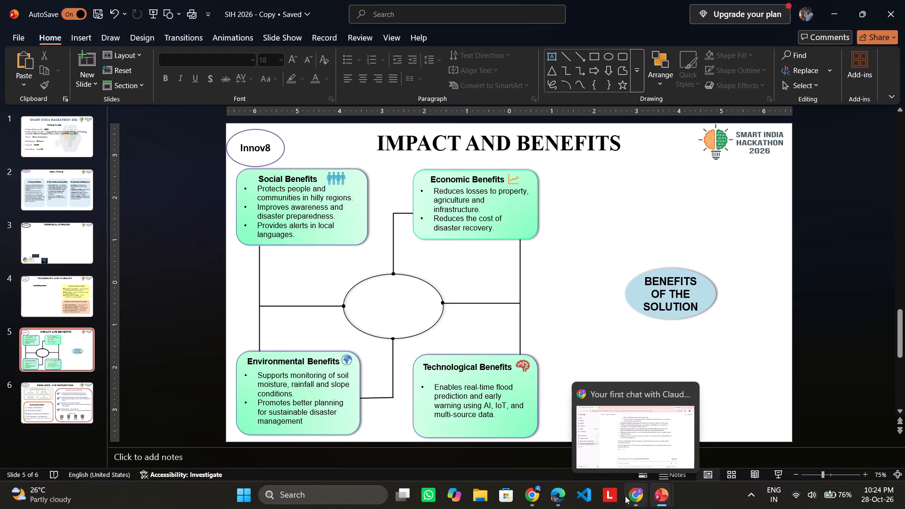
Set the "BENEFITS OF THE SOLUTION" text to the Calibri (Body) font in bold.
click(666, 304)
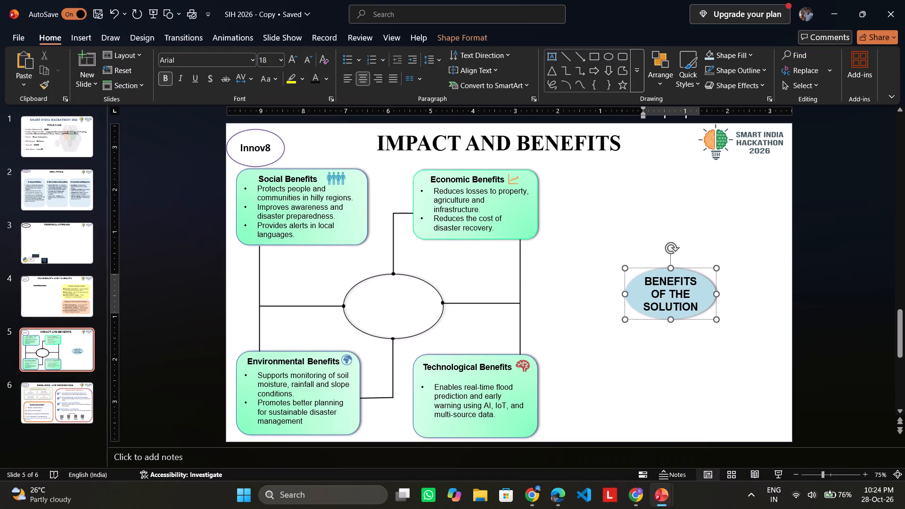
drag(646, 279, 715, 307)
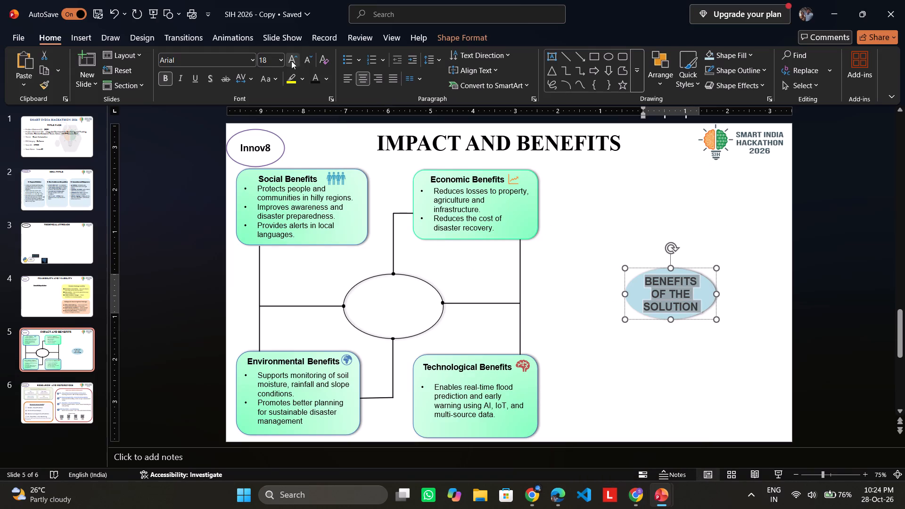
click(164, 79)
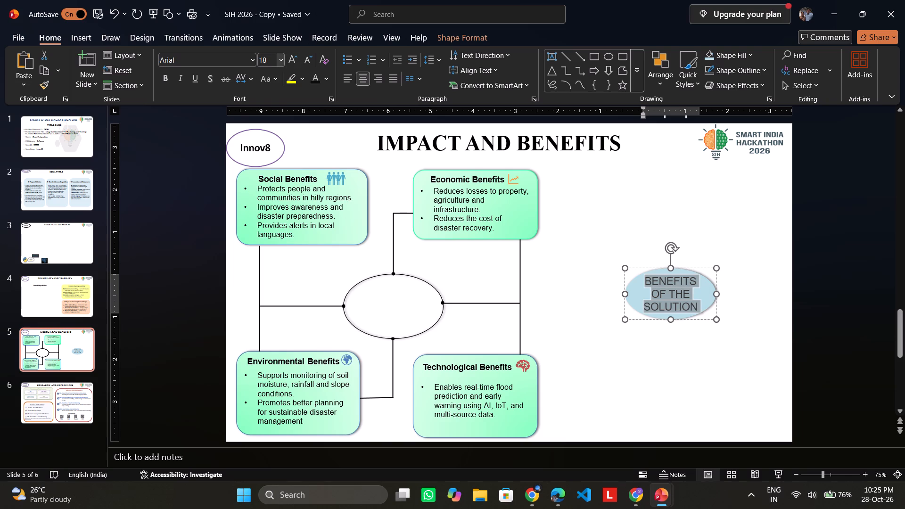
click(251, 60)
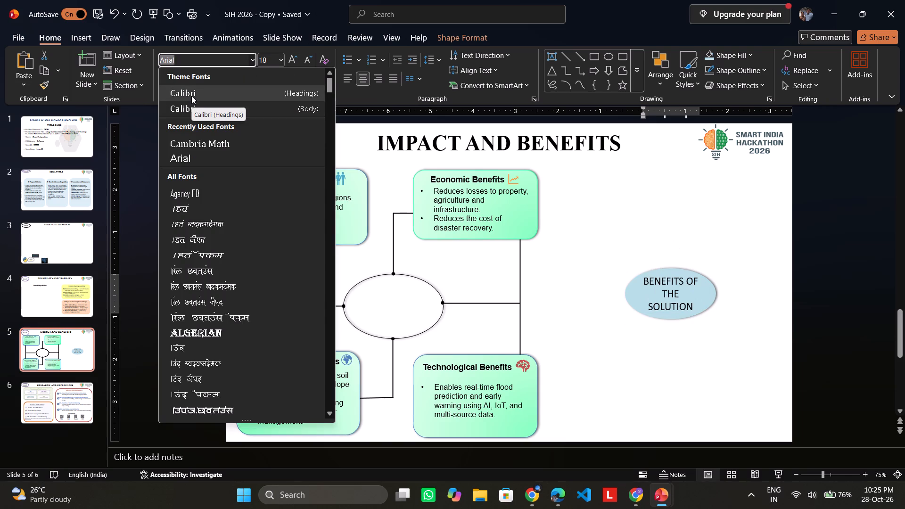
click(192, 103)
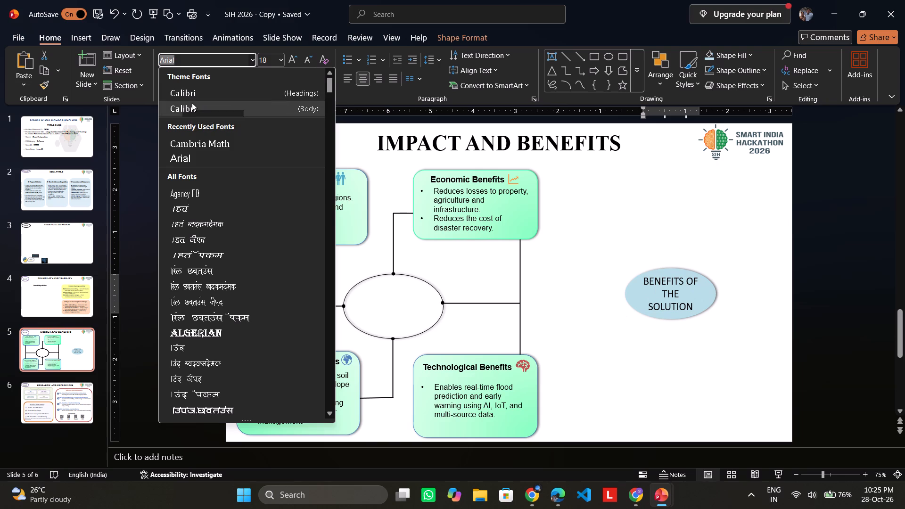
click(595, 224)
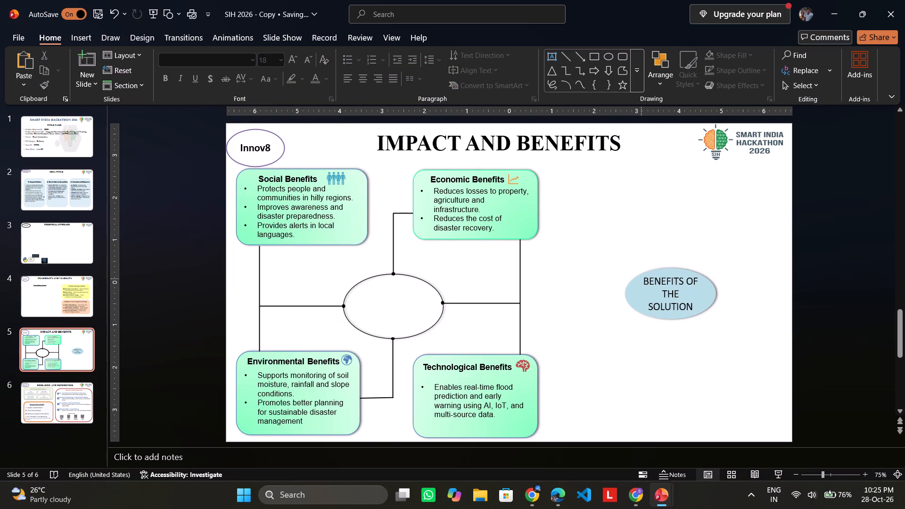
click(641, 279)
drag(643, 278, 699, 311)
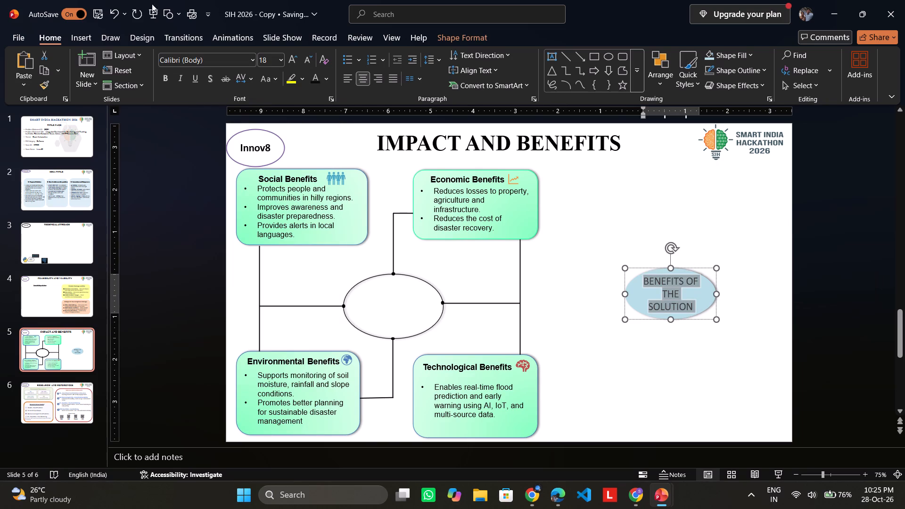
click(167, 79)
click(583, 207)
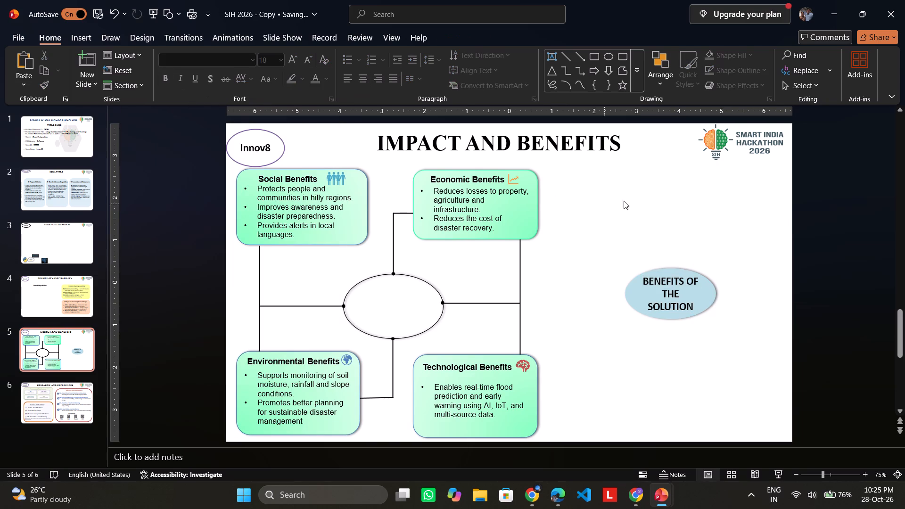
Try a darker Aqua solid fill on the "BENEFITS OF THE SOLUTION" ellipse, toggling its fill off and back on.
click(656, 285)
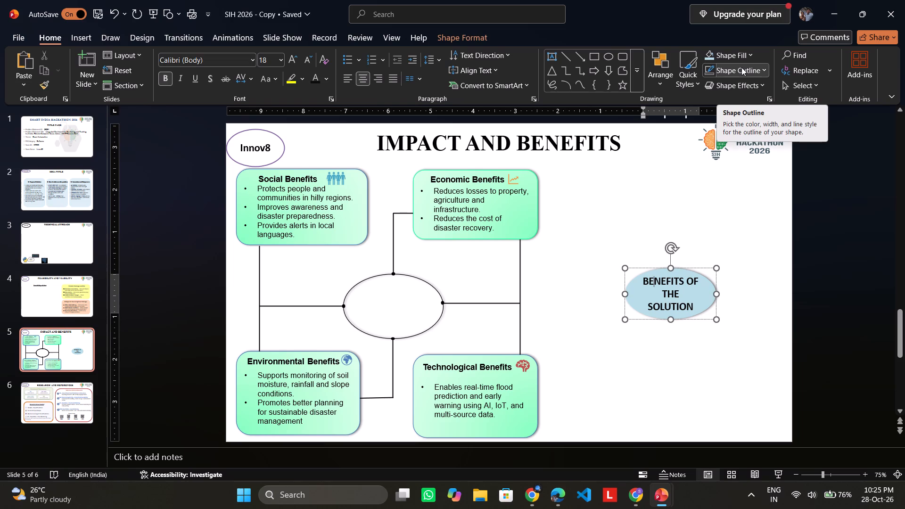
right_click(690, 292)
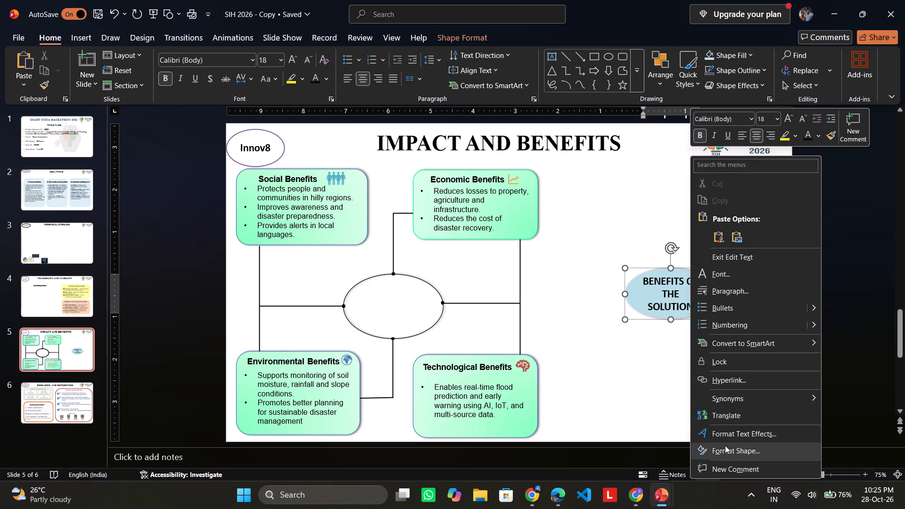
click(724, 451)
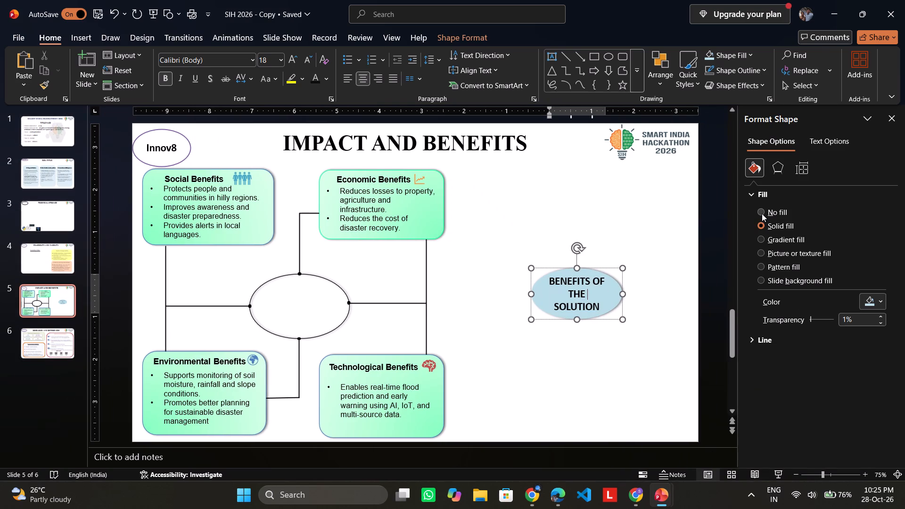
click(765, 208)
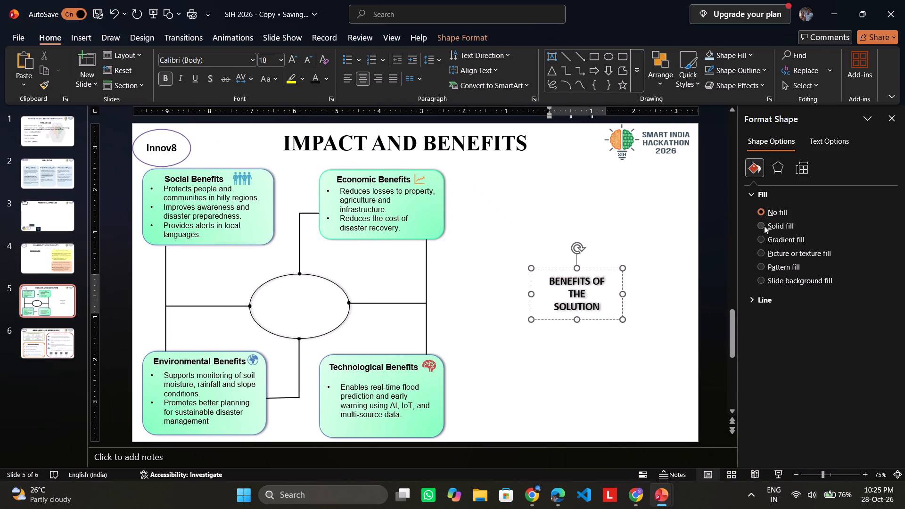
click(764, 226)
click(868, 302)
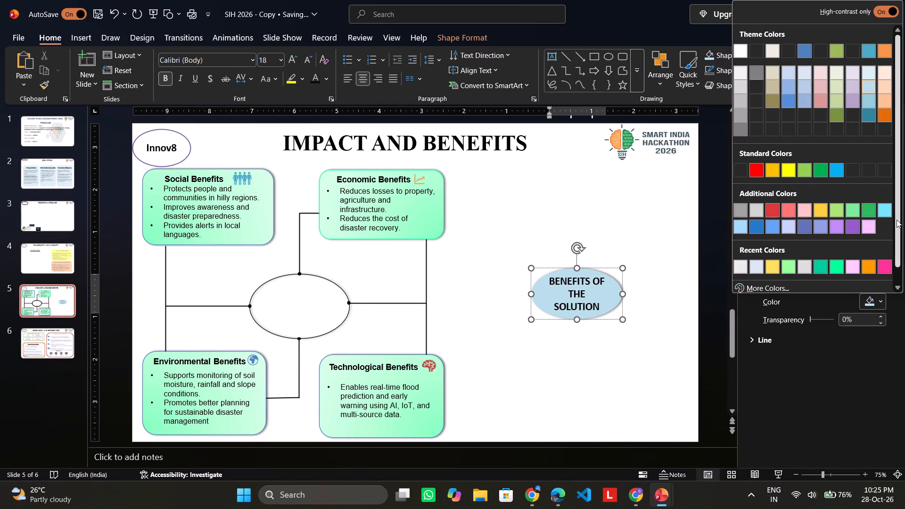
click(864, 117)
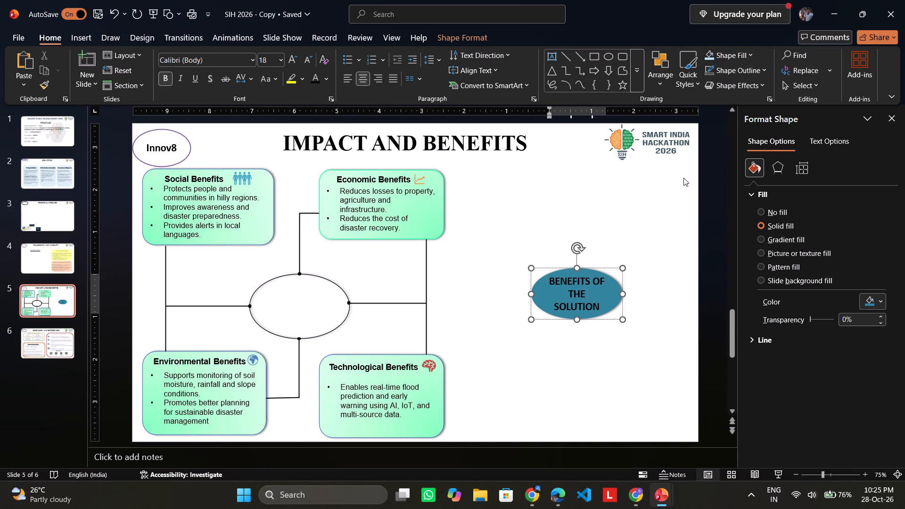
Set the fill of the "BENEFITS OF THE SOLUTION" ellipse to Aqua, Accent 5, Lighter 40%.
click(561, 287)
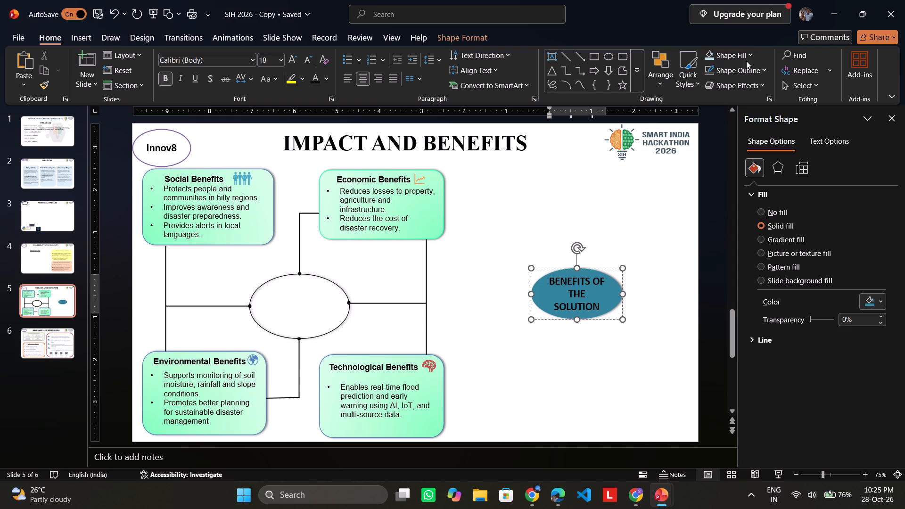
click(748, 56)
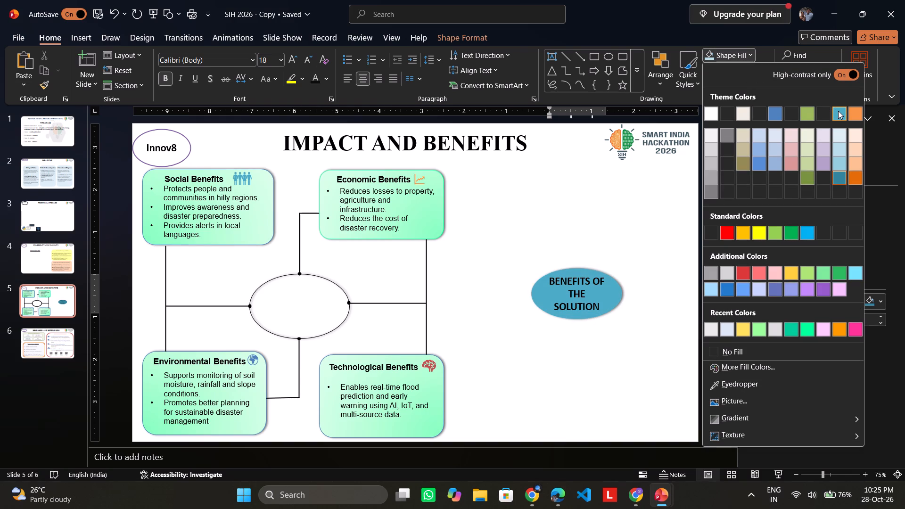
click(839, 160)
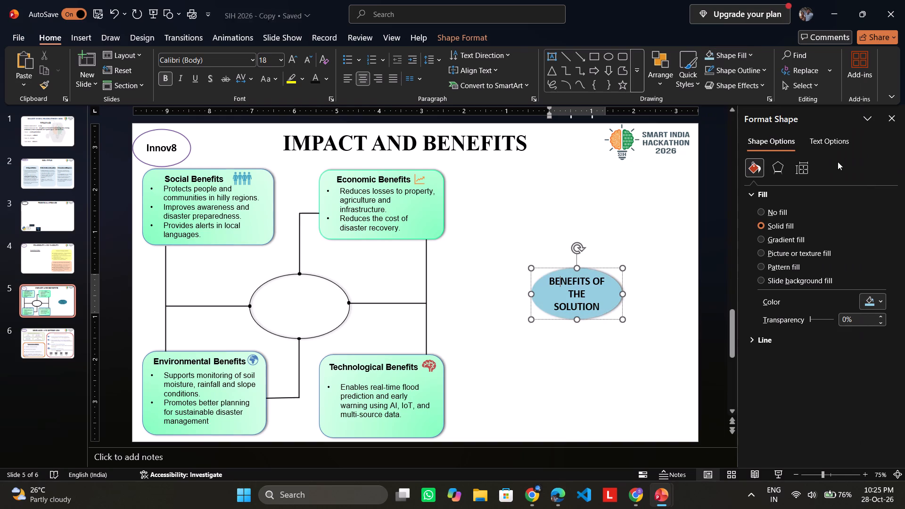
click(637, 277)
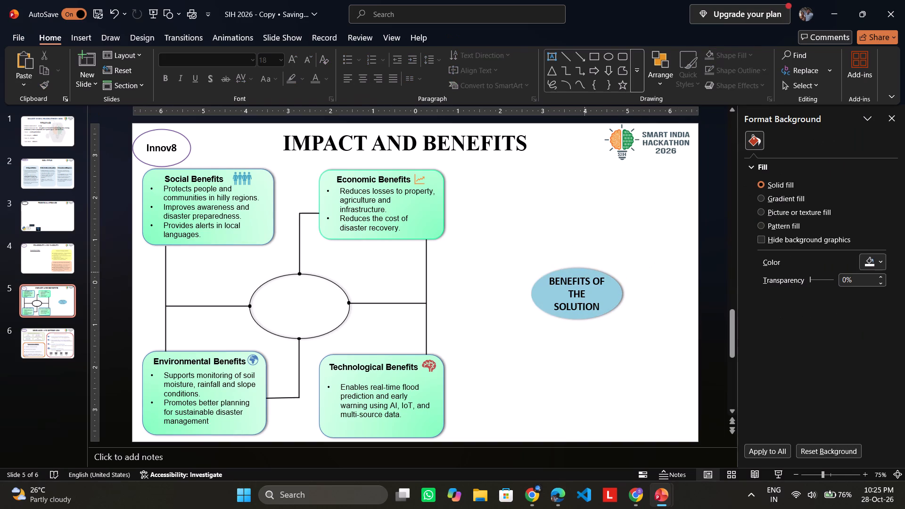
Move the blue ellipse slightly closer to the diagram and narrow it so its text wraps as "BENEFITS / OF THE / SOLUTION".
drag(577, 270, 551, 271)
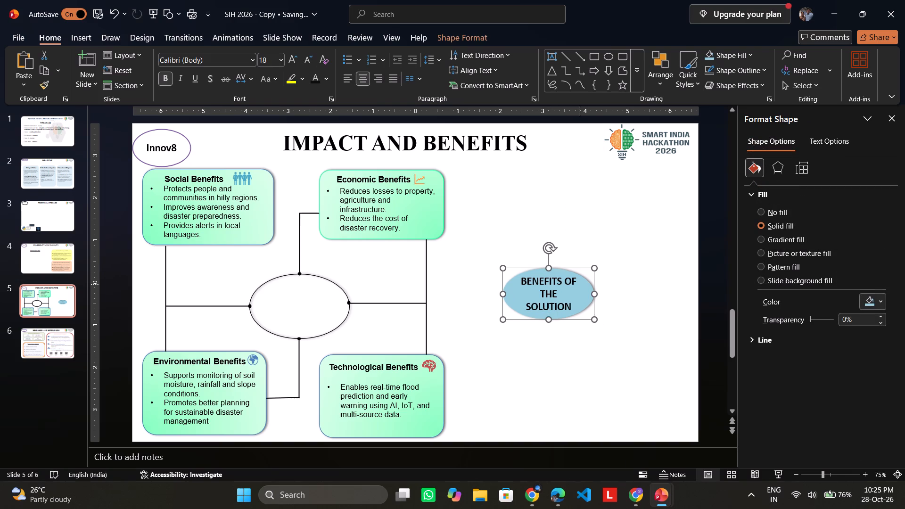
drag(595, 295, 587, 295)
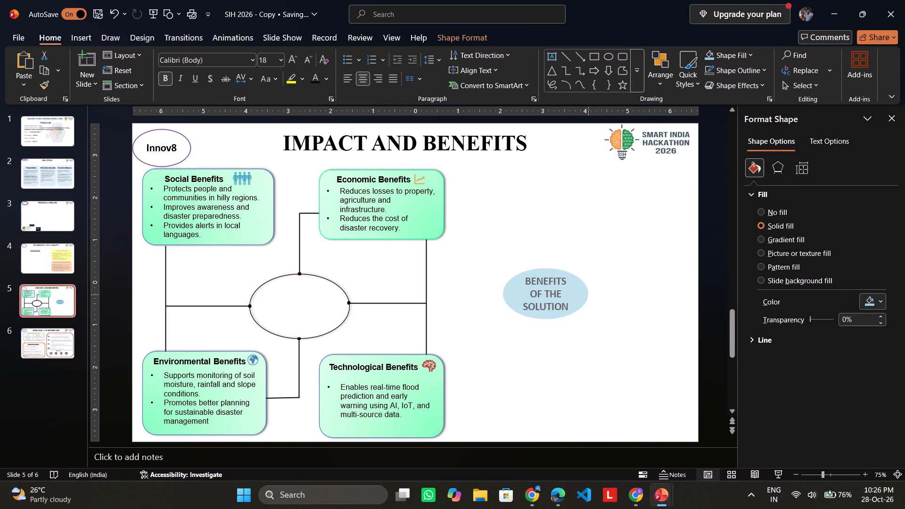
drag(587, 295, 601, 293)
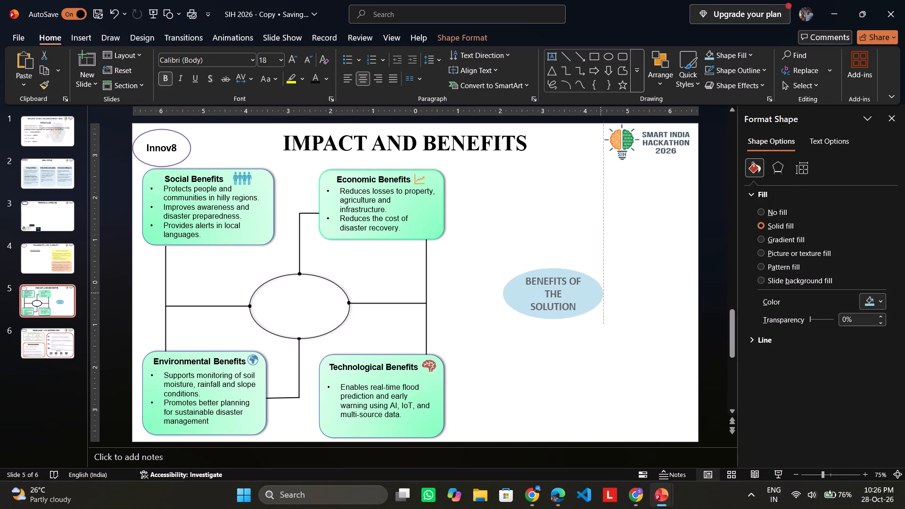
drag(601, 293, 587, 293)
click(617, 288)
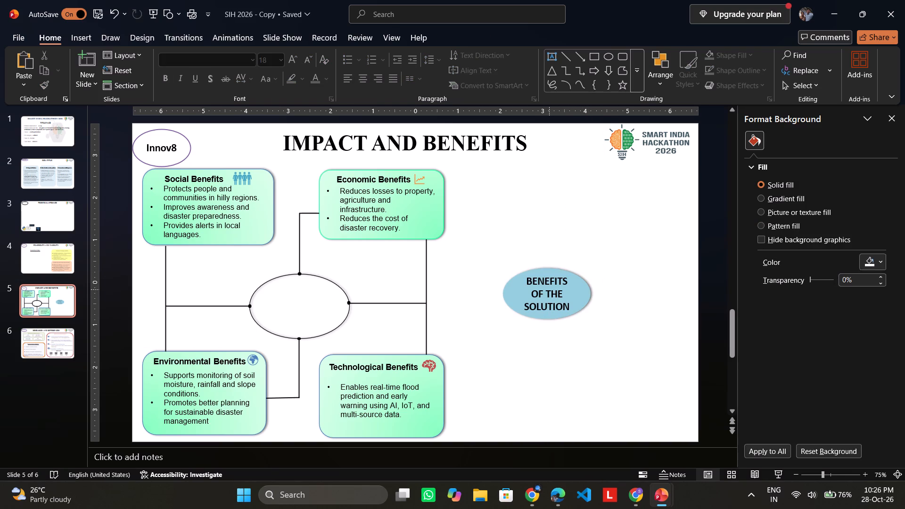
drag(549, 289, 567, 289)
click(611, 292)
Move the empty outlined ellipse from the diagram's centre so that it surrounds the blue "BENEFITS OF THE SOLUTION" ellipse evenly.
click(297, 301)
drag(298, 274, 369, 281)
drag(288, 276, 394, 278)
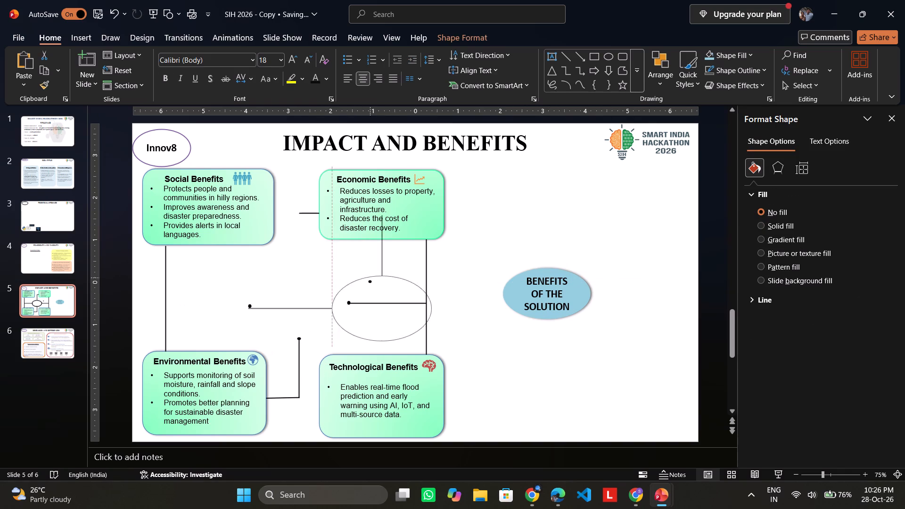
drag(394, 278, 532, 265)
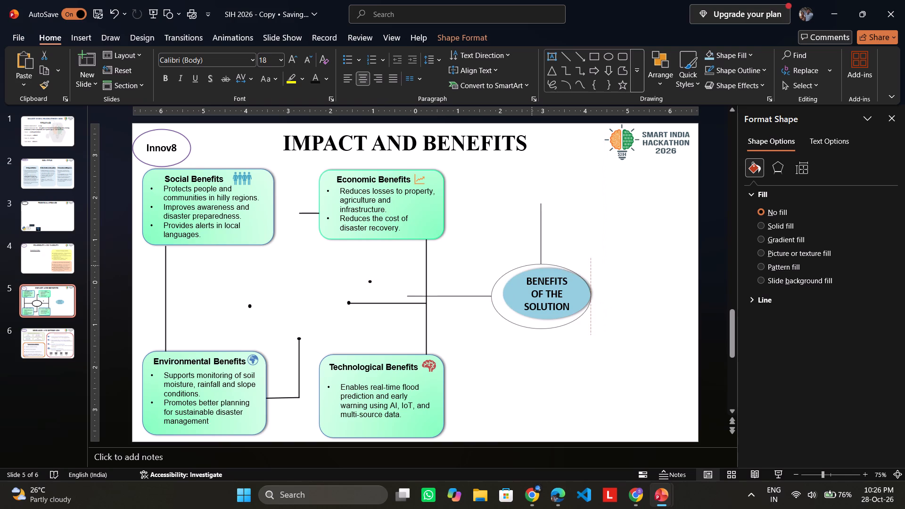
drag(532, 265, 535, 264)
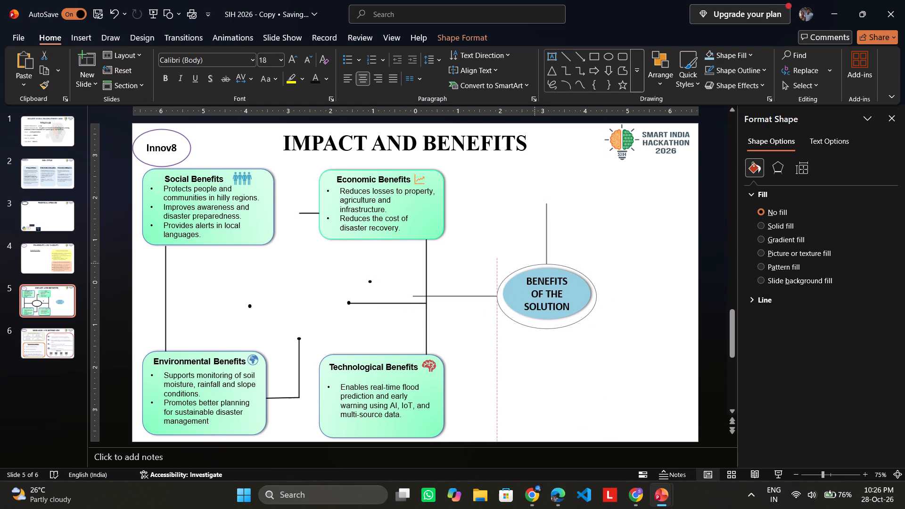
drag(535, 264, 535, 264)
Cut the two connectors attached to the outlined ellipse and the horizontal connector left near the diagram's centre.
click(467, 293)
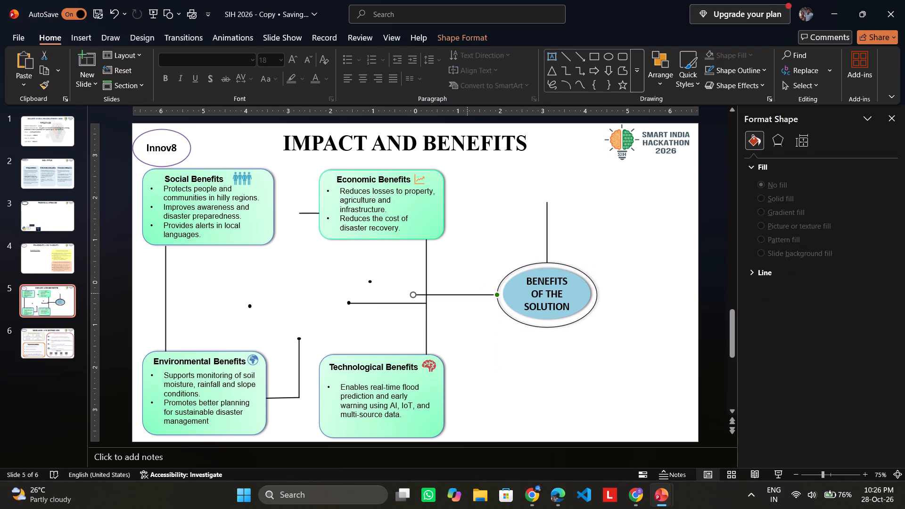
right_click(466, 295)
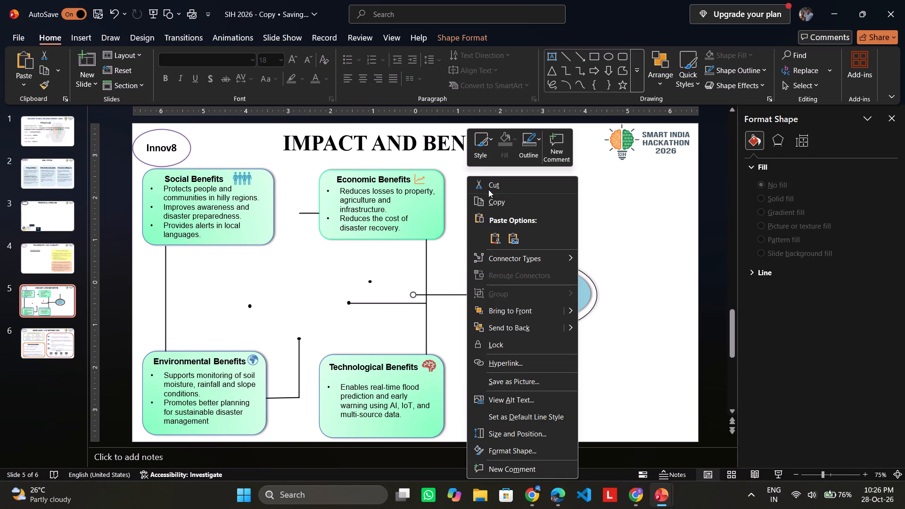
click(488, 189)
right_click(551, 213)
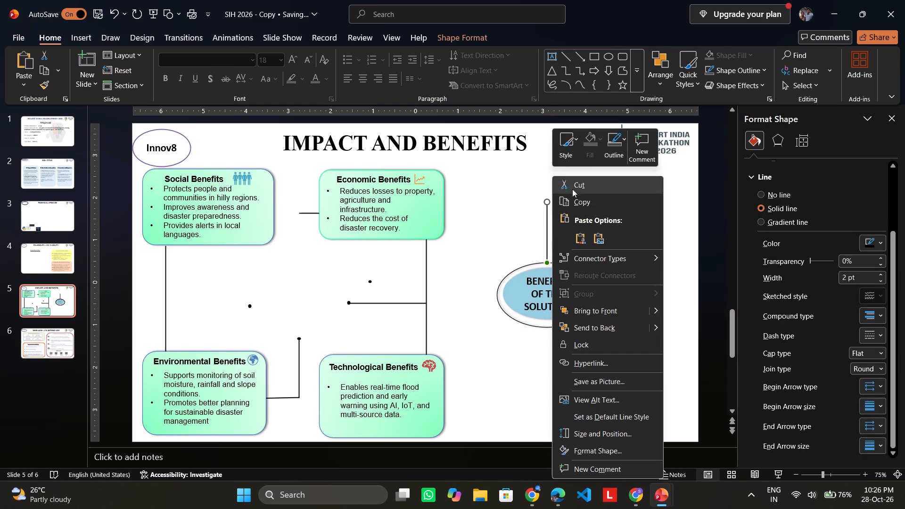
click(573, 184)
right_click(367, 303)
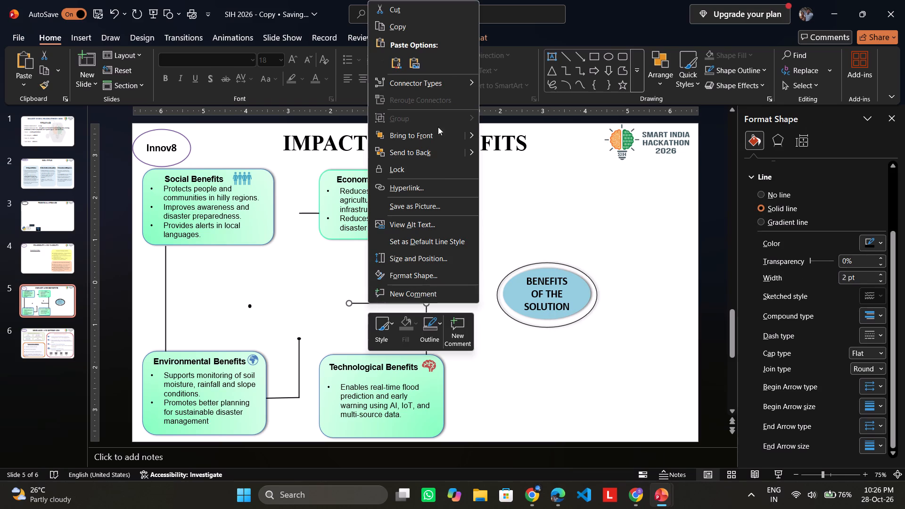
click(411, 13)
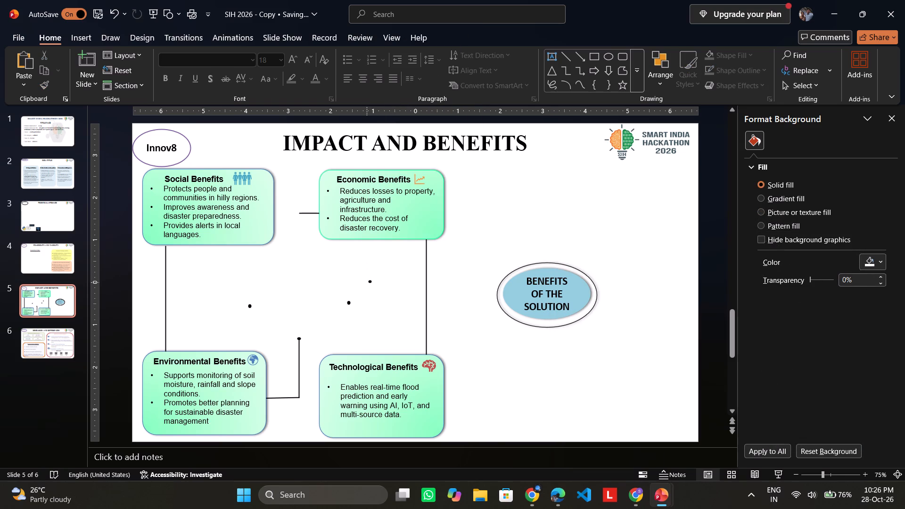
Cut the three loose black dots in the diagram's centre and the short line beside the Economic Benefits box.
right_click(367, 282)
click(378, 166)
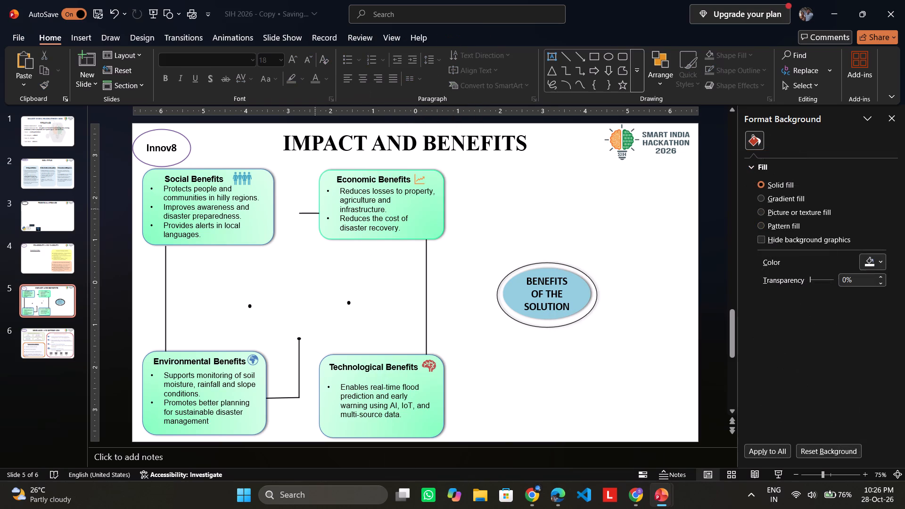
right_click(308, 213)
click(345, 189)
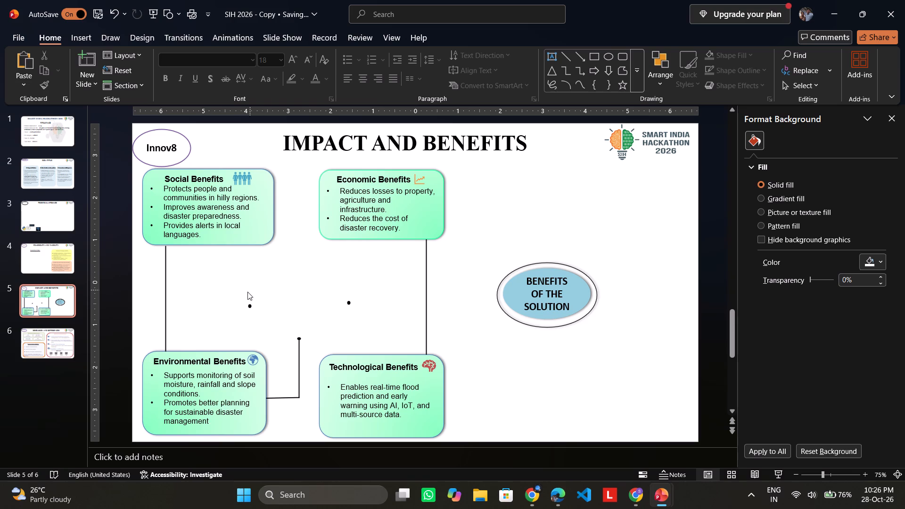
right_click(247, 304)
drag(332, 302, 337, 302)
right_click(345, 303)
click(375, 293)
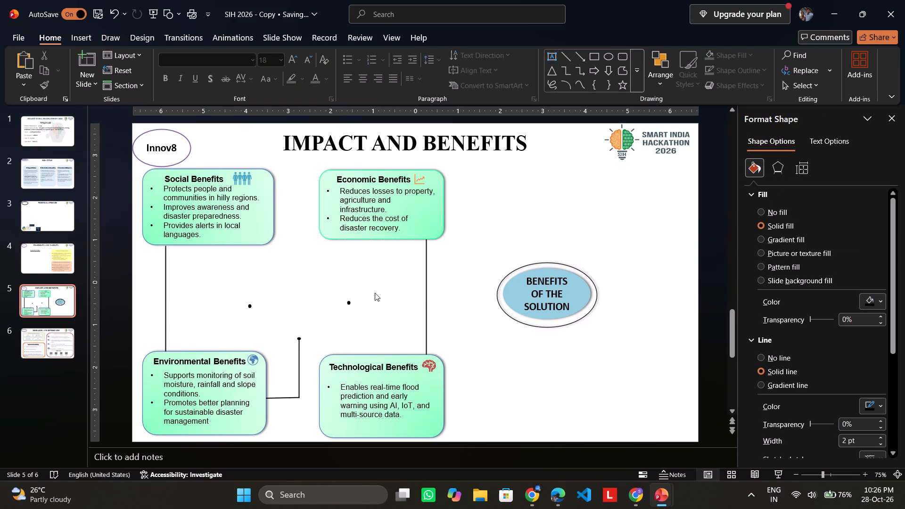
right_click(350, 304)
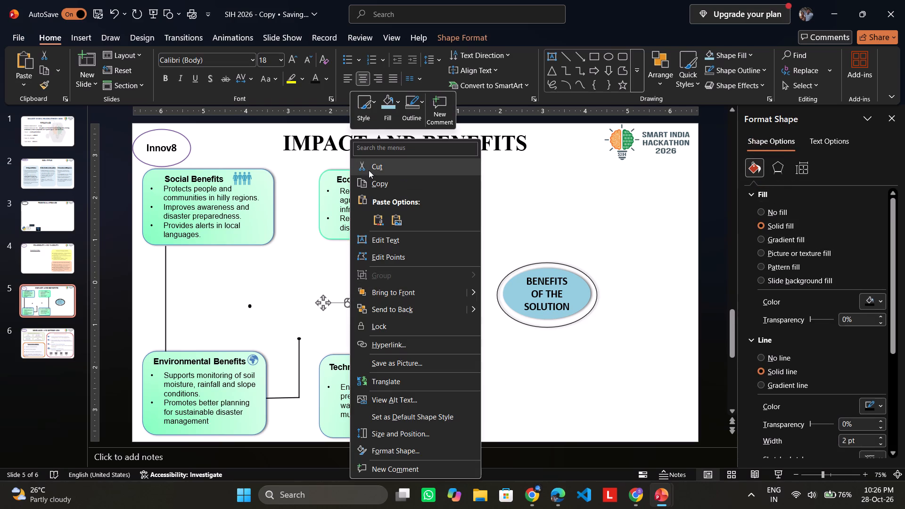
click(369, 170)
right_click(250, 306)
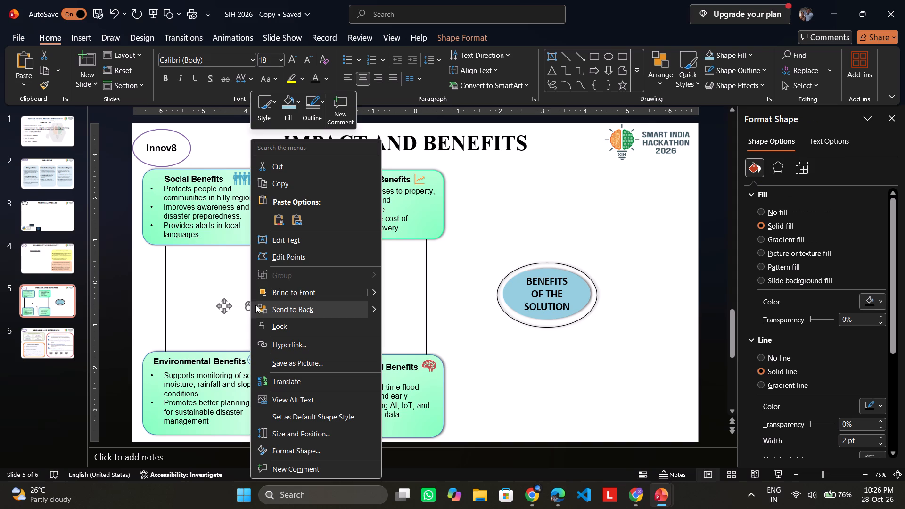
click(292, 172)
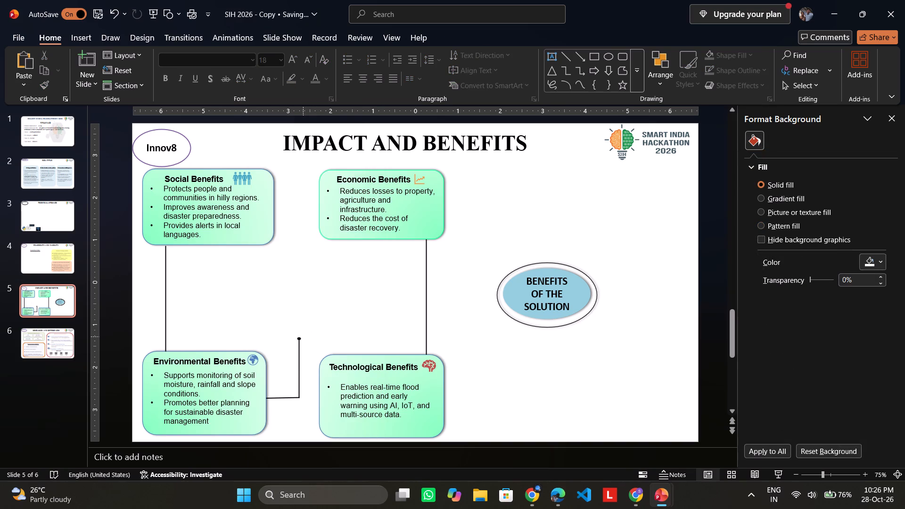
click(300, 338)
right_click(315, 336)
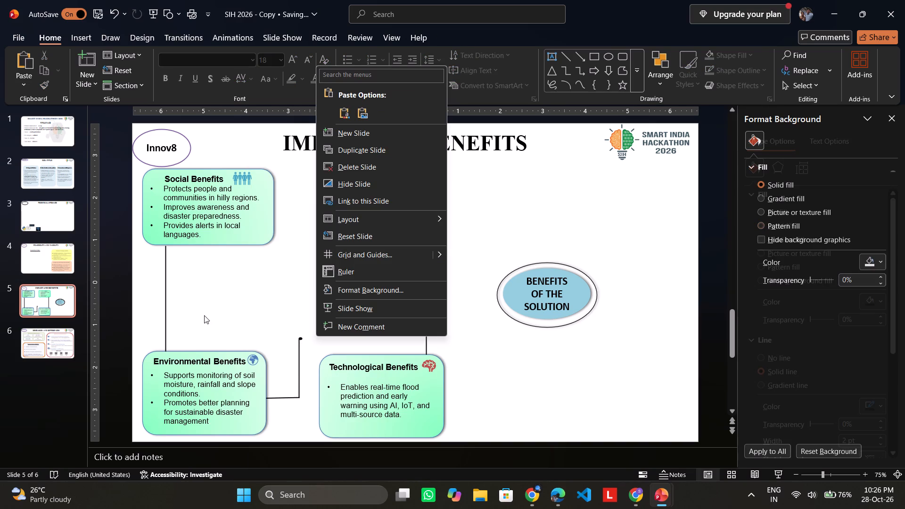
Cut the vertical lines joining Social Benefits to Environmental Benefits and Economic Benefits to Technological Benefits.
click(166, 306)
right_click(165, 305)
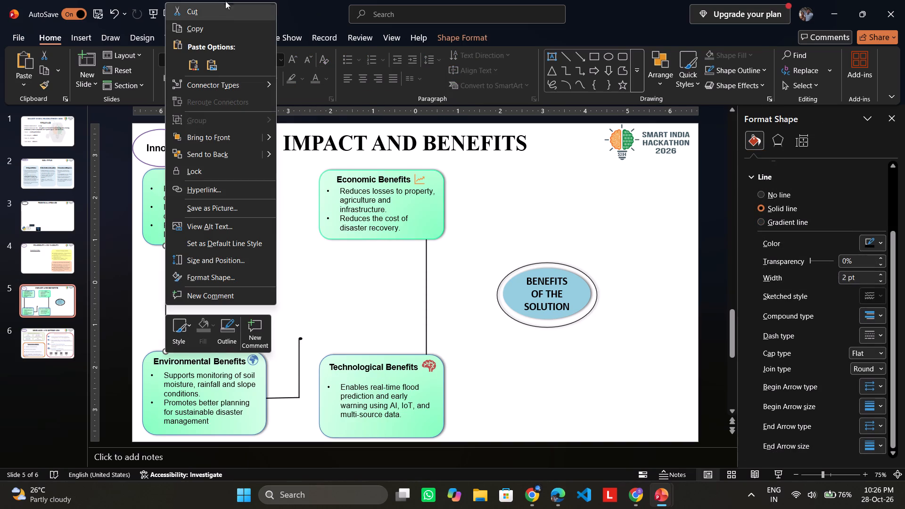
click(220, 6)
click(427, 289)
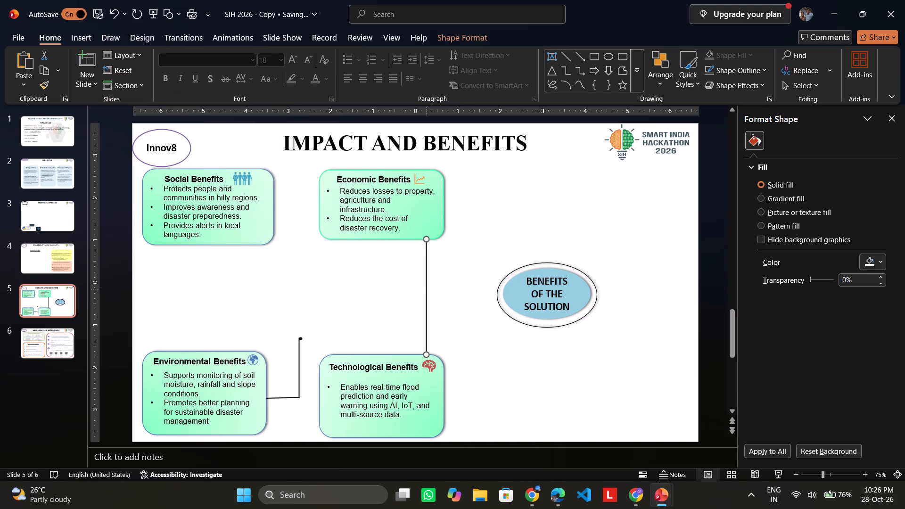
right_click(426, 289)
click(446, 188)
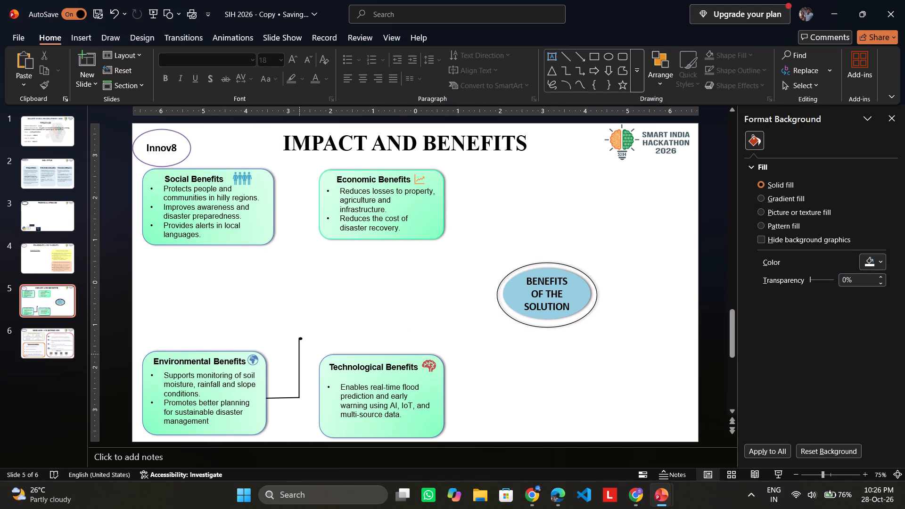
Cut the horizontal and vertical lines beside the Environmental Benefits box and the loose black dot above them.
right_click(286, 396)
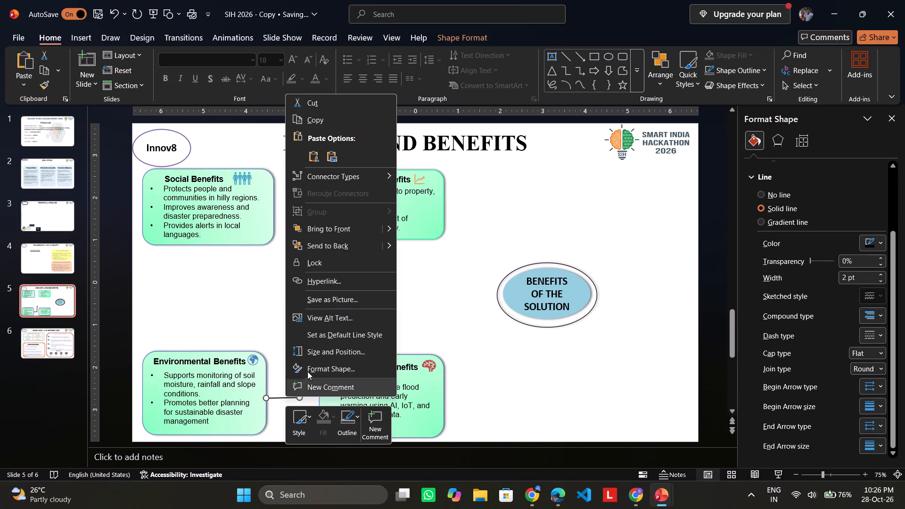
click(331, 106)
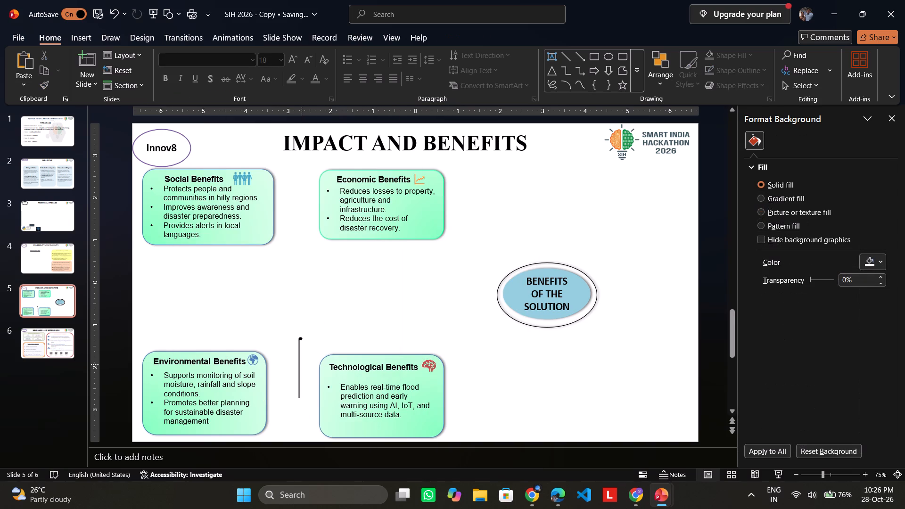
right_click(299, 364)
click(346, 71)
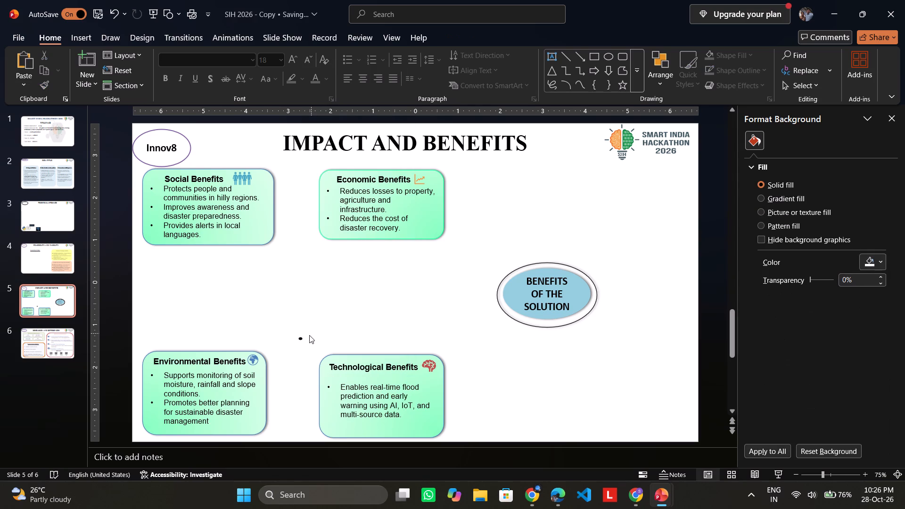
right_click(300, 339)
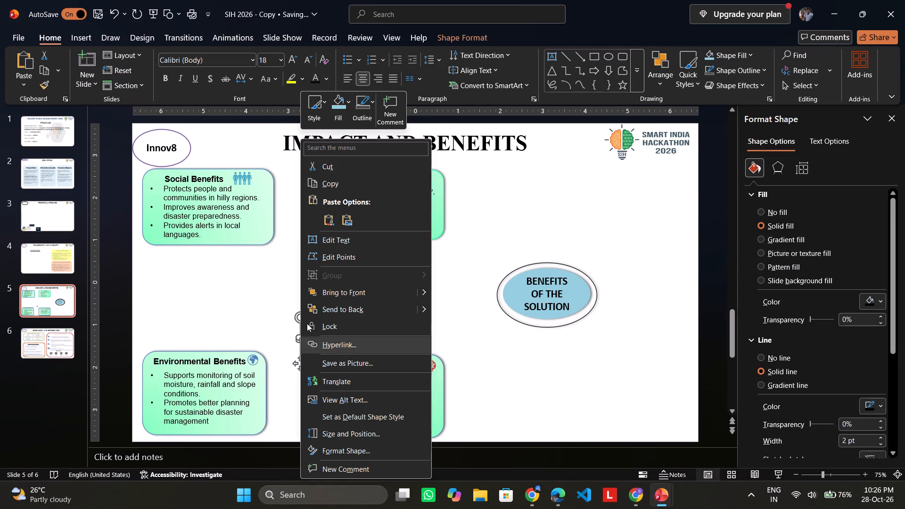
click(337, 161)
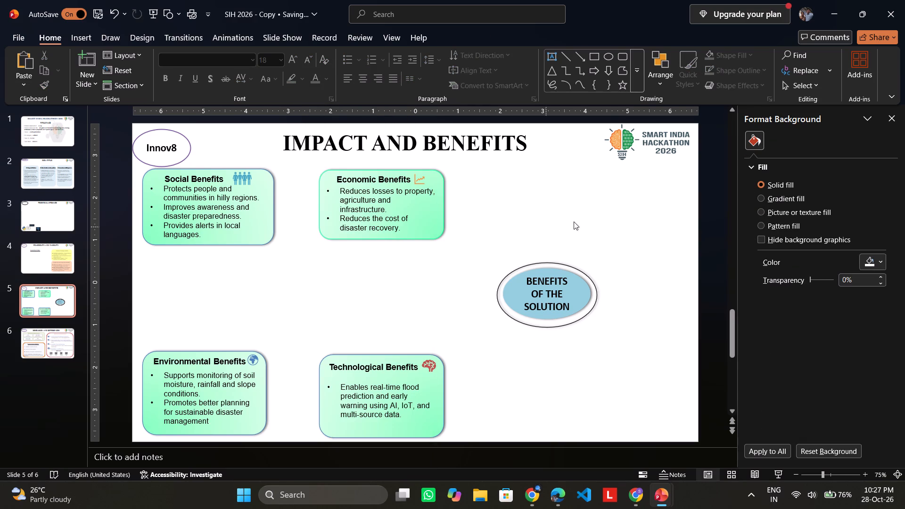
Shrink the outlined ellipse to the width of the blue "BENEFITS OF THE SOLUTION" ellipse, with only slight gaps above and below it.
click(543, 321)
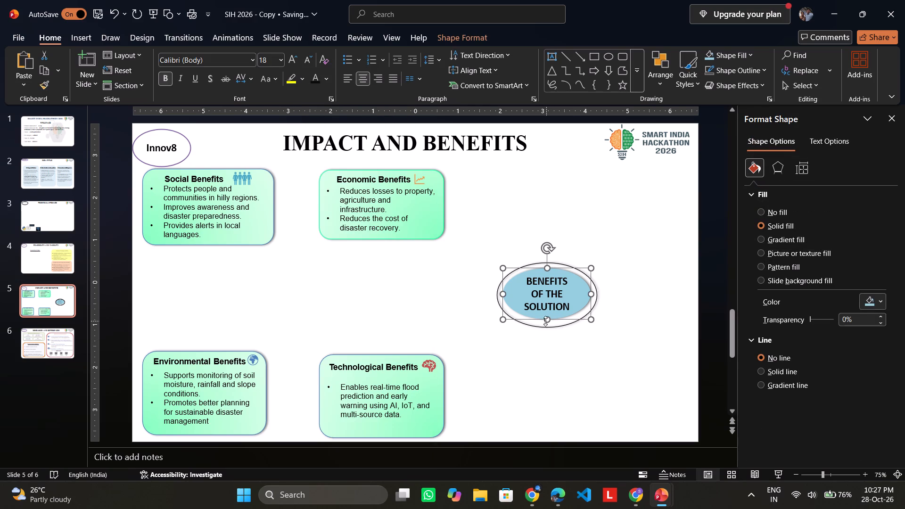
click(547, 328)
click(551, 328)
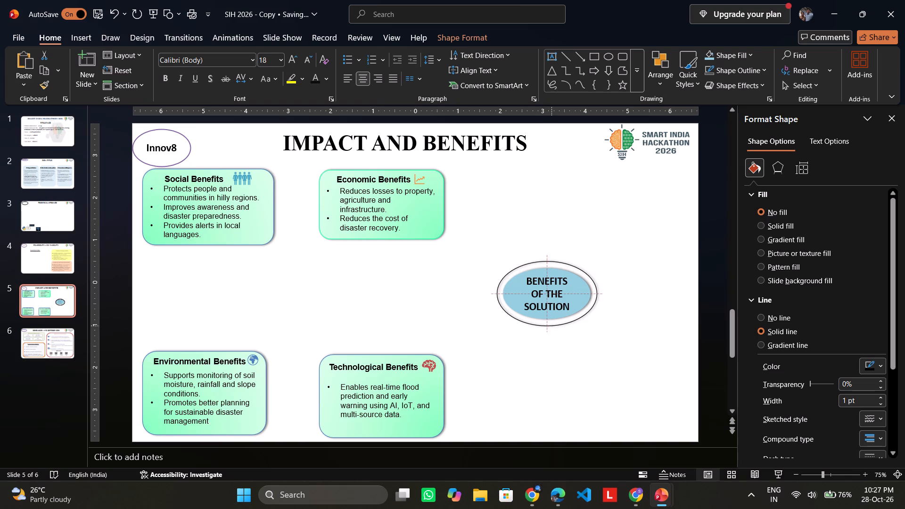
click(597, 293)
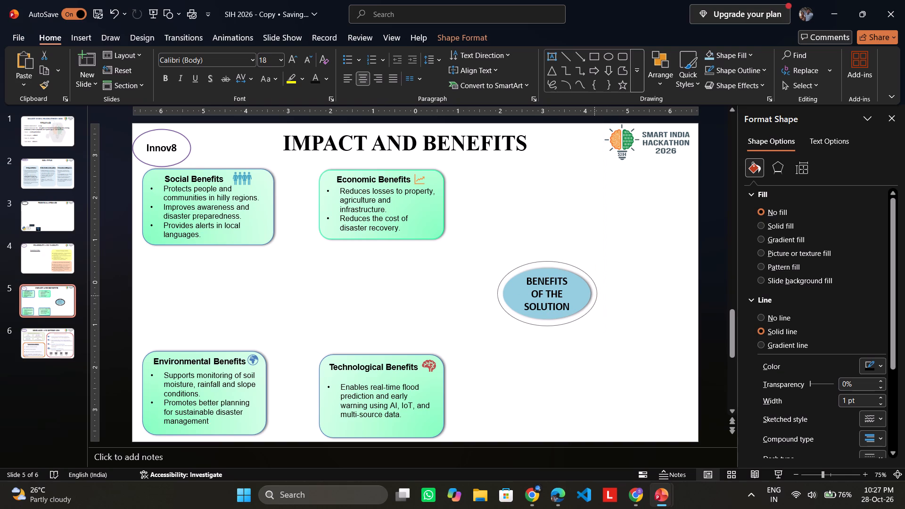
click(498, 262)
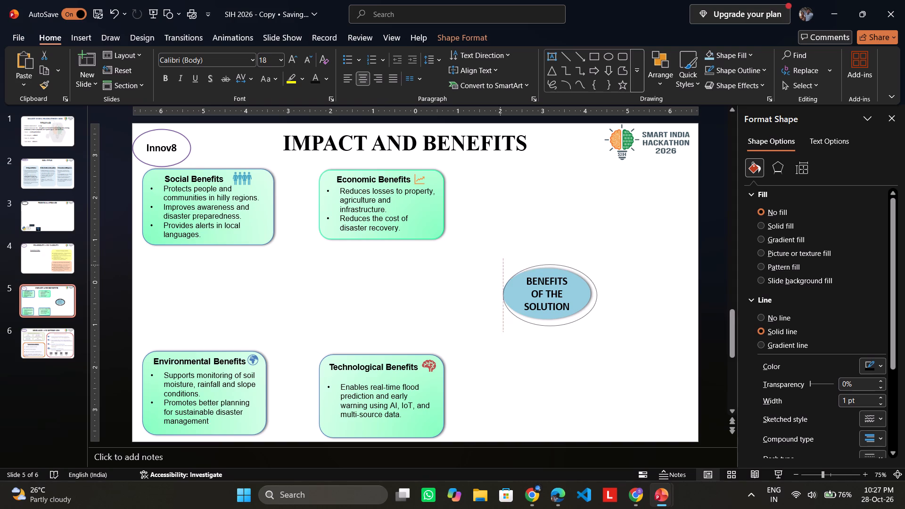
click(547, 327)
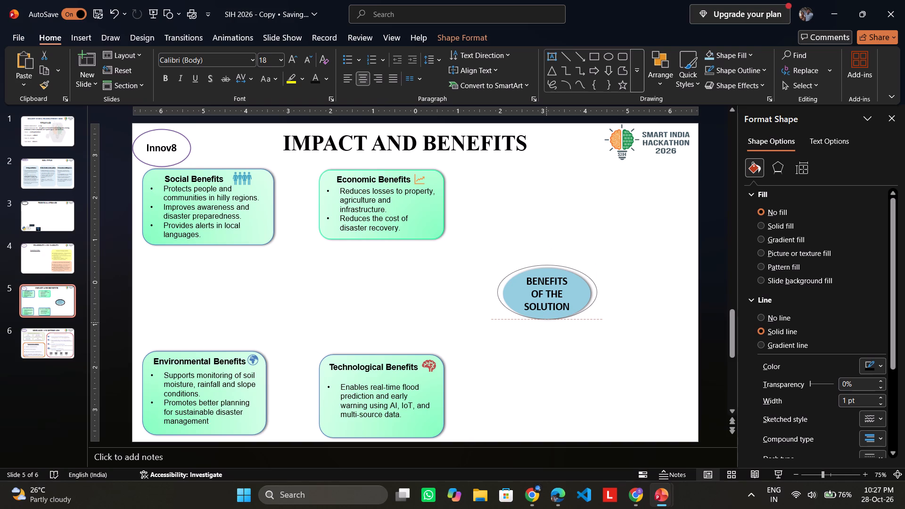
drag(596, 293, 594, 297)
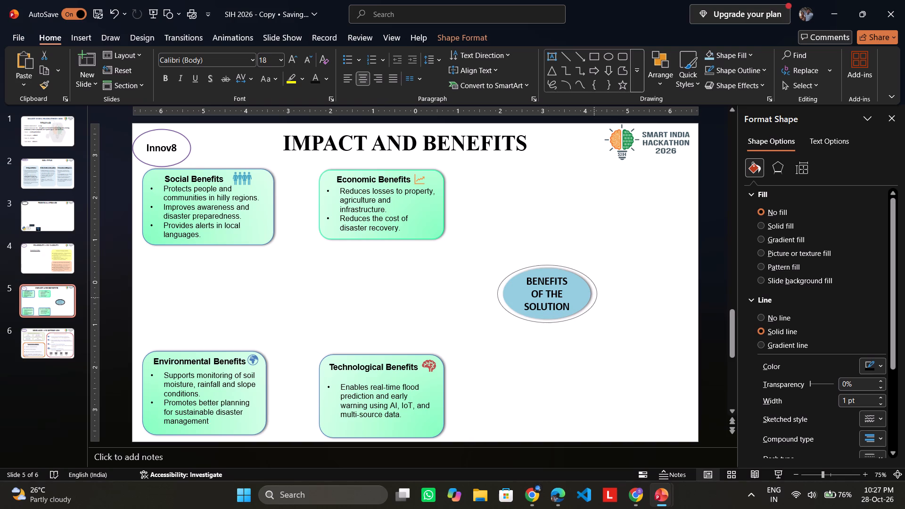
drag(594, 297, 593, 297)
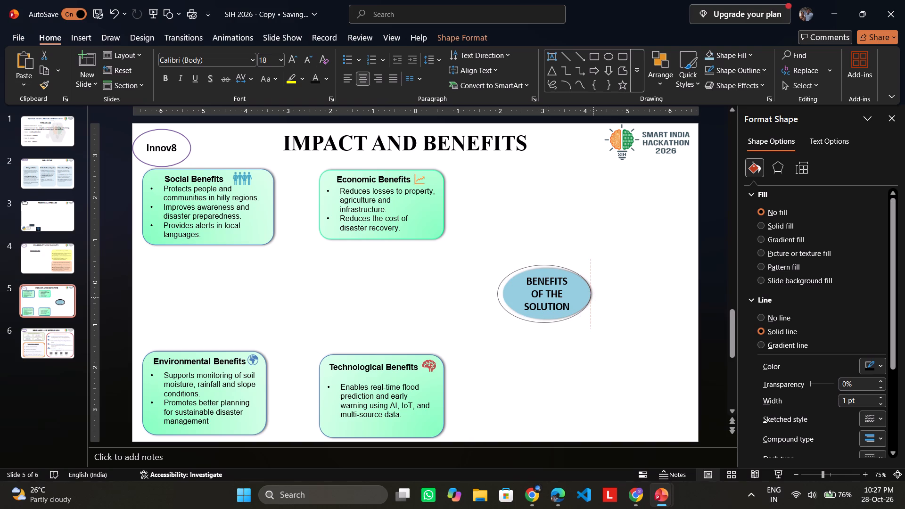
drag(593, 297, 594, 297)
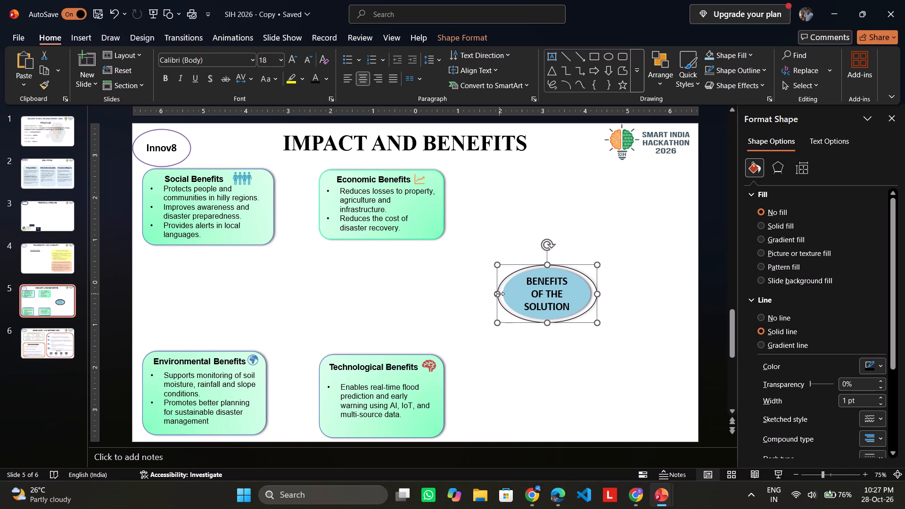
click(499, 294)
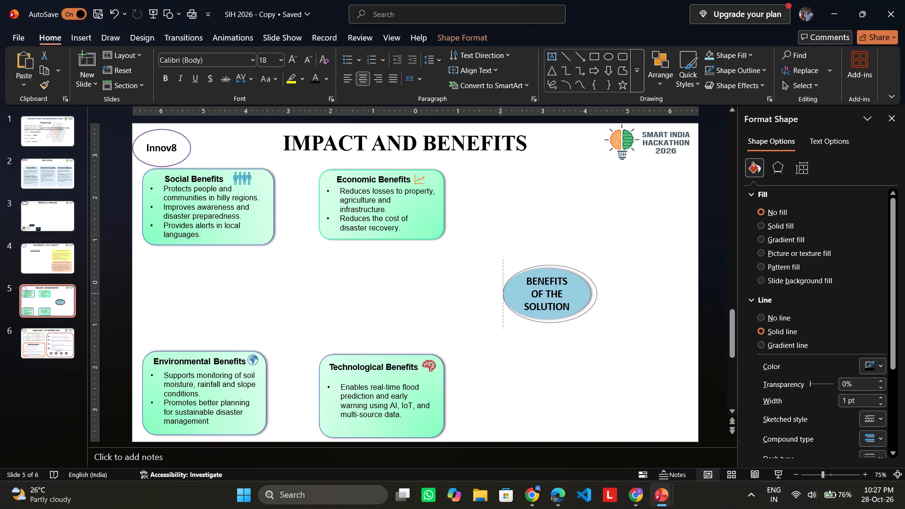
drag(598, 295, 593, 297)
click(620, 297)
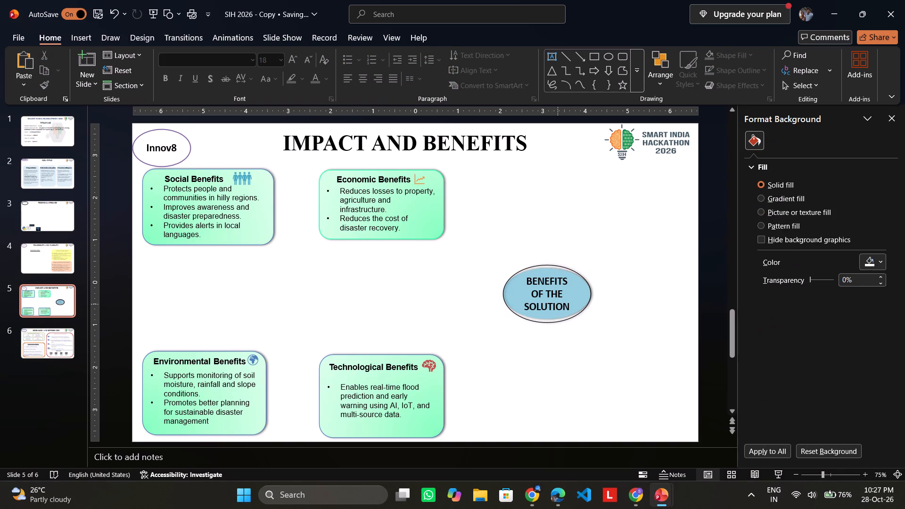
click(545, 299)
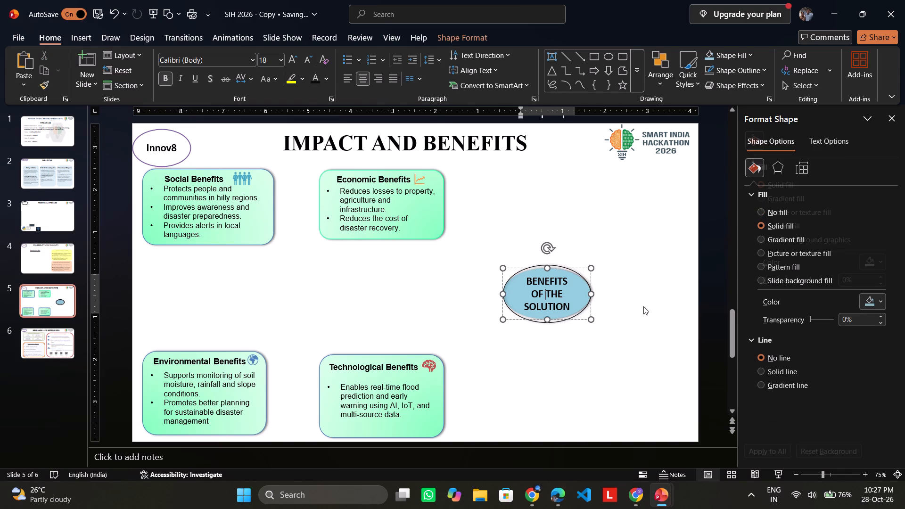
click(646, 307)
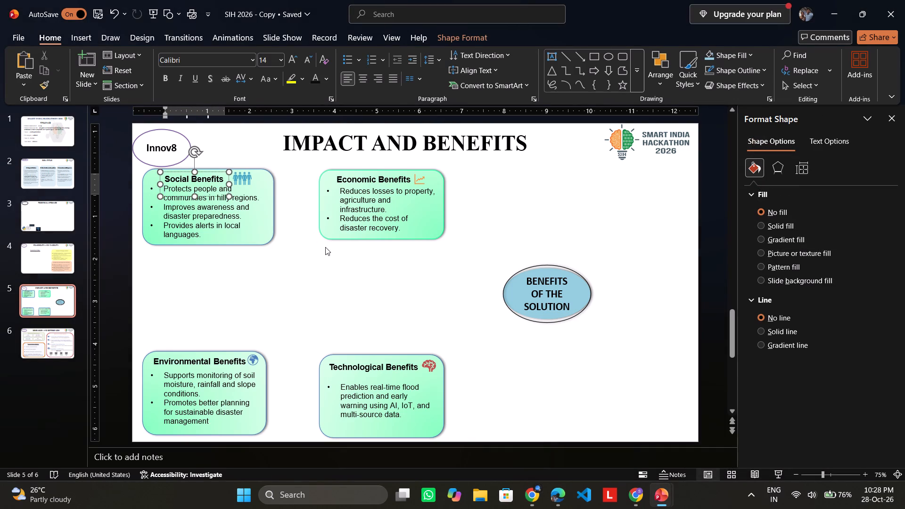
click(330, 172)
right_click(371, 168)
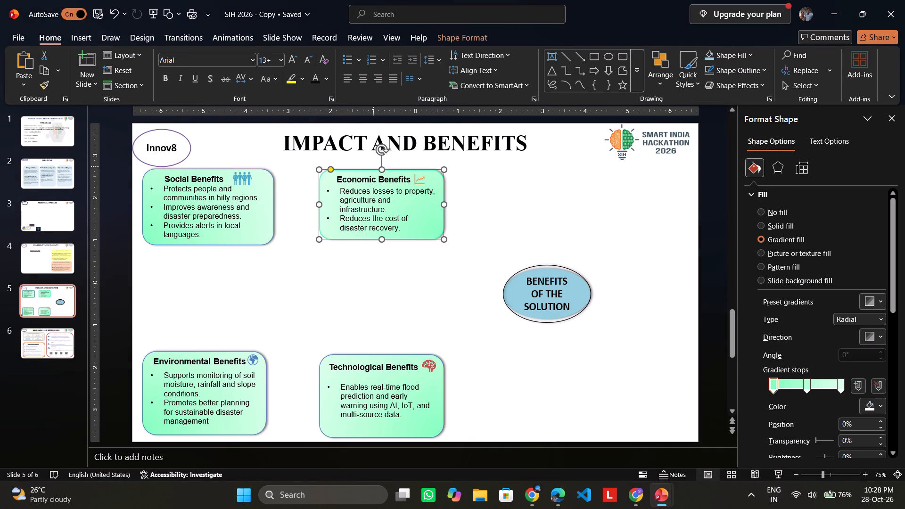
click(388, 166)
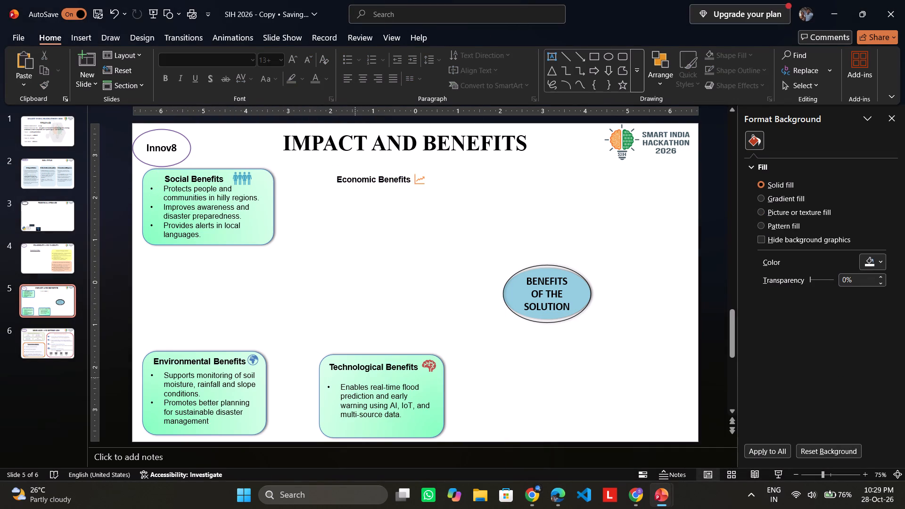
right_click(354, 354)
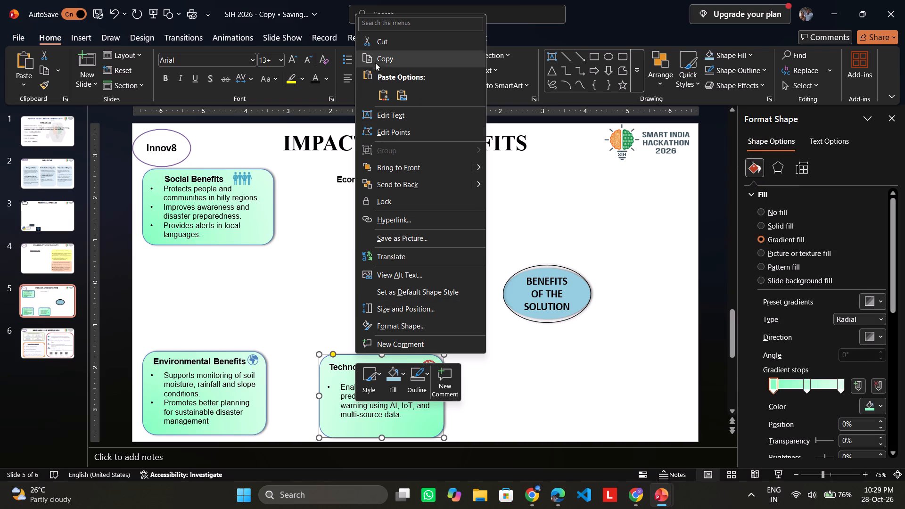
click(373, 45)
Cut the leftover "Economic Benefits" heading and the orange chart icon beside it.
right_click(376, 182)
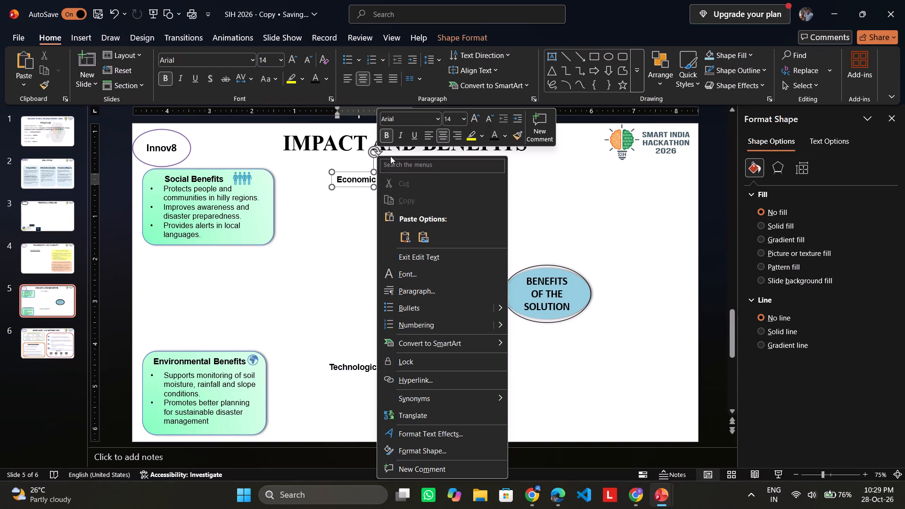
click(349, 178)
right_click(348, 176)
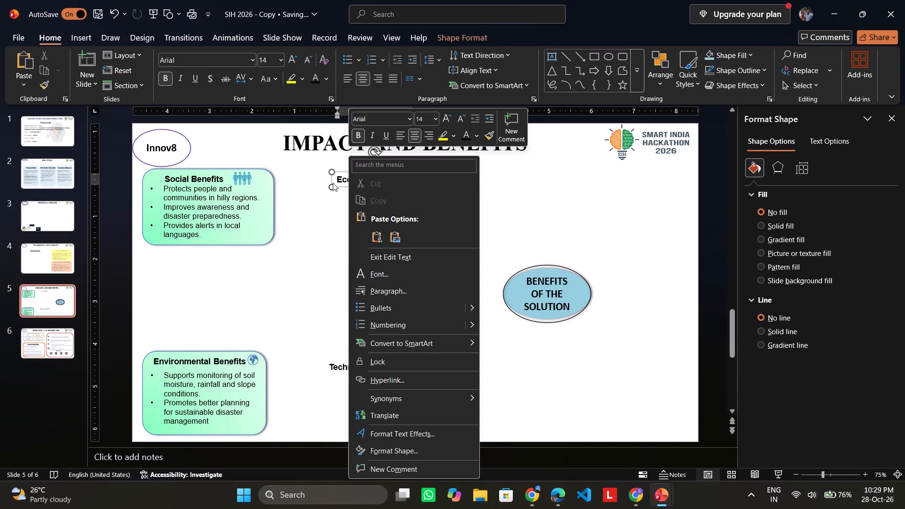
click(333, 183)
right_click(331, 184)
click(349, 164)
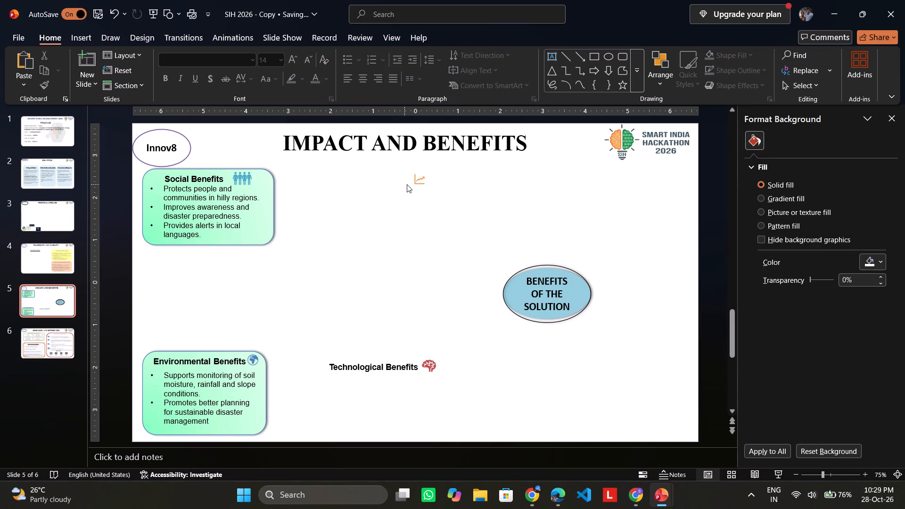
right_click(414, 181)
click(427, 200)
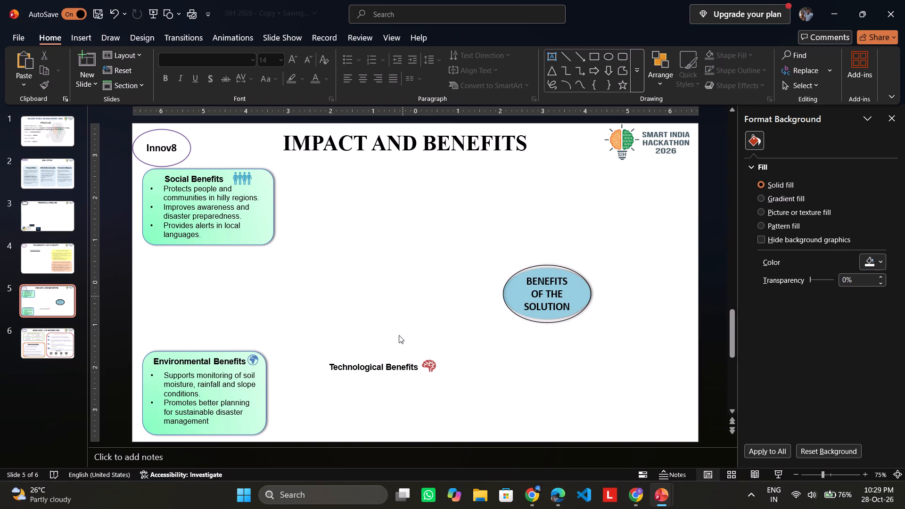
Cut the green Social Benefits box with its bullet text, its heading and the blue people icon.
right_click(384, 370)
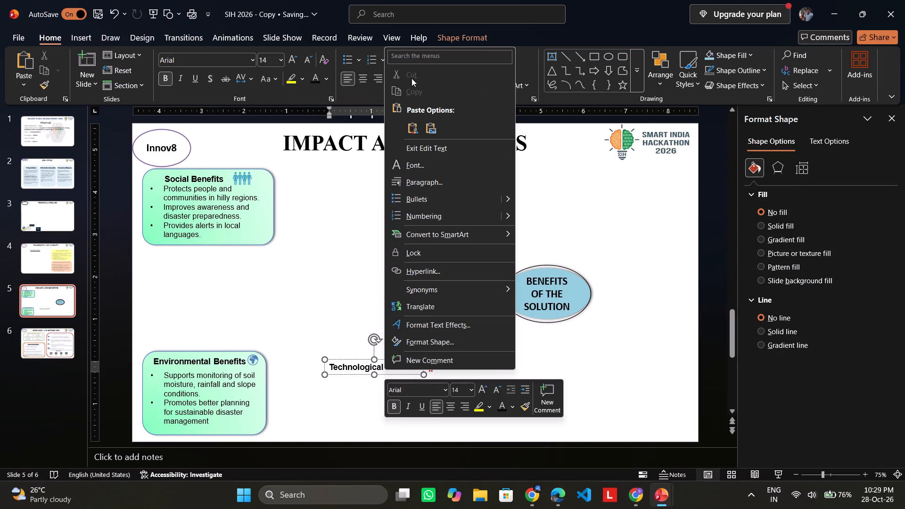
right_click(334, 363)
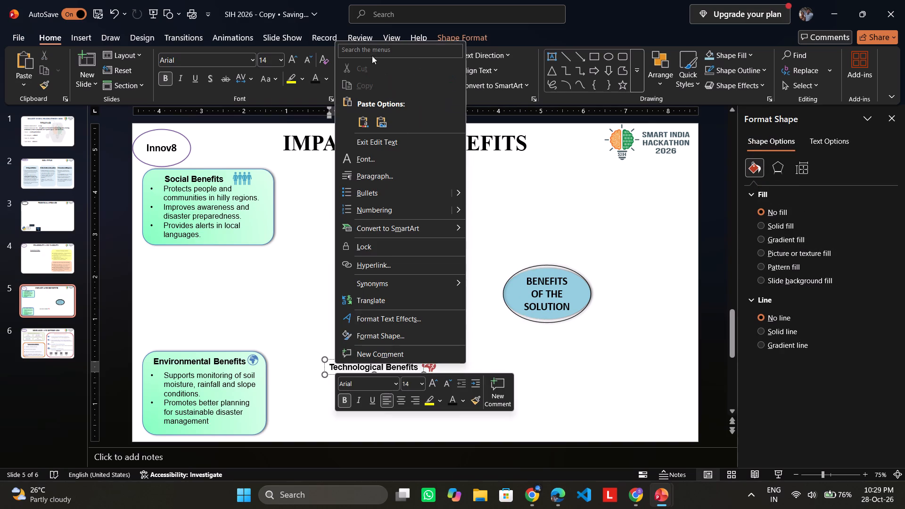
right_click(245, 175)
click(254, 200)
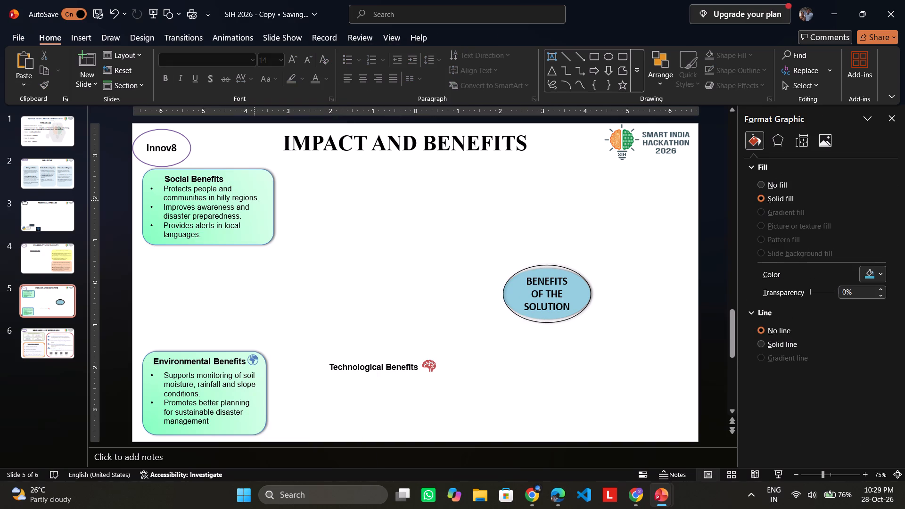
right_click(207, 181)
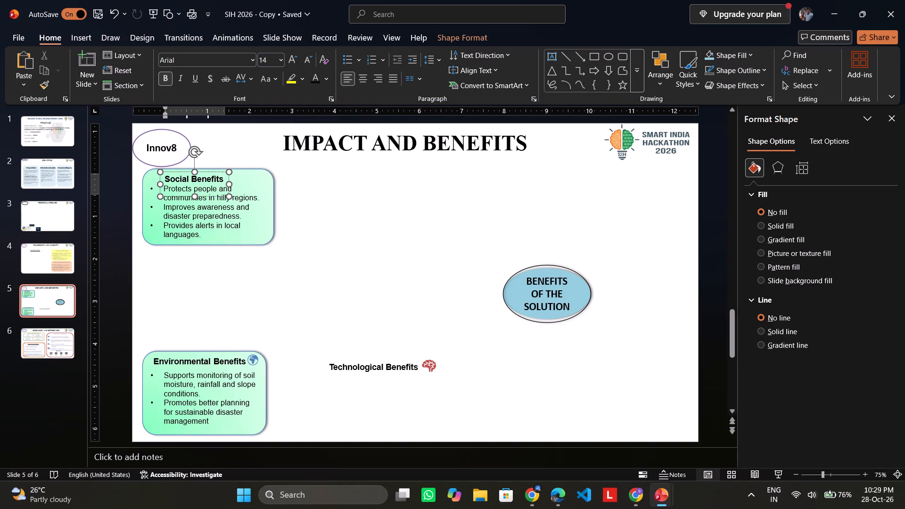
click(146, 173)
right_click(148, 172)
click(168, 165)
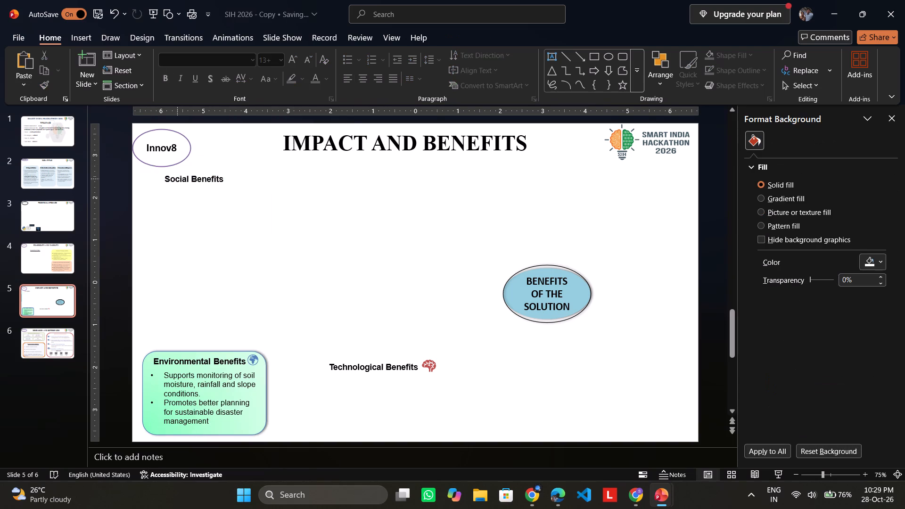
right_click(177, 179)
click(167, 180)
right_click(161, 181)
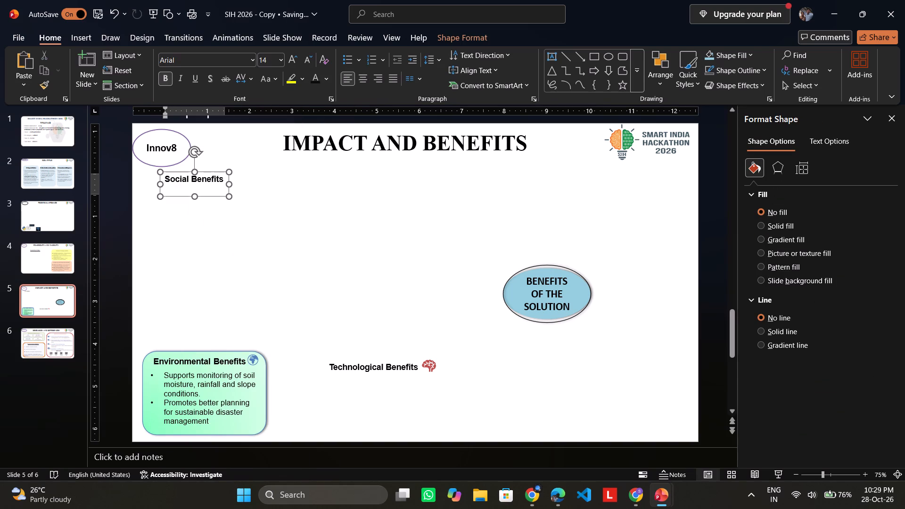
click(180, 169)
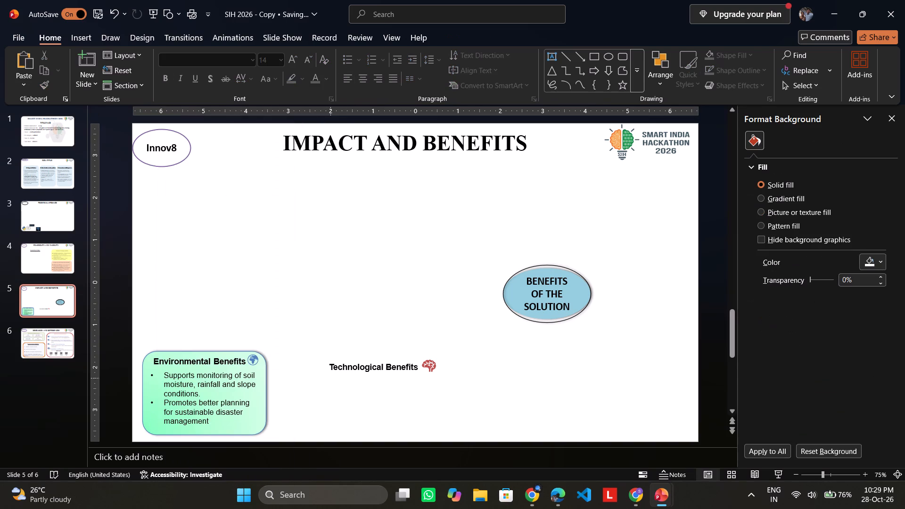
Cut the leftover "Technological Benefits" heading and the red brain icon beside it.
click(335, 369)
right_click(323, 359)
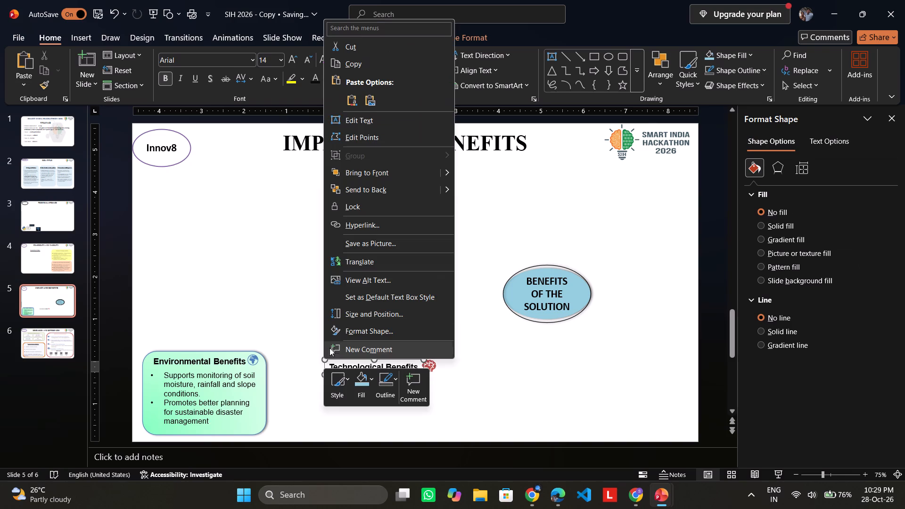
click(359, 47)
click(428, 364)
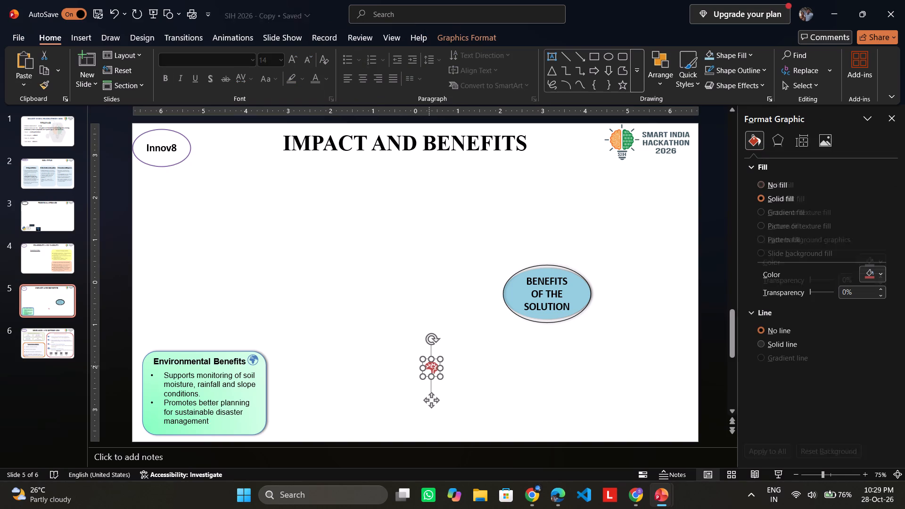
right_click(428, 361)
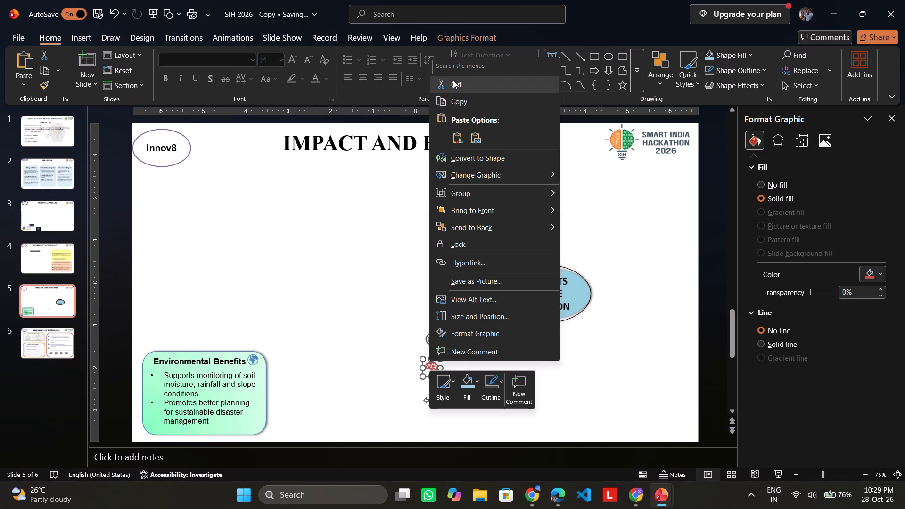
click(453, 80)
Cut the green Environmental Benefits box with its bullet text, the globe icon and the heading.
click(234, 351)
right_click(235, 351)
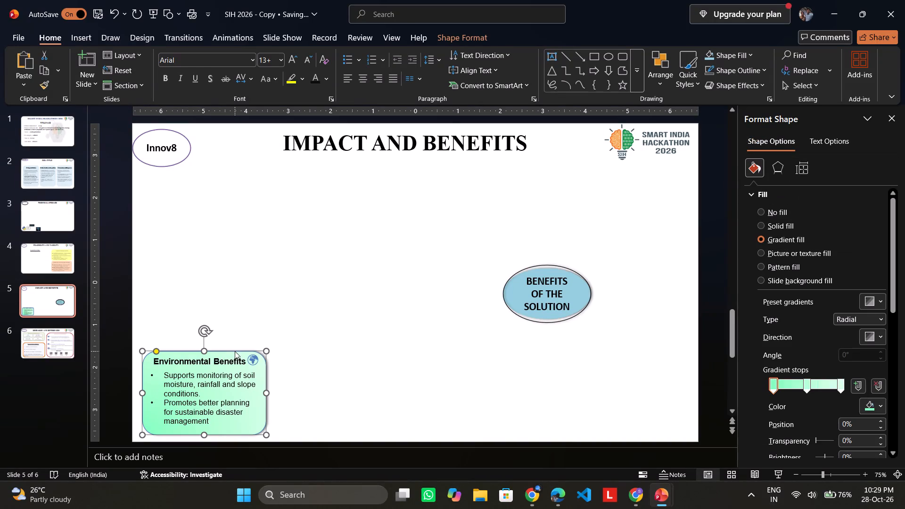
click(264, 40)
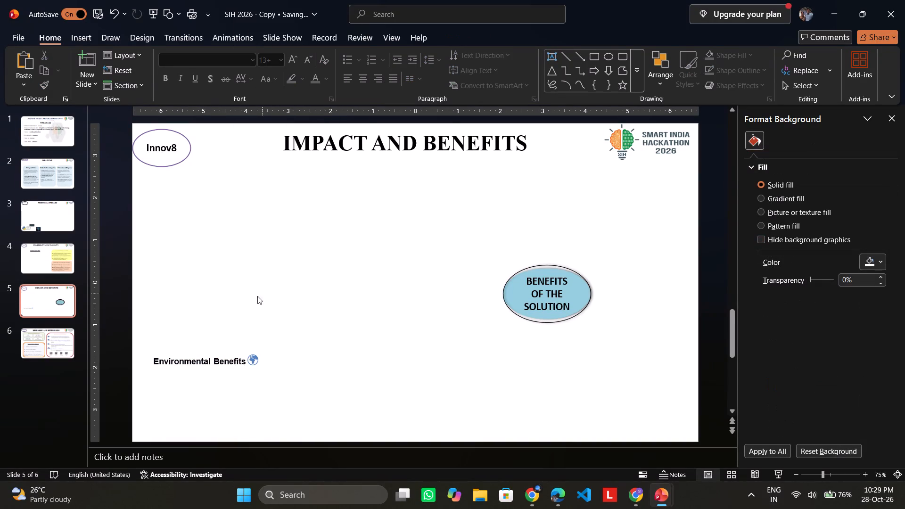
right_click(255, 359)
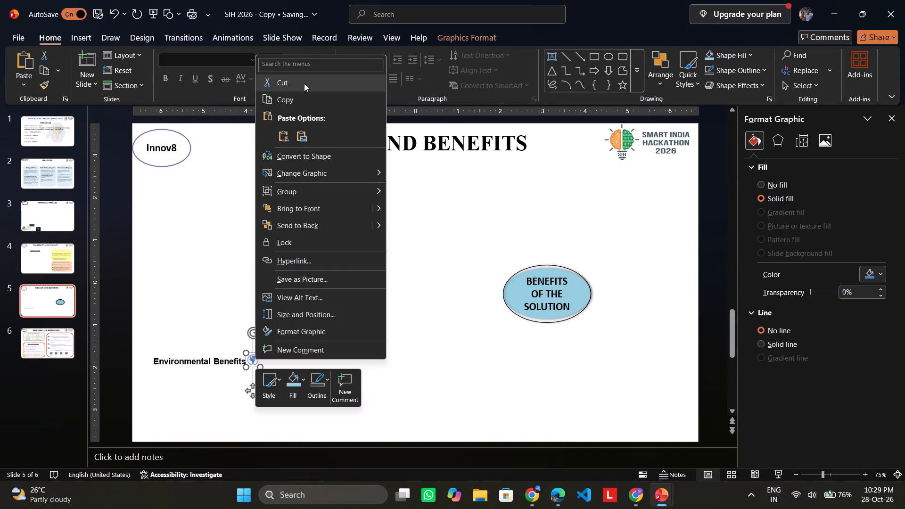
click(304, 83)
click(225, 362)
right_click(225, 362)
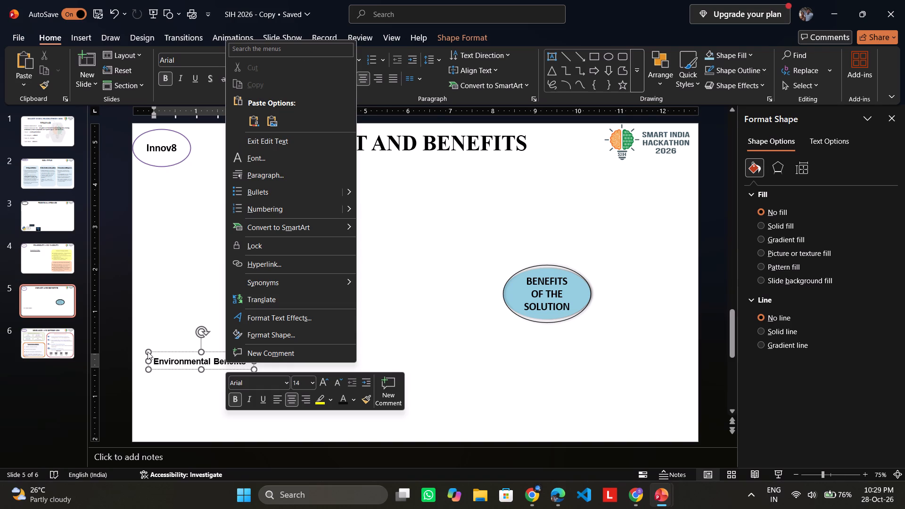
right_click(148, 352)
click(196, 37)
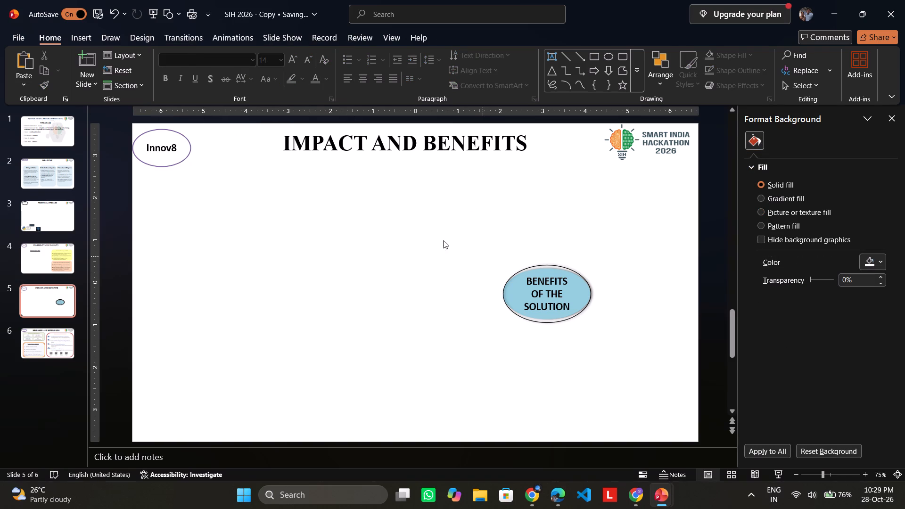
Draw a rounded rectangle about 3.06" wide and 2.13" high below the title and apply the semi-transparent light-blue preset without outline.
click(625, 53)
drag(293, 188, 306, 232)
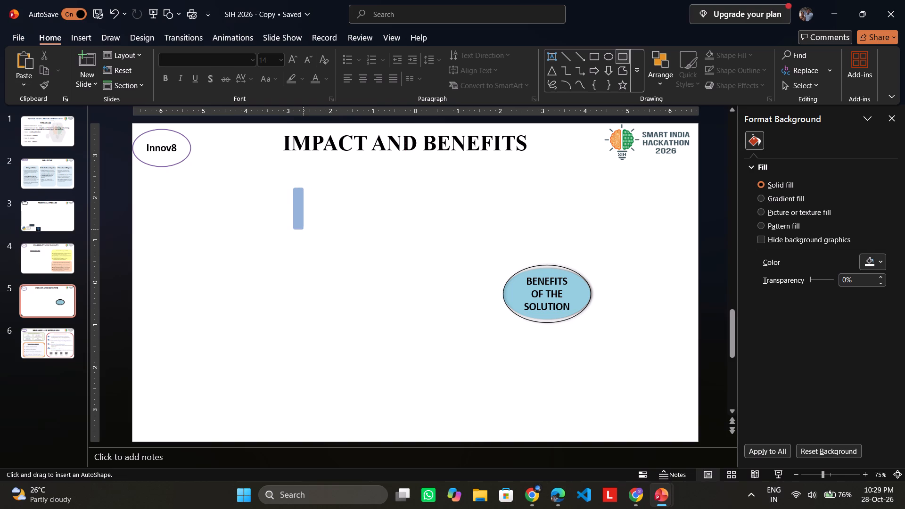
drag(306, 232, 423, 278)
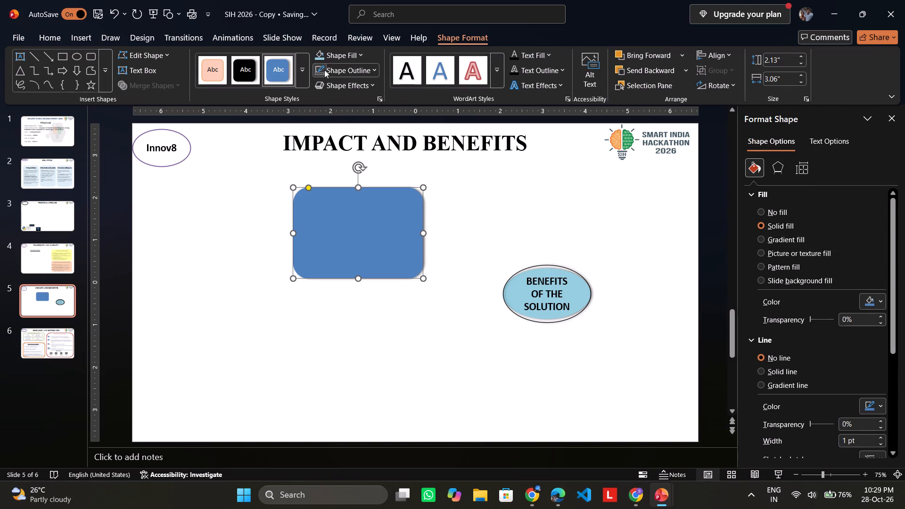
click(302, 71)
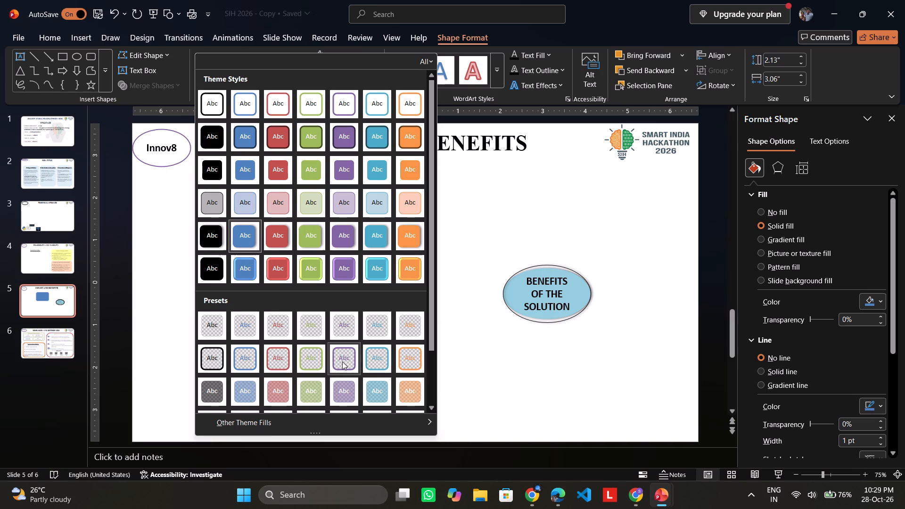
click(372, 384)
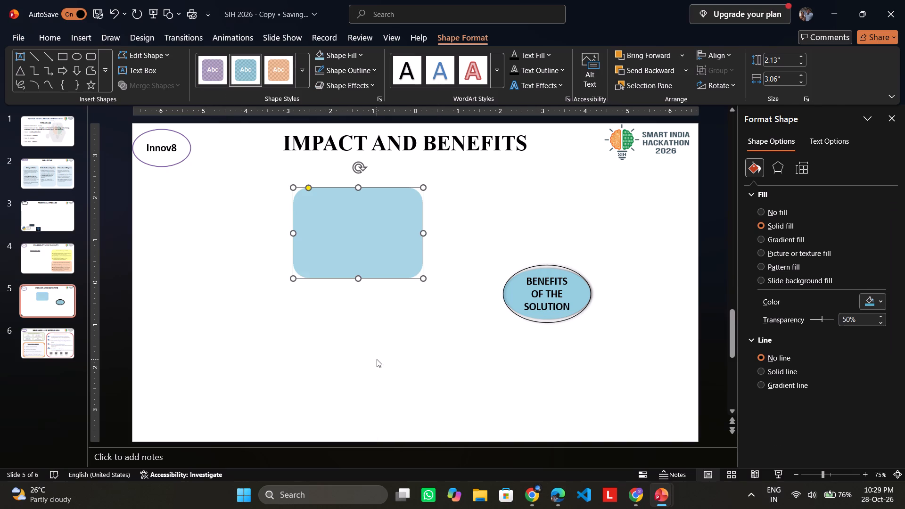
click(377, 359)
click(340, 215)
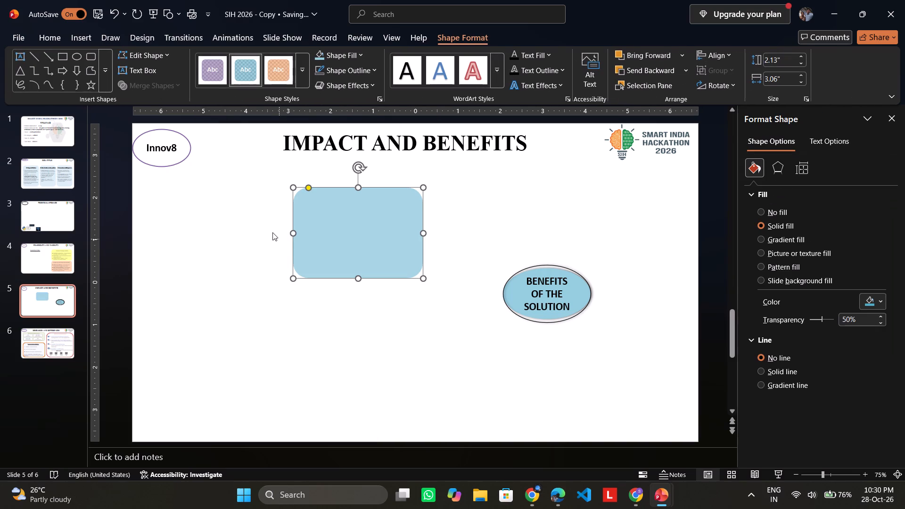
click(309, 321)
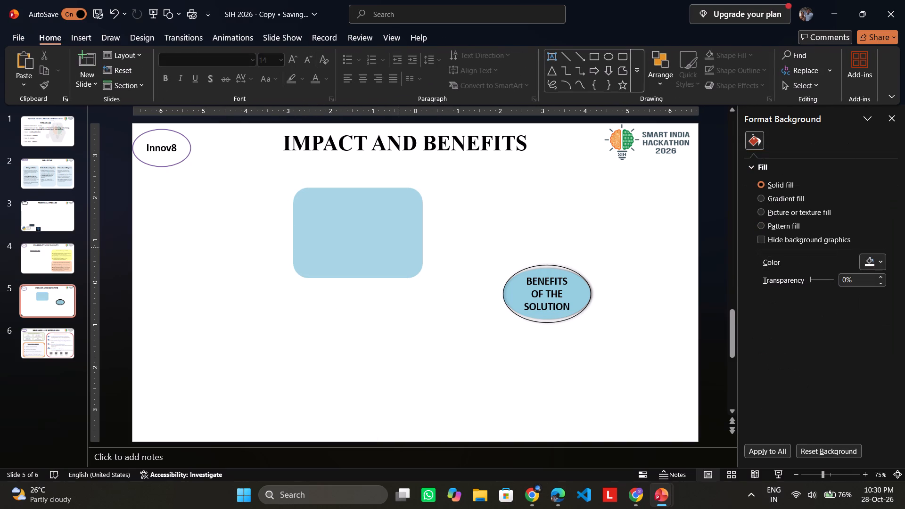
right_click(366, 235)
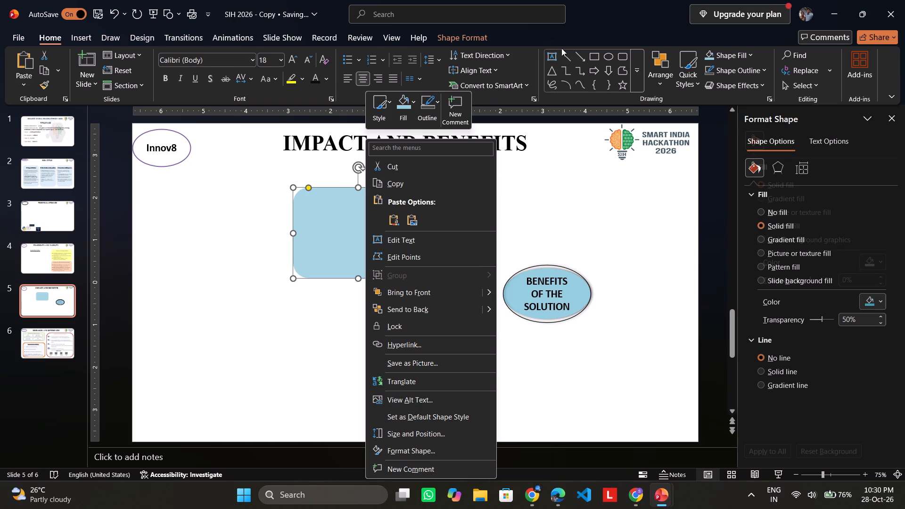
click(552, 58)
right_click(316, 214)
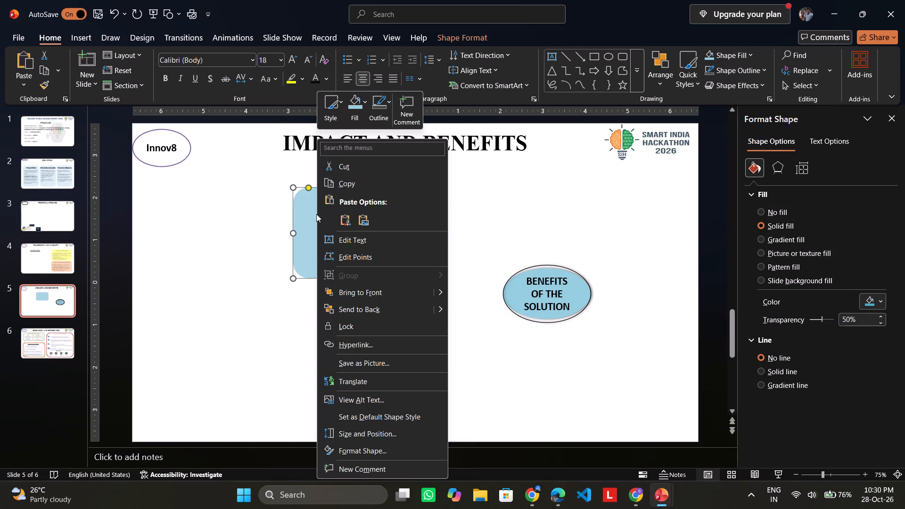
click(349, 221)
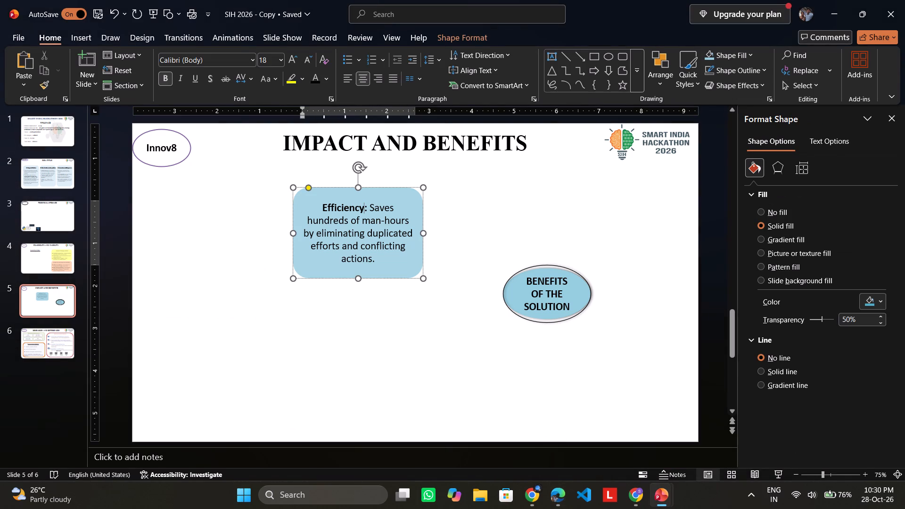
drag(364, 207, 321, 204)
click(193, 78)
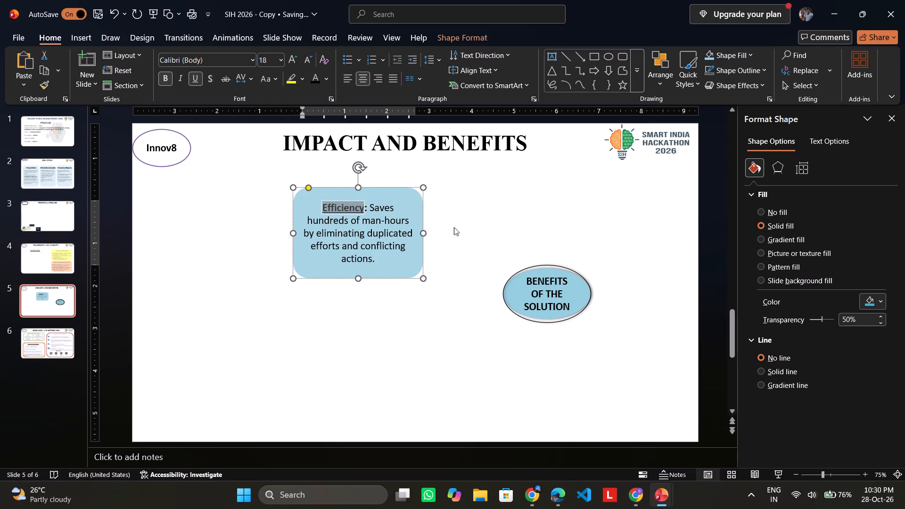
click(485, 227)
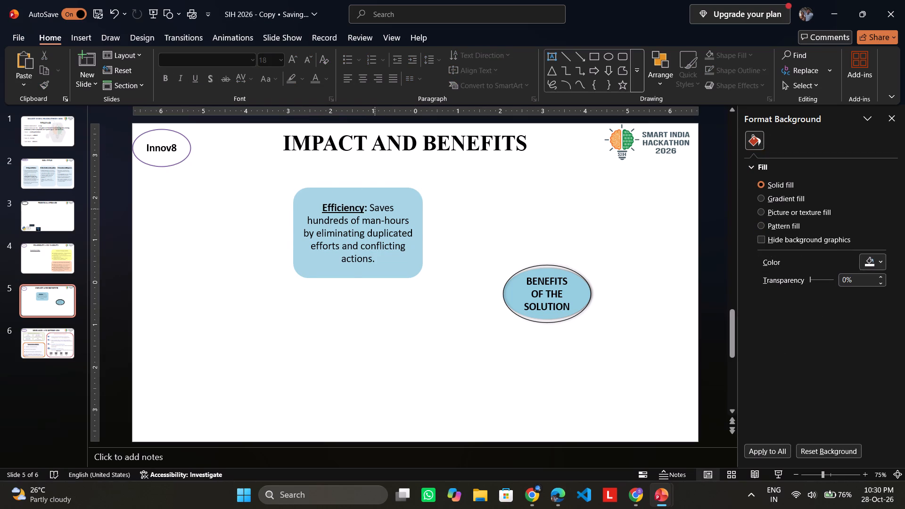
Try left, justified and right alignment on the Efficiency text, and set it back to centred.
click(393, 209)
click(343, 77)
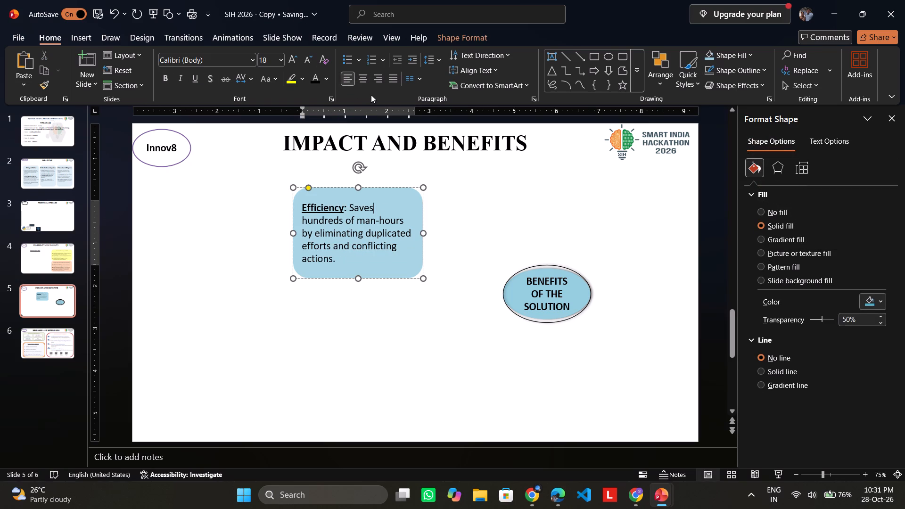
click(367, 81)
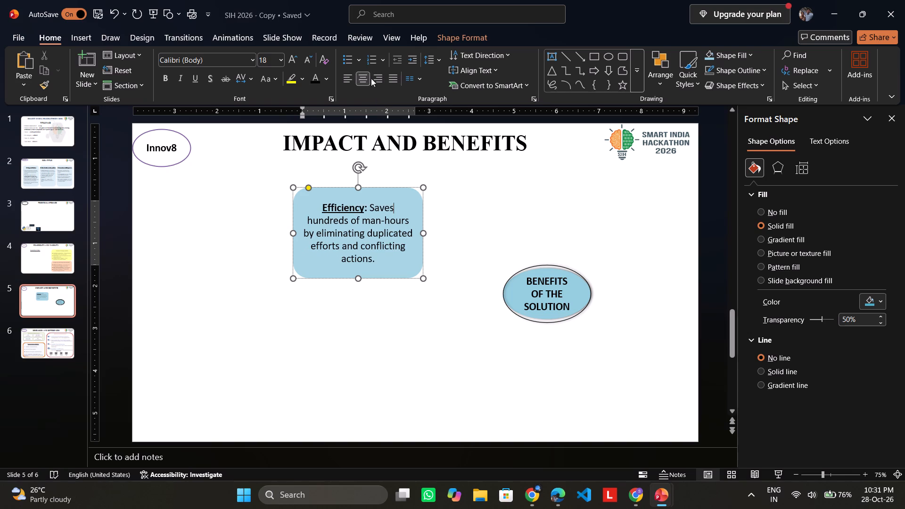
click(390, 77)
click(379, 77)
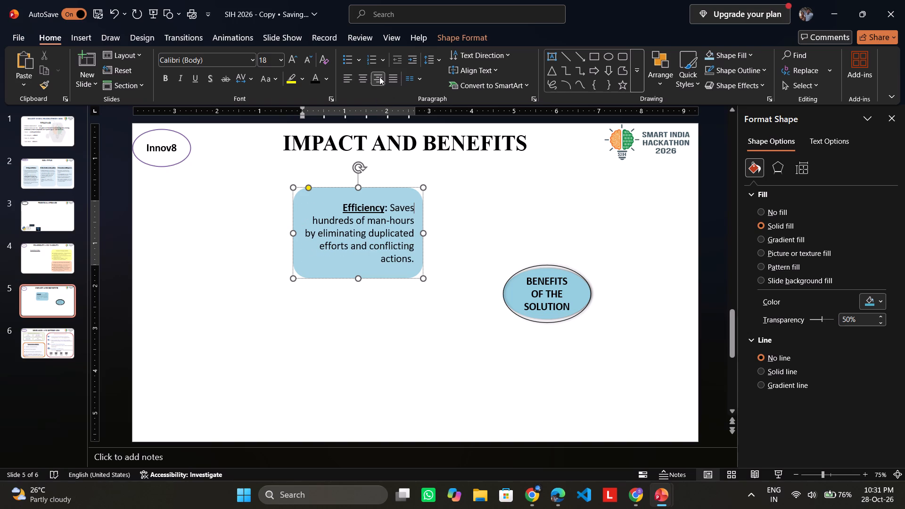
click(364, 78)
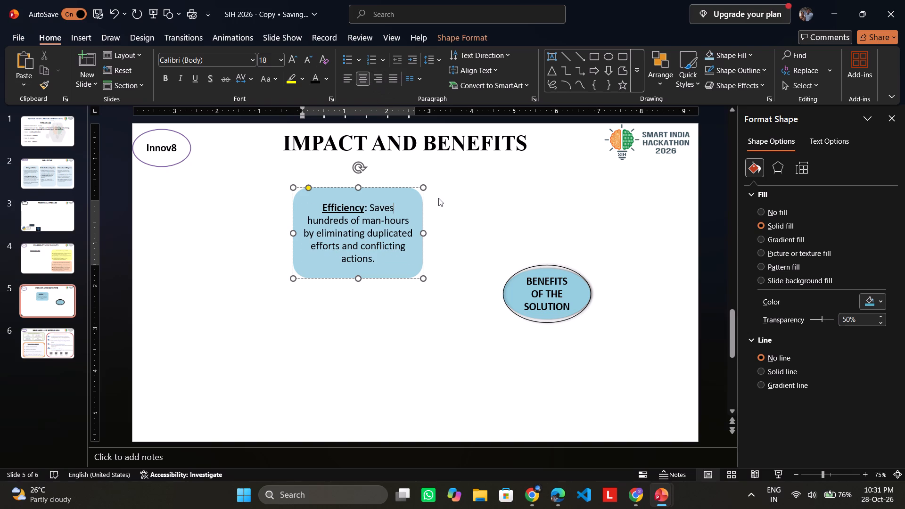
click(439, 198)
Put the "Efficiency" heading on its own line above the description and add a space before its colon.
click(368, 208)
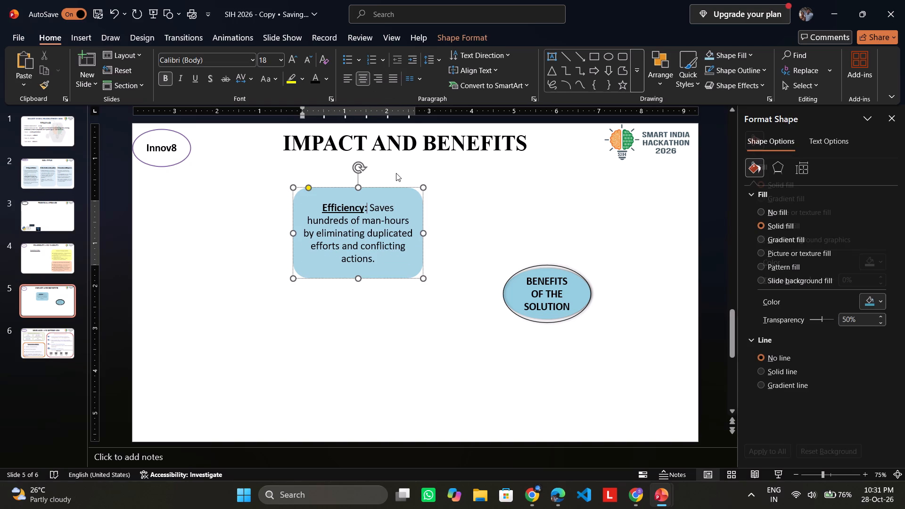
key(Right)
key(Return)
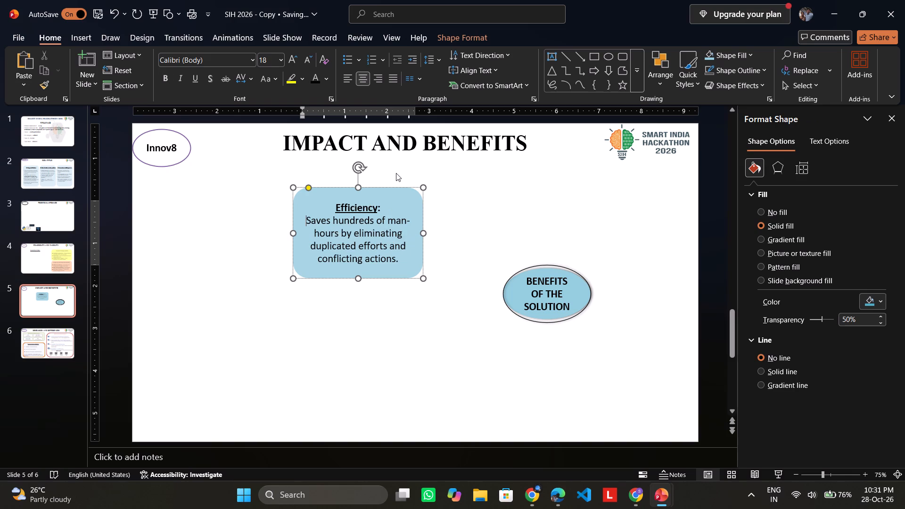
click(377, 208)
key(space)
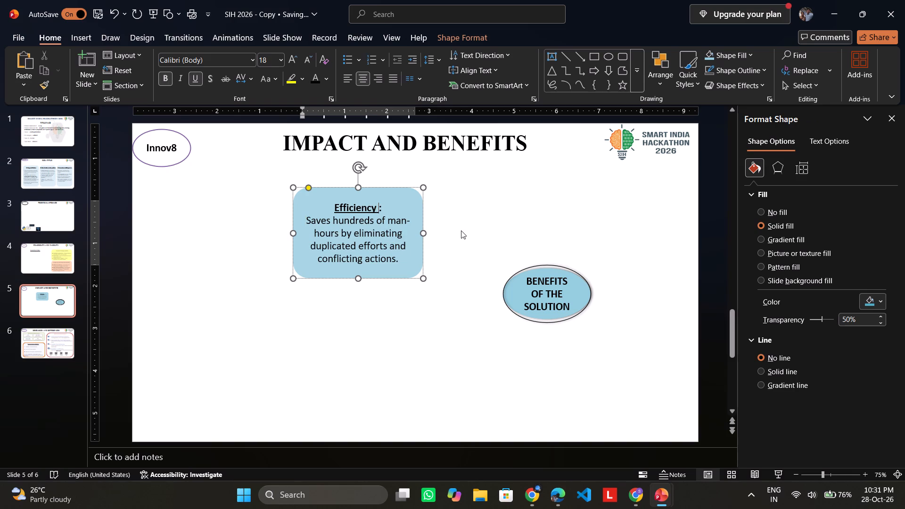
drag(461, 230, 468, 225)
Make the light-blue Efficiency box slightly taller by extending its bottom edge.
click(362, 228)
drag(356, 276, 358, 264)
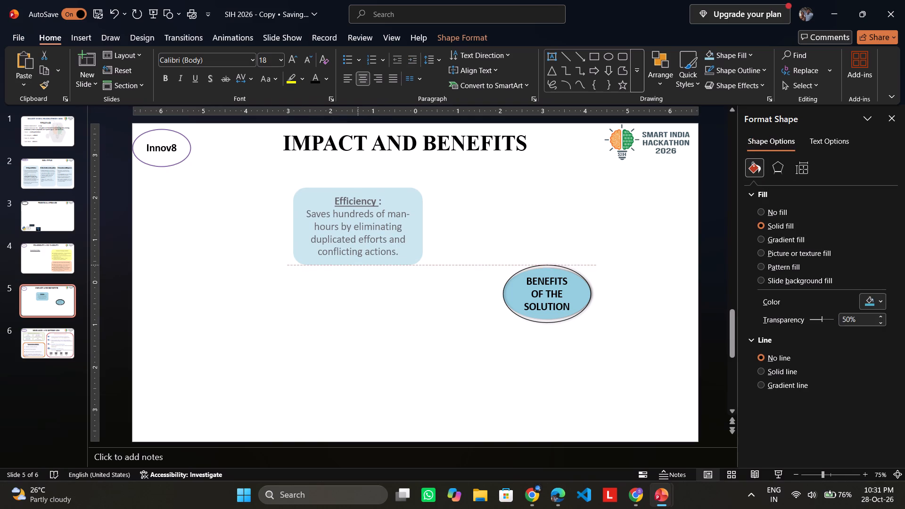
drag(358, 264, 353, 289)
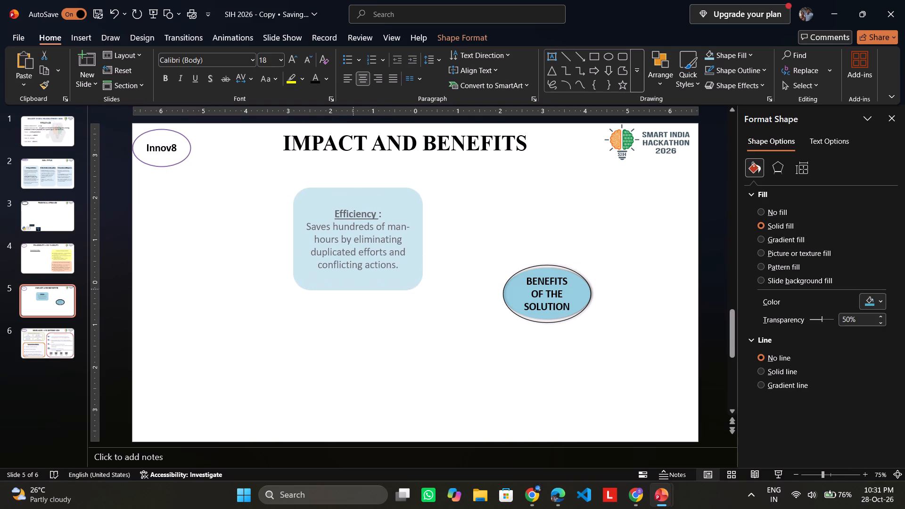
drag(353, 289, 353, 286)
Adjust both sides of the Efficiency box, moving each edge slightly left so the description wraps onto four lines below the heading.
drag(293, 238, 299, 238)
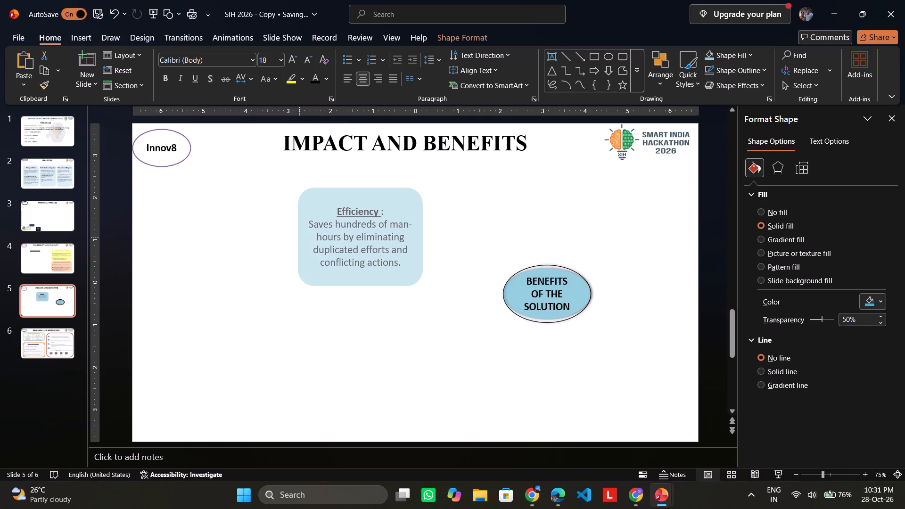
drag(299, 238, 304, 238)
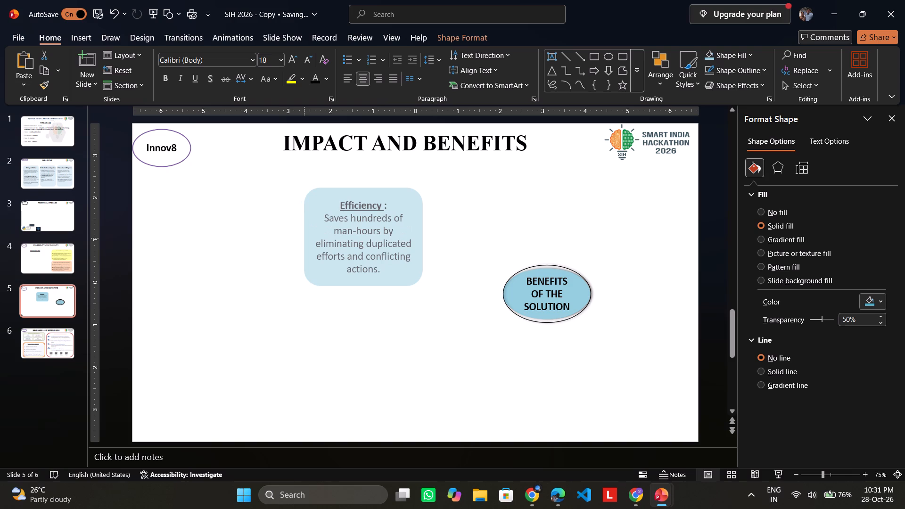
drag(304, 238, 295, 239)
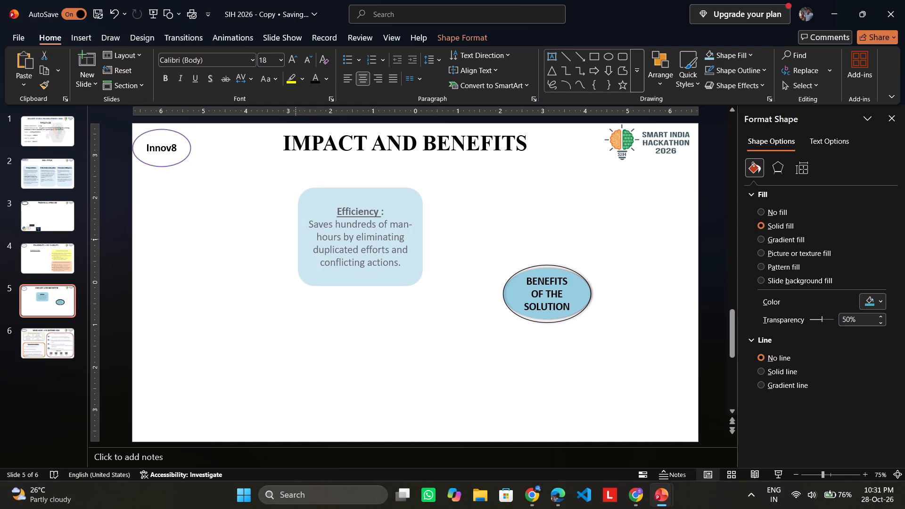
drag(295, 239, 269, 233)
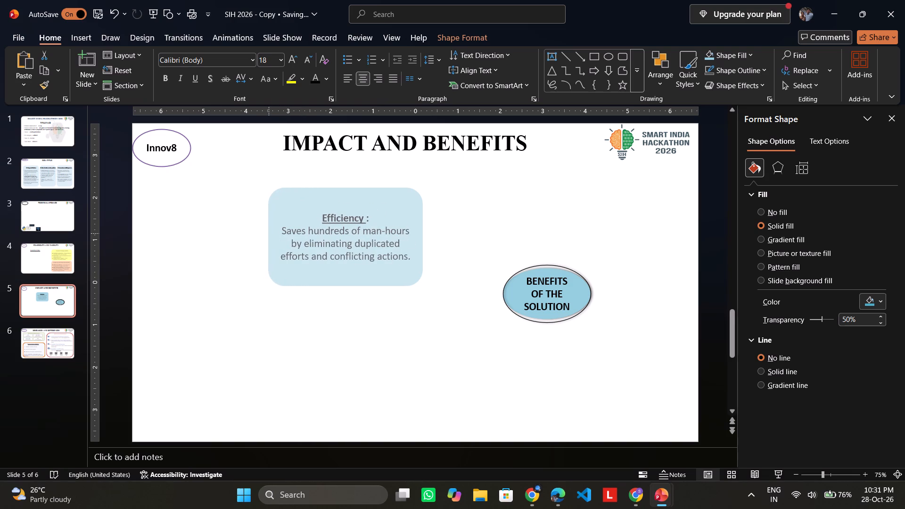
drag(269, 233, 282, 232)
drag(422, 187, 419, 187)
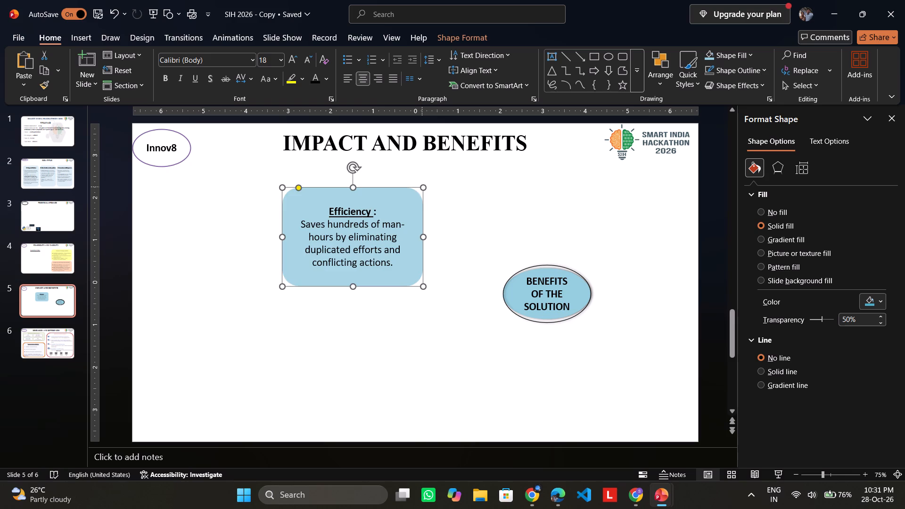
drag(419, 187, 401, 189)
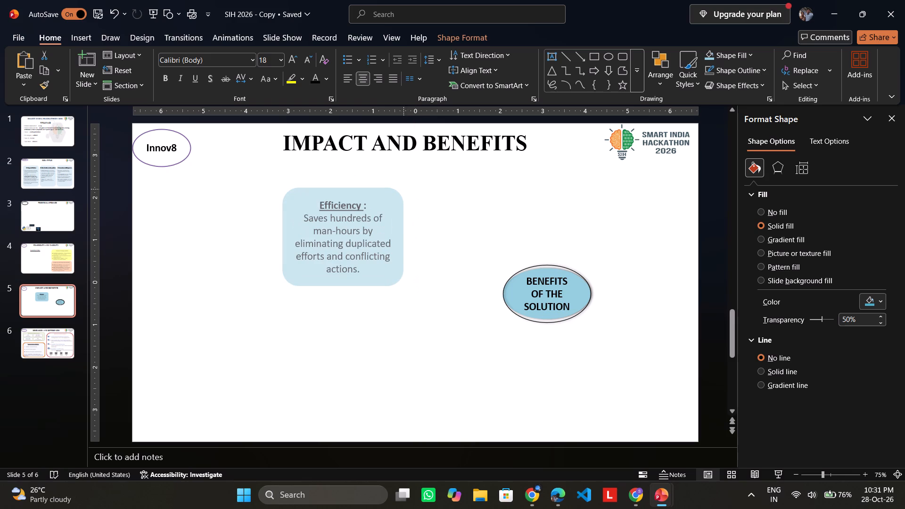
drag(401, 189, 404, 189)
drag(404, 189, 405, 189)
click(446, 219)
click(379, 213)
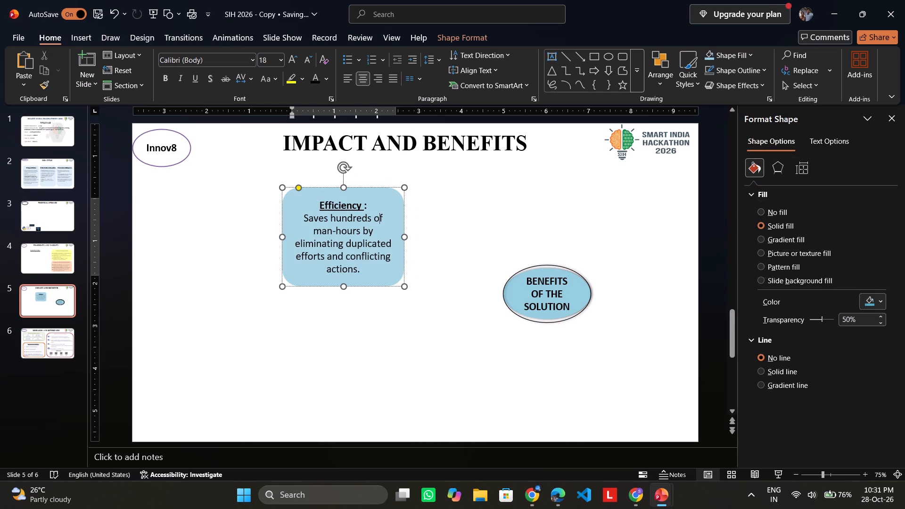
click(404, 189)
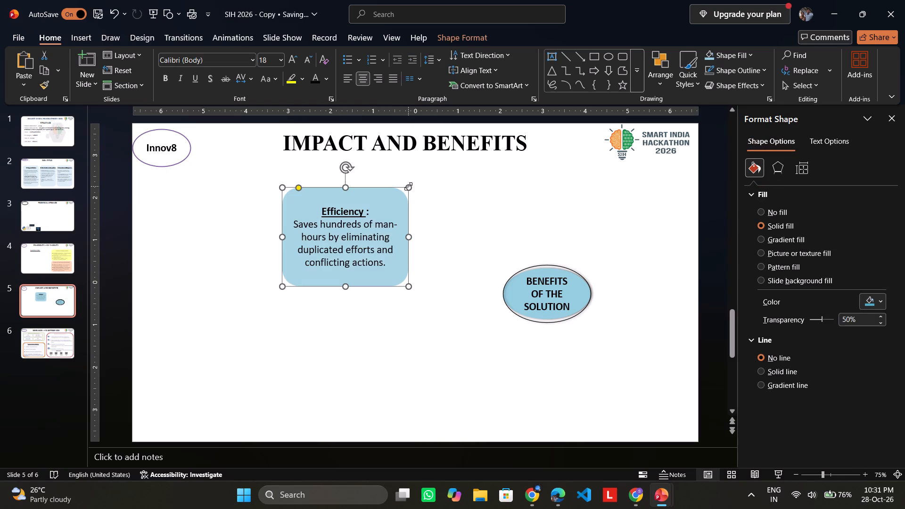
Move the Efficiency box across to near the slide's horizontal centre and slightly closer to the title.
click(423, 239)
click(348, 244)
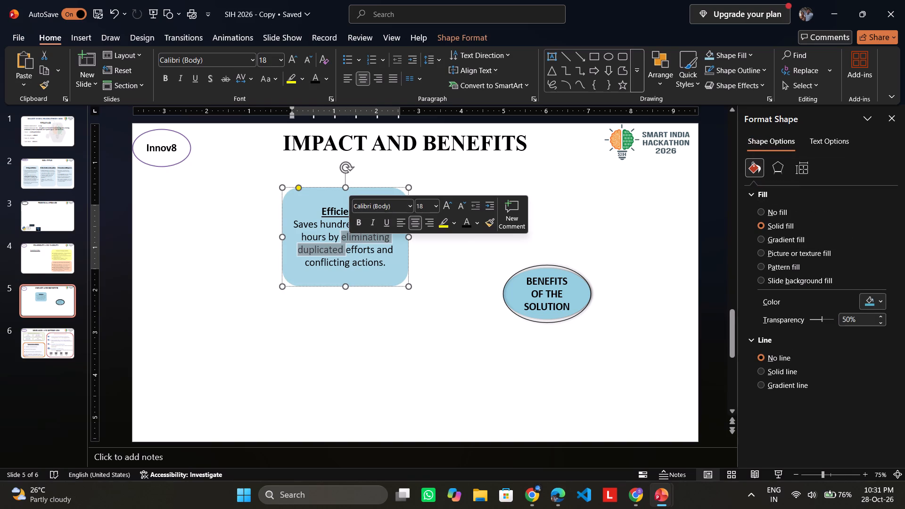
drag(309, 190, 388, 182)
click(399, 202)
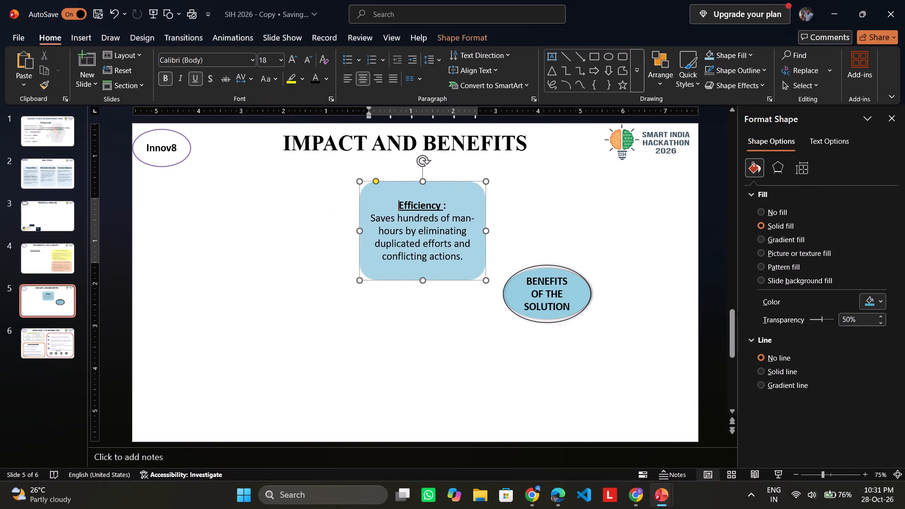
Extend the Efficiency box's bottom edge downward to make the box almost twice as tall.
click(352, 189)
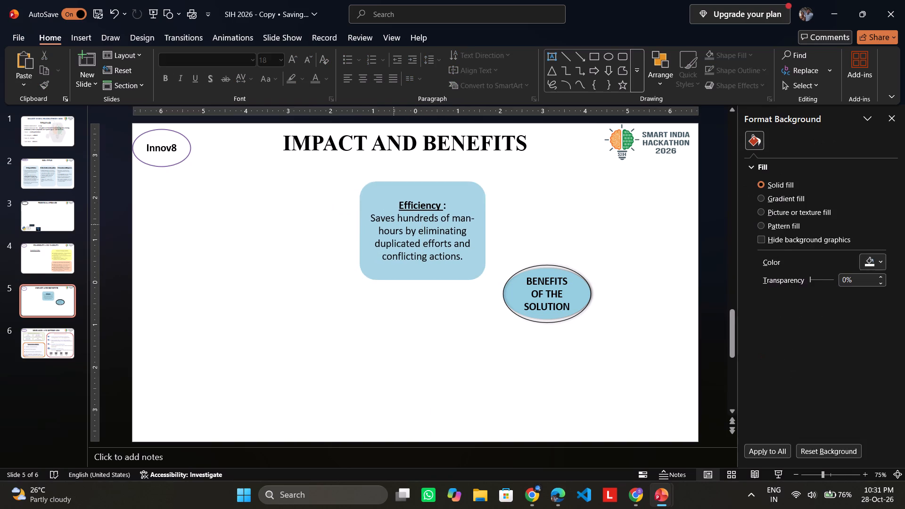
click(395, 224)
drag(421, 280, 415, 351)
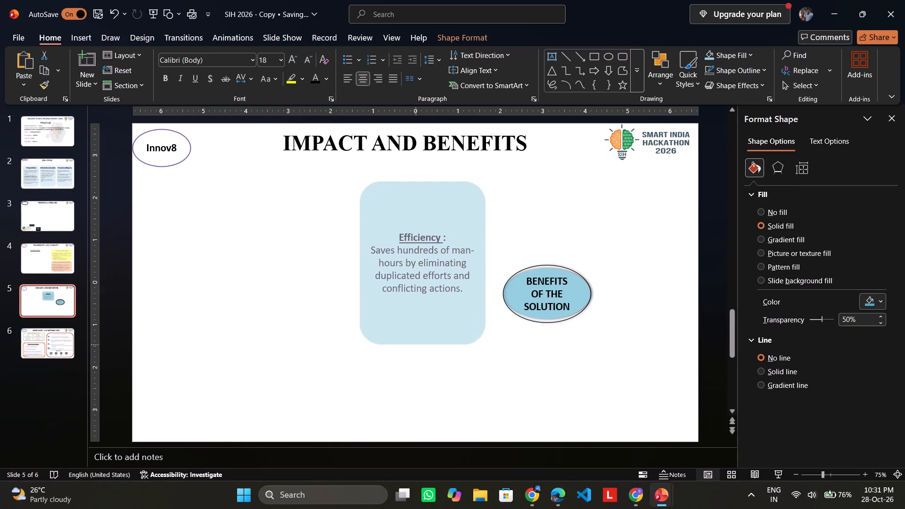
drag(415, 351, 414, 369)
Change the font of the Efficiency heading and description to Arial.
click(409, 295)
click(412, 274)
drag(399, 243, 437, 292)
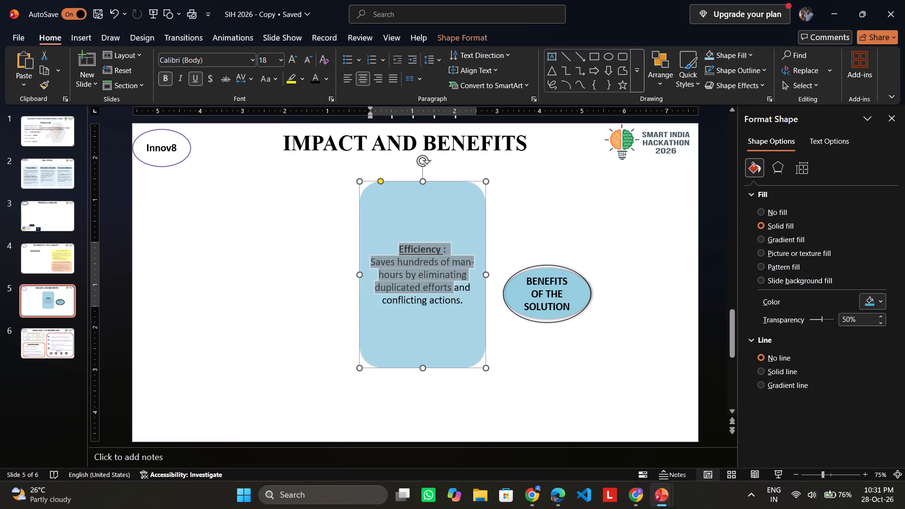
drag(437, 292, 444, 314)
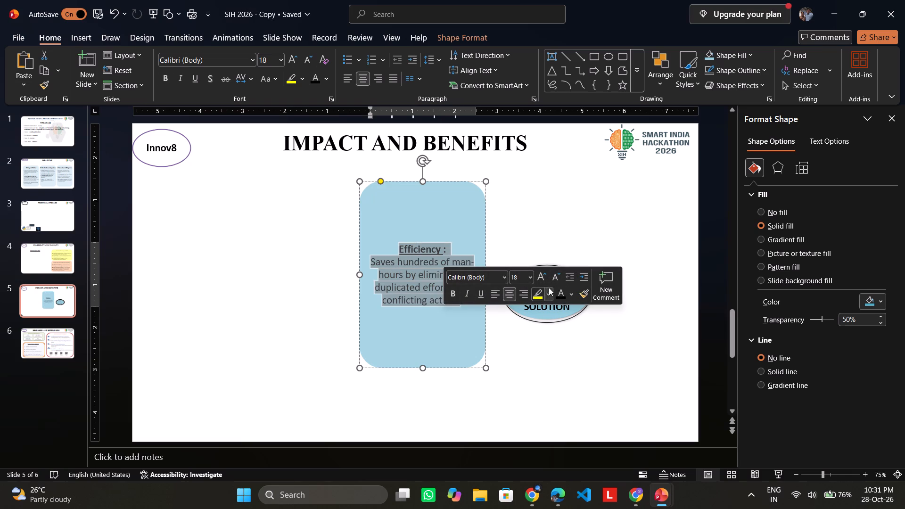
click(505, 277)
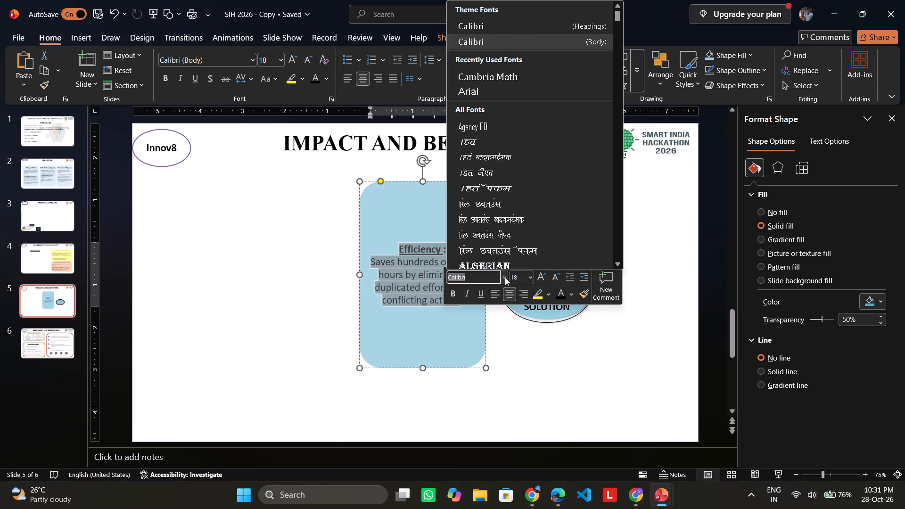
click(478, 94)
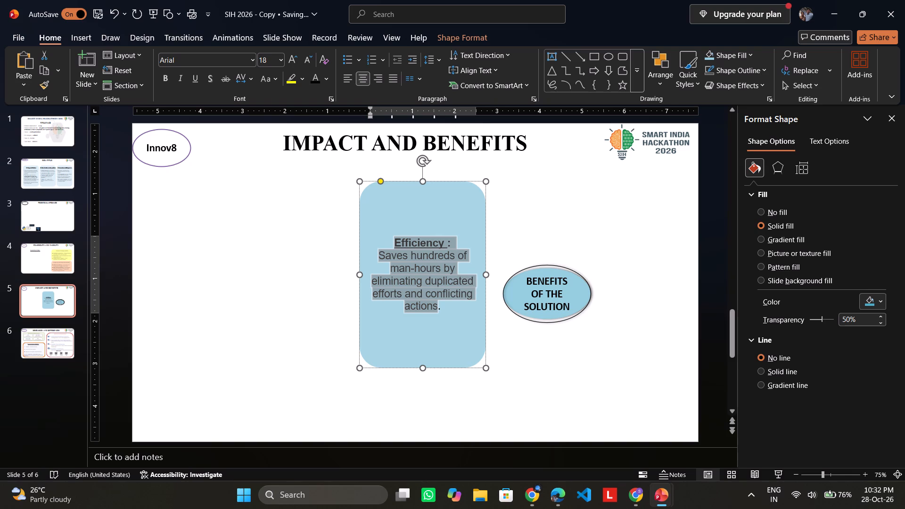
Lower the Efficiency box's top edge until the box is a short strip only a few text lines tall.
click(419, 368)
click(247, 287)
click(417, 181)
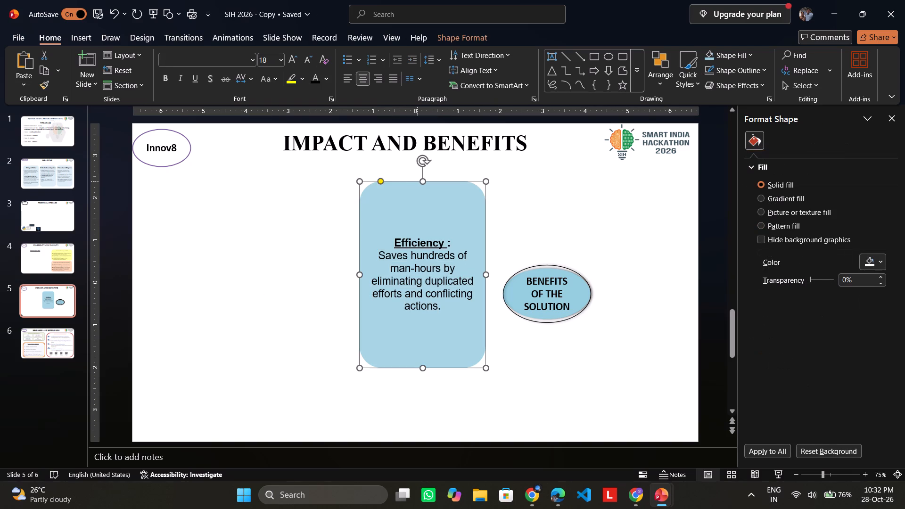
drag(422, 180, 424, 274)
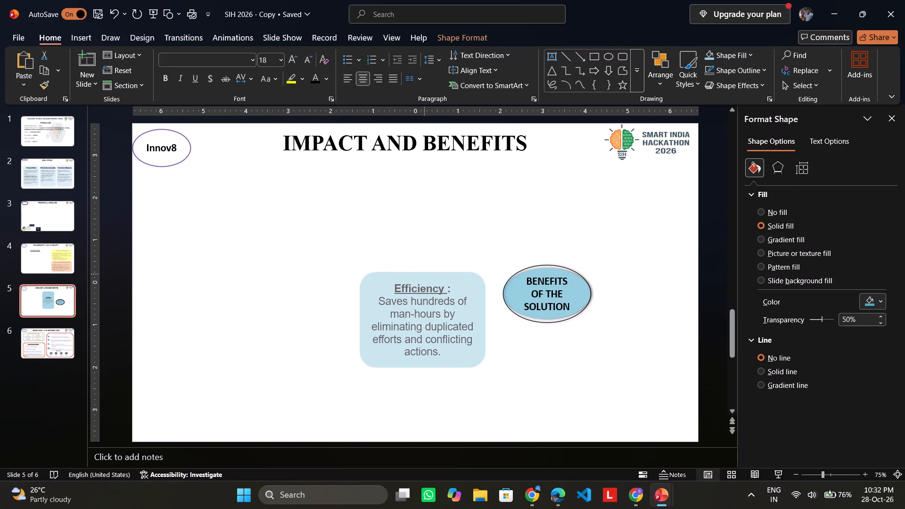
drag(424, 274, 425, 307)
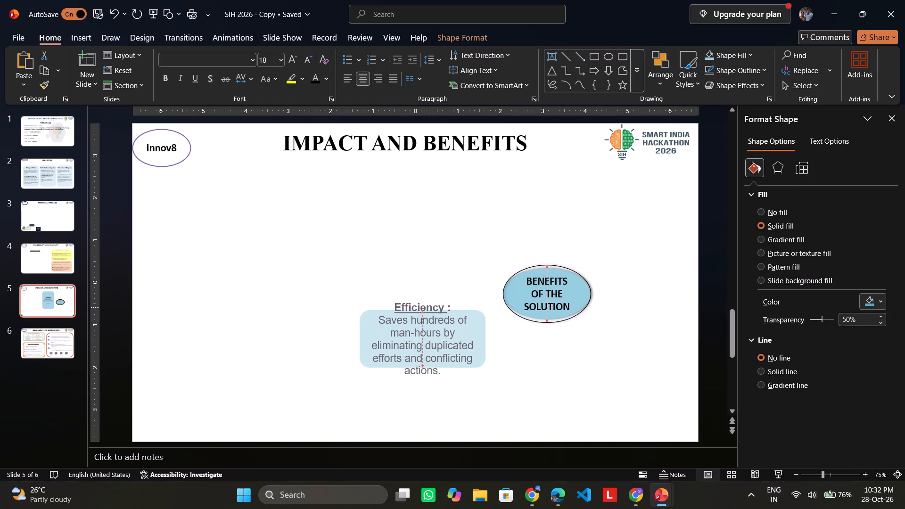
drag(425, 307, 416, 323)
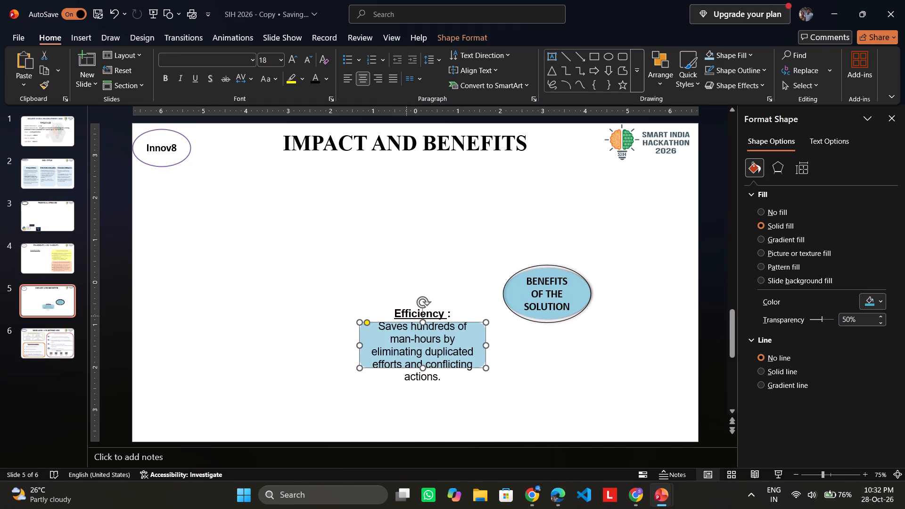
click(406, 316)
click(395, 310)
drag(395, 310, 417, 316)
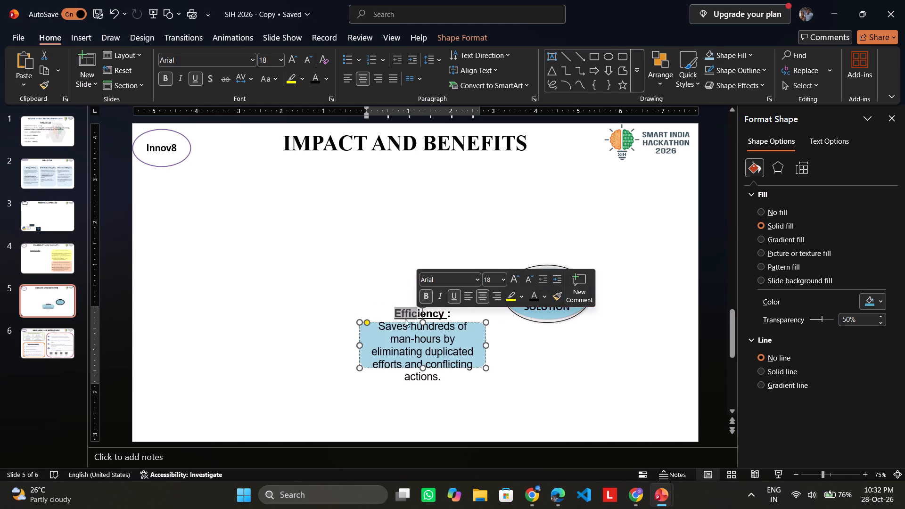
Enlarge the Efficiency box from its top-left corner so all the text fits inside, and widen its right side slightly.
drag(366, 321, 365, 305)
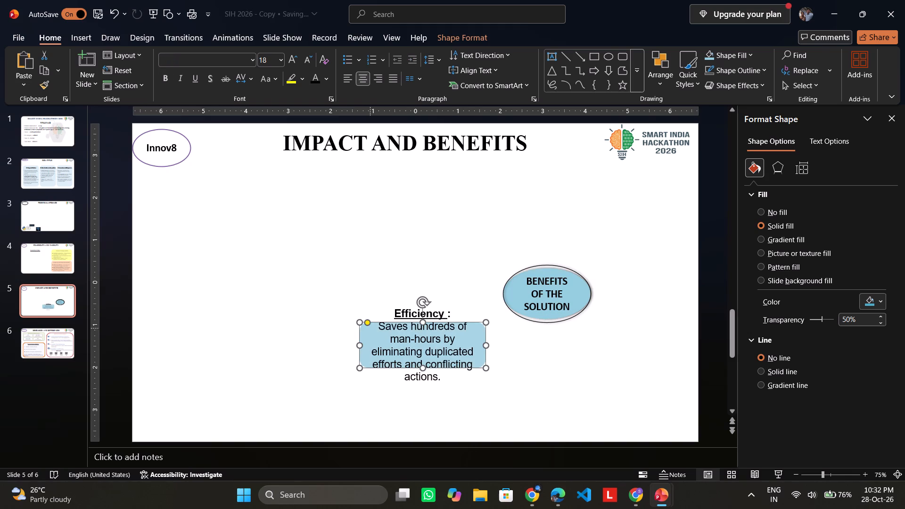
drag(360, 321, 352, 287)
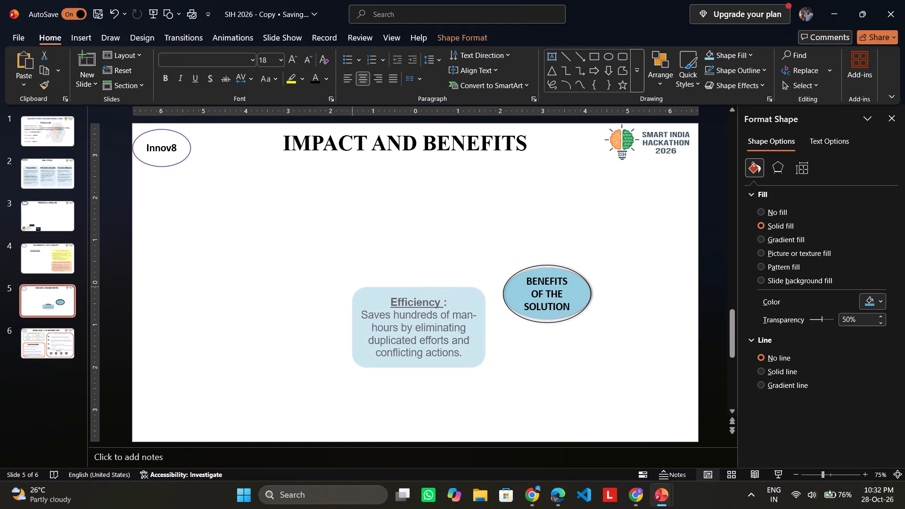
drag(352, 287, 354, 271)
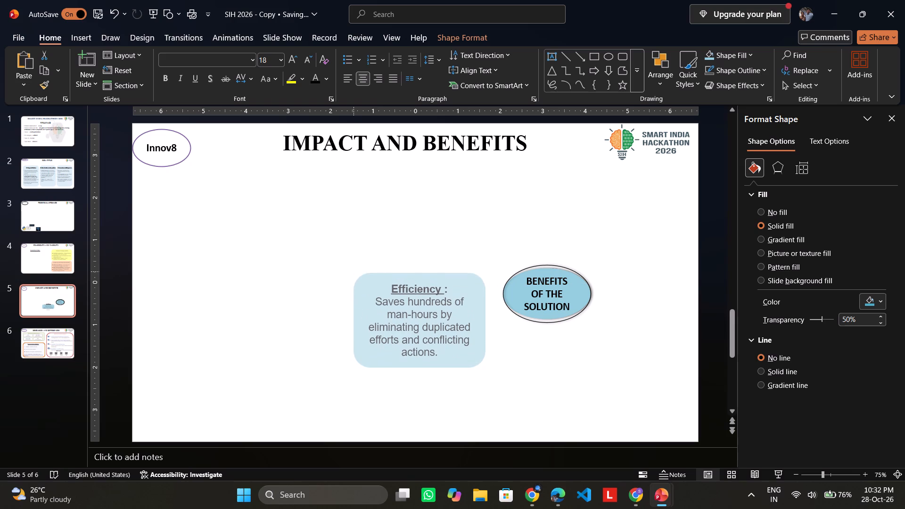
drag(354, 271, 355, 261)
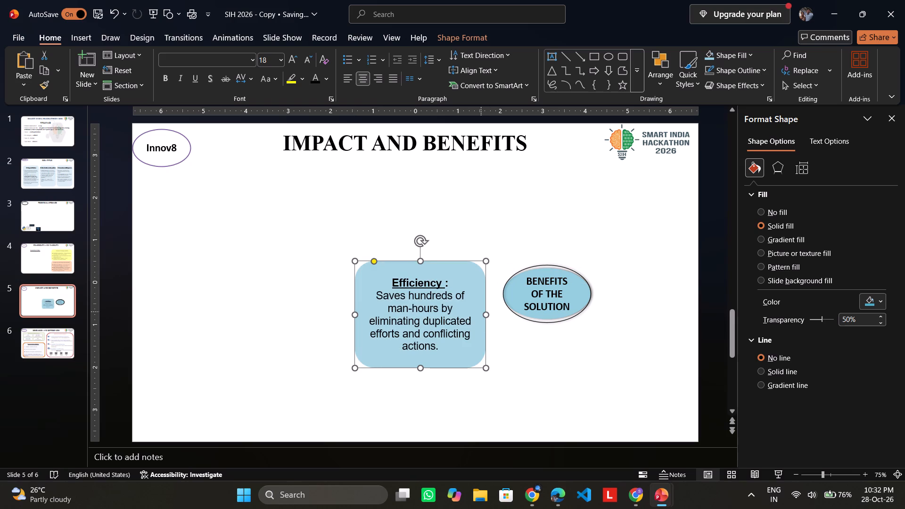
drag(484, 313, 489, 313)
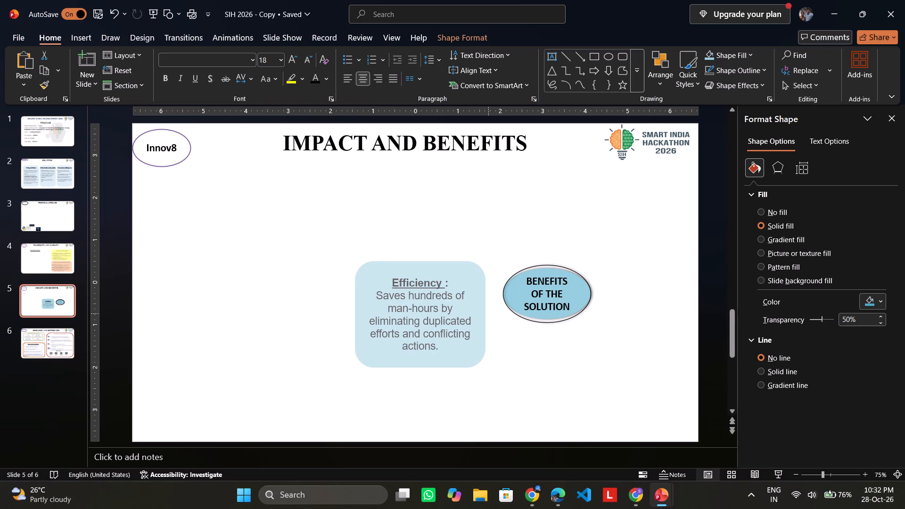
drag(489, 313, 490, 313)
Move the Efficiency box directly below the slide title and shrink it slightly from its bottom-right corner, above the Benefits oval.
drag(423, 309, 432, 263)
drag(386, 262, 413, 164)
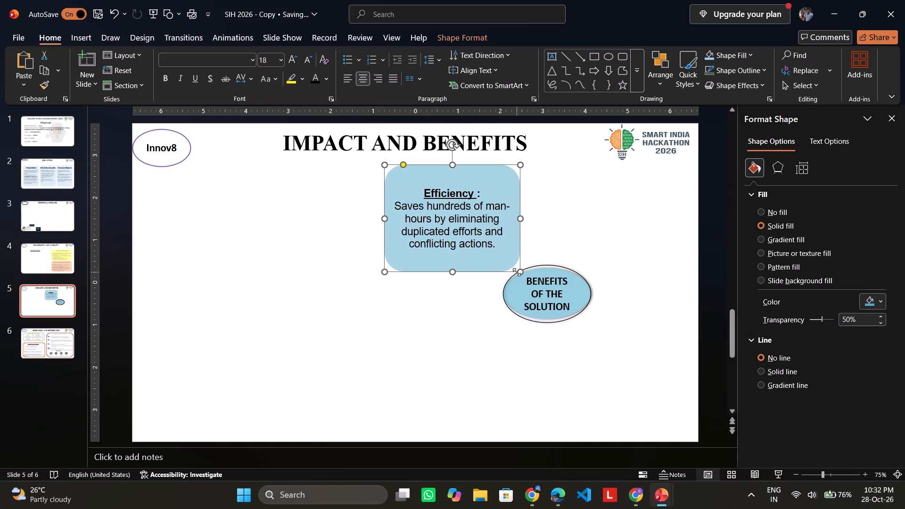
drag(519, 271, 509, 267)
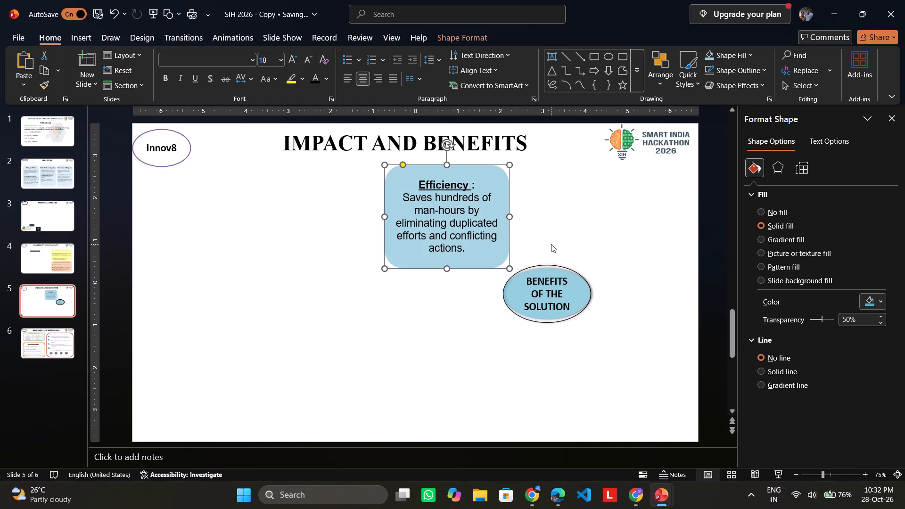
click(551, 244)
Preview shape styles on the Efficiency box and apply the semi-transparent aqua preset without an outline.
click(386, 207)
click(746, 57)
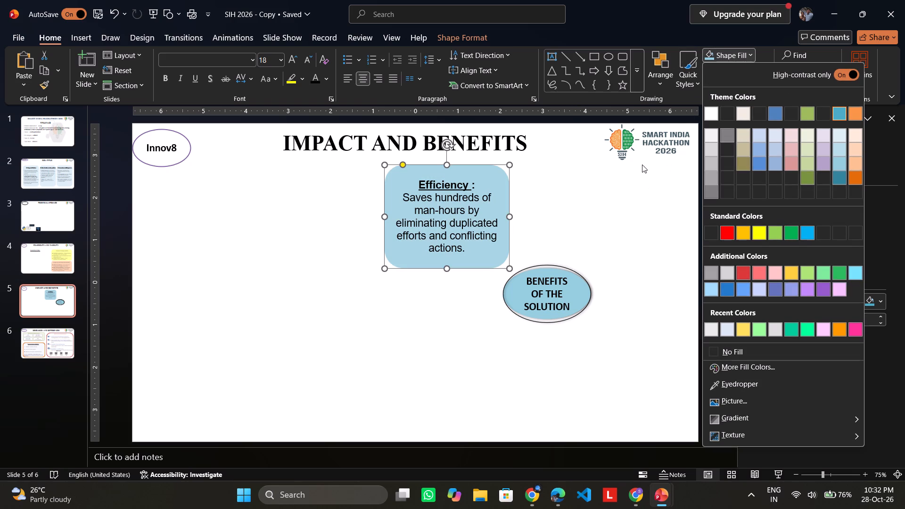
click(687, 79)
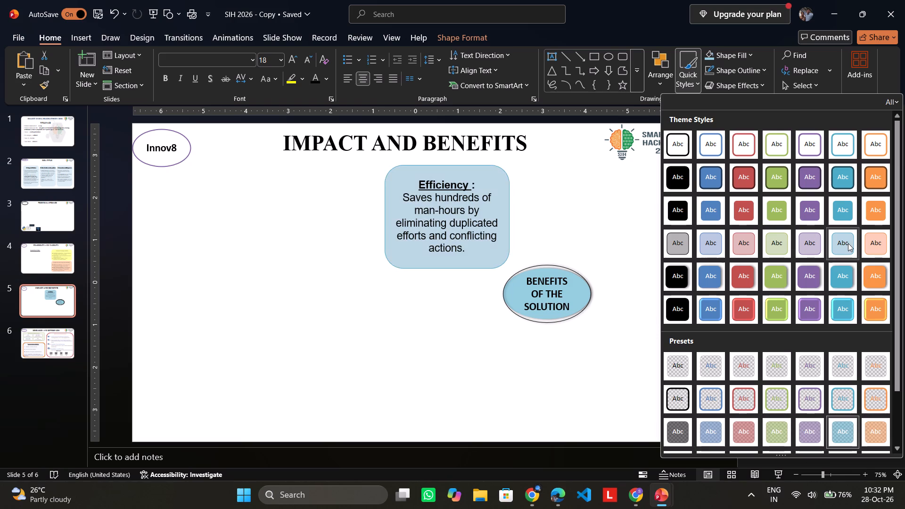
scroll(826, 358, down, 2)
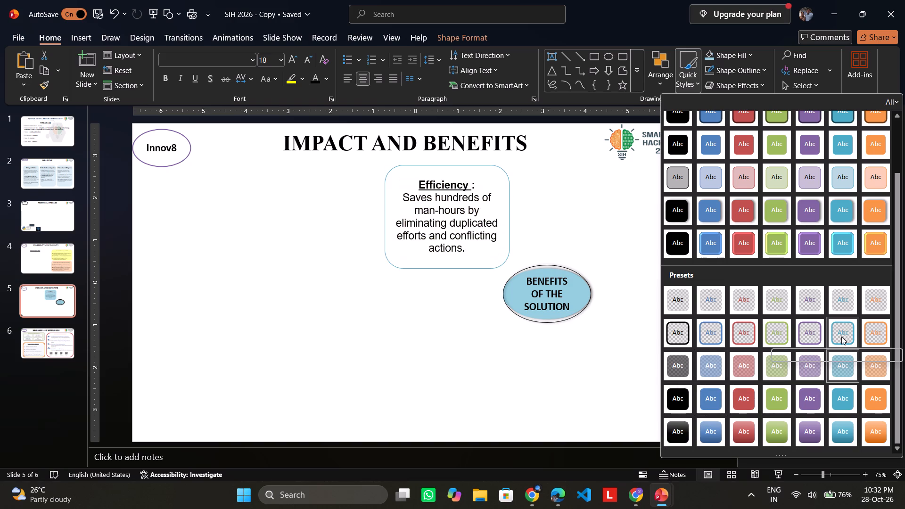
scroll(833, 334, up, 3)
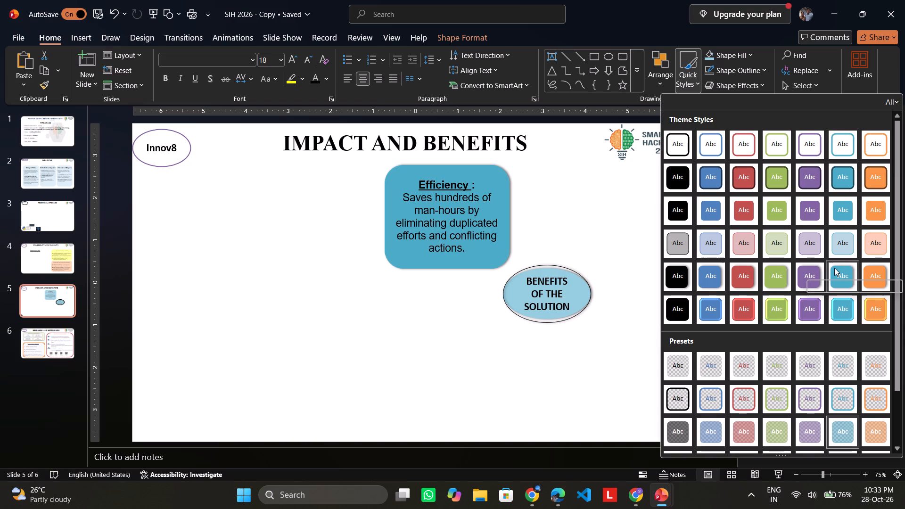
click(843, 428)
click(611, 235)
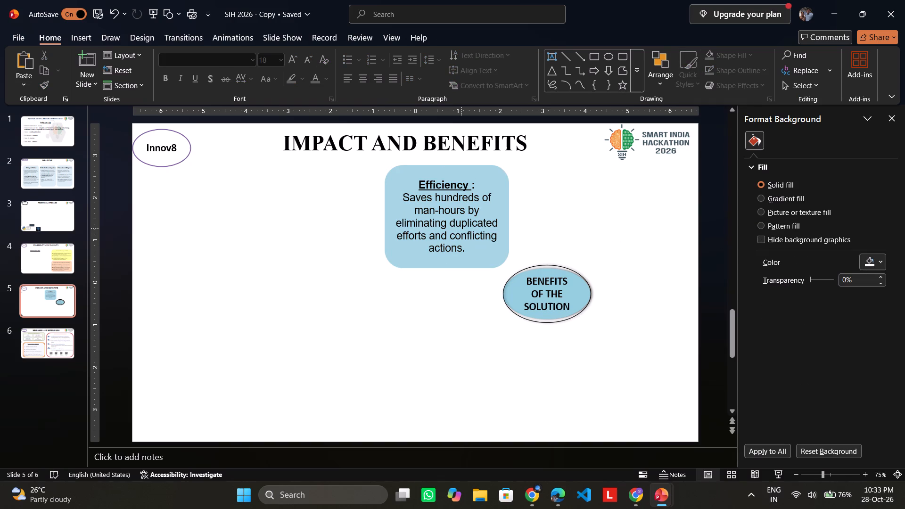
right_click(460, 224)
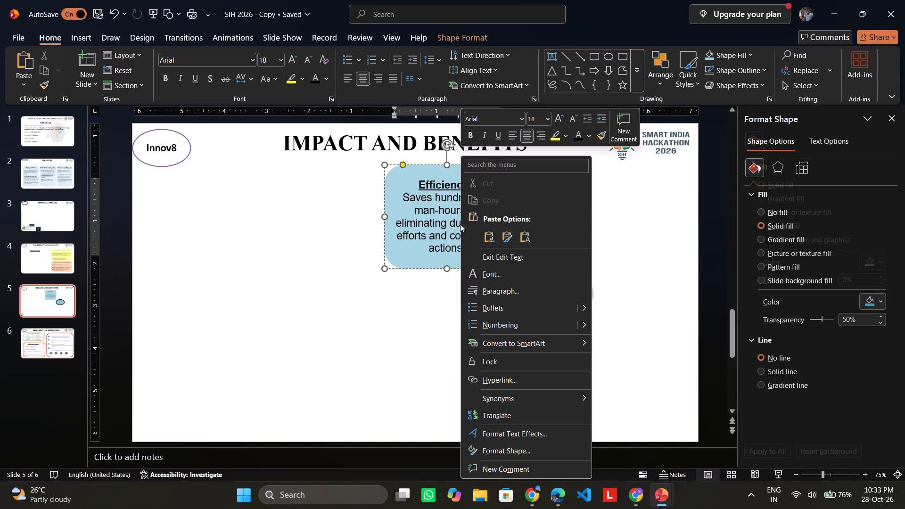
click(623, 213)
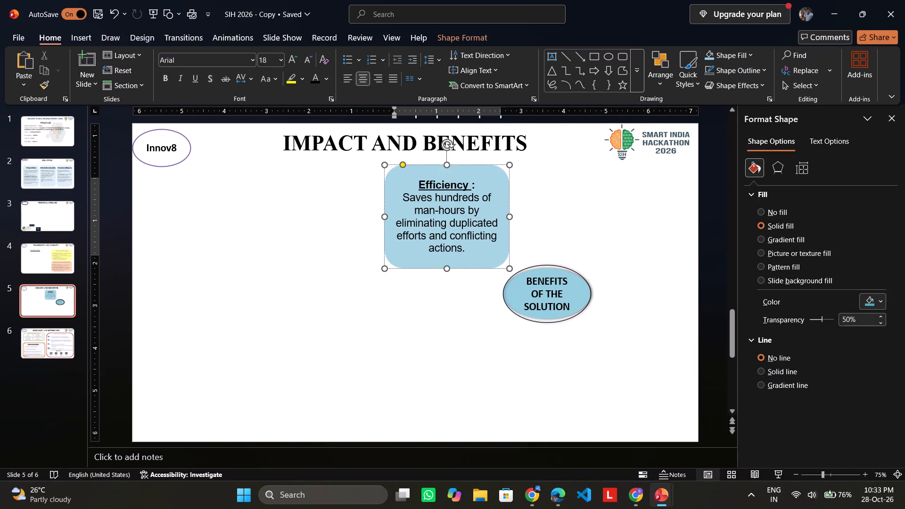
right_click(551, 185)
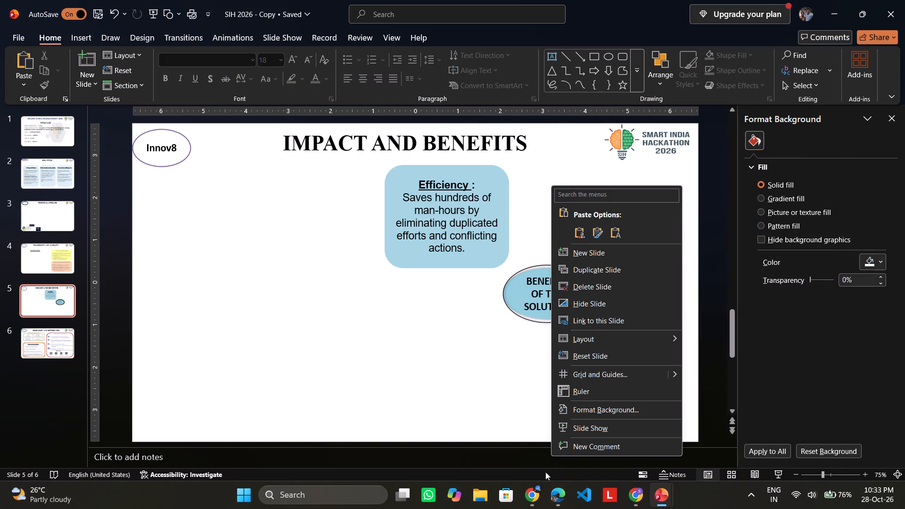
Switch to Edge to check the Impact and Benefits page of FINAL PPT INNOV8.pdf, and return to the PowerPoint deck.
click(550, 496)
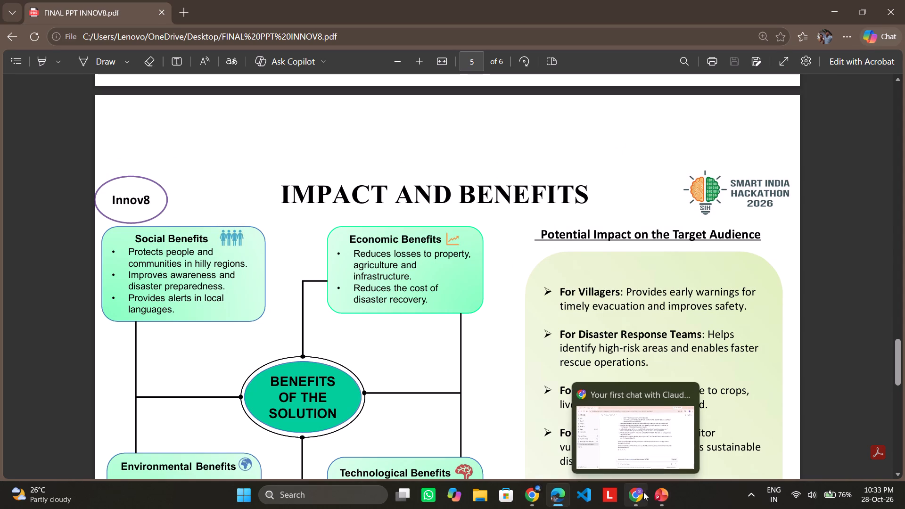
click(541, 452)
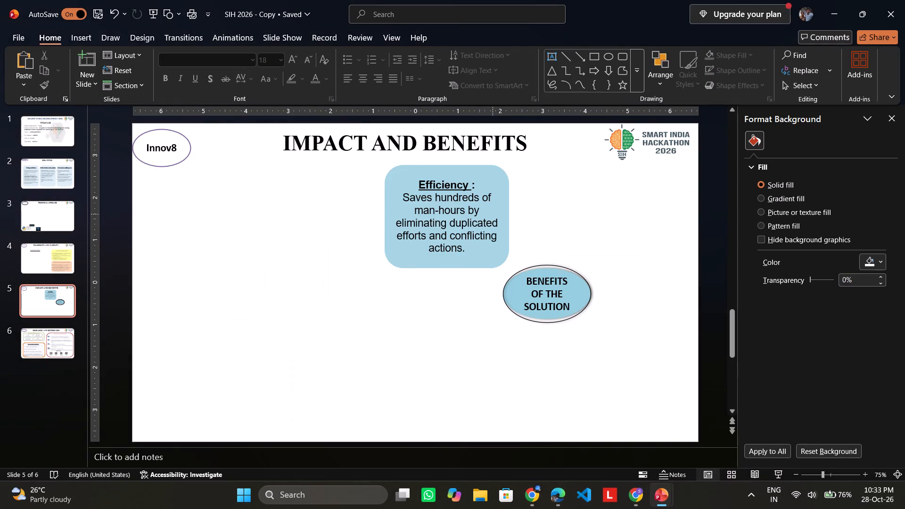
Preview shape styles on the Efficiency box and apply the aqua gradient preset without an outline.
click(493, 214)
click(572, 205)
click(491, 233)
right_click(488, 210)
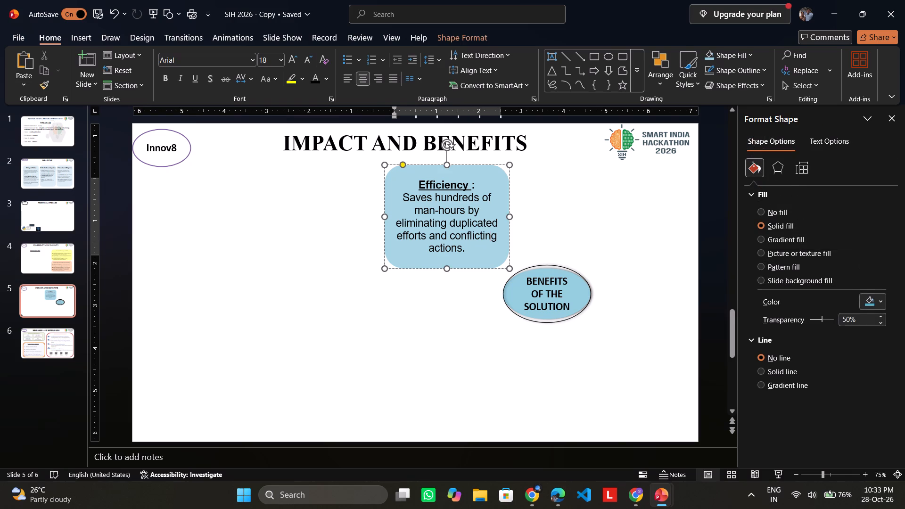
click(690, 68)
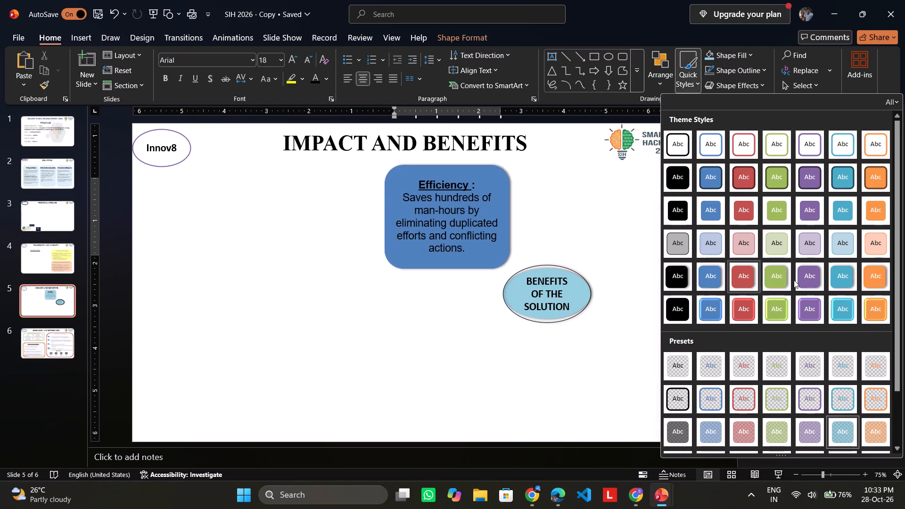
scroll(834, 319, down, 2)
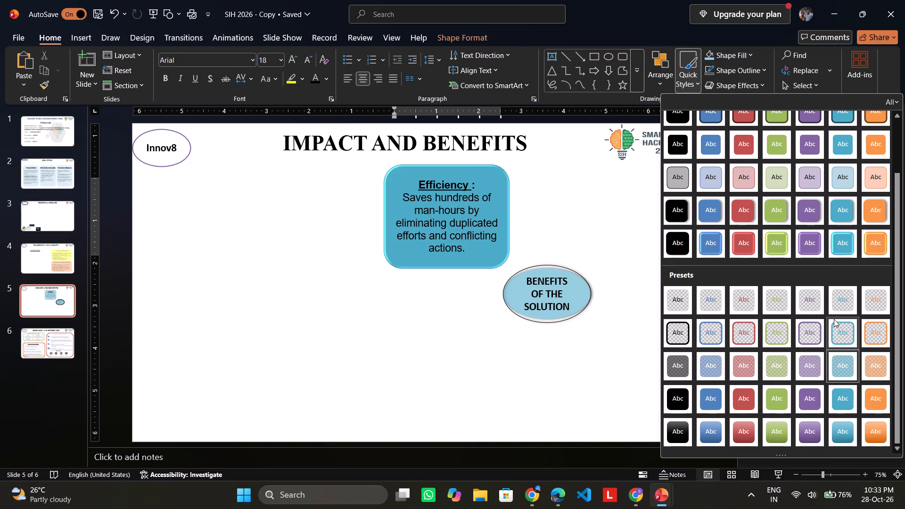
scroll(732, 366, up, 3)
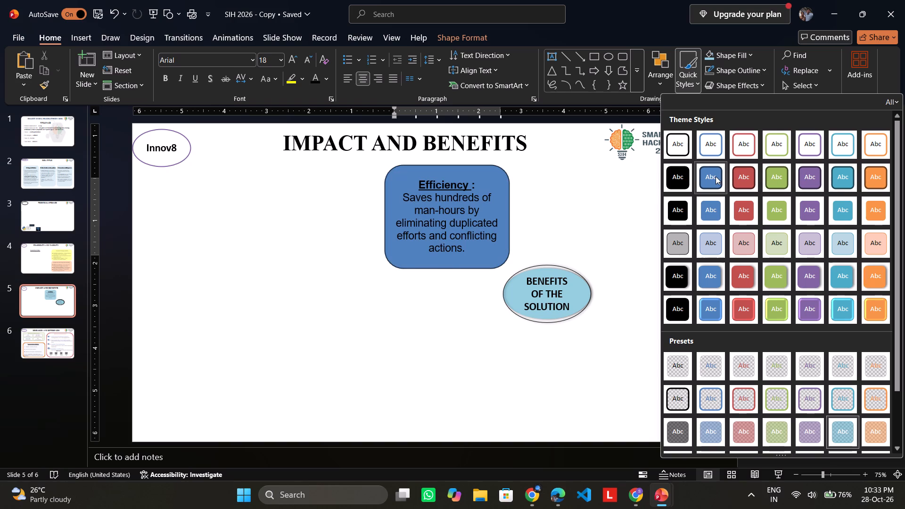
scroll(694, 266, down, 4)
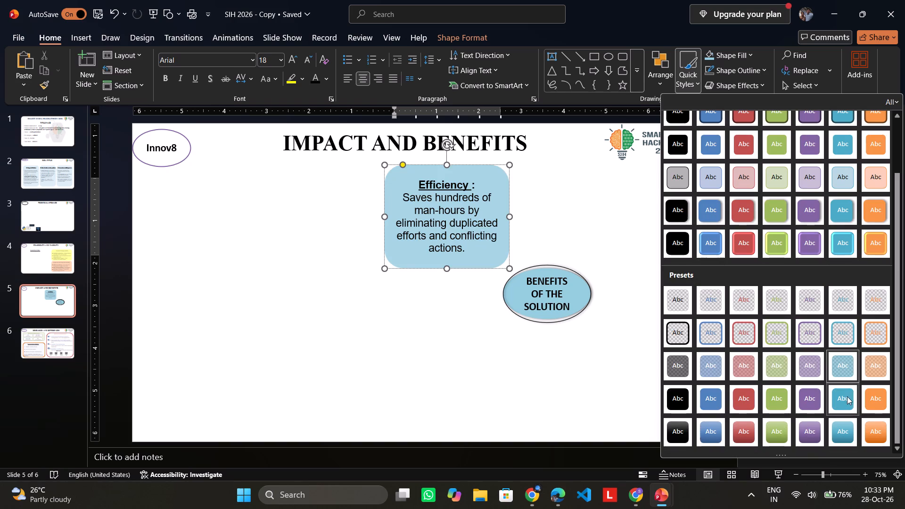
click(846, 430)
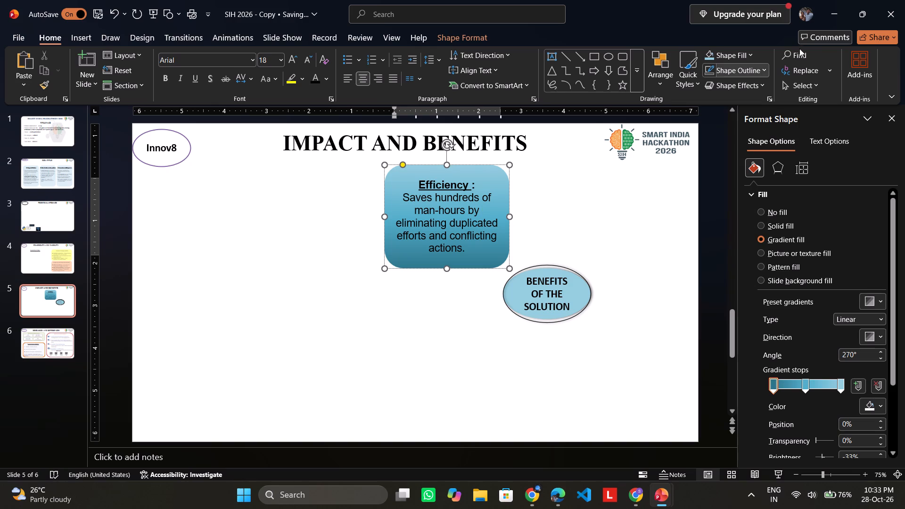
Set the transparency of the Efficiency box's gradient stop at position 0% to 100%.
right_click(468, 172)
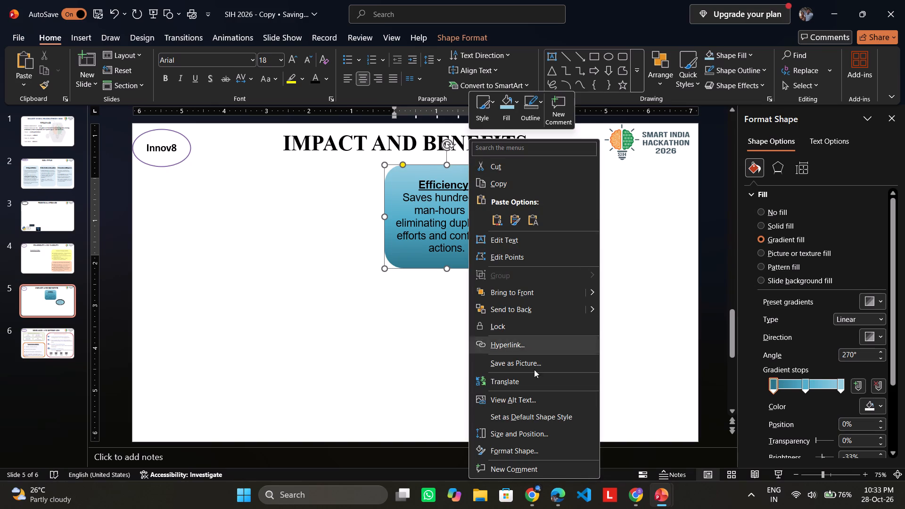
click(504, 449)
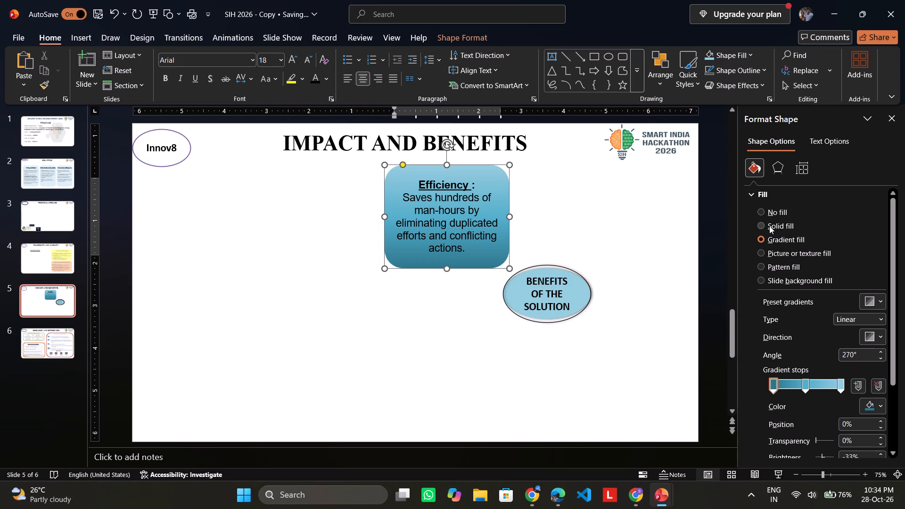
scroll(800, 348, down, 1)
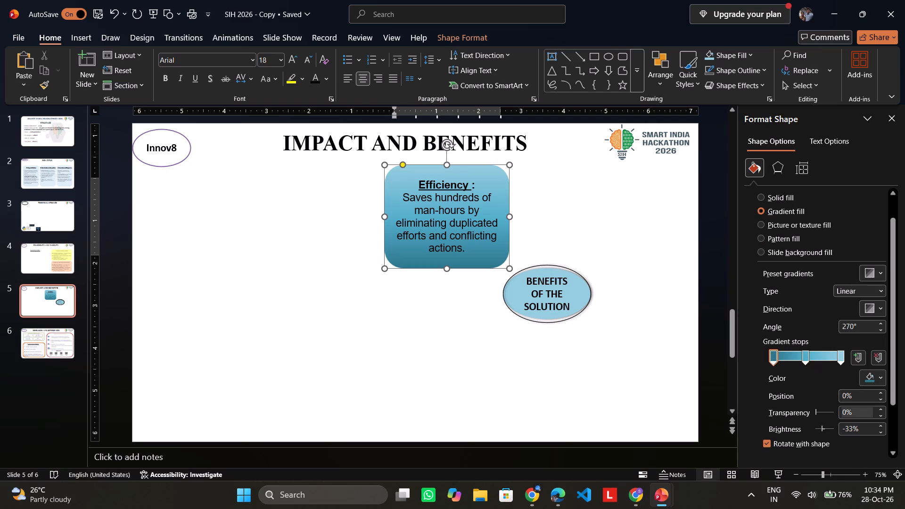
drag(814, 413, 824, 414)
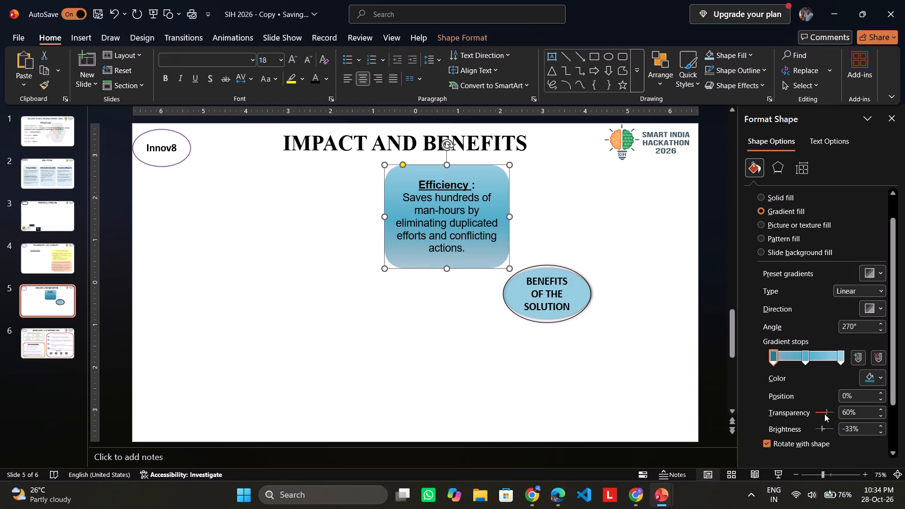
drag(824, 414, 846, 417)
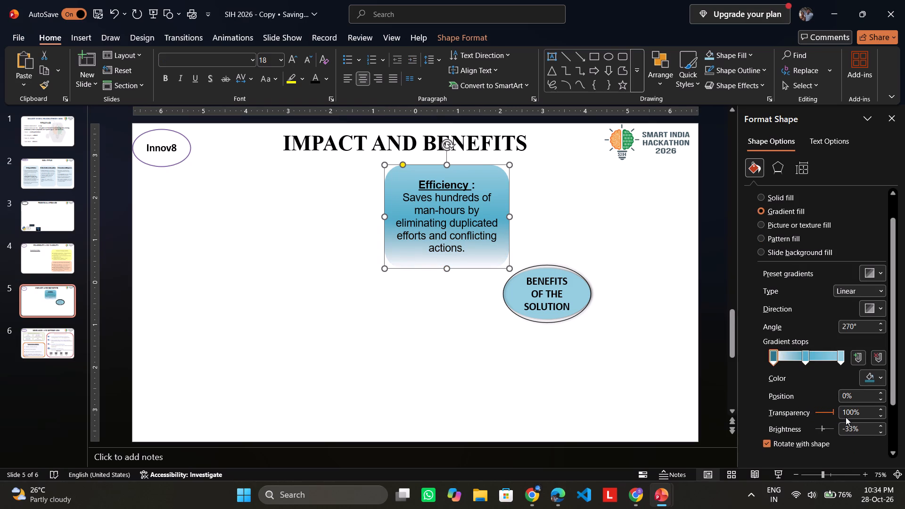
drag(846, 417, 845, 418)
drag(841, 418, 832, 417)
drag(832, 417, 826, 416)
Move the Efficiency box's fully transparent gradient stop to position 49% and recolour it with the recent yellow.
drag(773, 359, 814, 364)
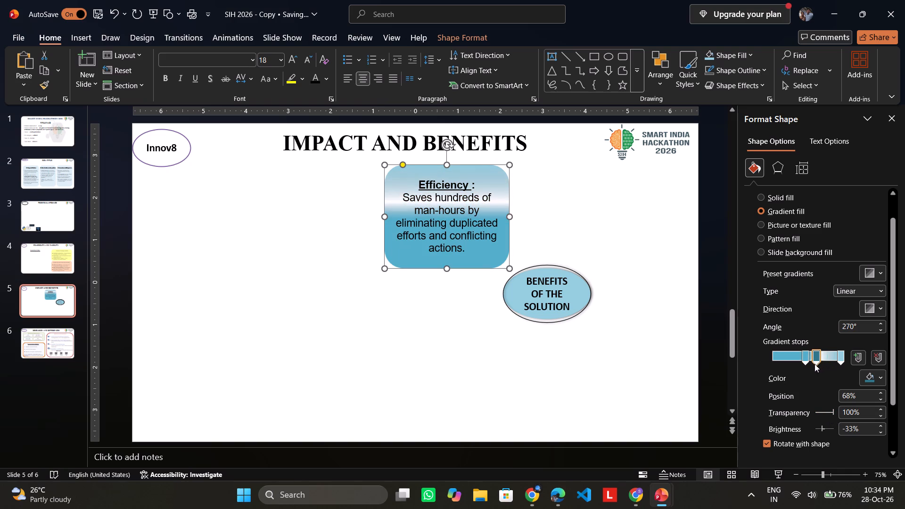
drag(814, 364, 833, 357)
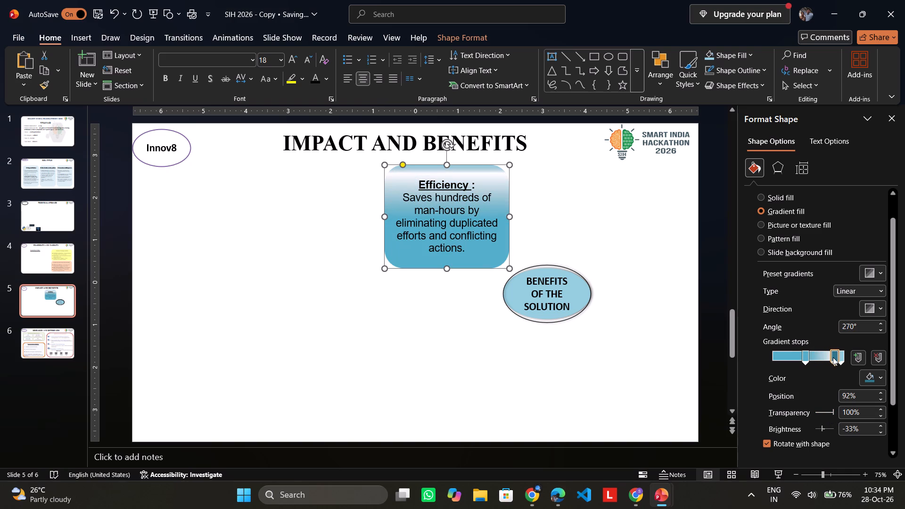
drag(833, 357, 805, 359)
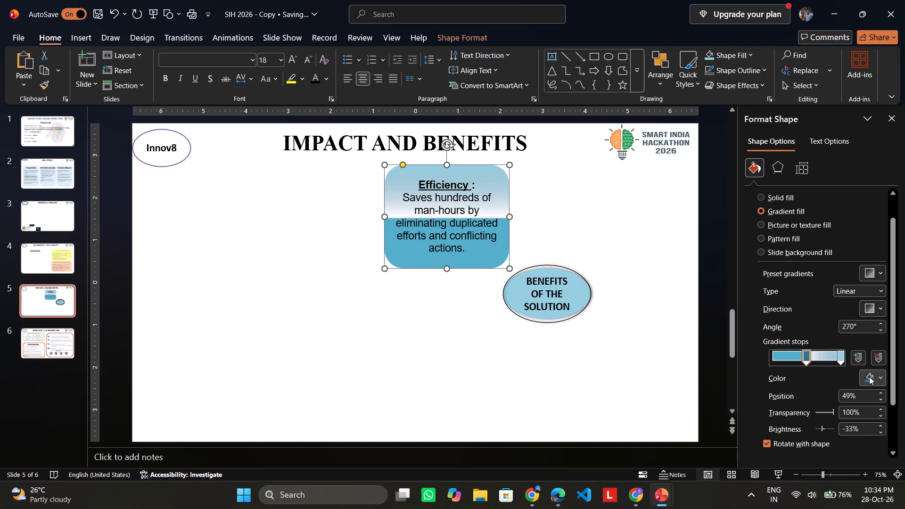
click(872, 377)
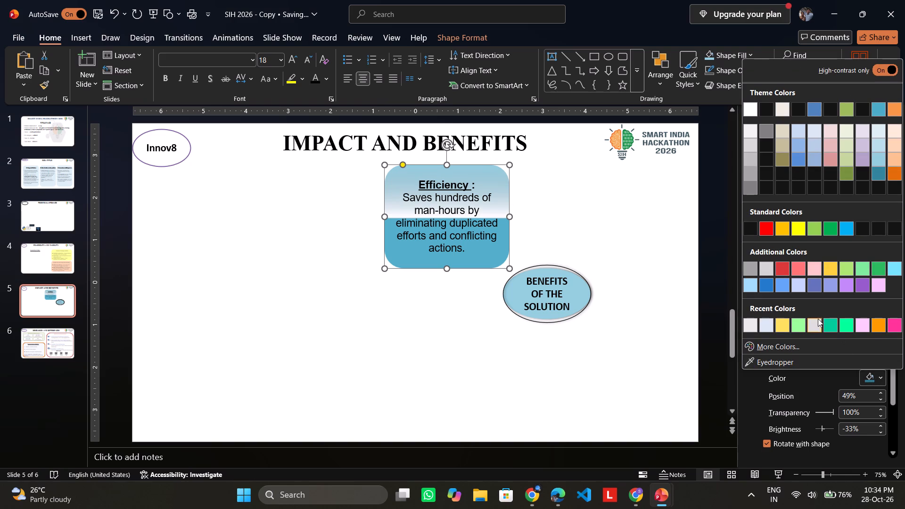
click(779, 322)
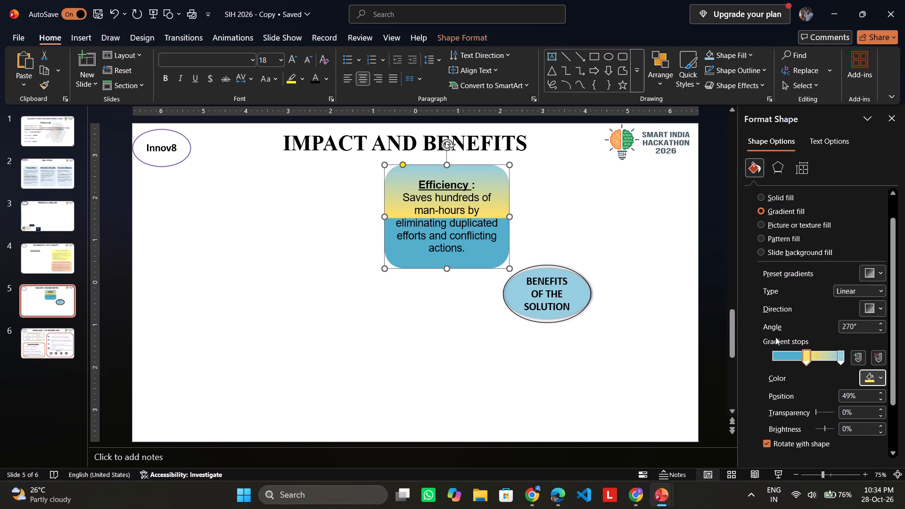
Give the Efficiency box a solid aqua fill with 80% transparency, and compare it with the boxes on the Idea Title slide.
click(765, 197)
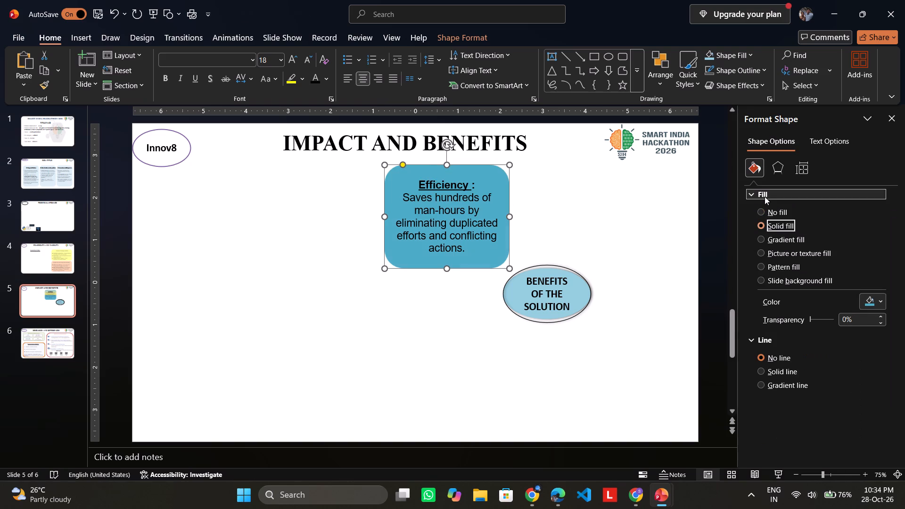
drag(810, 322, 814, 321)
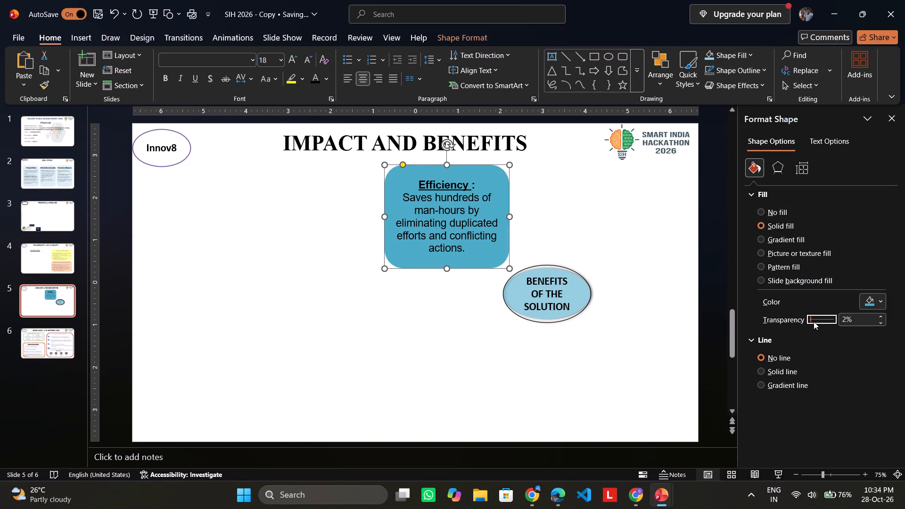
drag(814, 321, 827, 322)
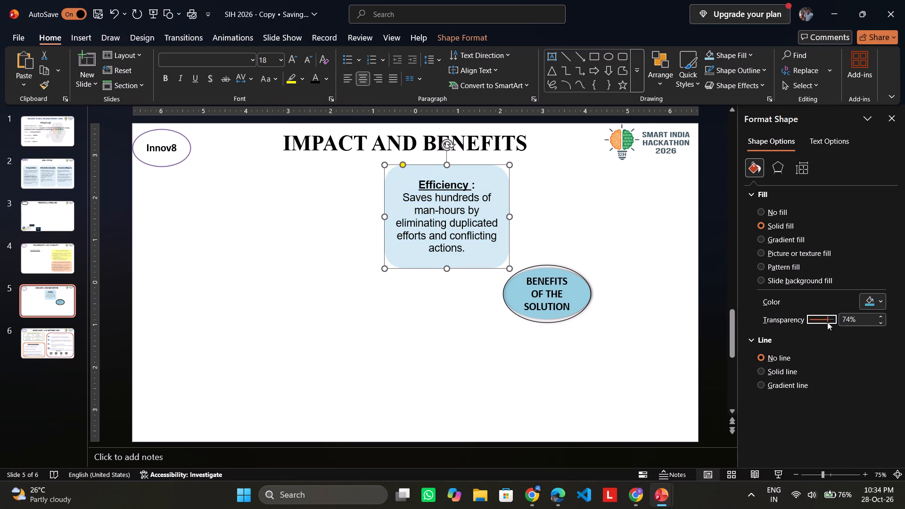
drag(827, 322, 828, 323)
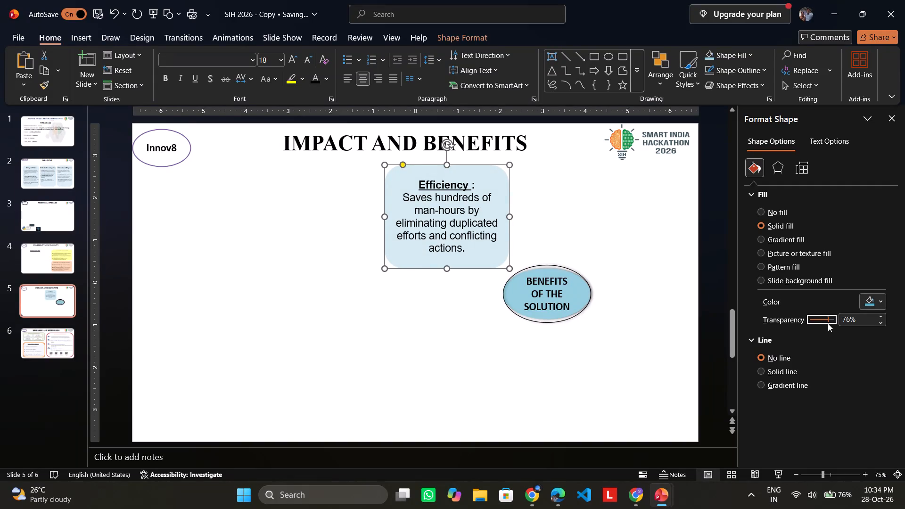
drag(828, 323, 829, 323)
drag(829, 323, 829, 324)
drag(829, 324, 829, 324)
click(679, 277)
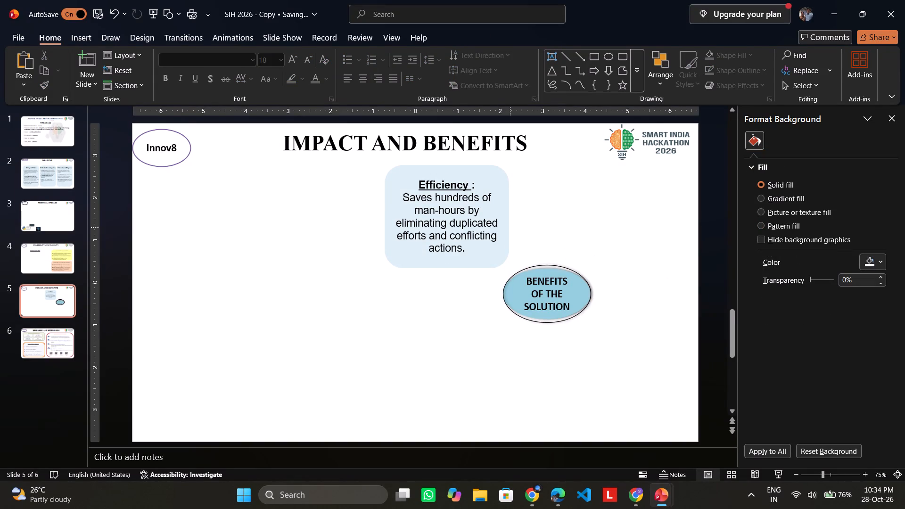
click(48, 172)
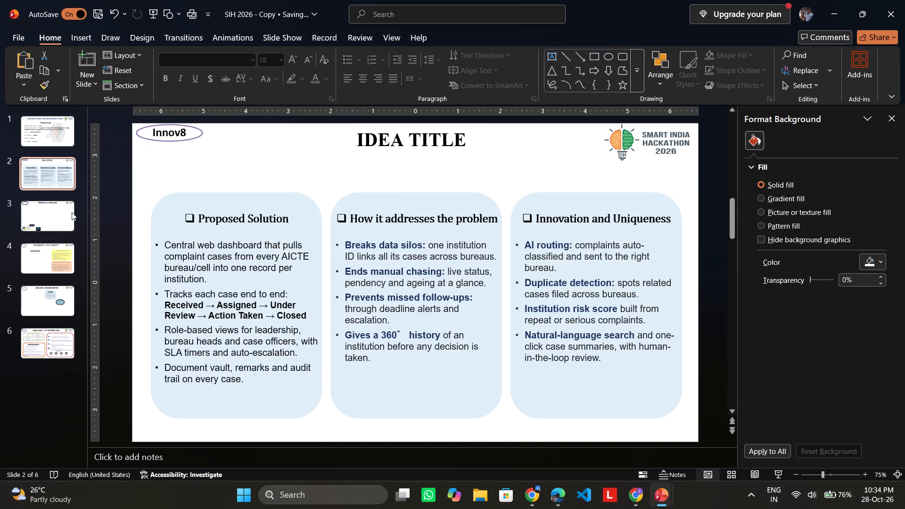
click(30, 297)
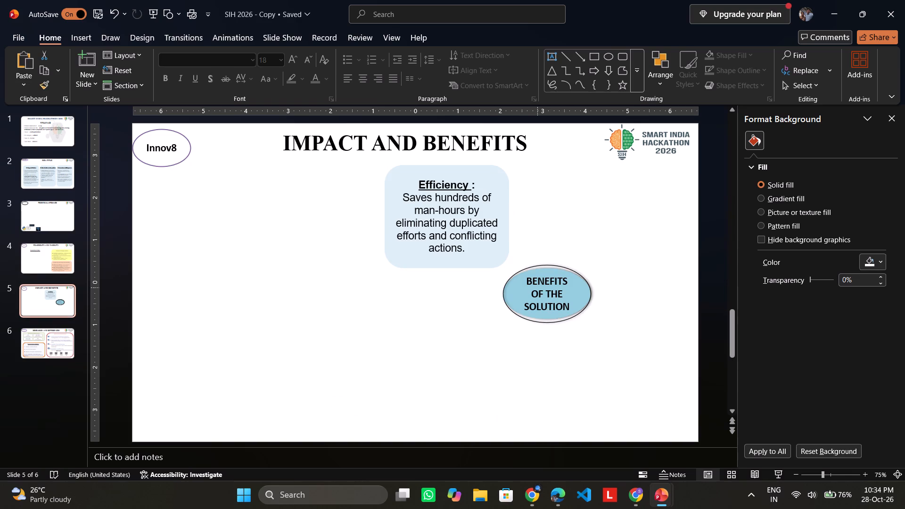
Move the Efficiency box slightly up and left beneath the slide title, and shorten it from its lower edge to fit the text closely.
click(489, 180)
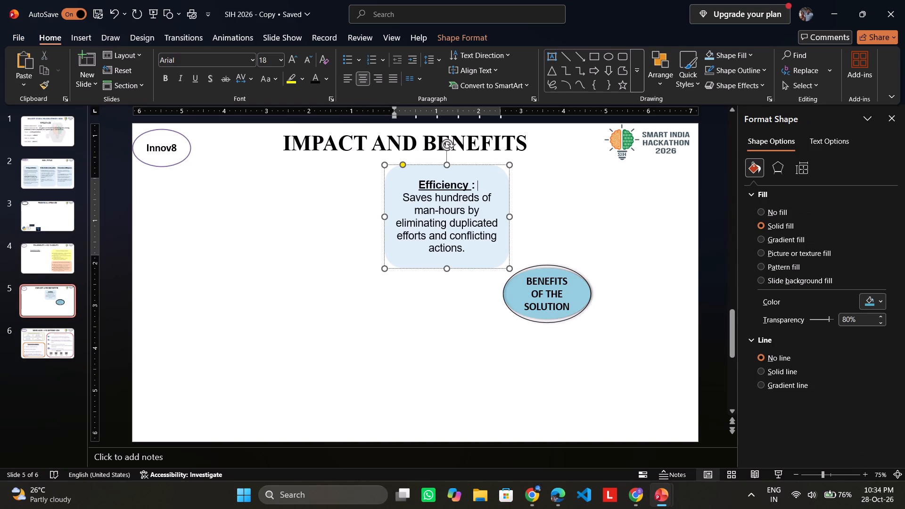
drag(491, 166, 475, 162)
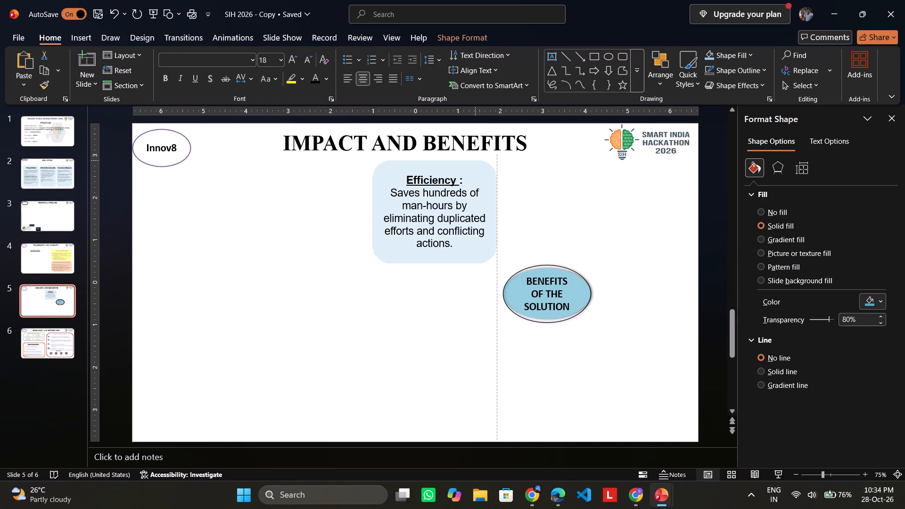
drag(475, 162, 475, 163)
drag(497, 265, 493, 258)
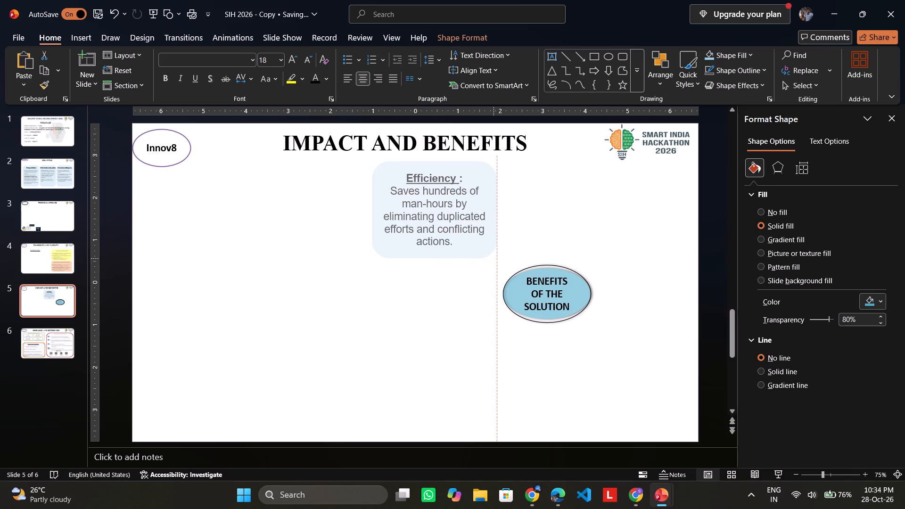
drag(493, 258, 495, 250)
click(554, 230)
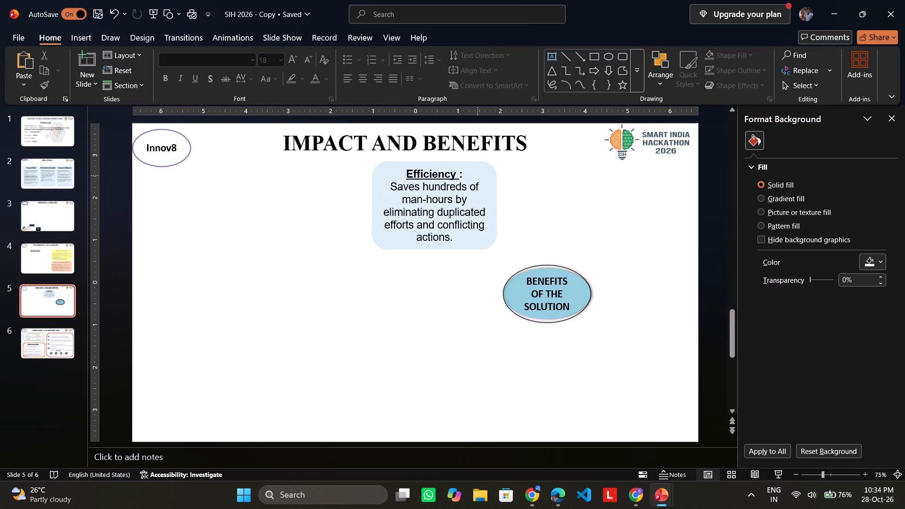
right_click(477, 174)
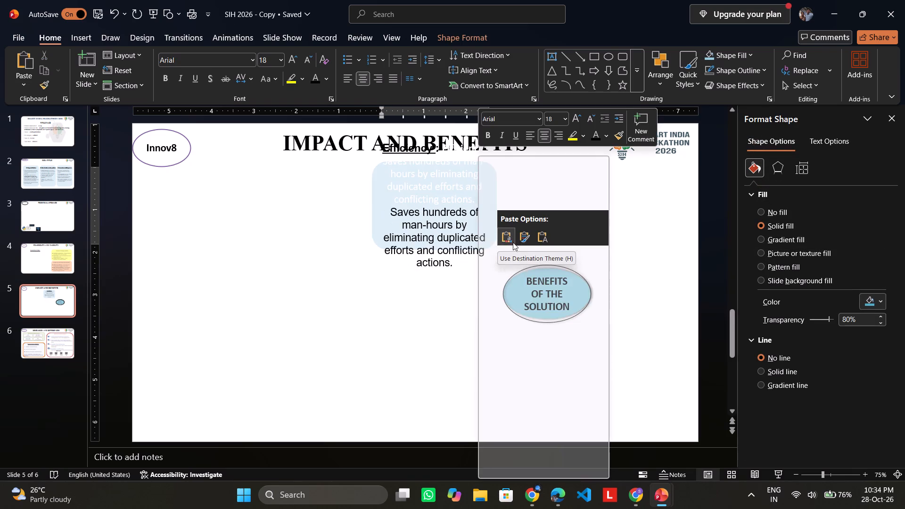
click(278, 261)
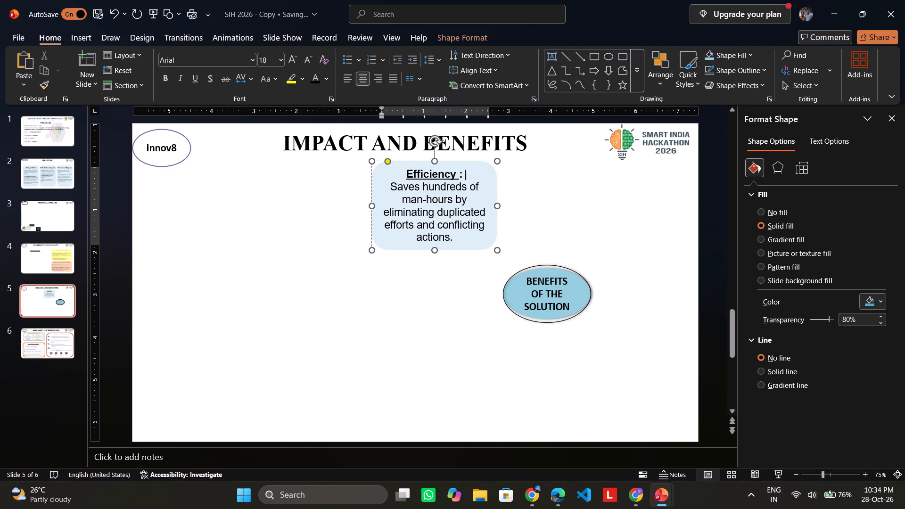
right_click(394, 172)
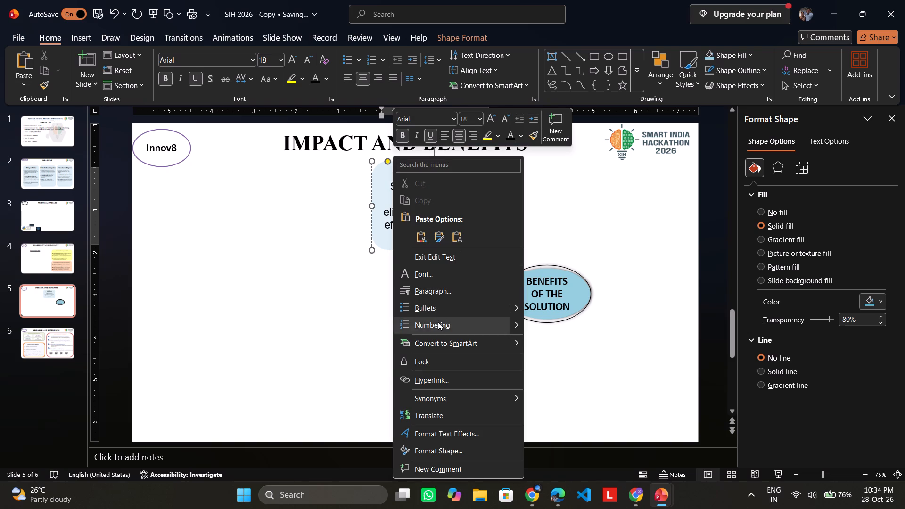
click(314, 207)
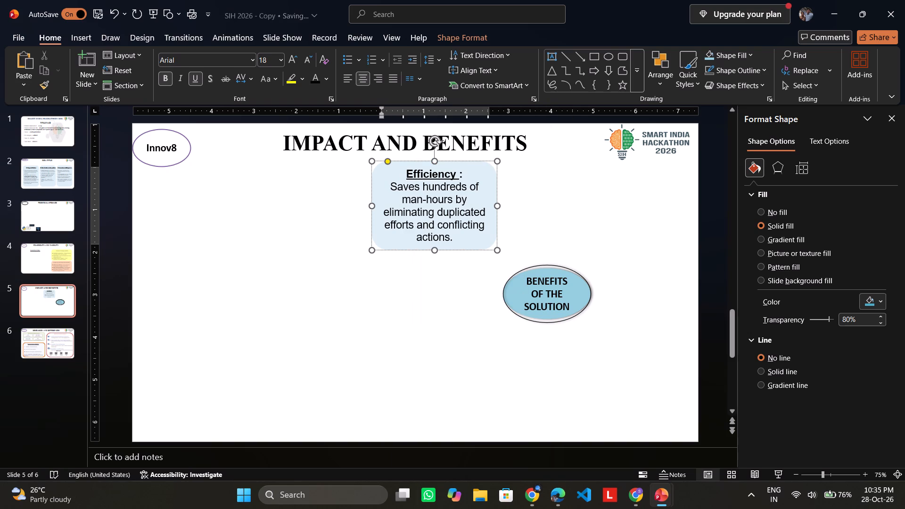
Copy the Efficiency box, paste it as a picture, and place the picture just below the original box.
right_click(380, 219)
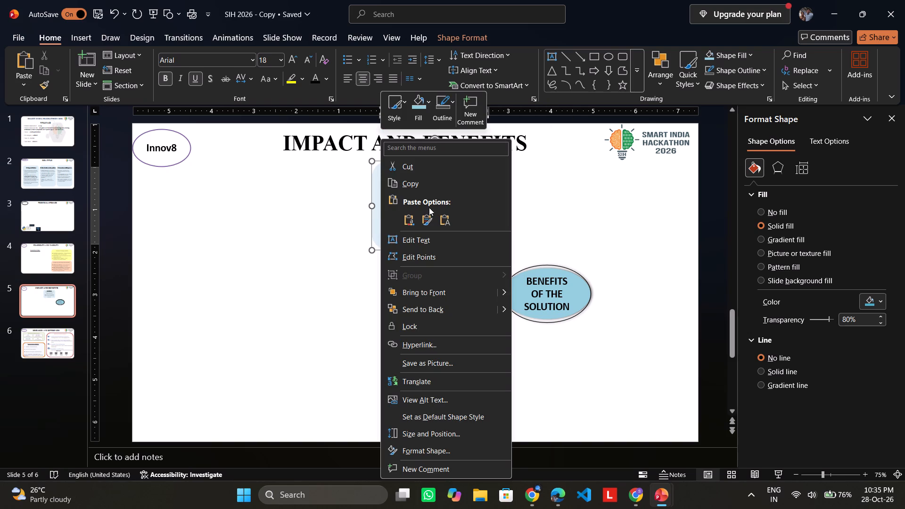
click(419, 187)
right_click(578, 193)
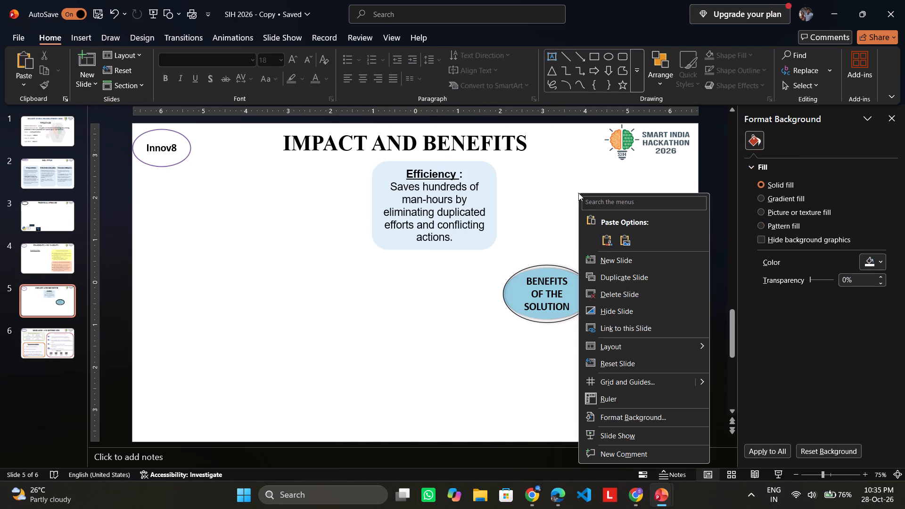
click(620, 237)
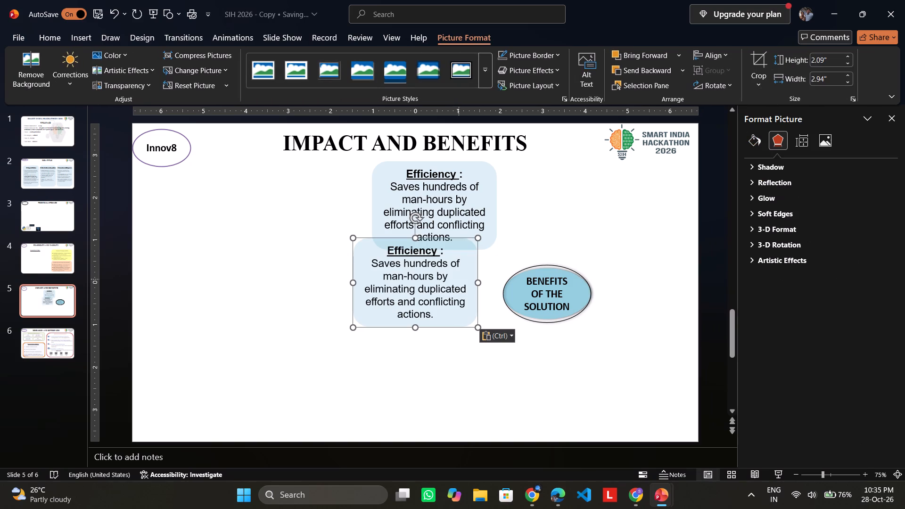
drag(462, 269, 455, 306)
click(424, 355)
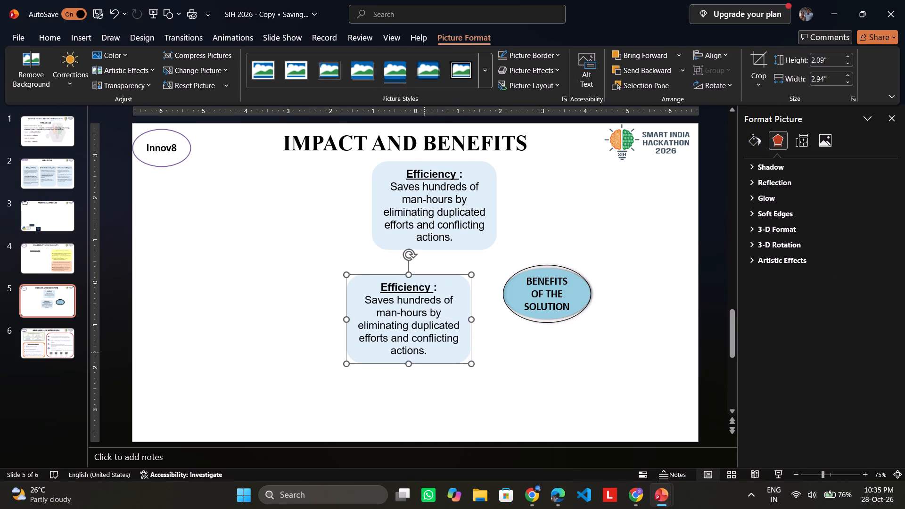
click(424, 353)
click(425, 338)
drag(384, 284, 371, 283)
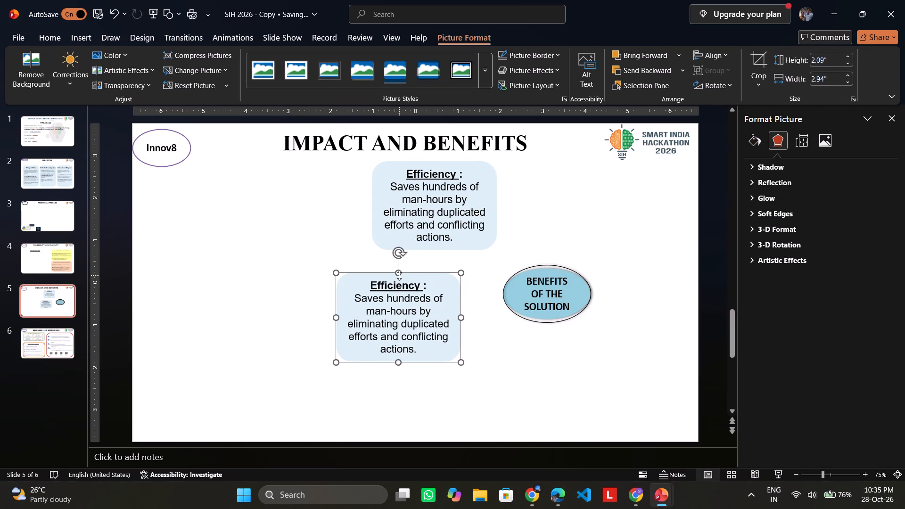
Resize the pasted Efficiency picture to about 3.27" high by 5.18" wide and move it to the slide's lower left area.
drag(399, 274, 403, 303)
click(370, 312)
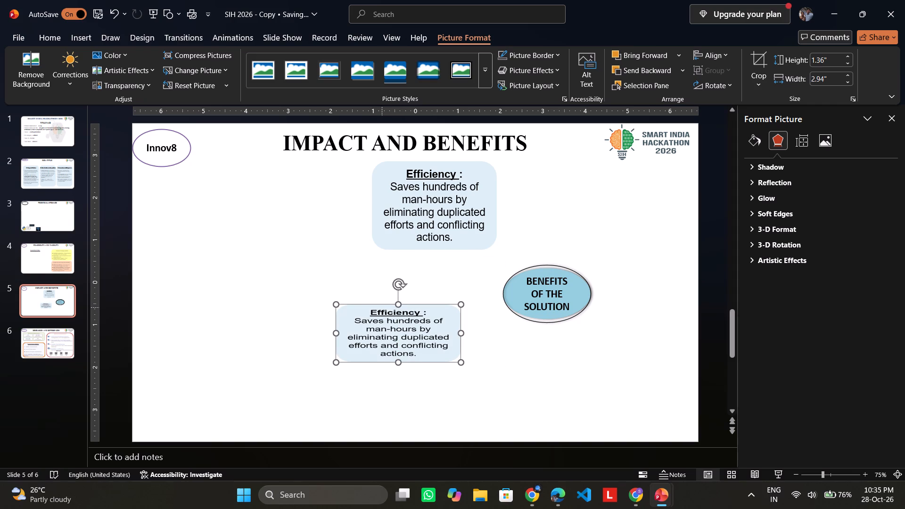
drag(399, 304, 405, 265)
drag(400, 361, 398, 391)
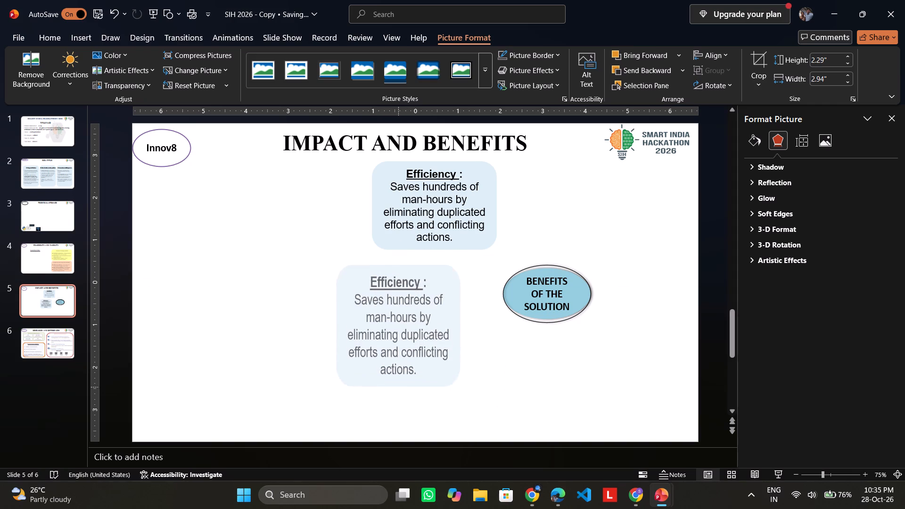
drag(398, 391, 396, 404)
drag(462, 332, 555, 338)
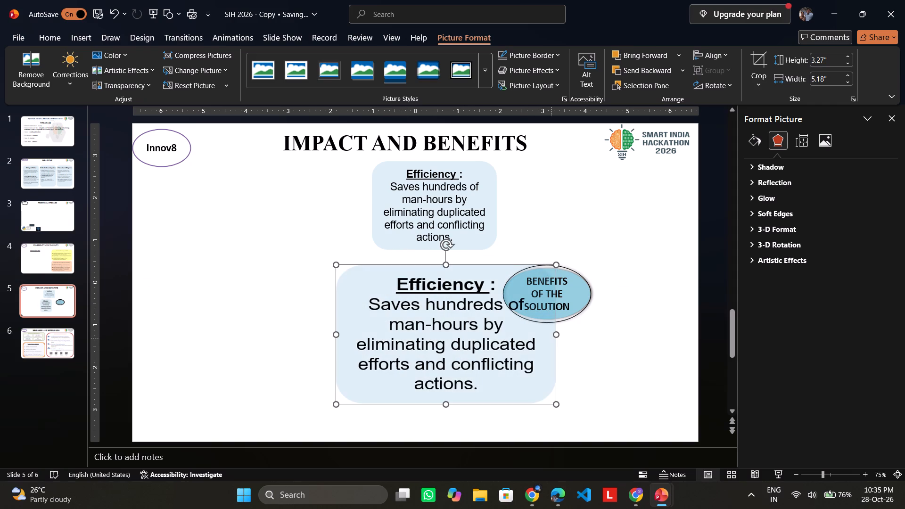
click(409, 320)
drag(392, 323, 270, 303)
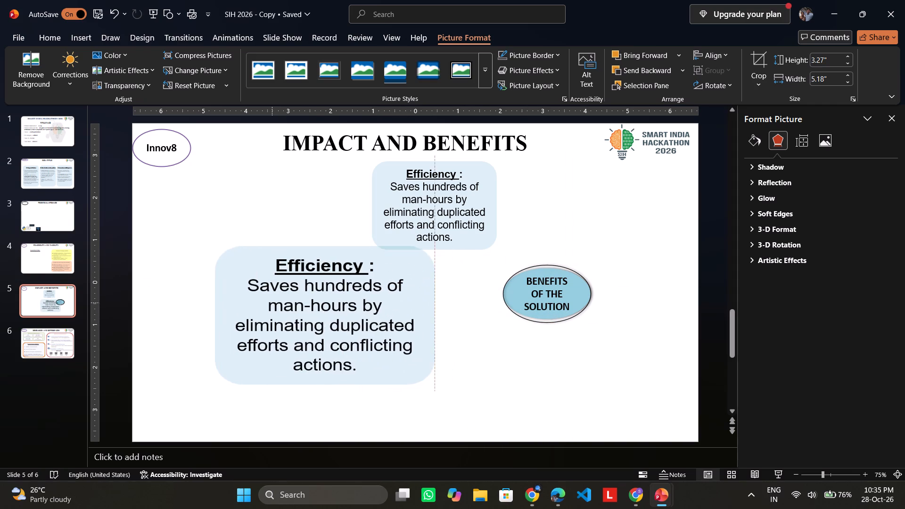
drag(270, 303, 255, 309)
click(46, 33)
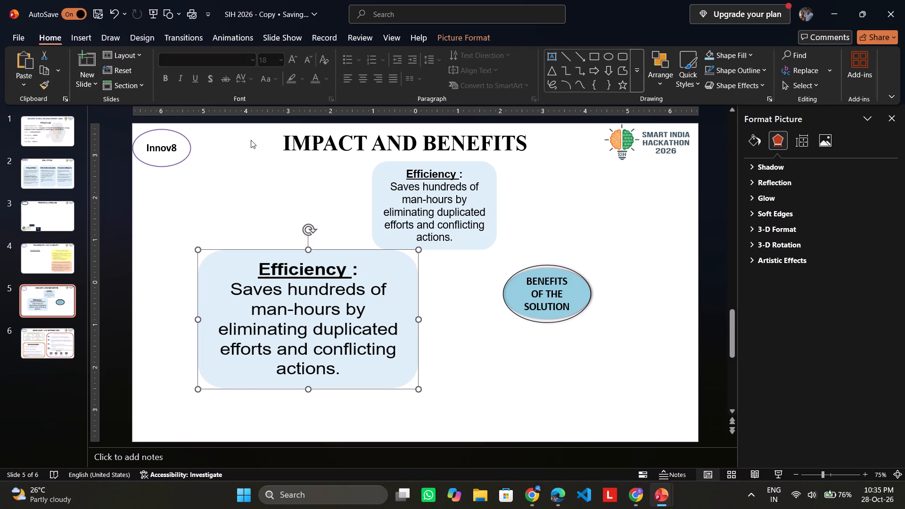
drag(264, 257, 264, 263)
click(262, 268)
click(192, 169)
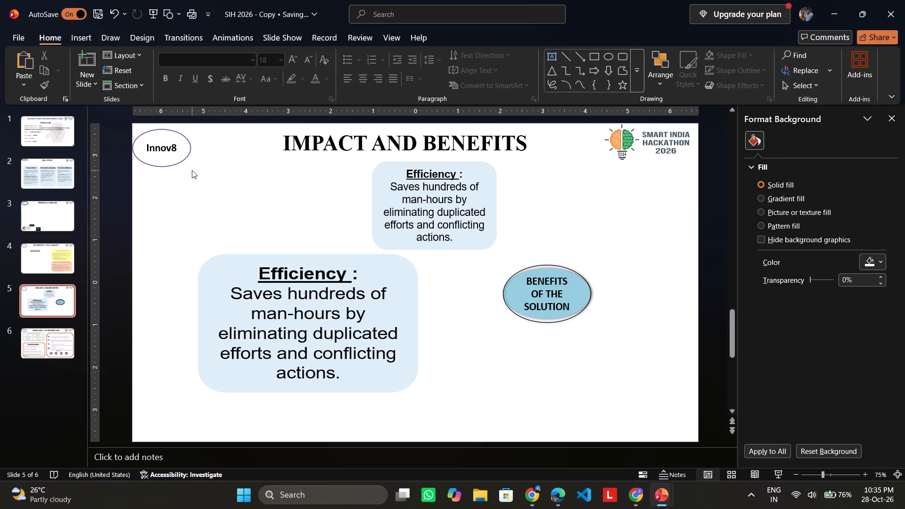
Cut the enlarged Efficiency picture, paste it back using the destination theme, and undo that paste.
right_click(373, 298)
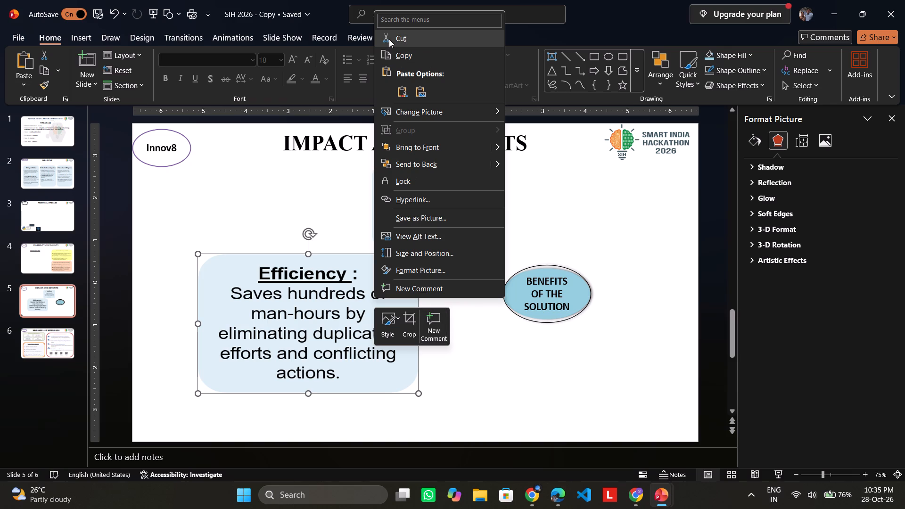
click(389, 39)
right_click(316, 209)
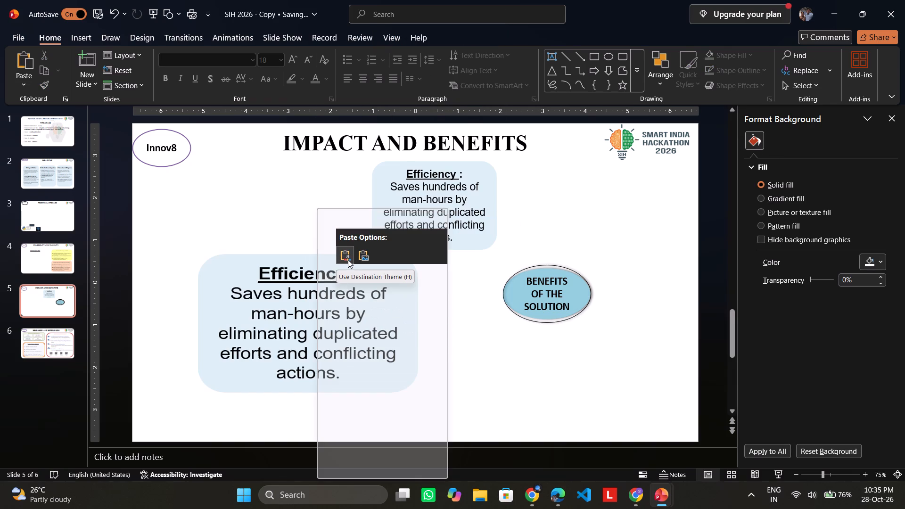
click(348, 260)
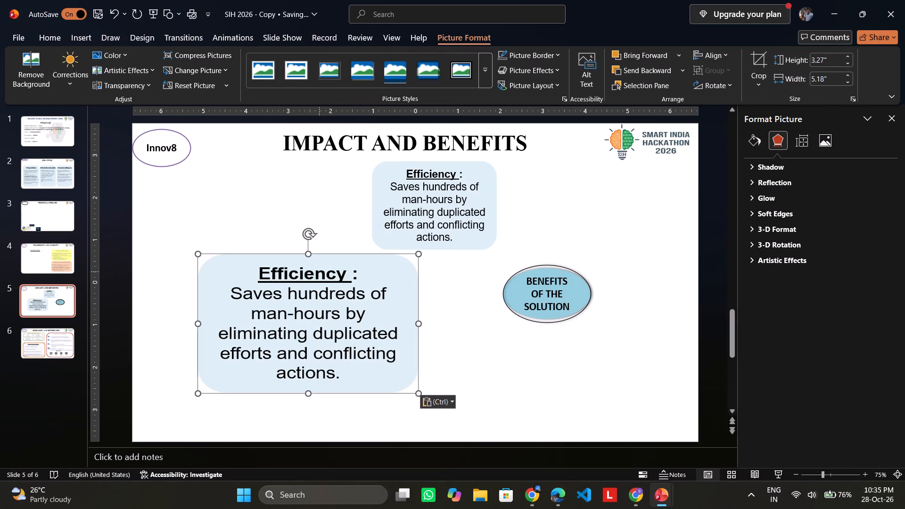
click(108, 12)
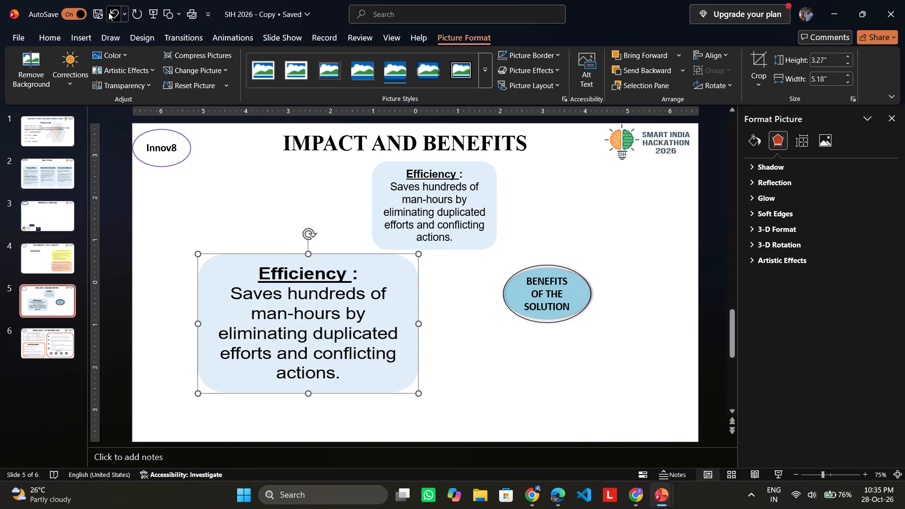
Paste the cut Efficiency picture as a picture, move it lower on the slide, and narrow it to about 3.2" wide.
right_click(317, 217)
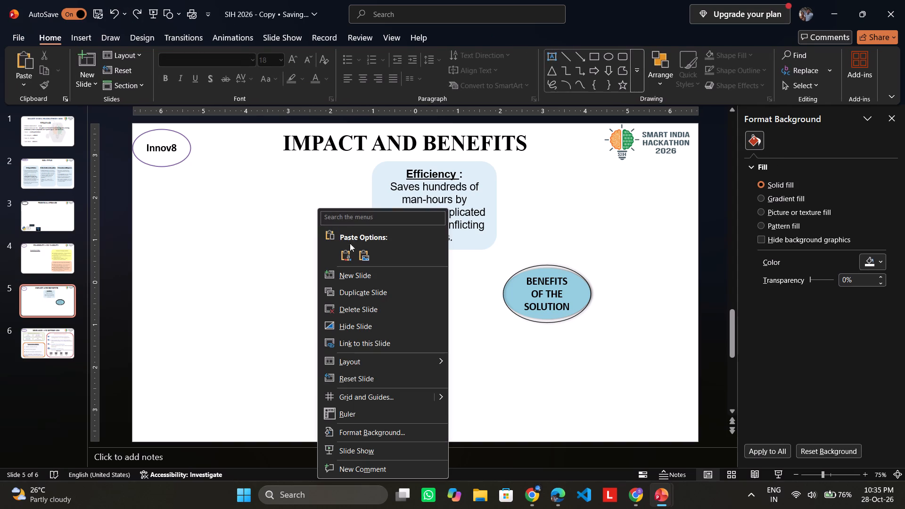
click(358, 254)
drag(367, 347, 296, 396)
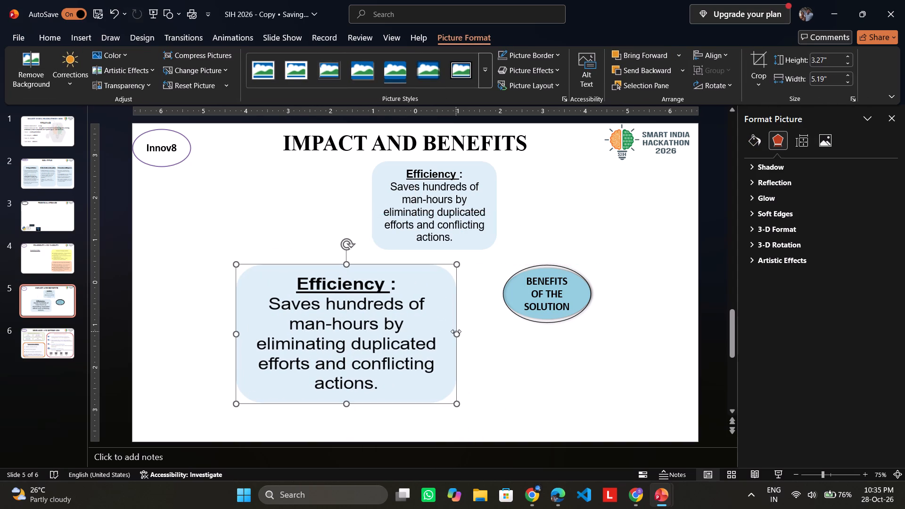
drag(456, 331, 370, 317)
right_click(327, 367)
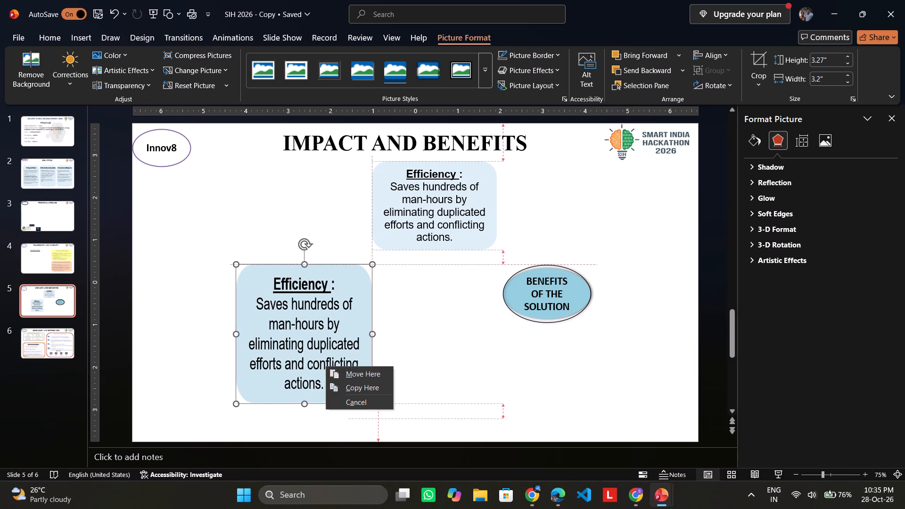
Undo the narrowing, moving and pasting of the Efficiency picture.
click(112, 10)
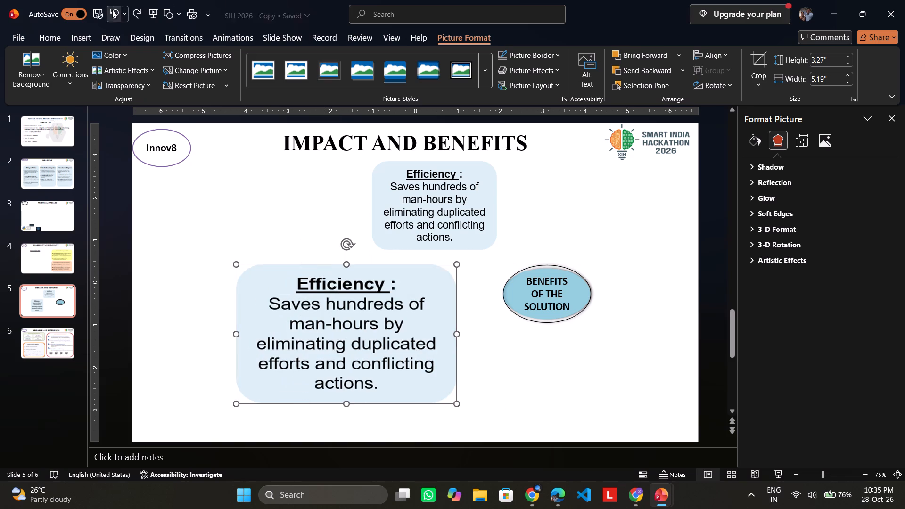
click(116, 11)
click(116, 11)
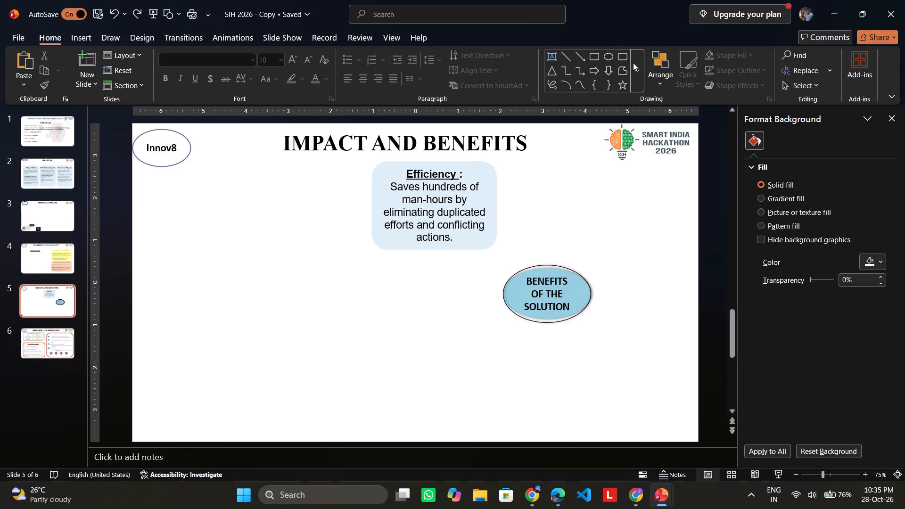
Draw a rounded rectangle about 1.96" high by 2.69" wide to the right of the Efficiency box.
click(618, 55)
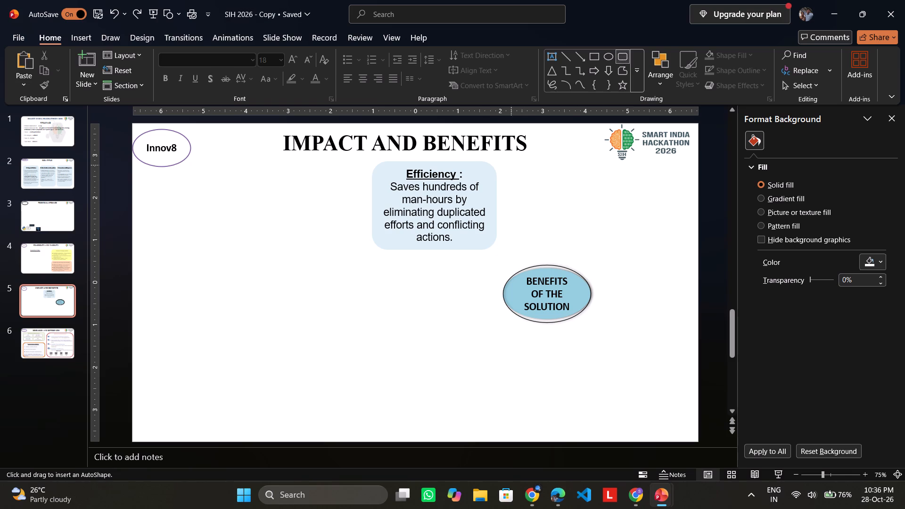
drag(510, 164, 638, 248)
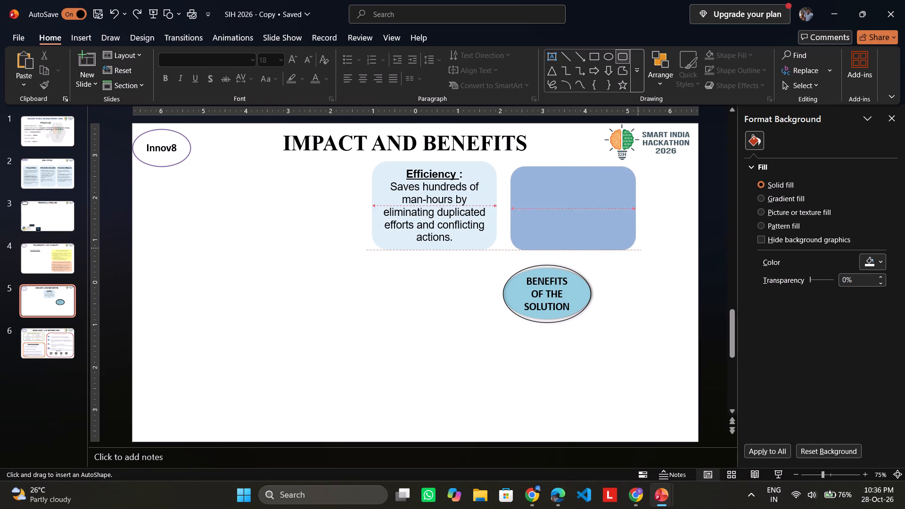
drag(638, 248, 625, 248)
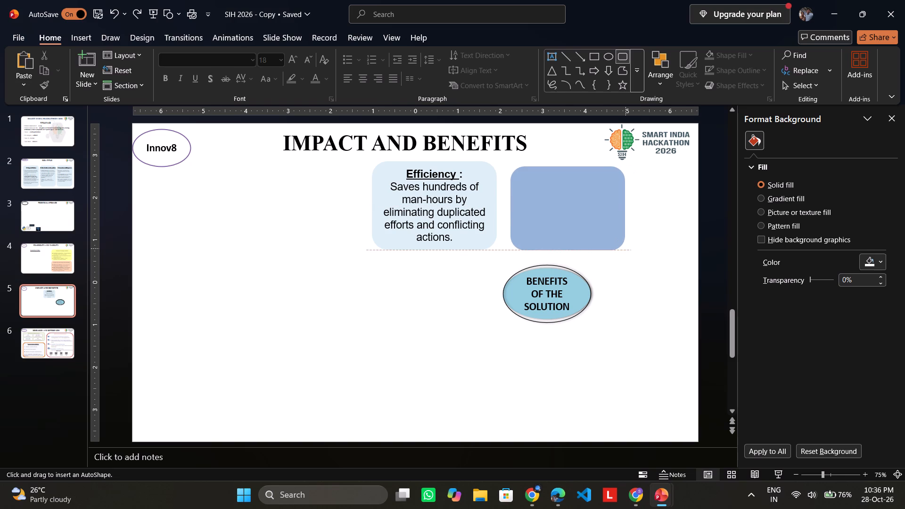
drag(625, 248, 625, 249)
Align the new rounded rectangle over the Efficiency box and resize it to match, about 2.08" high by 2.94" wide.
drag(578, 209, 440, 205)
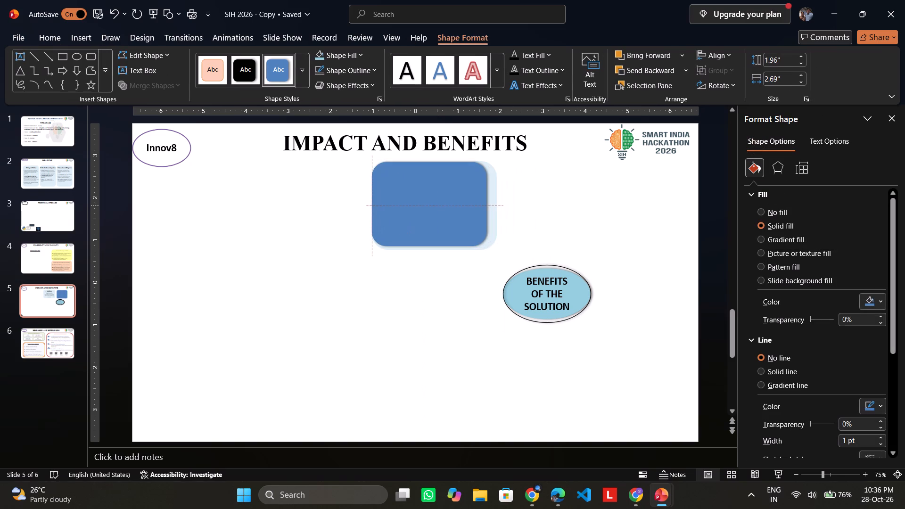
drag(440, 205, 440, 204)
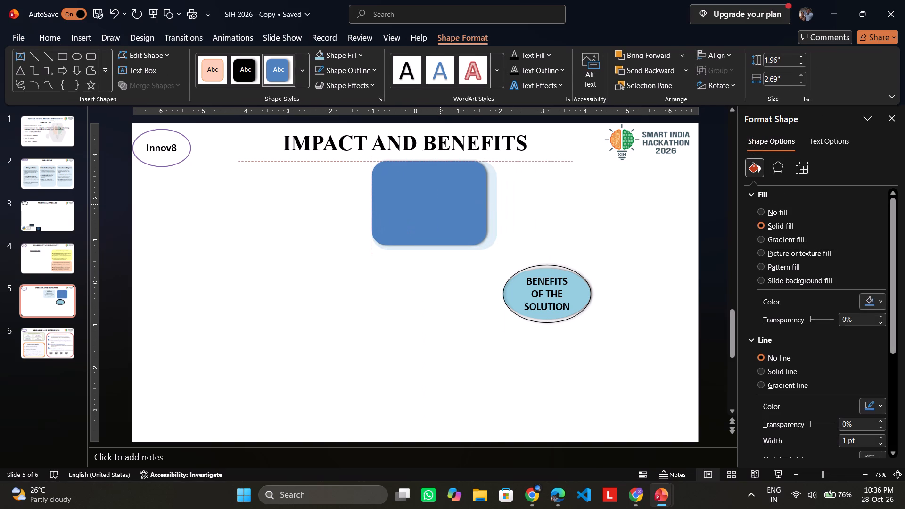
drag(440, 204, 440, 205)
drag(487, 203, 492, 205)
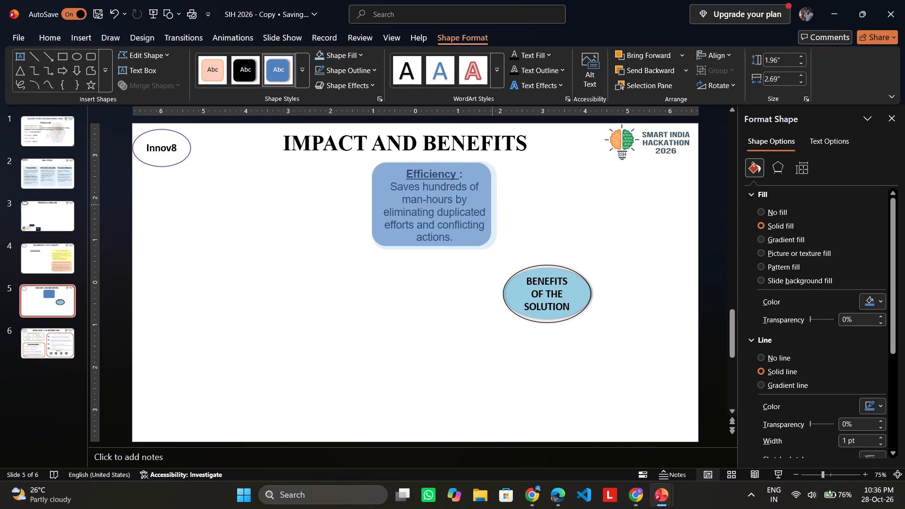
drag(492, 205, 494, 205)
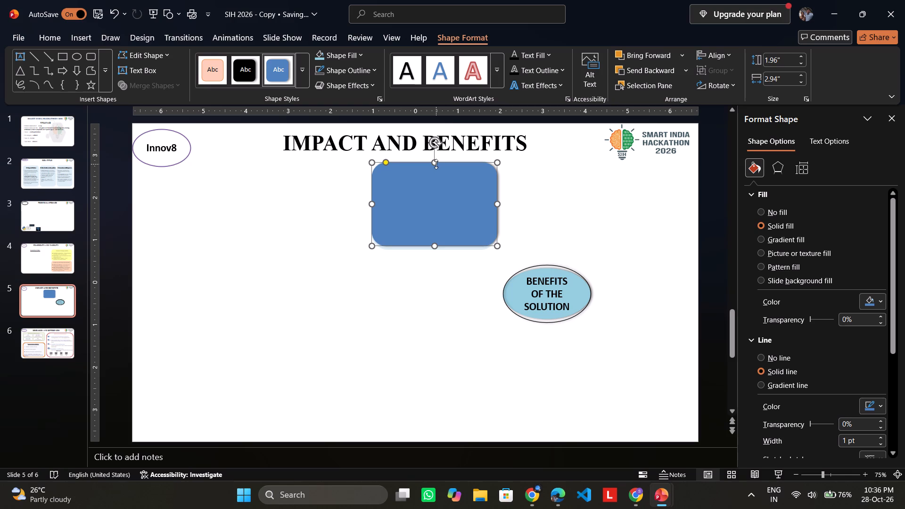
click(436, 164)
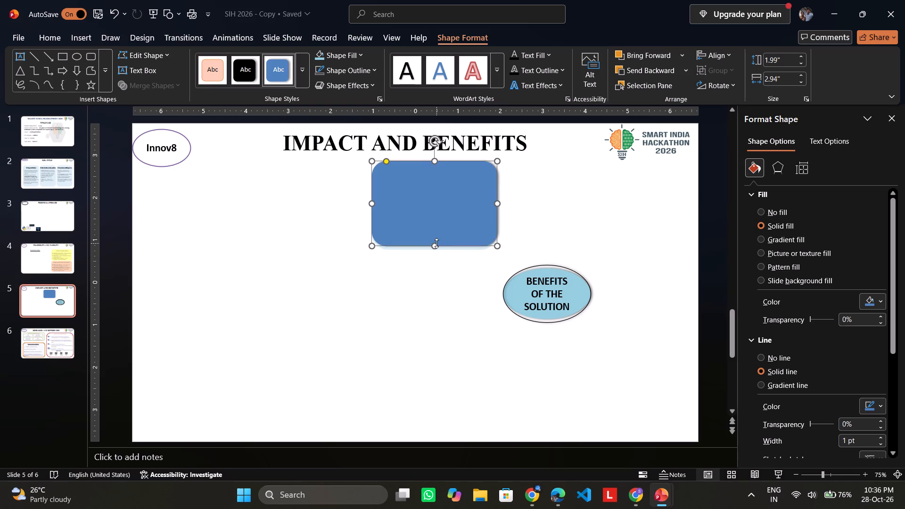
drag(436, 244, 436, 249)
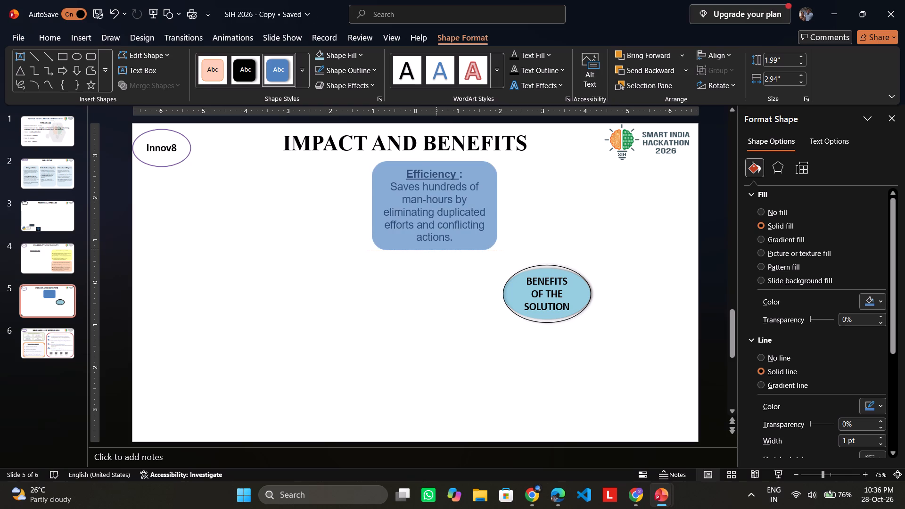
drag(436, 249, 436, 250)
Move the blue rounded rectangle off the Efficiency box to the open area below and left of it.
drag(448, 215, 317, 315)
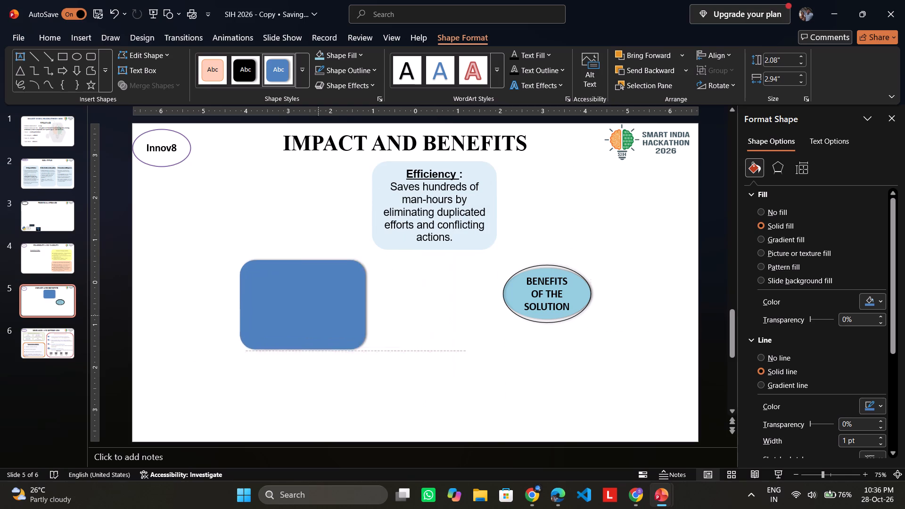
drag(317, 315, 314, 310)
right_click(309, 301)
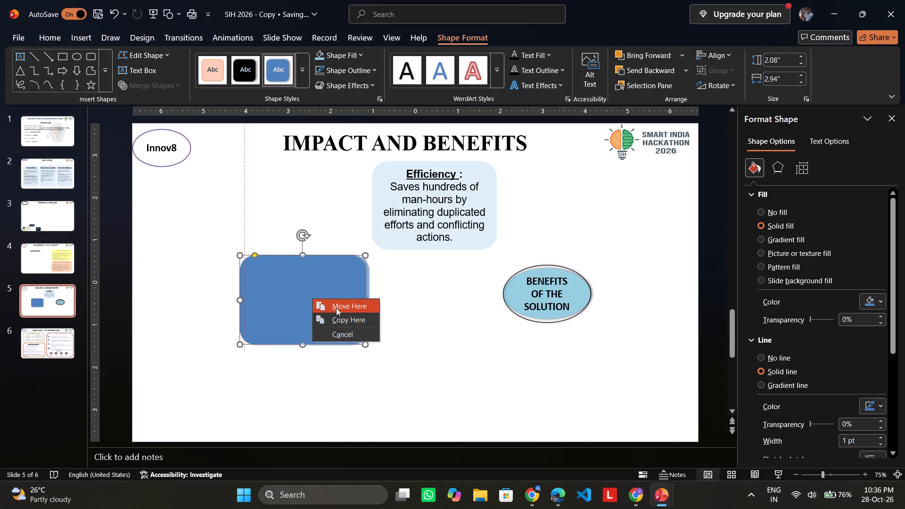
click(336, 308)
drag(335, 304, 296, 292)
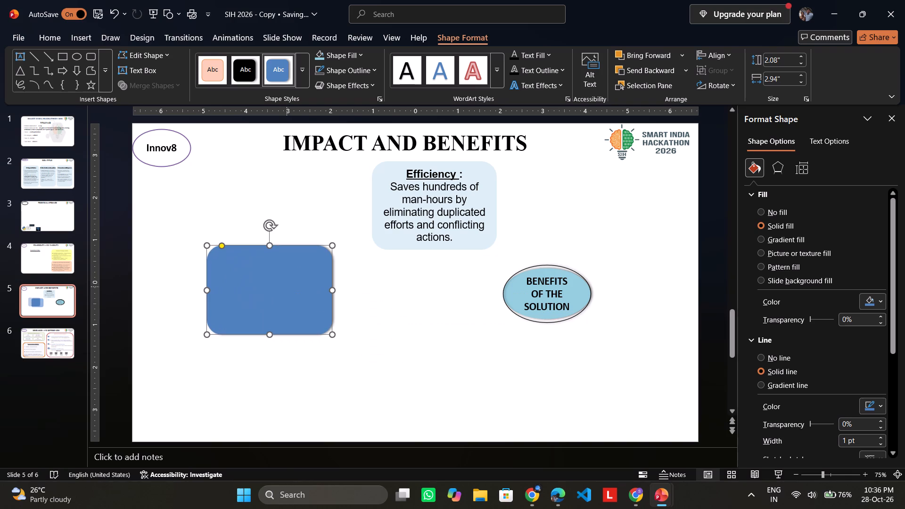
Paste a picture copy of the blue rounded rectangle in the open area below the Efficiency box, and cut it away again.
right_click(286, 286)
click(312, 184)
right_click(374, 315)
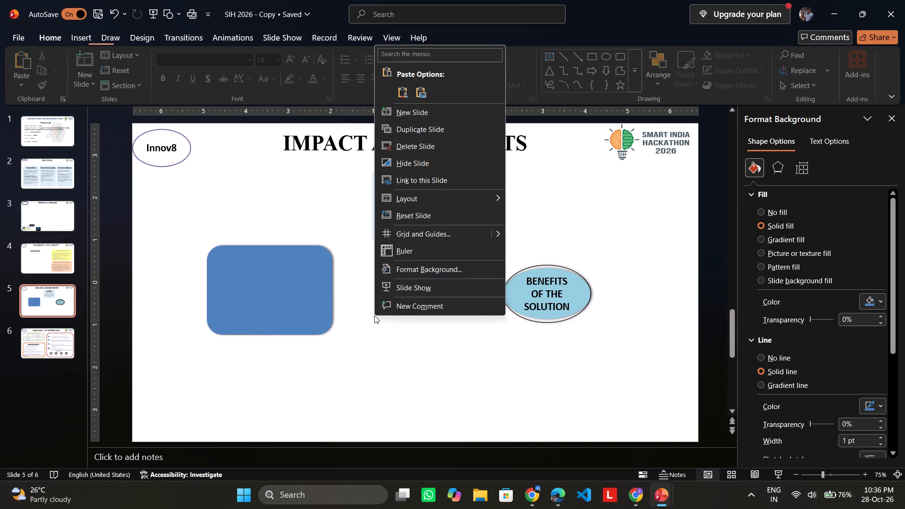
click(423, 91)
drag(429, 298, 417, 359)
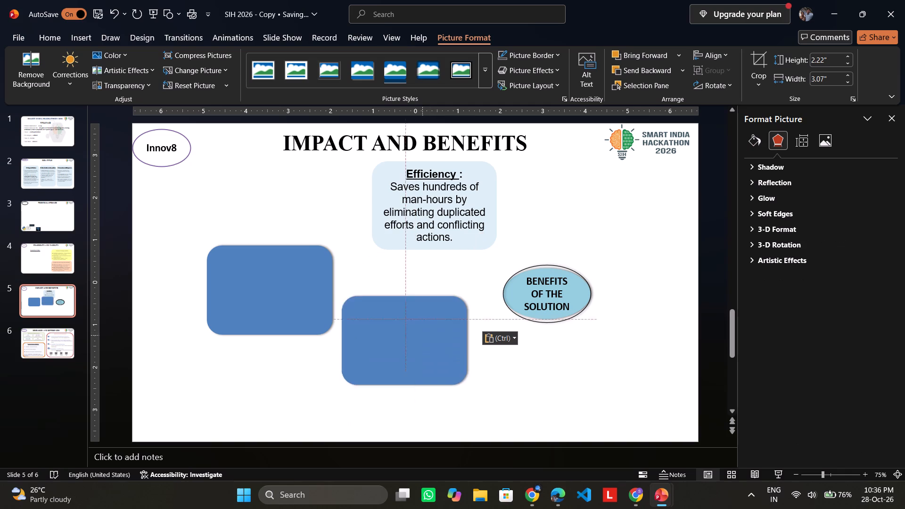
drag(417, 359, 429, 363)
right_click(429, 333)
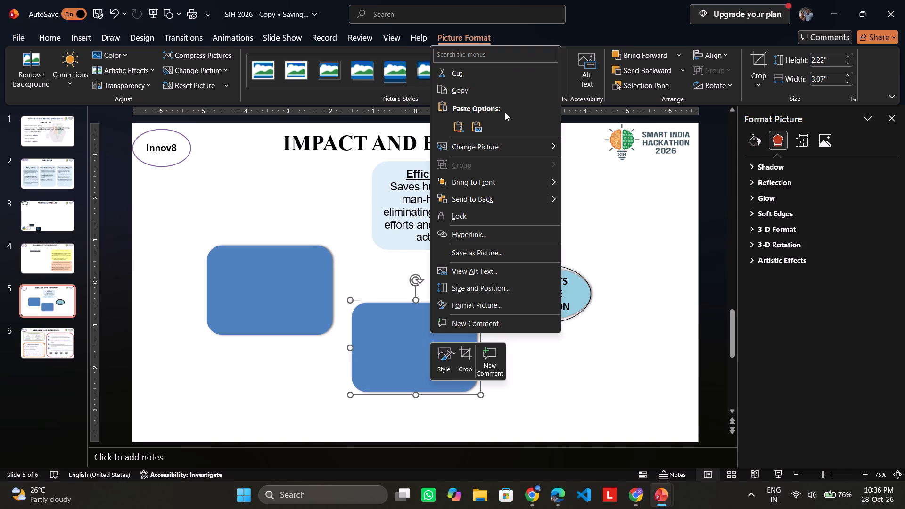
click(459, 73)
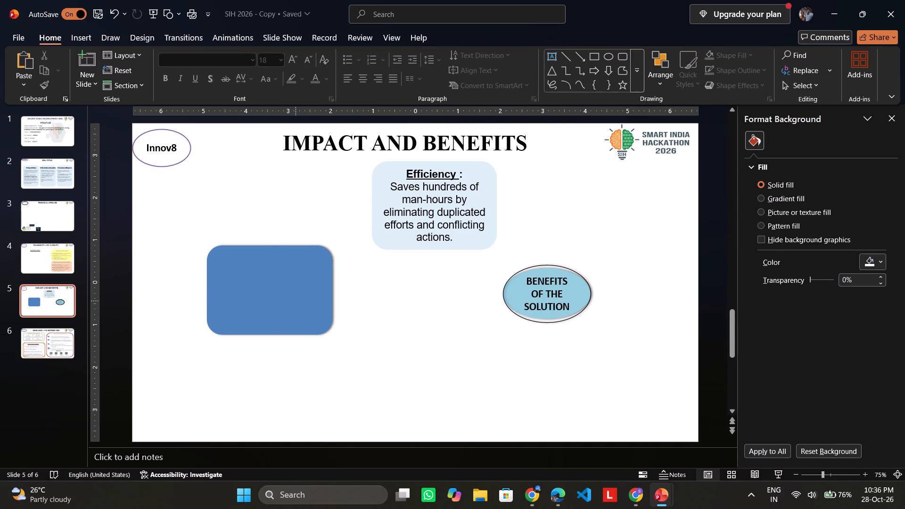
Apply the semi-transparent aqua preset style without an outline to the blue rounded rectangle.
right_click(296, 301)
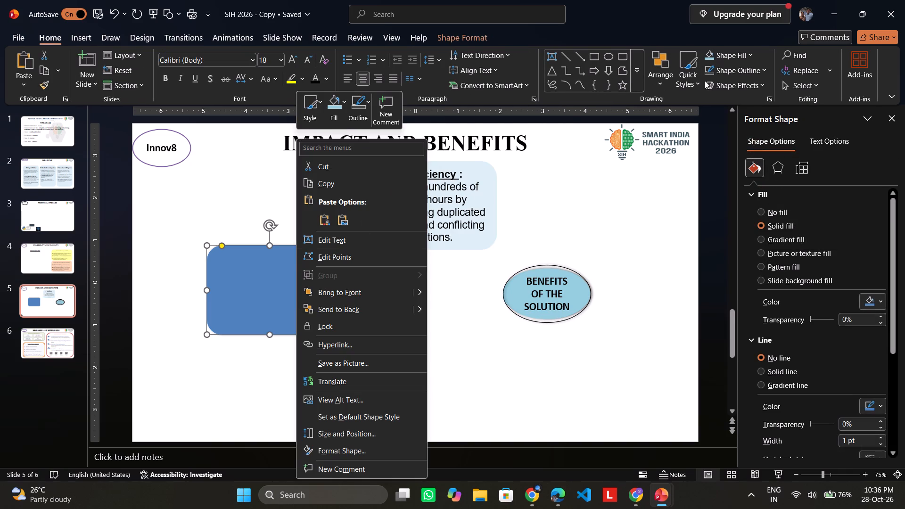
click(694, 84)
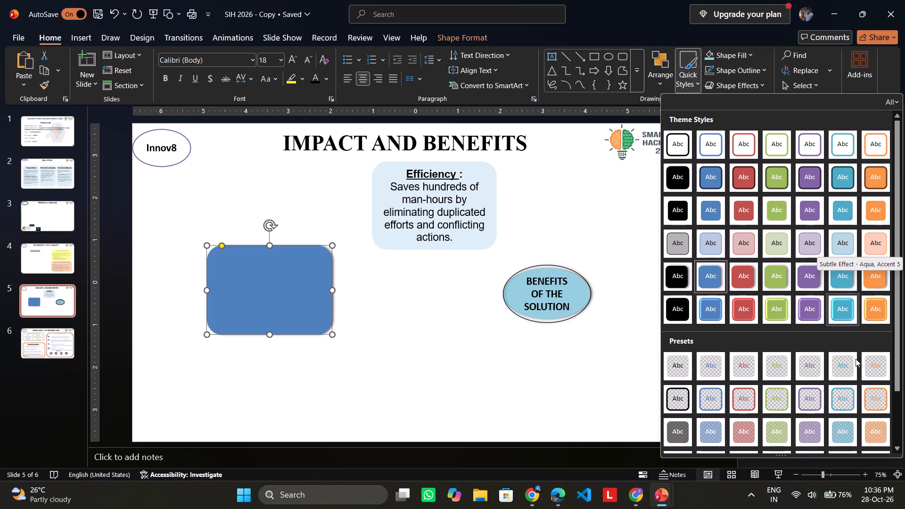
click(841, 433)
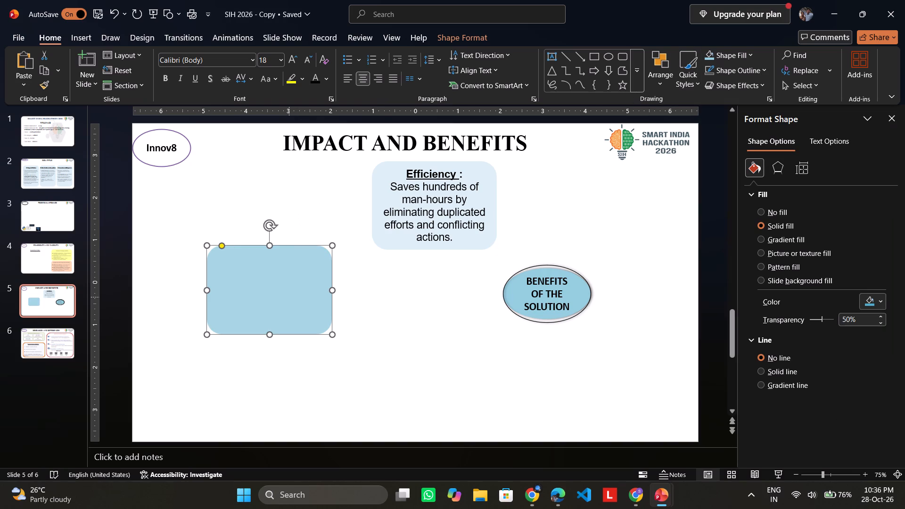
Set the aqua rounded rectangle's fill transparency to 80% to match the Efficiency box's light blue.
right_click(289, 297)
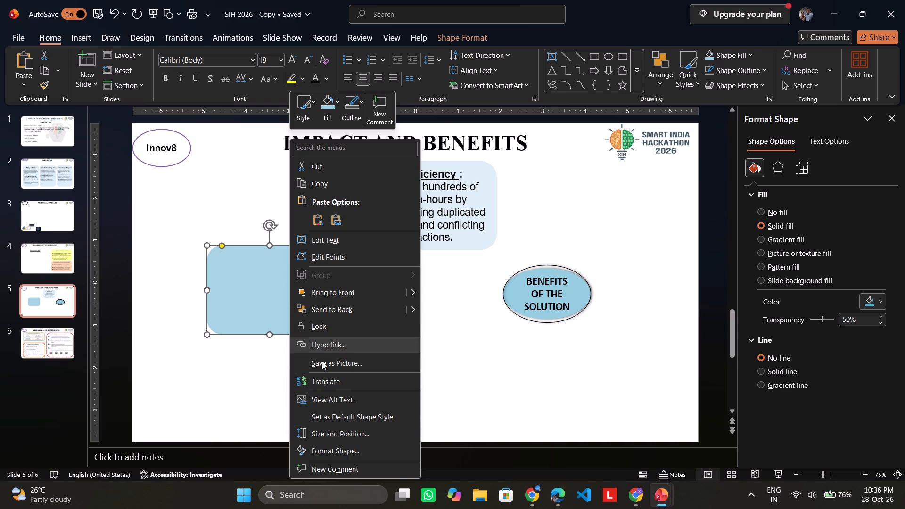
click(328, 454)
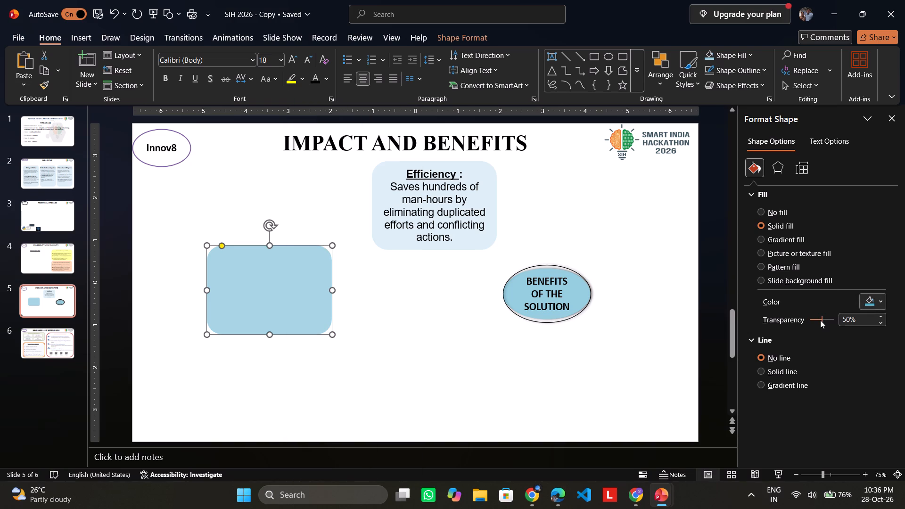
drag(820, 320, 824, 320)
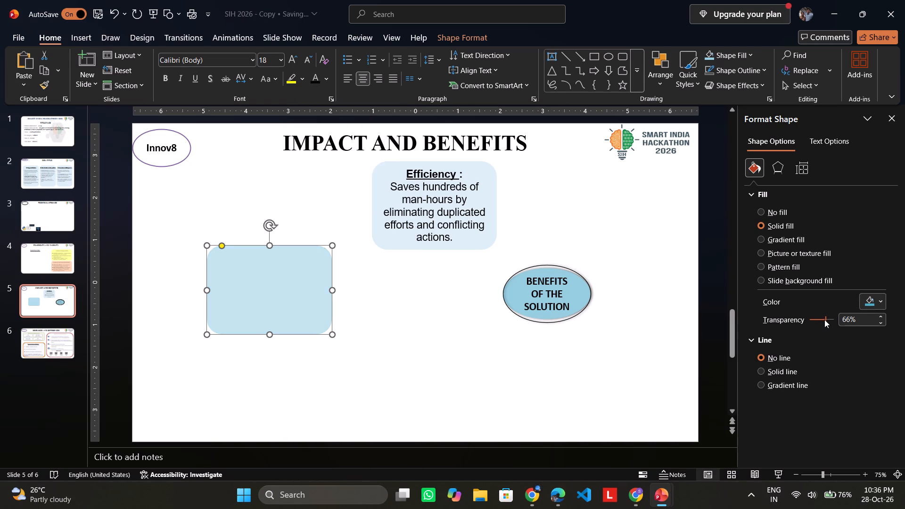
drag(824, 320, 826, 320)
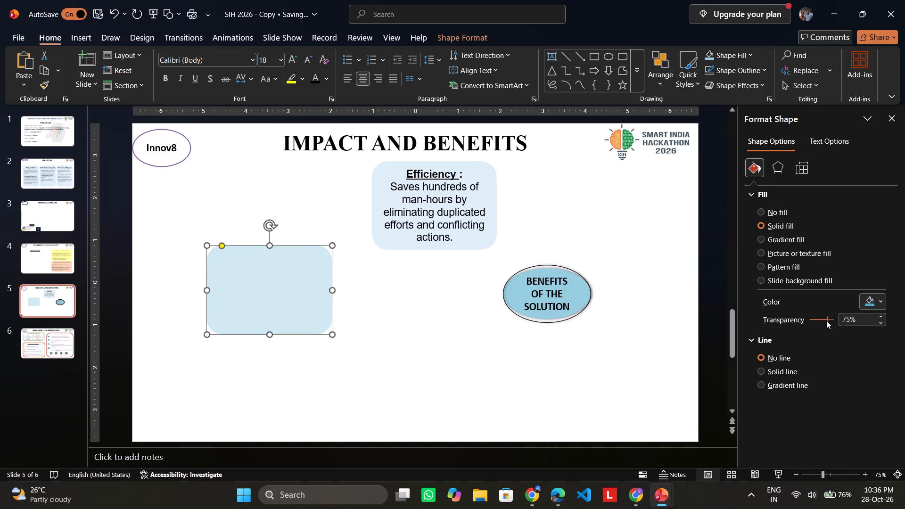
drag(826, 320, 828, 320)
drag(828, 320, 827, 322)
drag(827, 322, 827, 320)
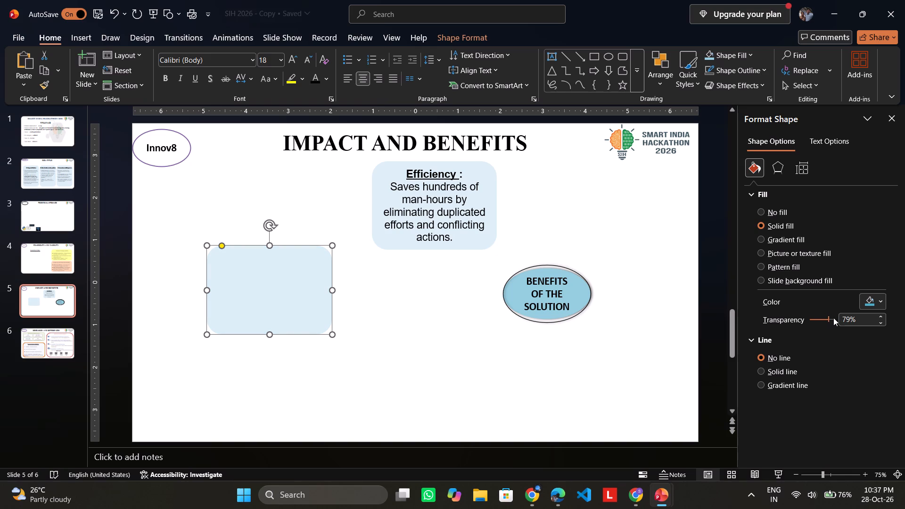
click(848, 320)
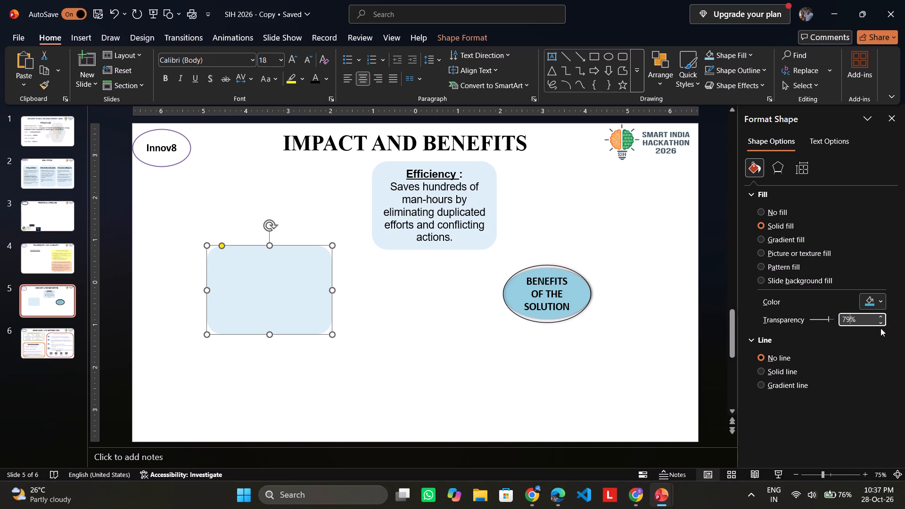
key(BackSpace)
key(BackSpace)
key(BackSpace)
key(BackSpace)
key(BackSpace)
key(BackSpace)
key(BackSpace)
key(BackSpace)
key(BackSpace)
key(BackSpace)
key(BackSpace)
key(BackSpace)
key(BackSpace)
key(BackSpace)
key(BackSpace)
key(BackSpace)
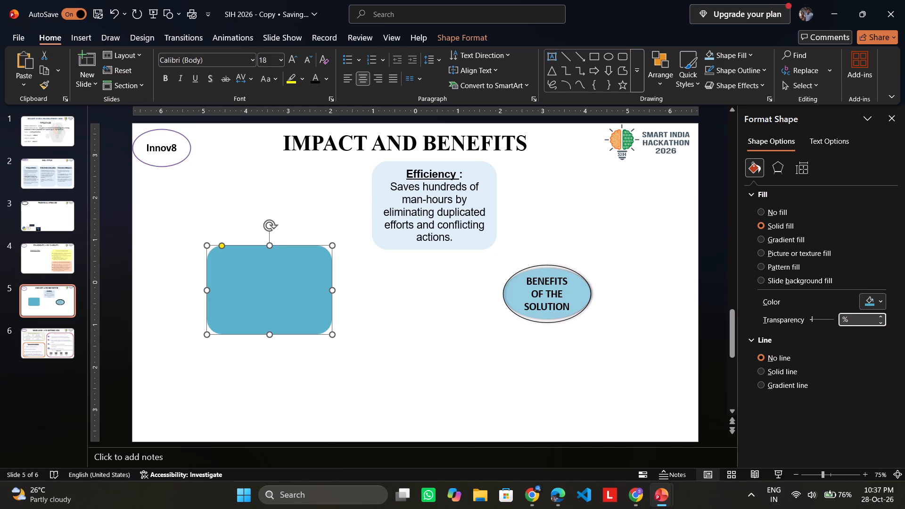
text(08)
key(BackSpace)
key(BackSpace)
key(BackSpace)
key(BackSpace)
key(BackSpace)
key(BackSpace)
key(BackSpace)
text(80)
key(Return)
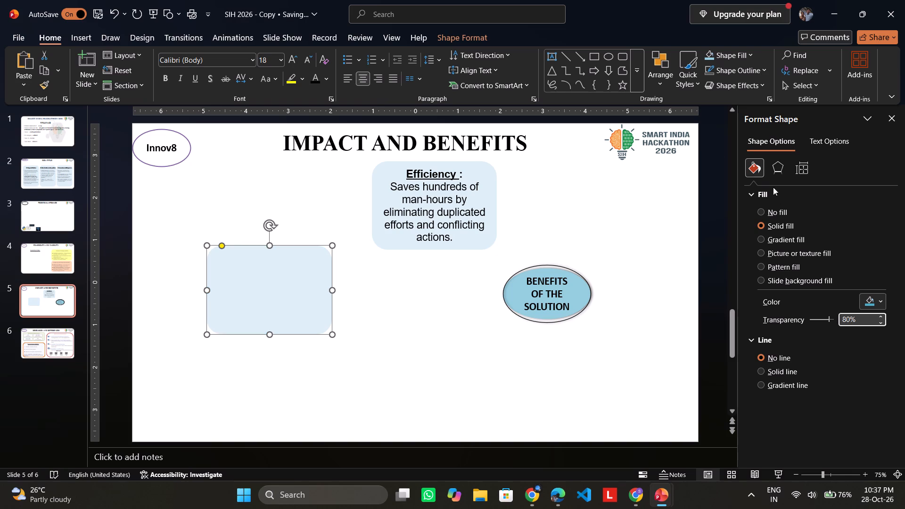
Move the light blue rectangle against the Efficiency box to compare colours, and return it to the open area below and left.
click(397, 381)
drag(264, 279, 346, 264)
click(469, 317)
drag(369, 296, 371, 299)
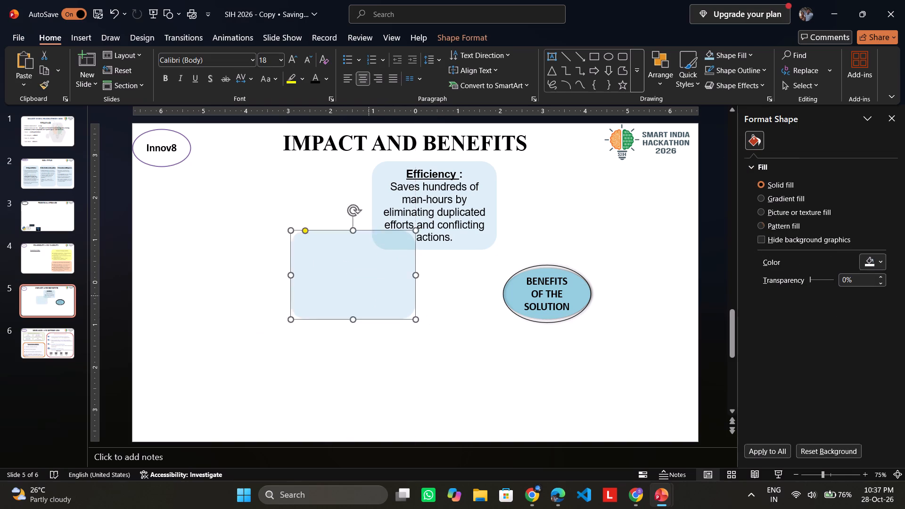
drag(371, 299, 296, 324)
click(395, 344)
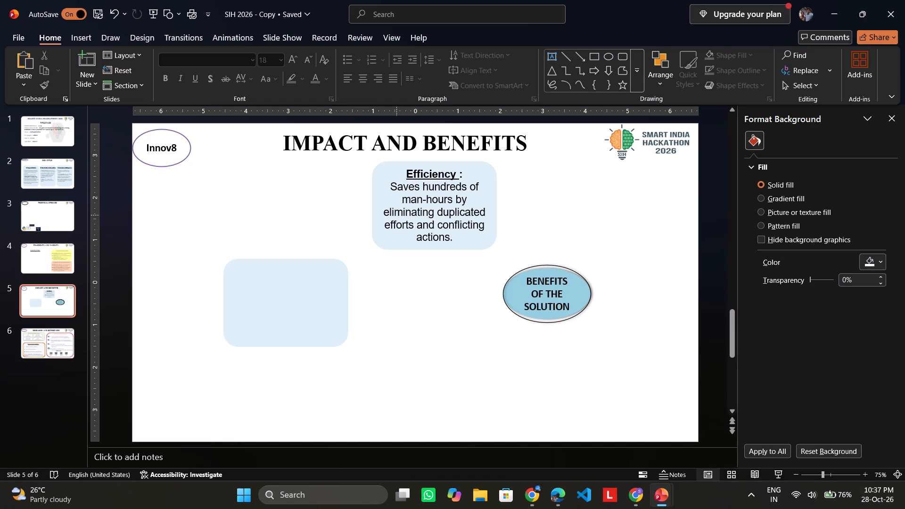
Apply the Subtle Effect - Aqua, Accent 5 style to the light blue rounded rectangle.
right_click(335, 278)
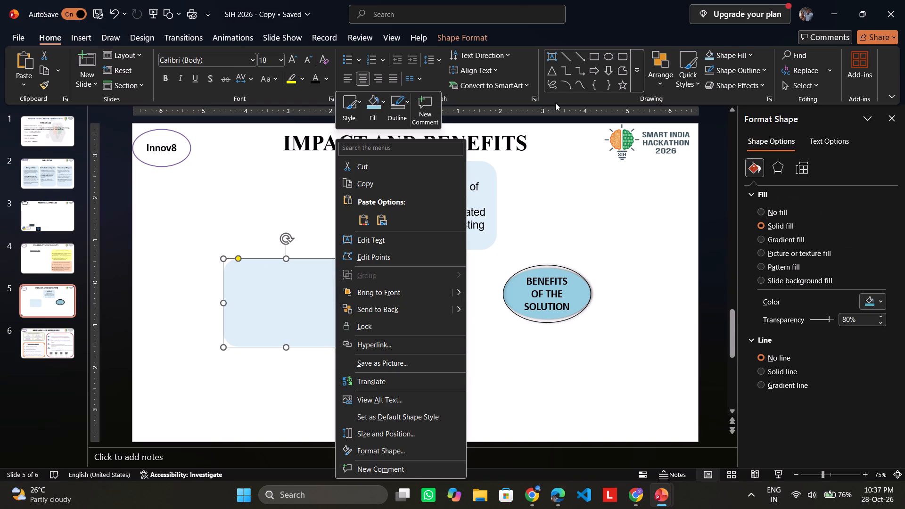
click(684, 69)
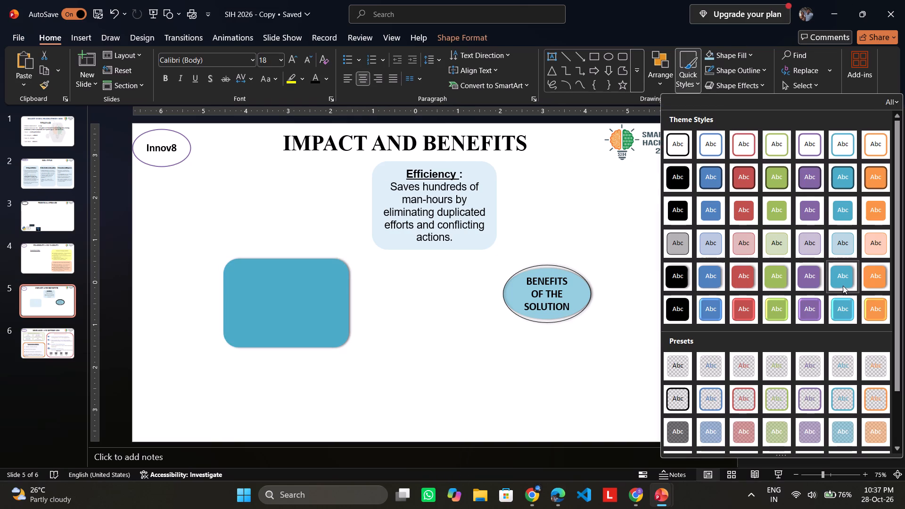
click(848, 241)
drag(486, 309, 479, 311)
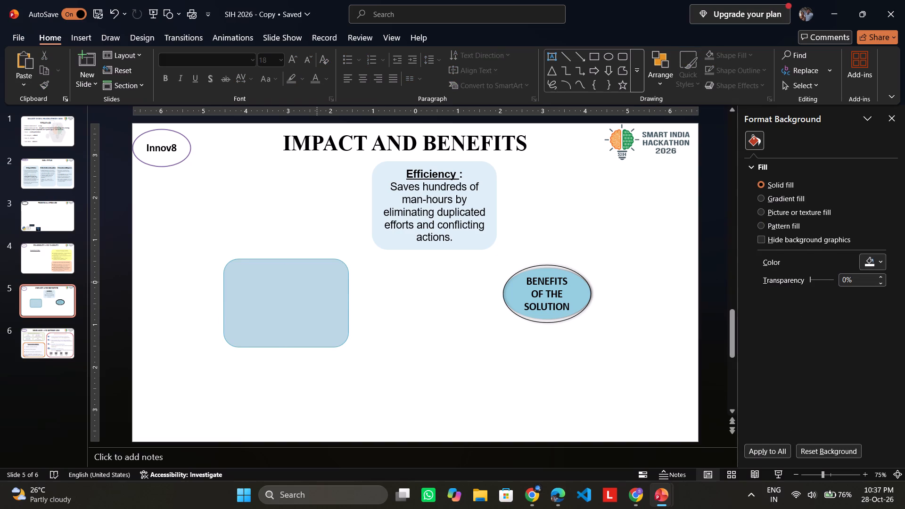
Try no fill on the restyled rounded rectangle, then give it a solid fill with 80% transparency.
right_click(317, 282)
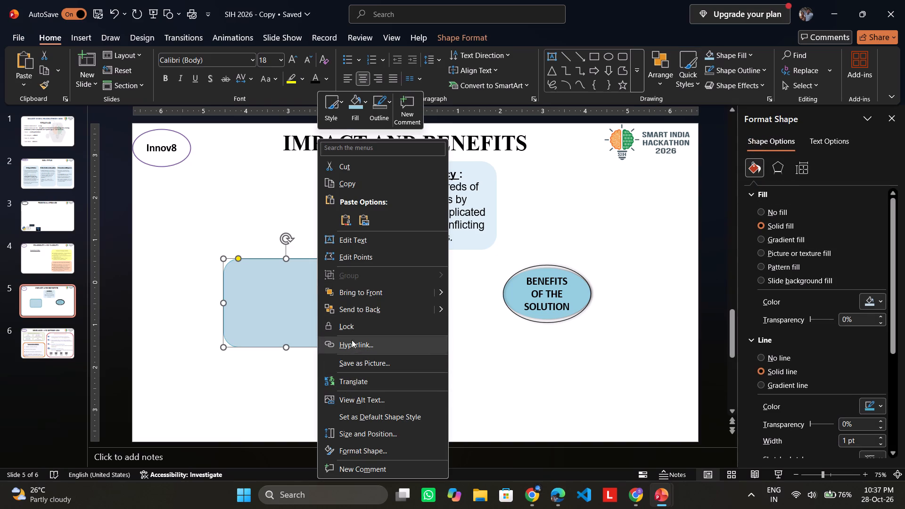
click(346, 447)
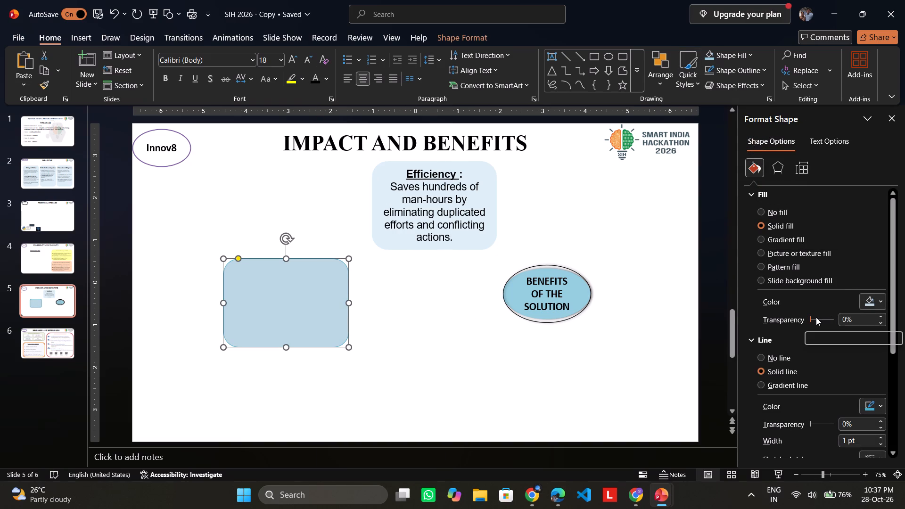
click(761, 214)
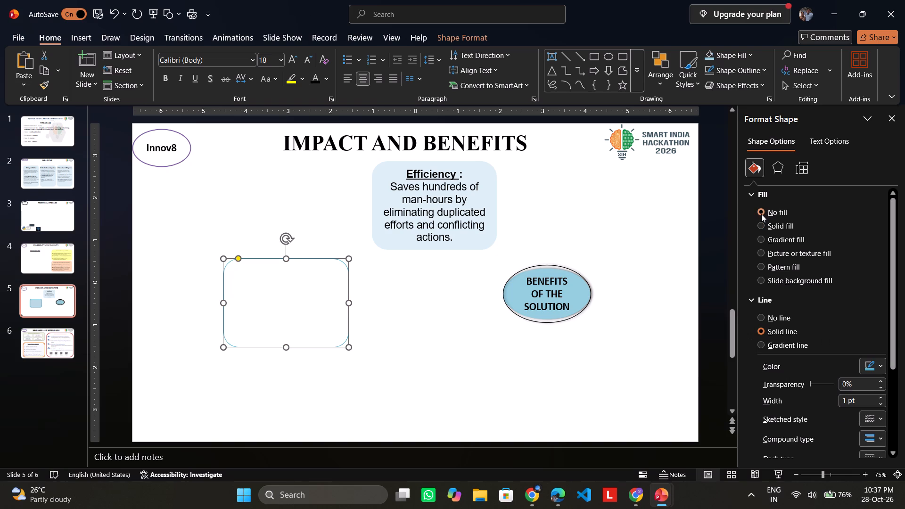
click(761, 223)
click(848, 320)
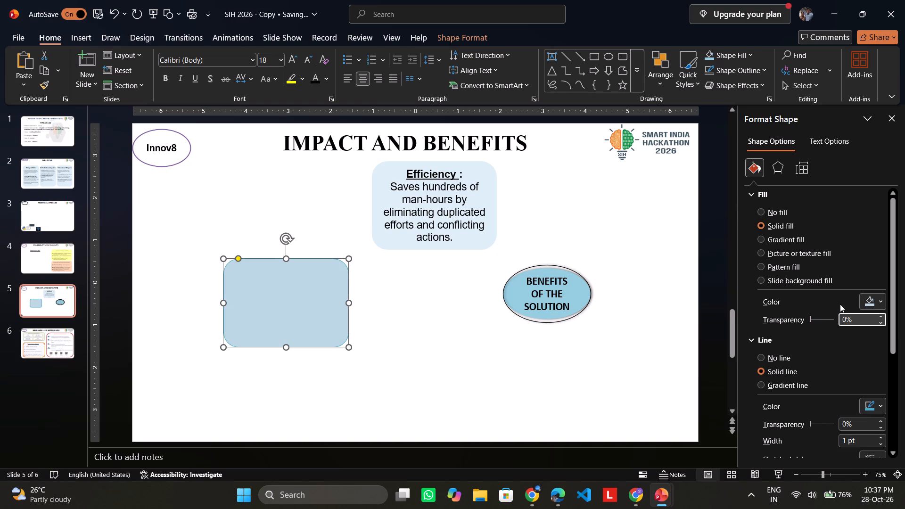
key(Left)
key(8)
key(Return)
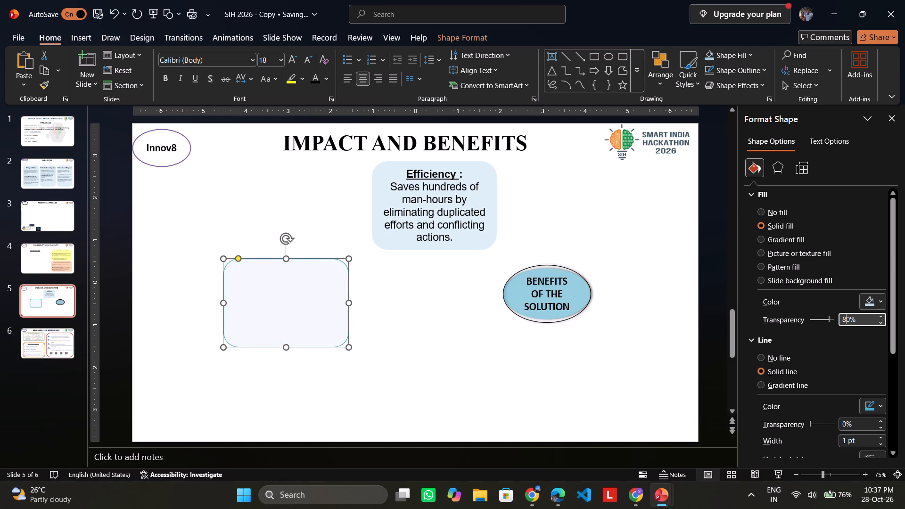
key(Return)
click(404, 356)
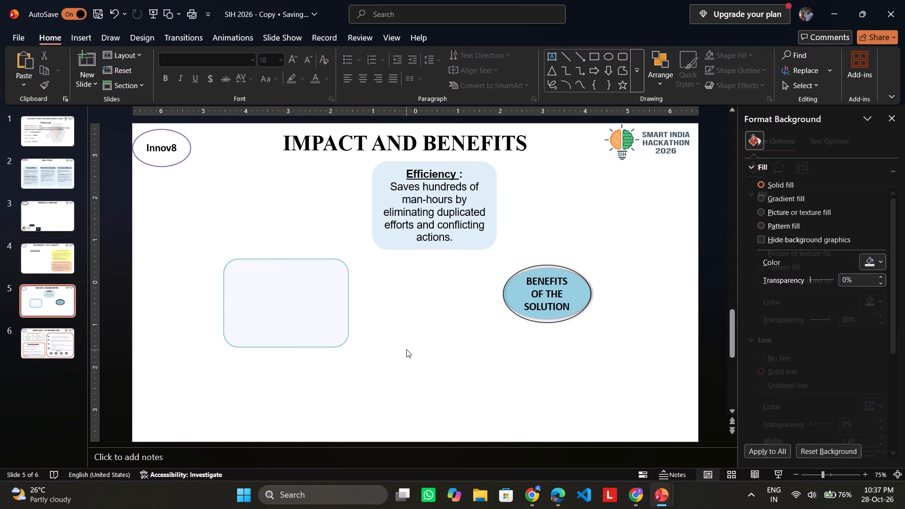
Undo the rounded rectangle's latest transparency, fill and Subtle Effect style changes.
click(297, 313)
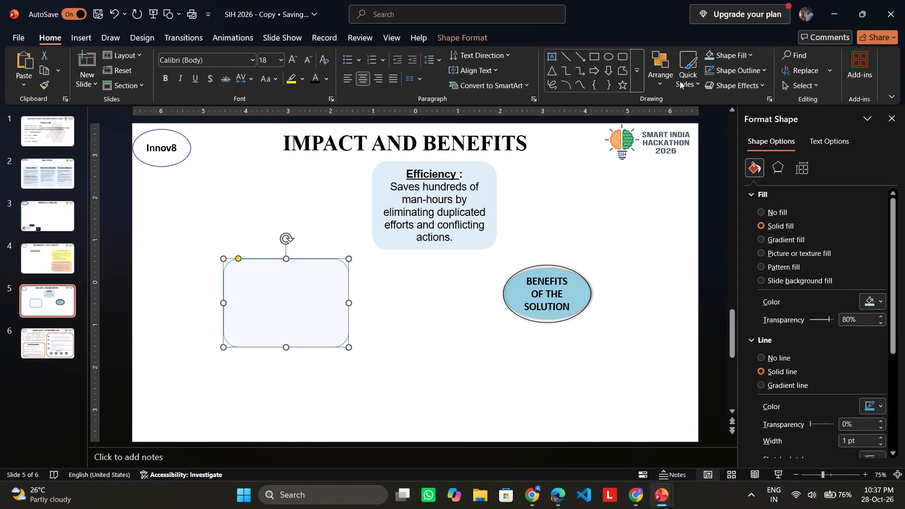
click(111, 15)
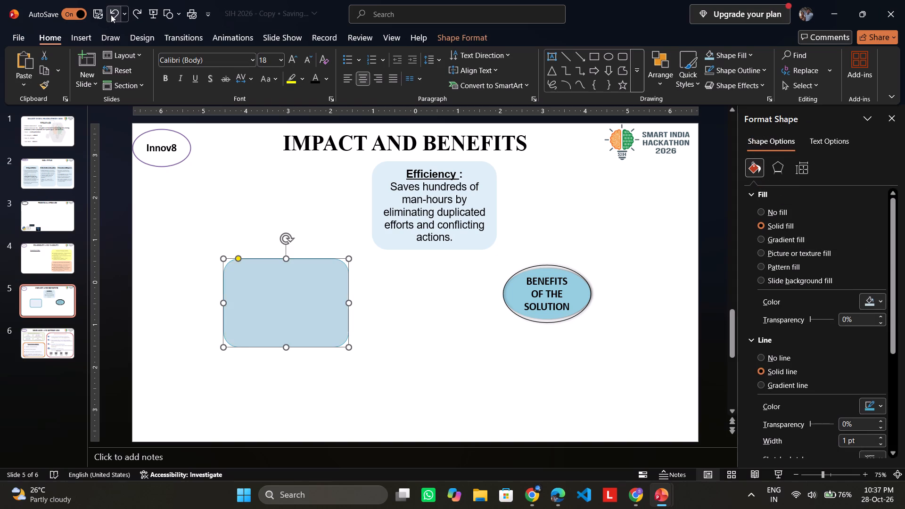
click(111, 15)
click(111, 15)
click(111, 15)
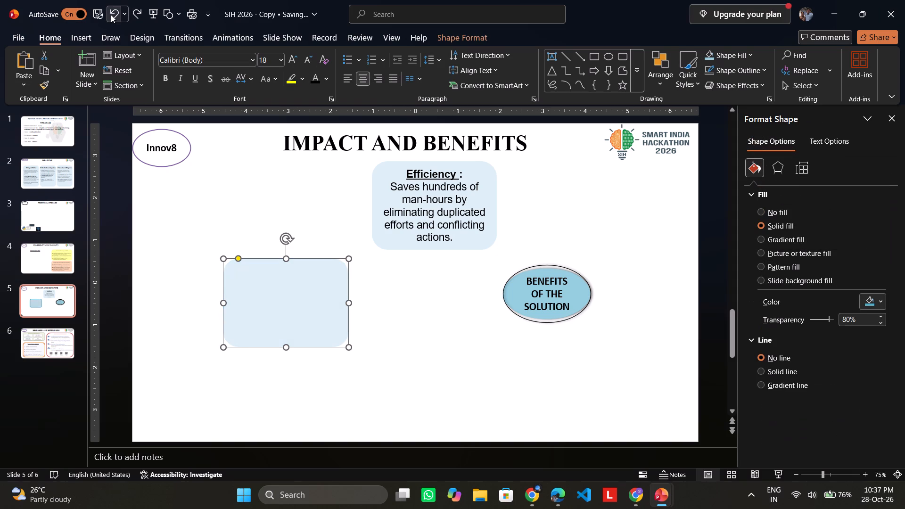
Move the light blue rounded rectangle closer to the Efficiency box, just below and left of it.
click(370, 348)
drag(266, 298, 308, 293)
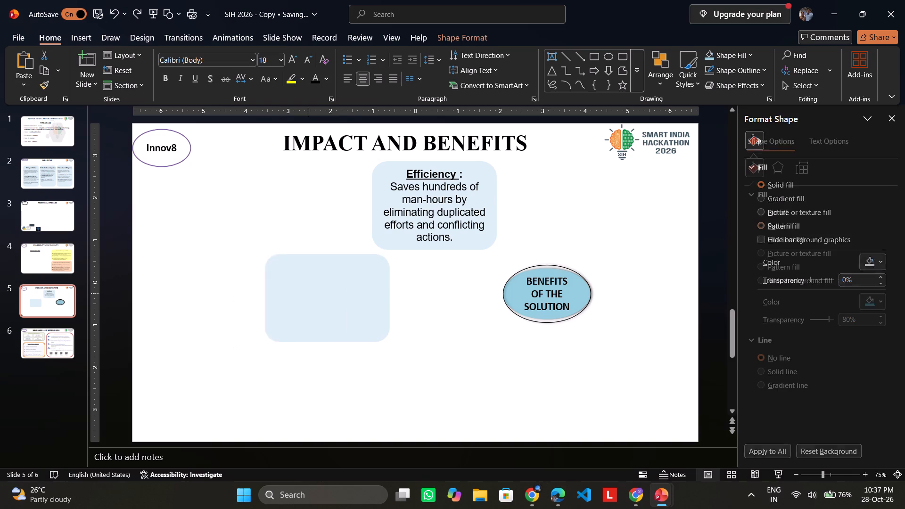
Place the empty light blue box beside the Efficiency box near the slide's right edge, lowering both boxes slightly and aligning their tops.
drag(308, 293, 555, 200)
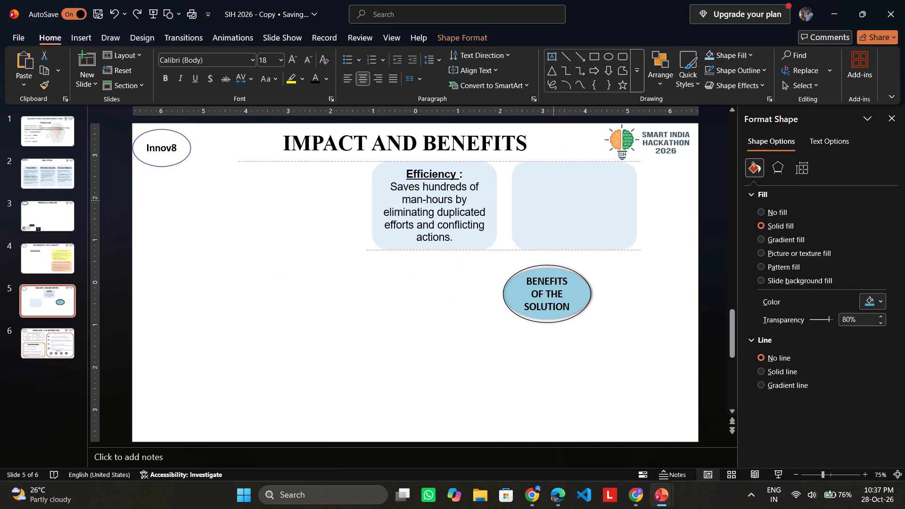
drag(555, 200, 594, 203)
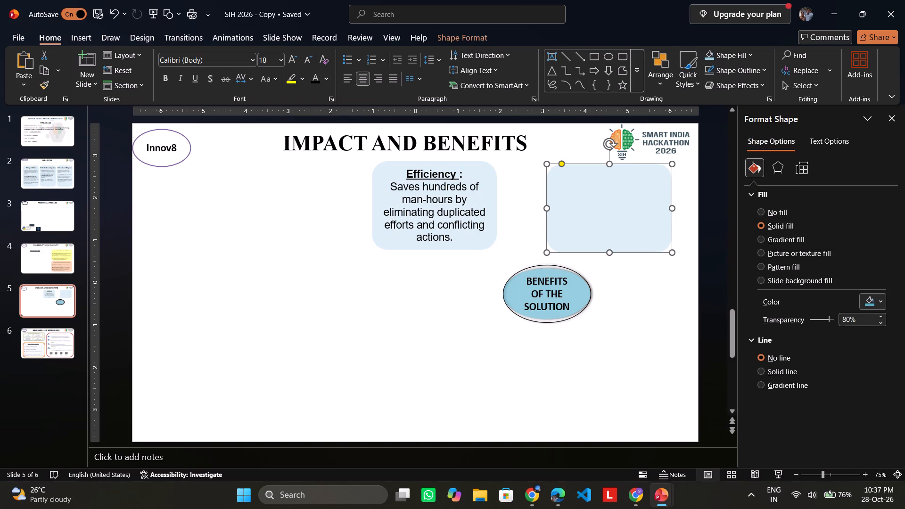
drag(596, 202, 620, 197)
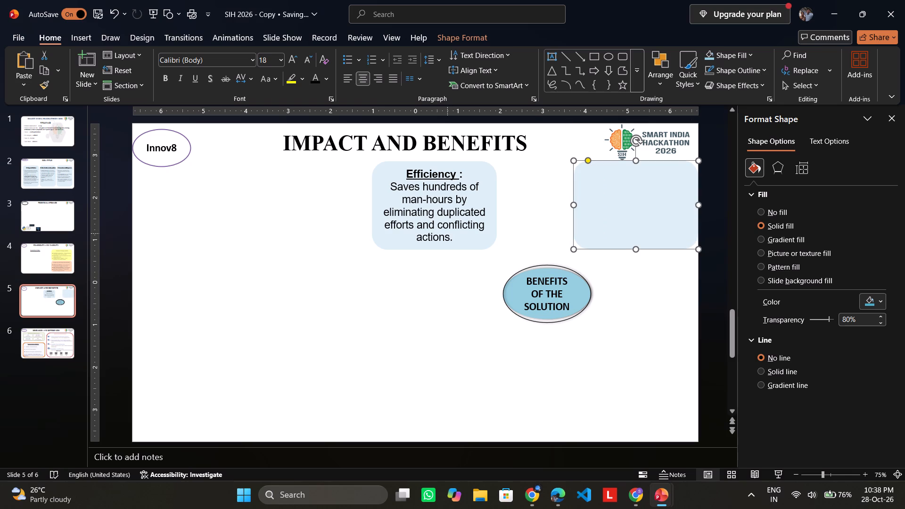
drag(380, 166, 378, 173)
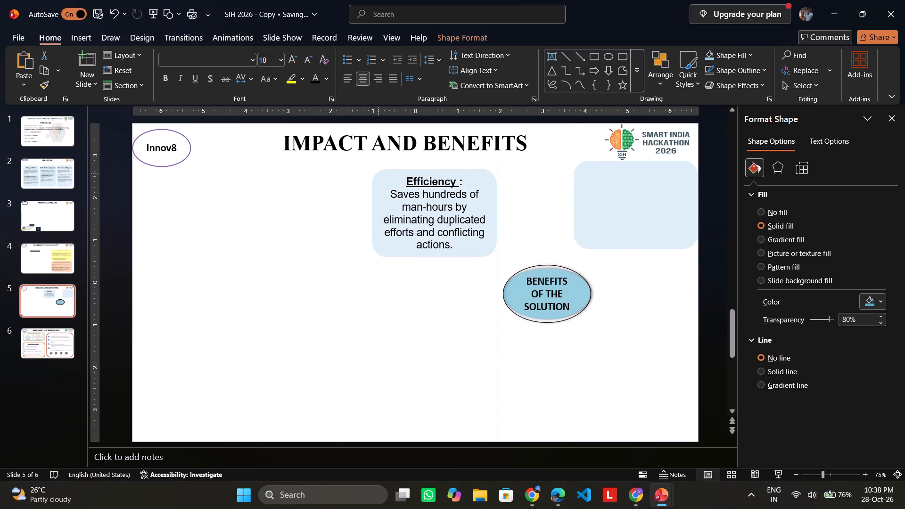
drag(378, 173, 379, 181)
drag(585, 196, 583, 201)
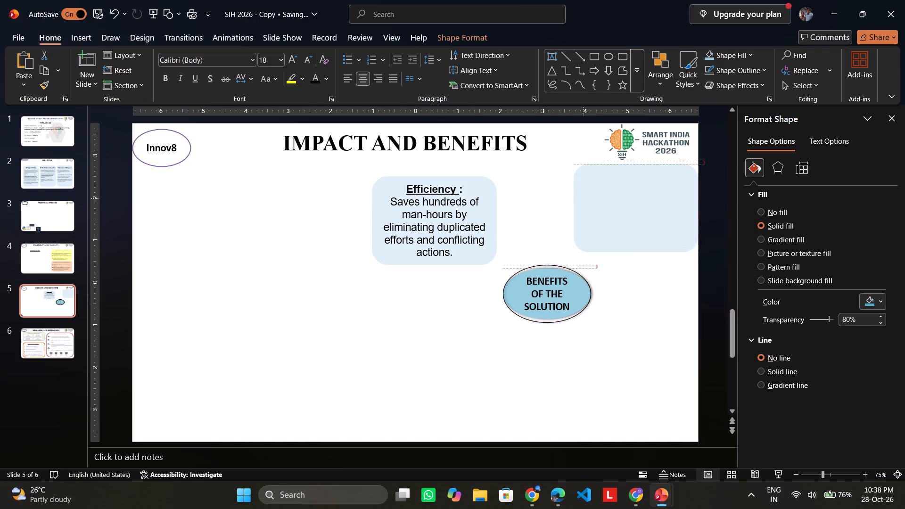
drag(583, 201, 576, 211)
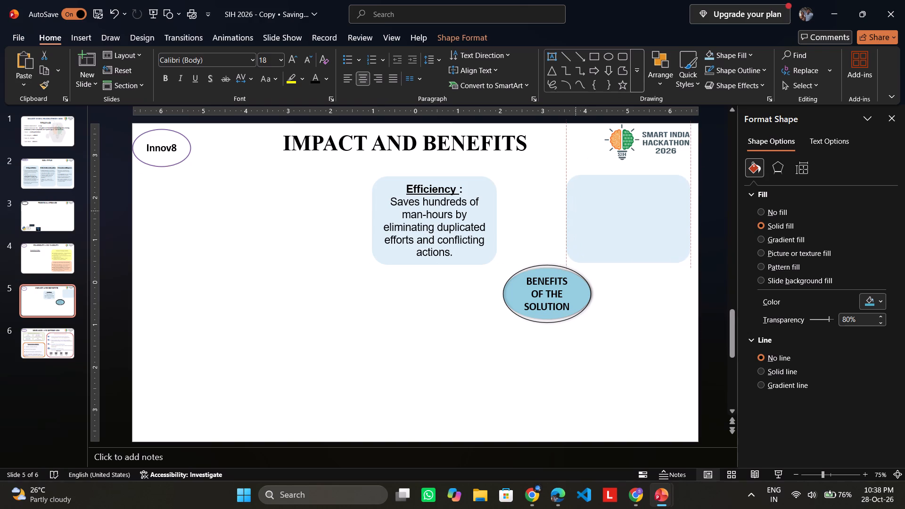
drag(576, 211, 576, 210)
Move the Benefits of the Solution oval and its separate outline together down and left, between and below the two boxes.
drag(537, 268, 529, 270)
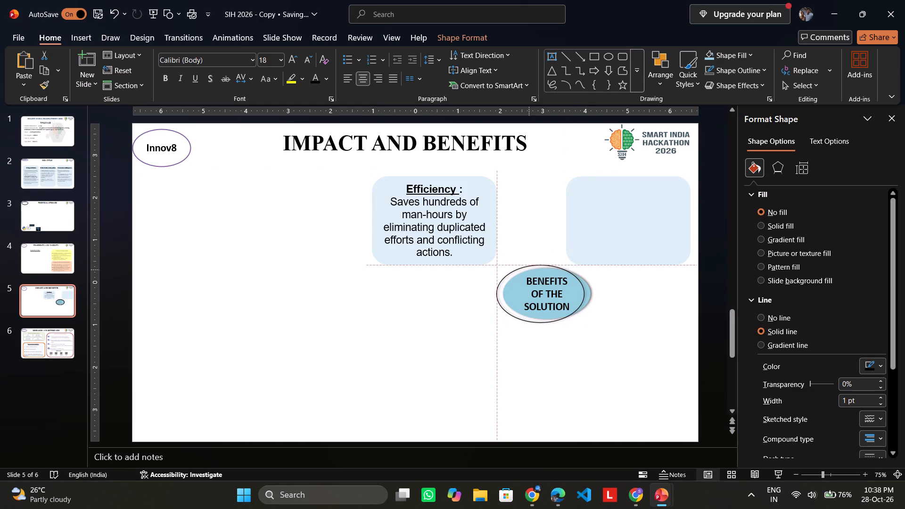
drag(529, 270, 515, 274)
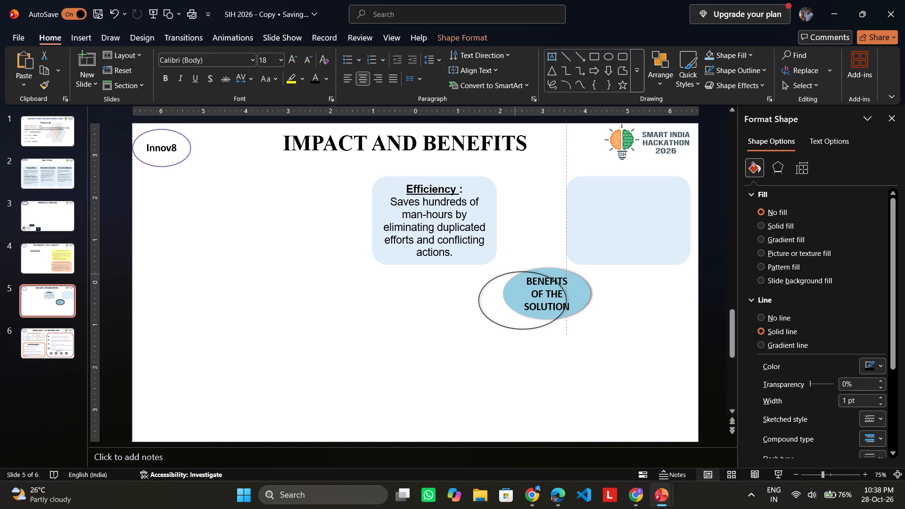
drag(515, 274, 525, 283)
click(516, 257)
drag(526, 271, 526, 273)
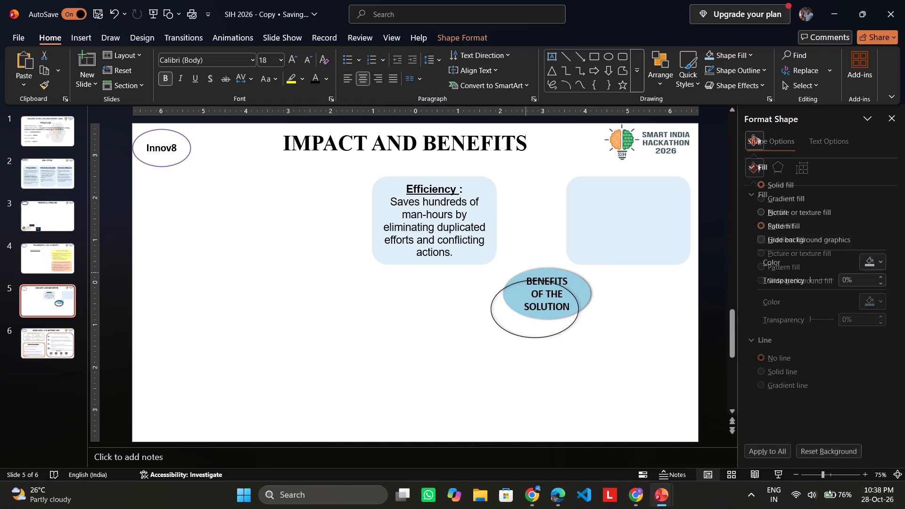
drag(526, 273, 515, 285)
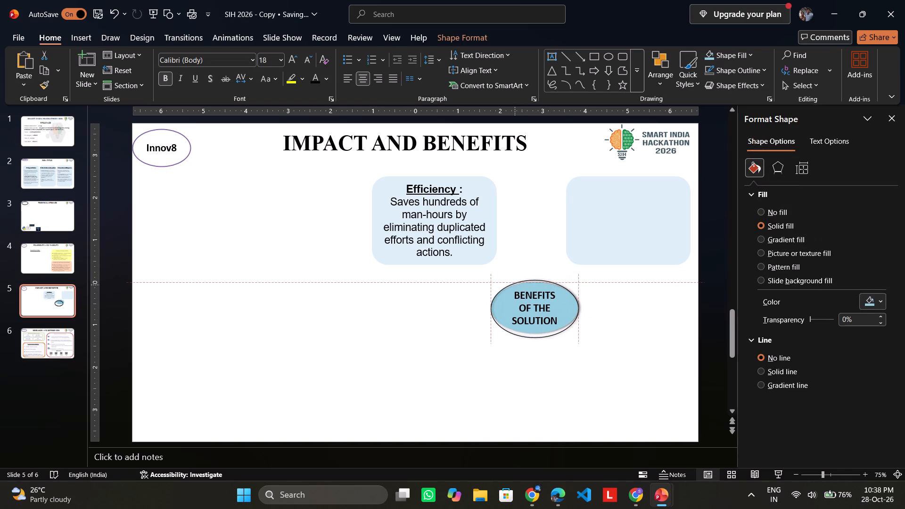
drag(515, 285, 515, 287)
click(421, 328)
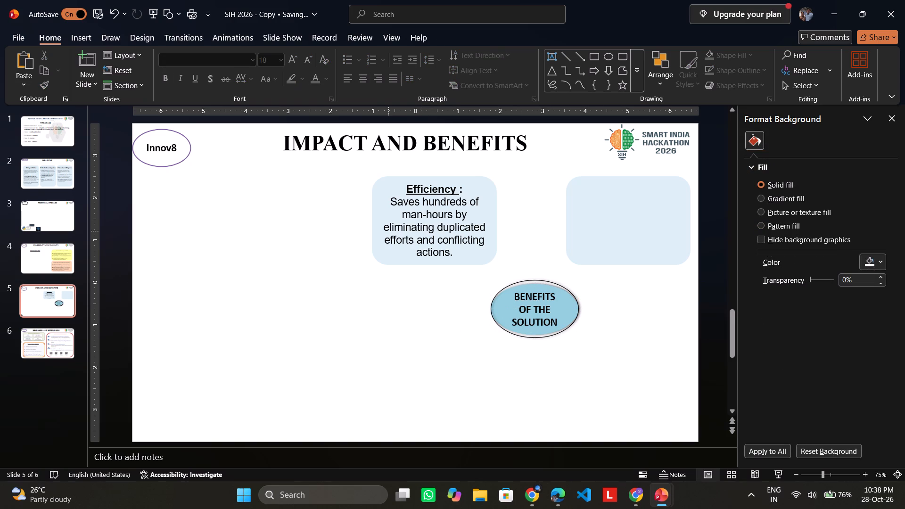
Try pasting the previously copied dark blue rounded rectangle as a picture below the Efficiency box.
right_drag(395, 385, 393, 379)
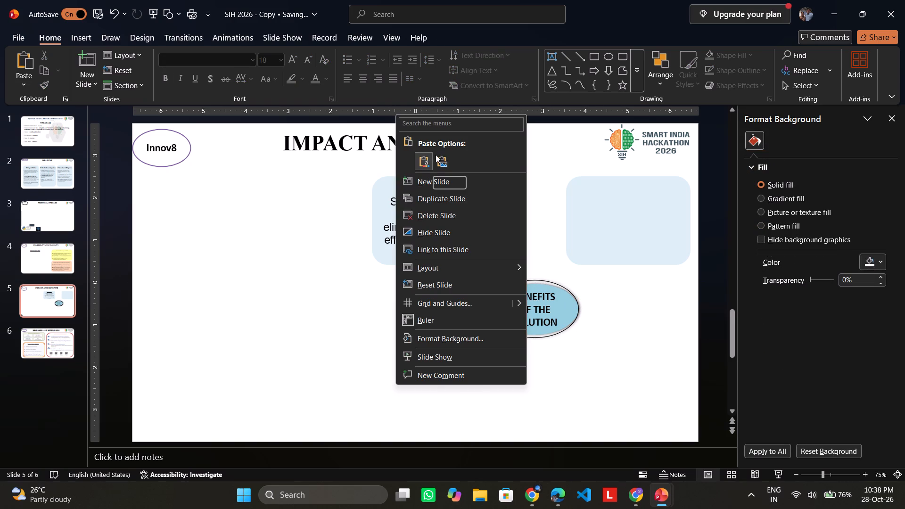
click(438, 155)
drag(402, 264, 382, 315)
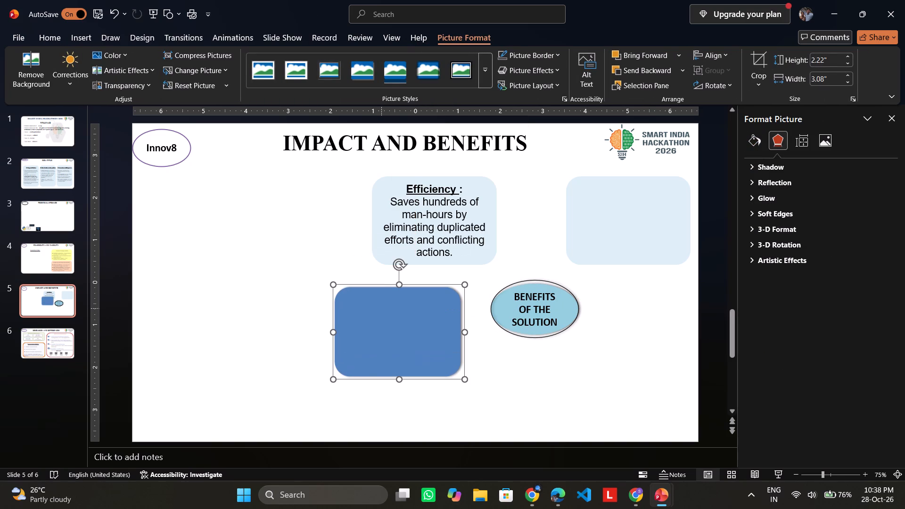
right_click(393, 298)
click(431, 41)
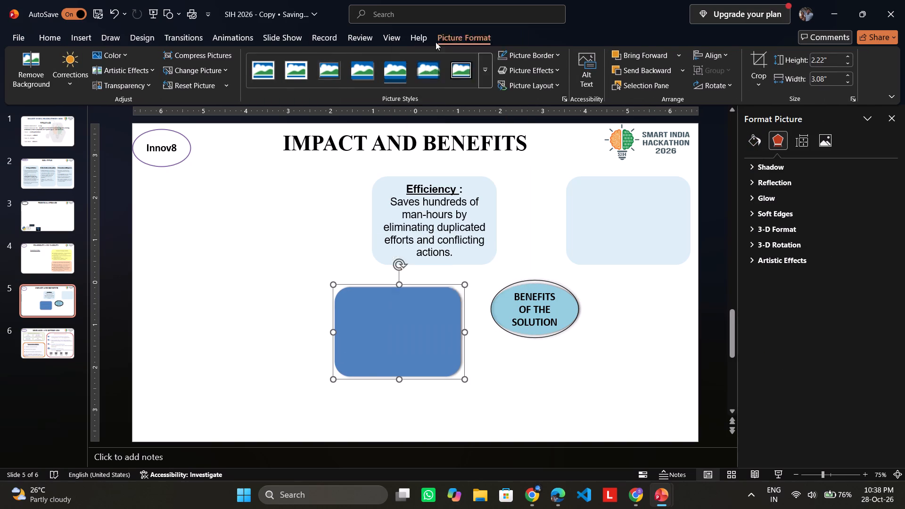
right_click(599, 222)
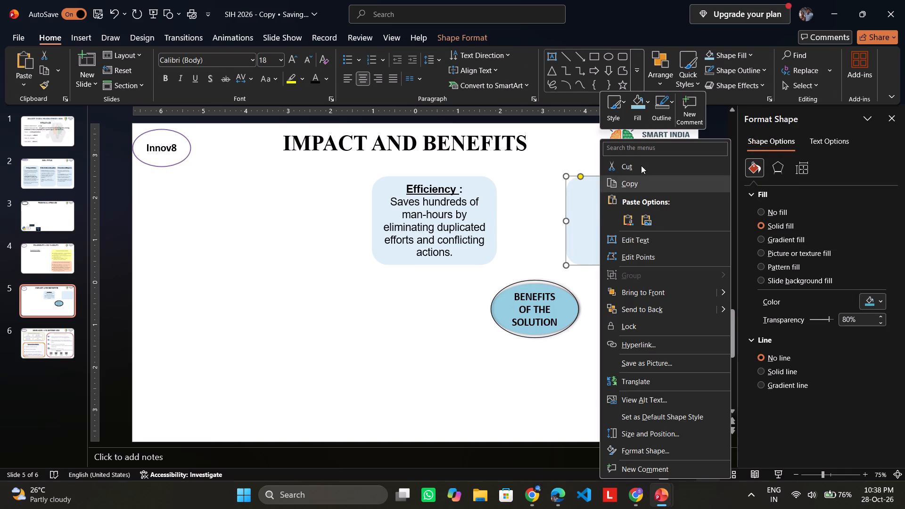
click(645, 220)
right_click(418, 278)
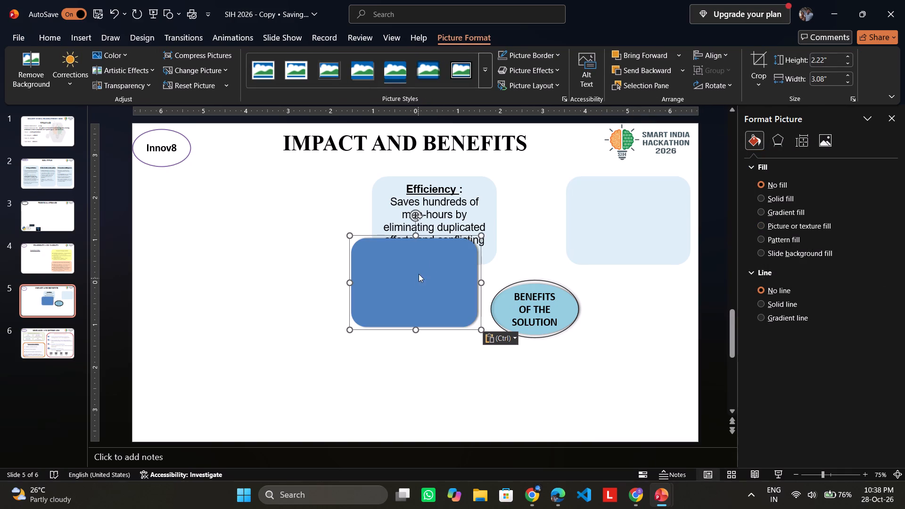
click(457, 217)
Copy the empty light blue box, paste it as a picture, and place it below the Efficiency box near the slide's bottom.
right_click(612, 204)
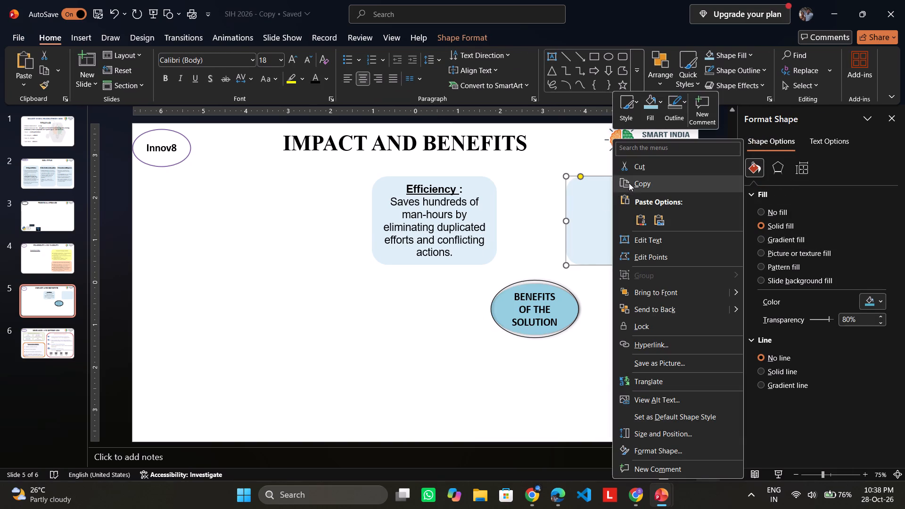
click(632, 182)
right_click(268, 336)
click(315, 112)
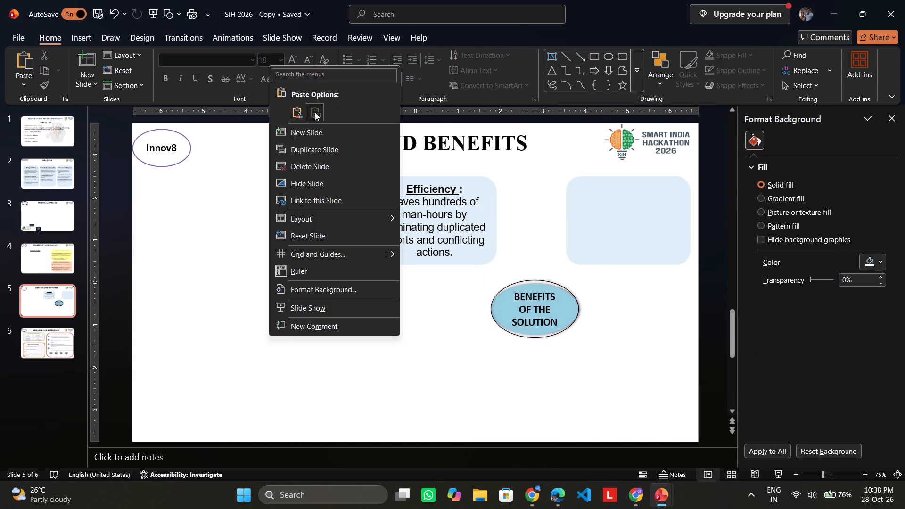
drag(361, 278, 372, 381)
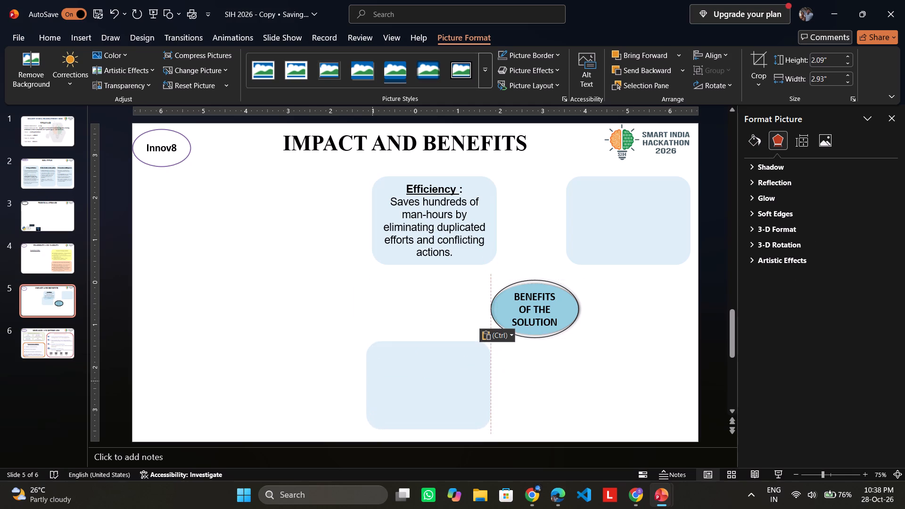
drag(372, 381, 374, 382)
drag(374, 382, 387, 384)
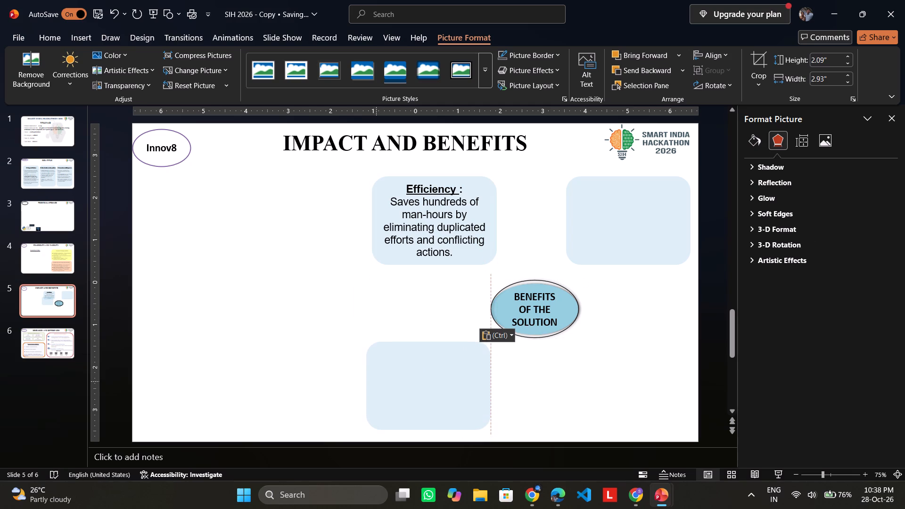
drag(387, 384, 388, 384)
Paste another copy of the light blue box, aligned under the upper right box and level with the lower left one.
right_click(590, 363)
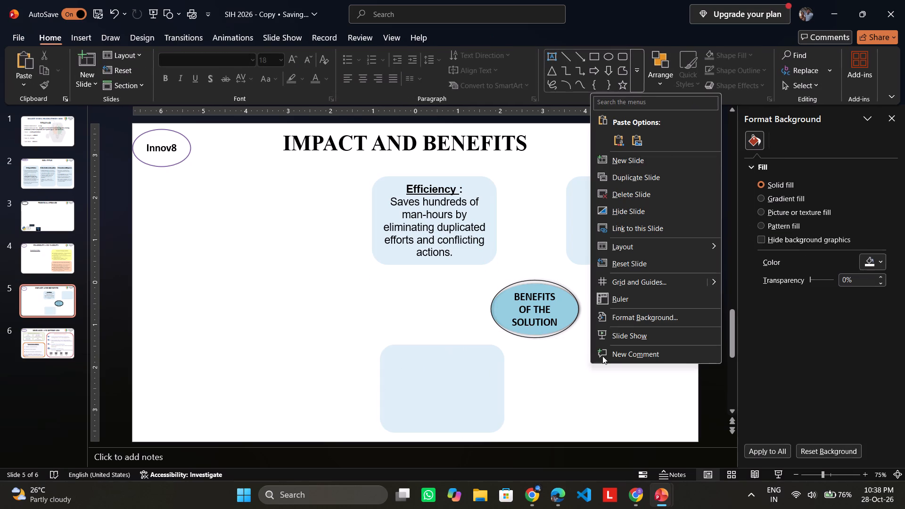
click(630, 135)
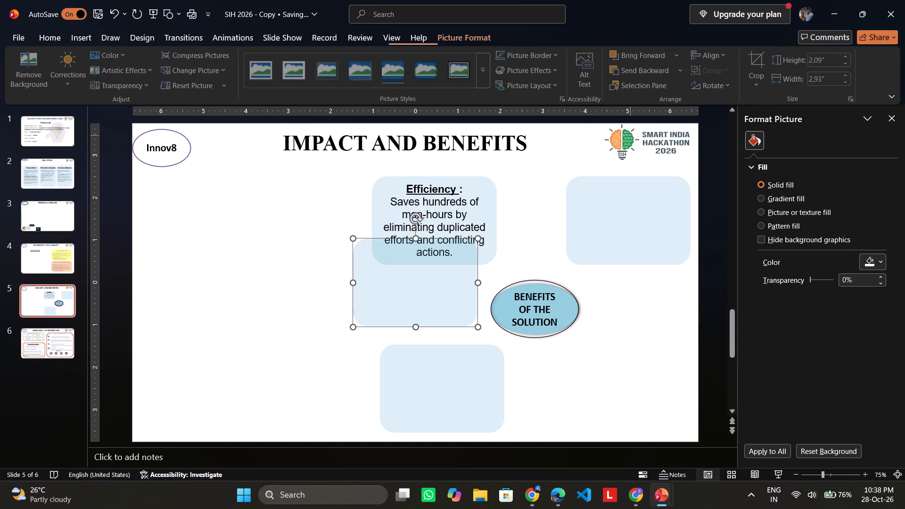
drag(406, 282, 613, 398)
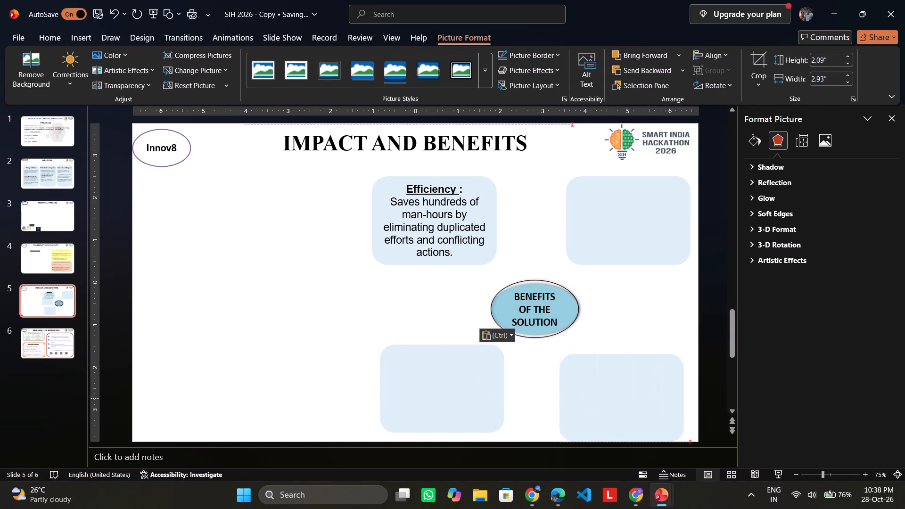
drag(613, 398, 620, 396)
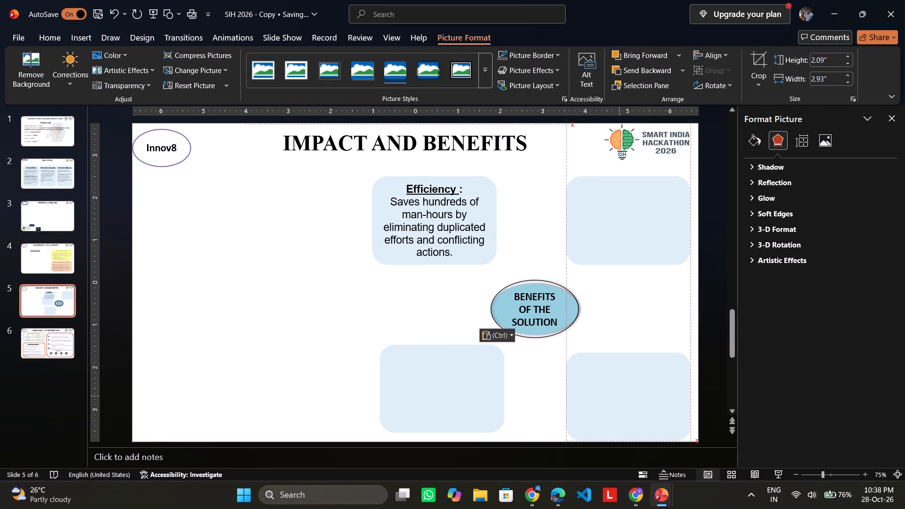
drag(620, 396, 619, 388)
click(726, 296)
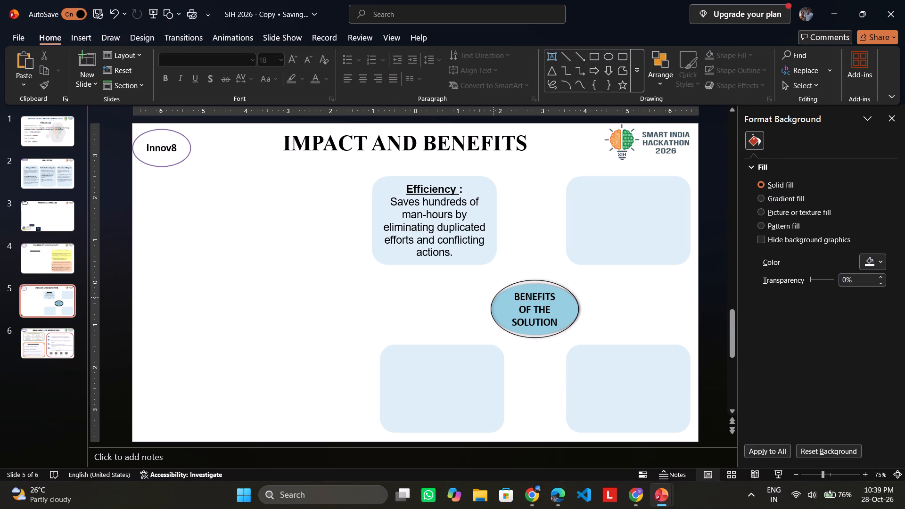
Shrink the filled Benefits of the Solution oval slightly from its lower right corner, keeping the text on three lines.
click(517, 301)
drag(578, 336, 568, 329)
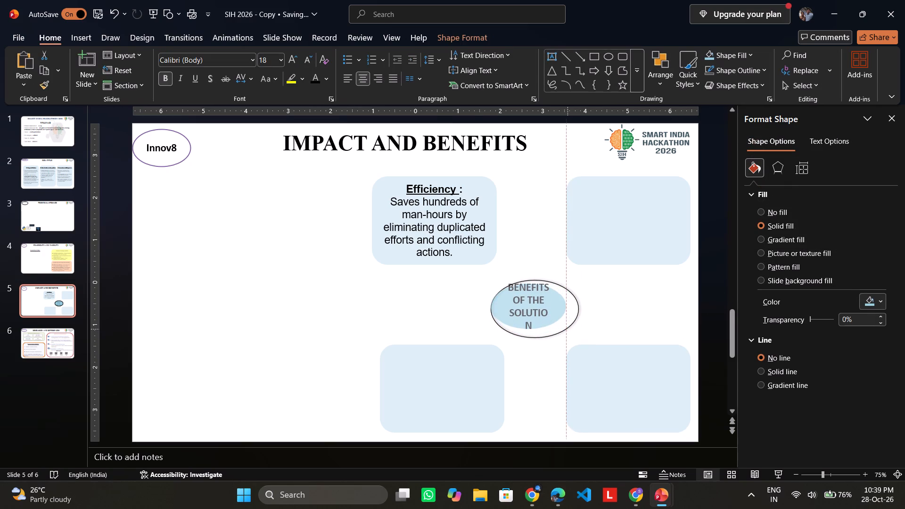
drag(568, 329, 572, 323)
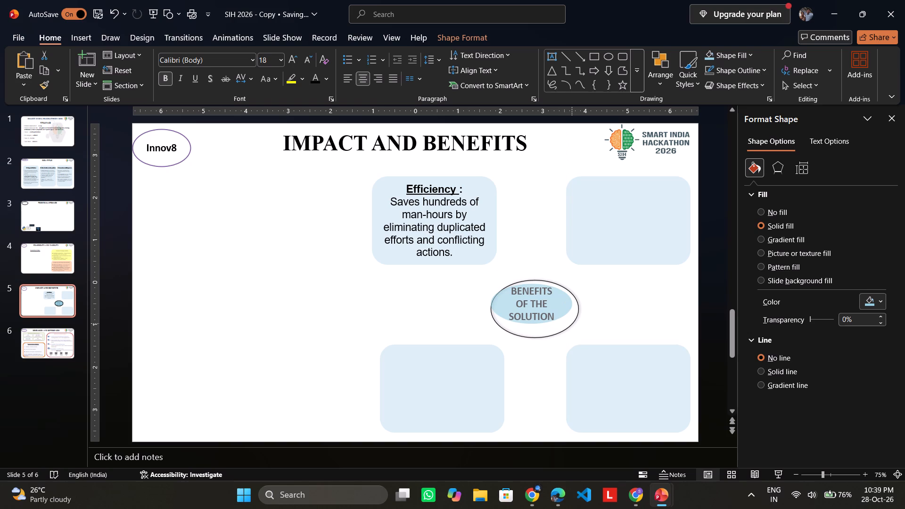
drag(572, 323, 575, 325)
Reduce the Benefits of the Solution text to size 16.
drag(554, 315, 516, 296)
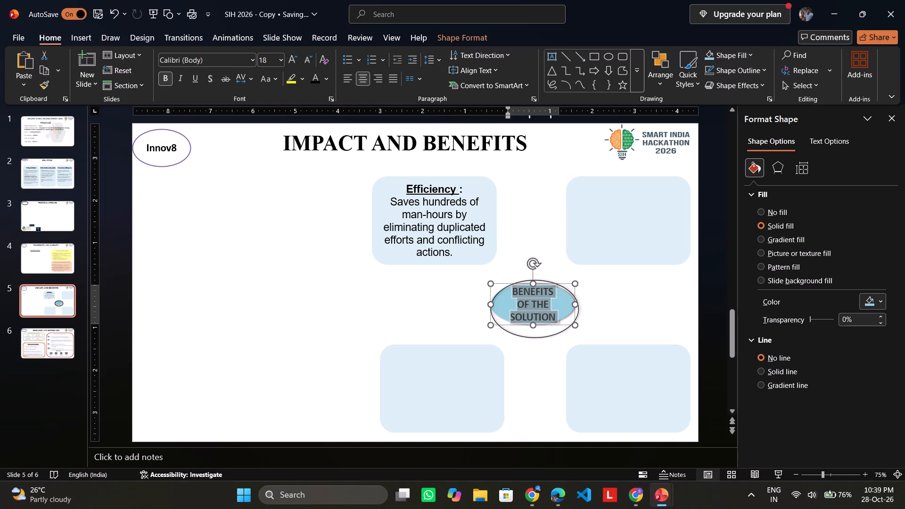
drag(516, 296, 515, 293)
click(302, 58)
click(219, 193)
click(601, 304)
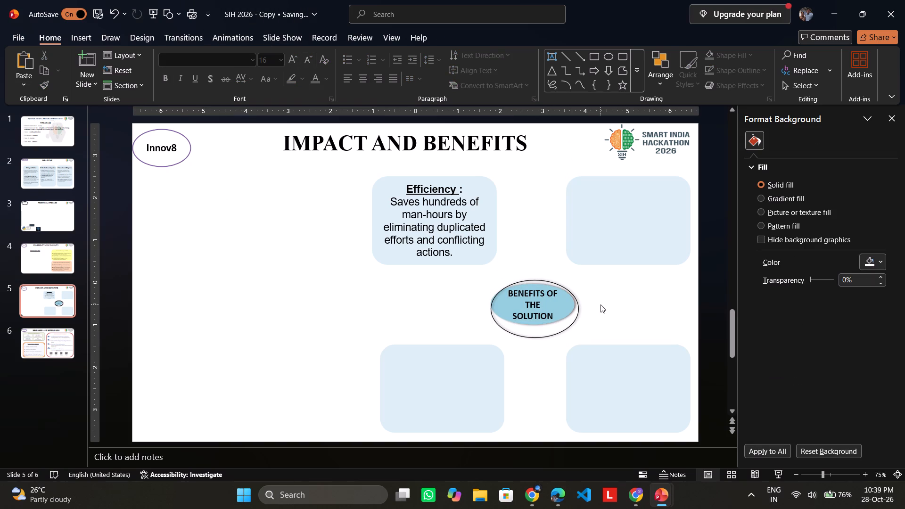
Resize the black oval outline in height and width to fit the smaller Benefits of the Solution oval.
click(532, 337)
drag(533, 337, 534, 328)
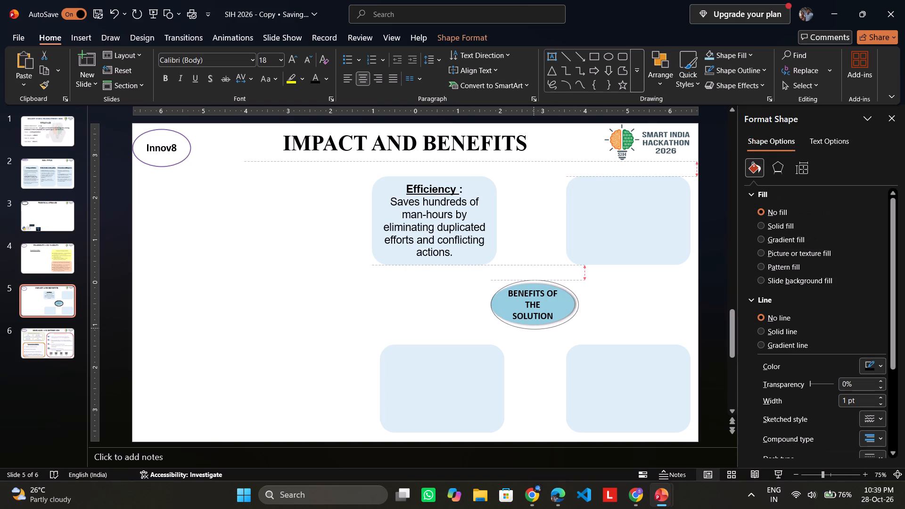
drag(534, 328, 533, 326)
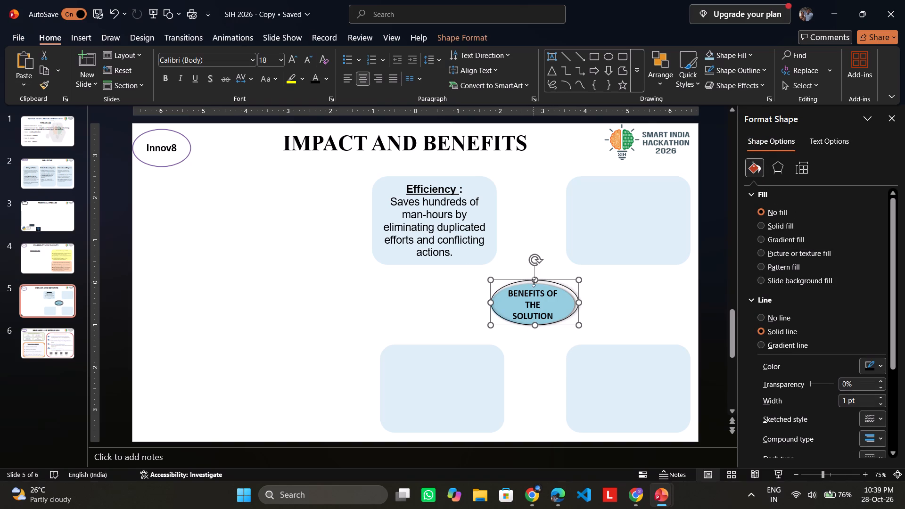
click(534, 282)
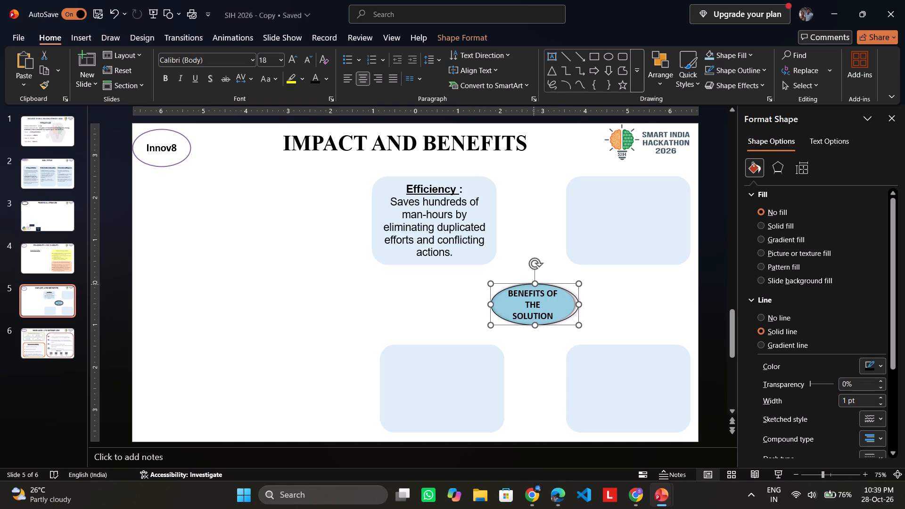
click(577, 304)
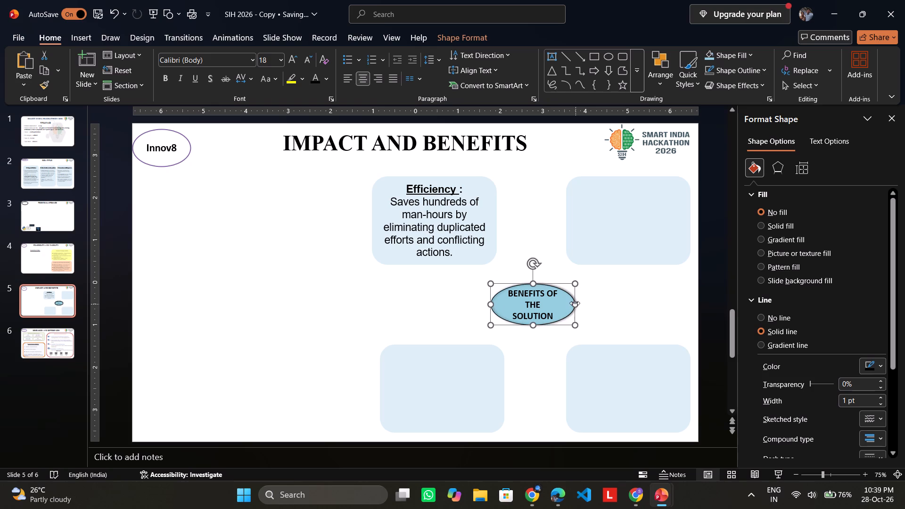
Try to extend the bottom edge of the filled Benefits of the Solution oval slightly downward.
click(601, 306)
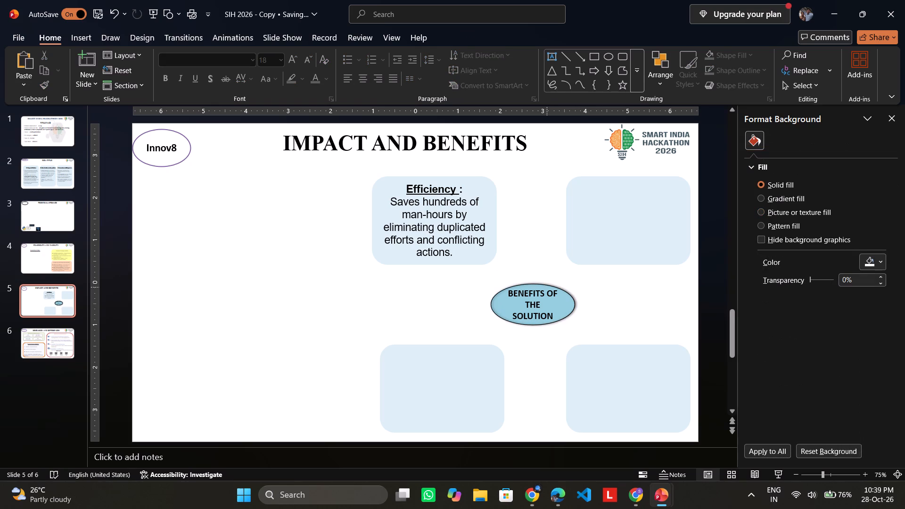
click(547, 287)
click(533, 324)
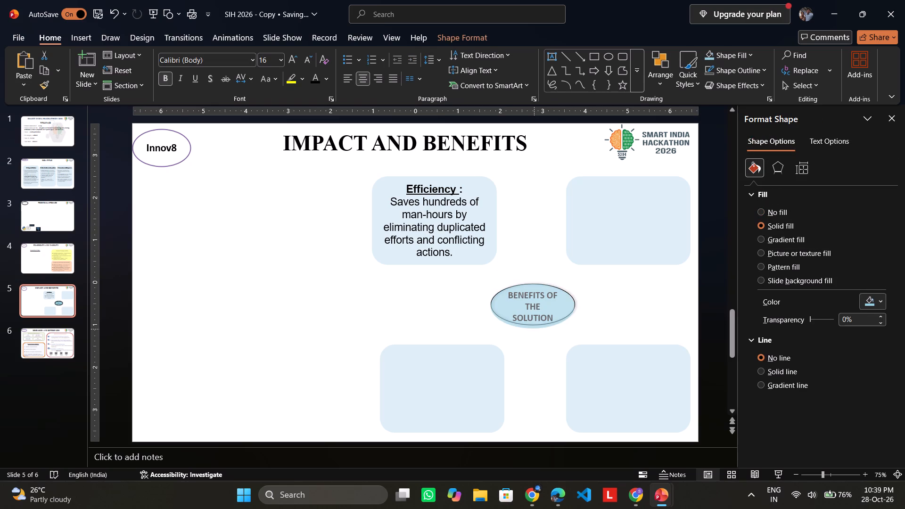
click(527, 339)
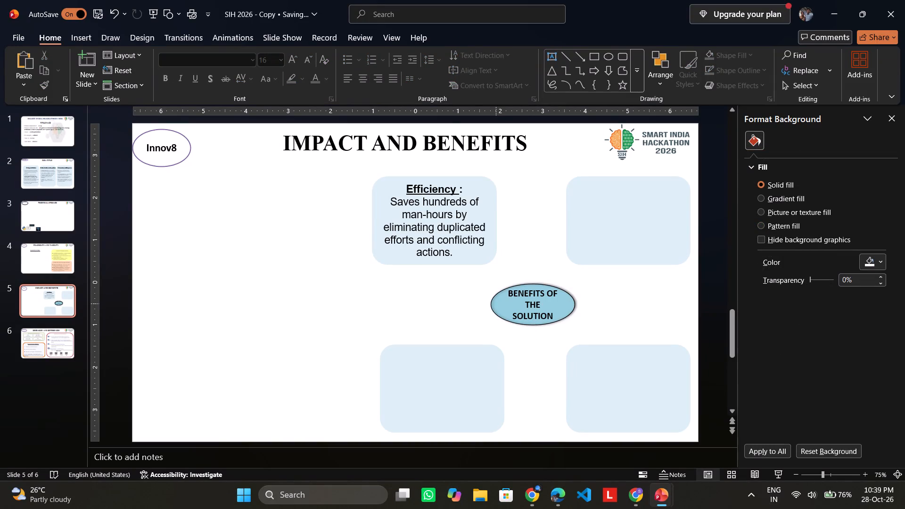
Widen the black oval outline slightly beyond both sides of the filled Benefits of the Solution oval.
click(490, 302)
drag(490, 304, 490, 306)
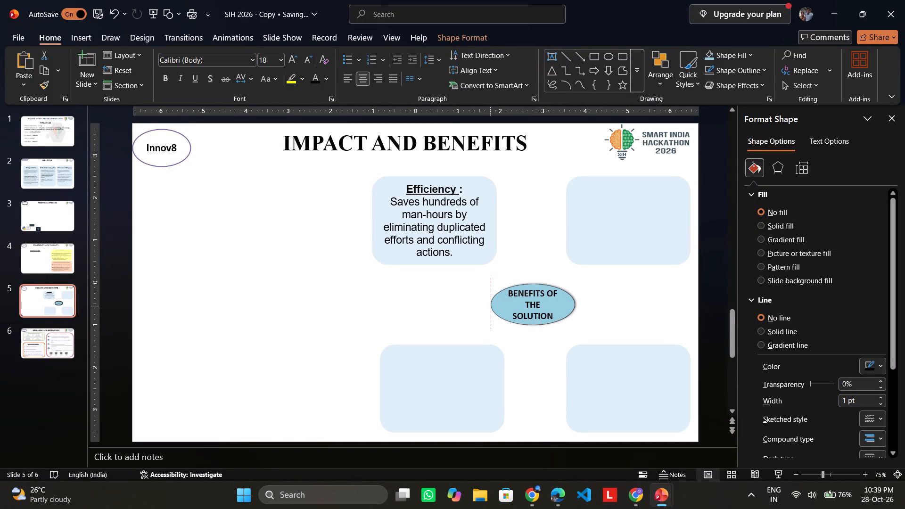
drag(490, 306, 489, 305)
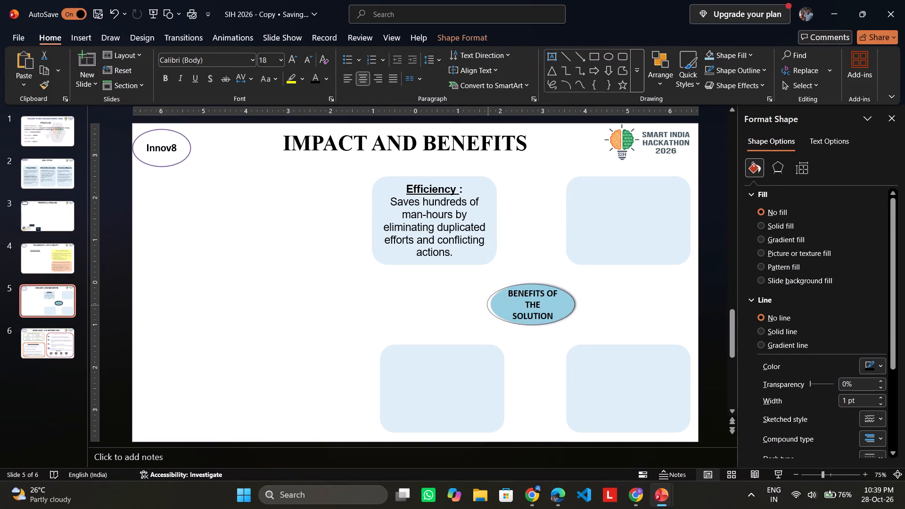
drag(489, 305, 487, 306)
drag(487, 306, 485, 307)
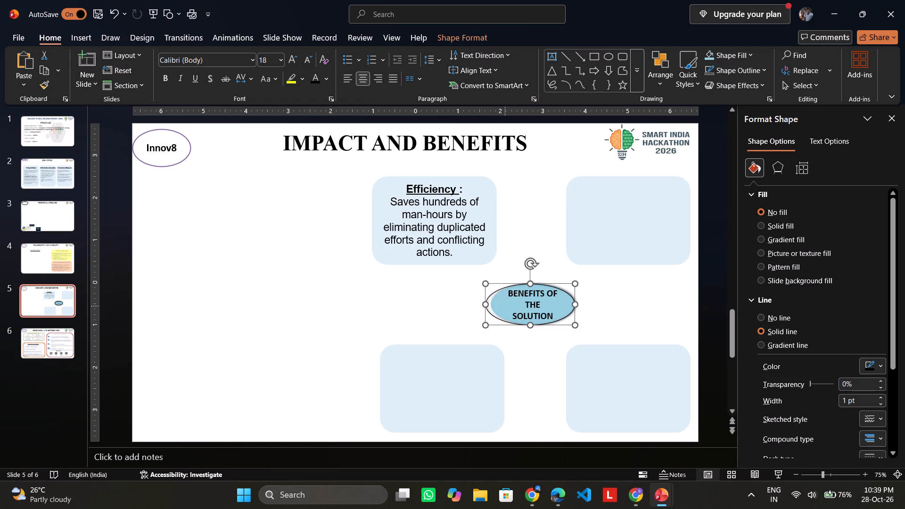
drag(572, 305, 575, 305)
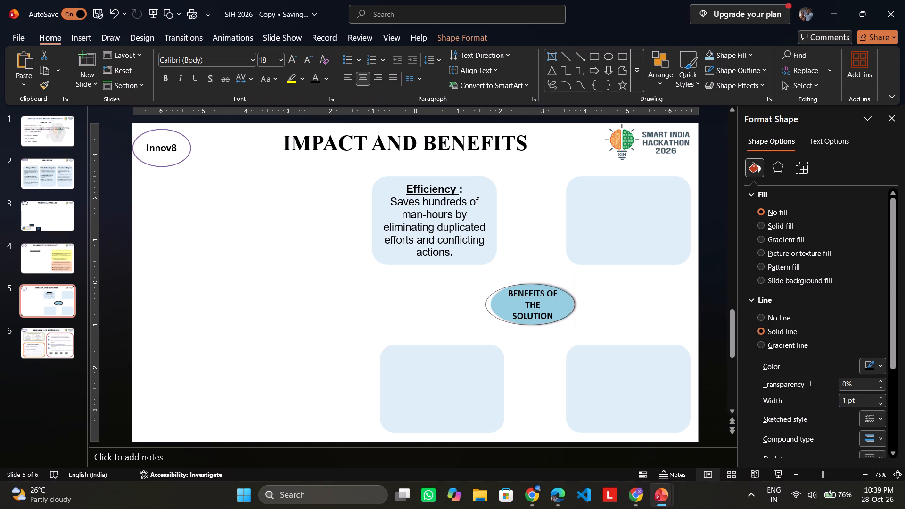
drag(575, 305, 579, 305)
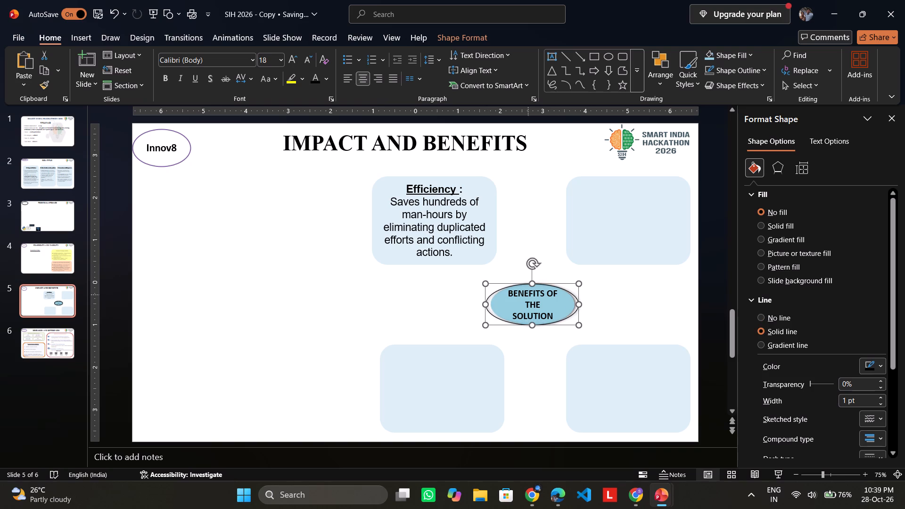
Extend the black oval outline slightly above and below the filled Benefits of the Solution oval.
click(532, 284)
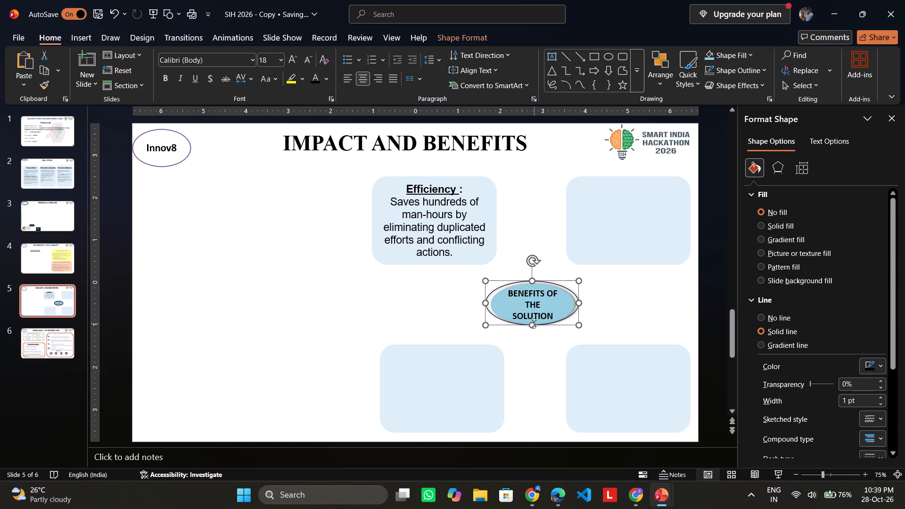
click(534, 323)
drag(533, 324, 533, 329)
click(535, 347)
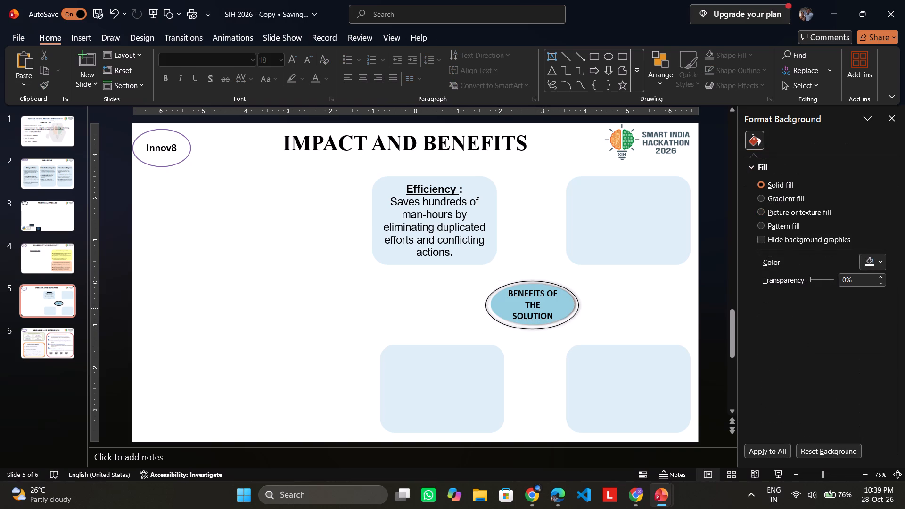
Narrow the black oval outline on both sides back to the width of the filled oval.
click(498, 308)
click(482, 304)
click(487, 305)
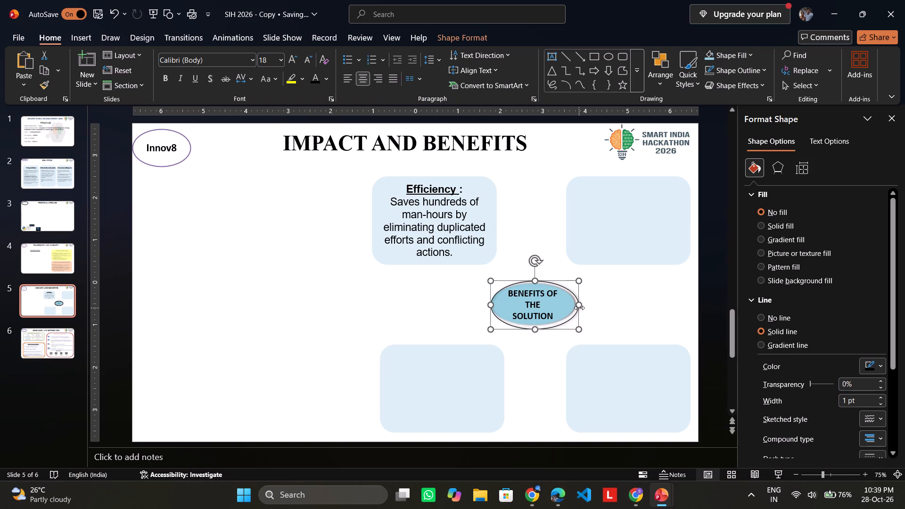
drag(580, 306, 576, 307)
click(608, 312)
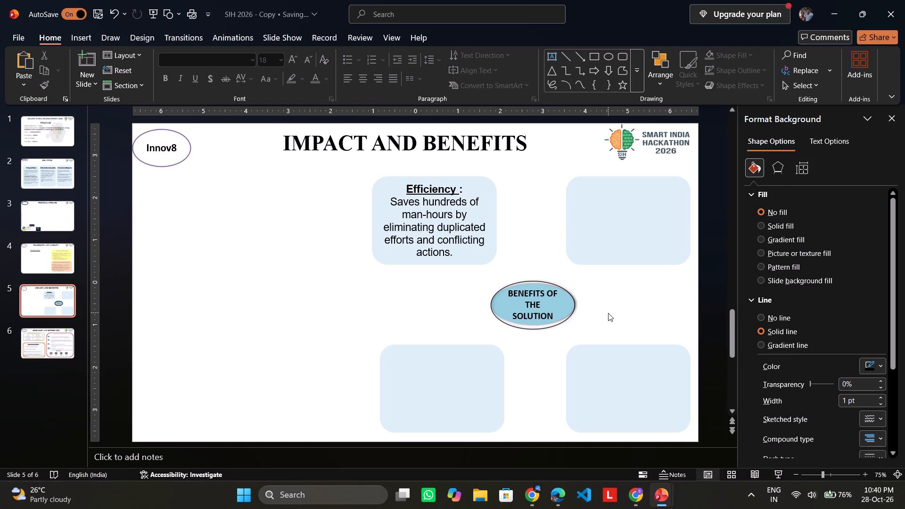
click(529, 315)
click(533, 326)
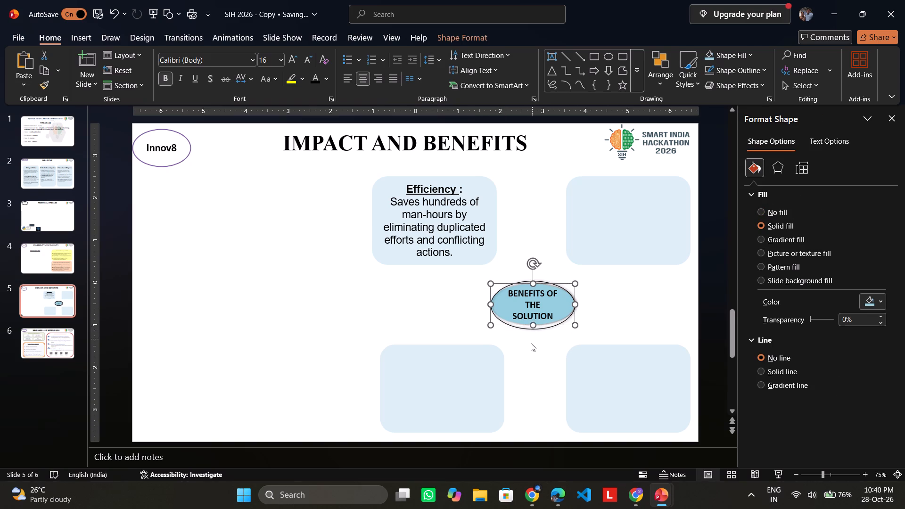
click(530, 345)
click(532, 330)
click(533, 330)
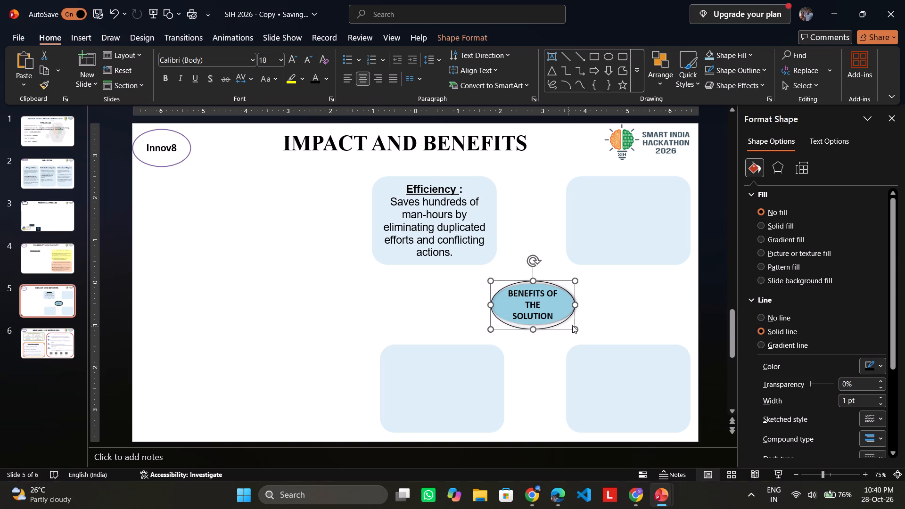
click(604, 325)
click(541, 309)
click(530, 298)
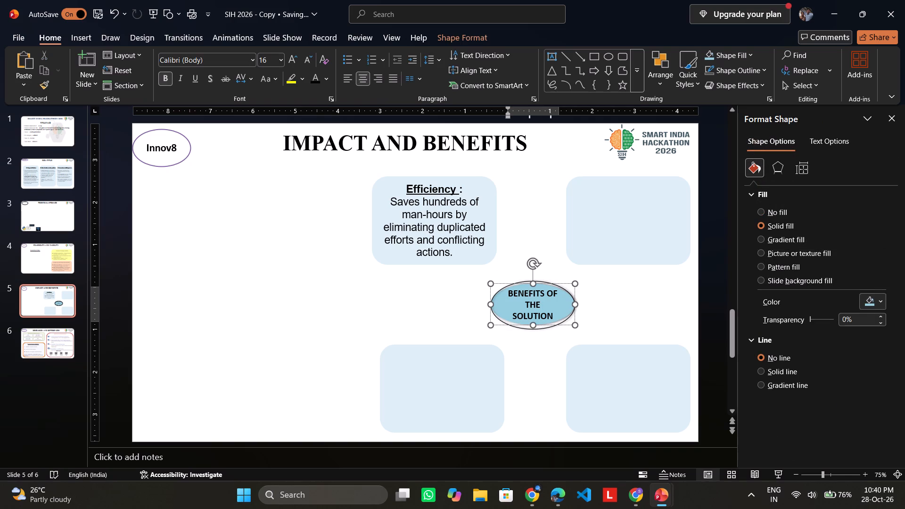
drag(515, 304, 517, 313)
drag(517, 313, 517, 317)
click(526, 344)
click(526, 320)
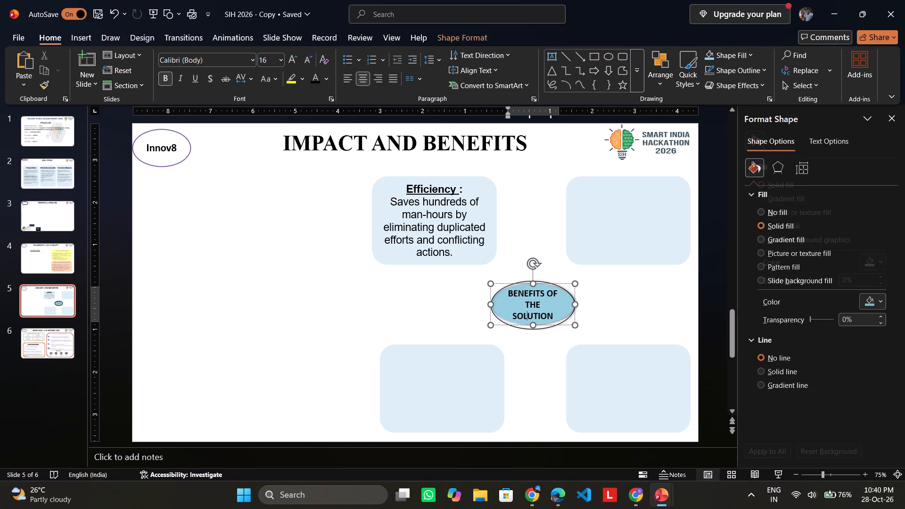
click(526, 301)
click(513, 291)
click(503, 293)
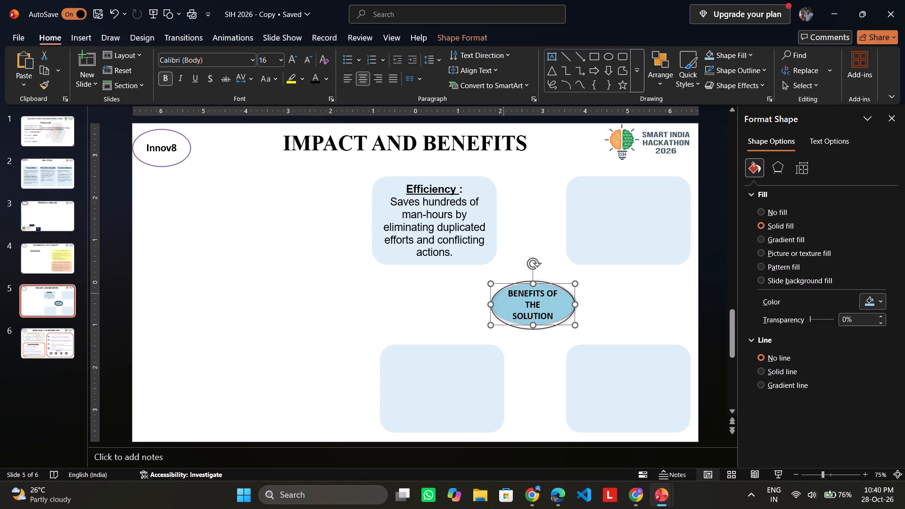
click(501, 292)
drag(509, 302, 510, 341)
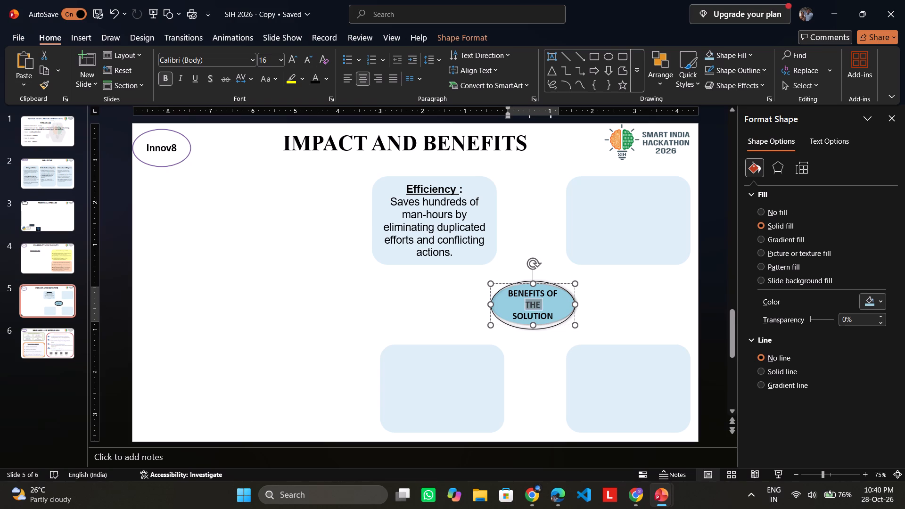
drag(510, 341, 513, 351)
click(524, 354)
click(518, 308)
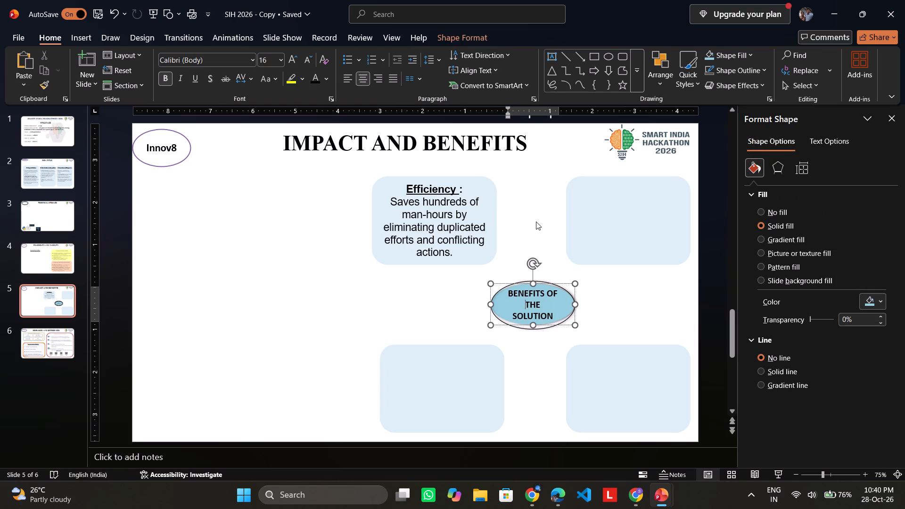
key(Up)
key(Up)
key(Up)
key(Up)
Edit the points of the filled Benefits of the Solution oval, raising its top point slightly toward the black outline.
right_click(488, 283)
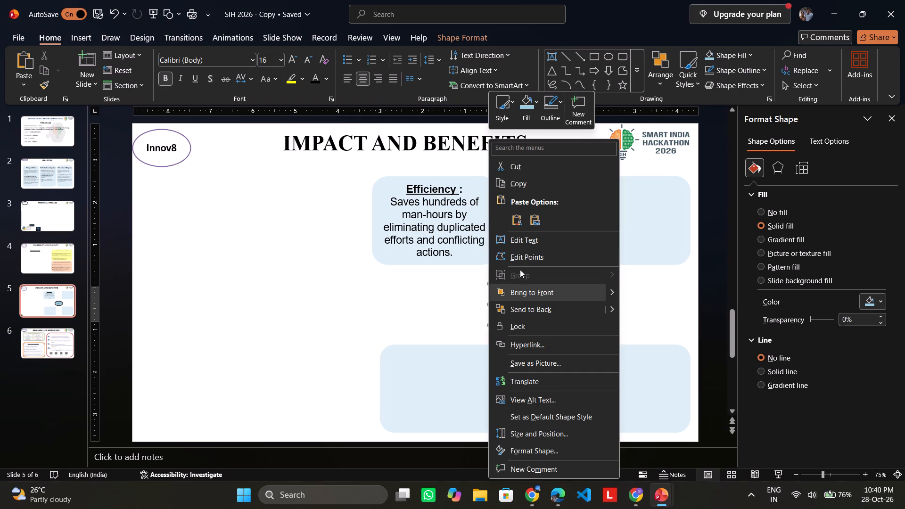
click(520, 258)
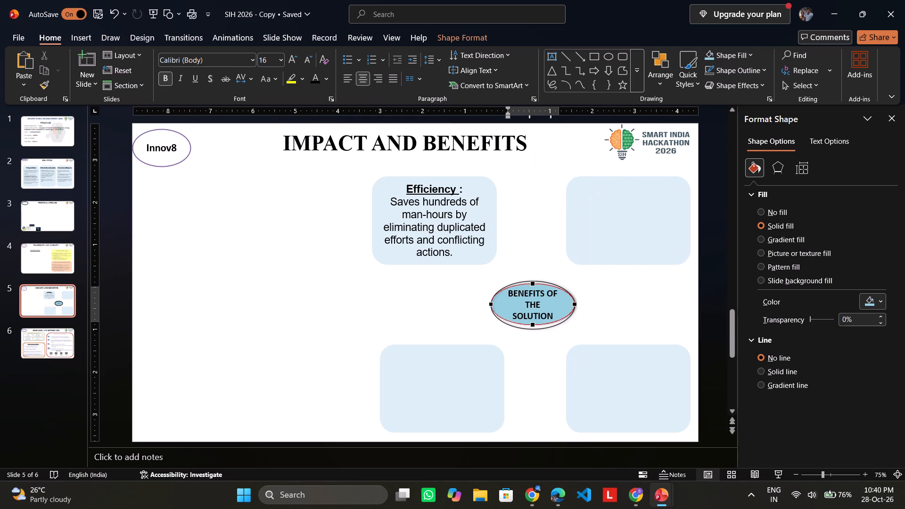
click(532, 284)
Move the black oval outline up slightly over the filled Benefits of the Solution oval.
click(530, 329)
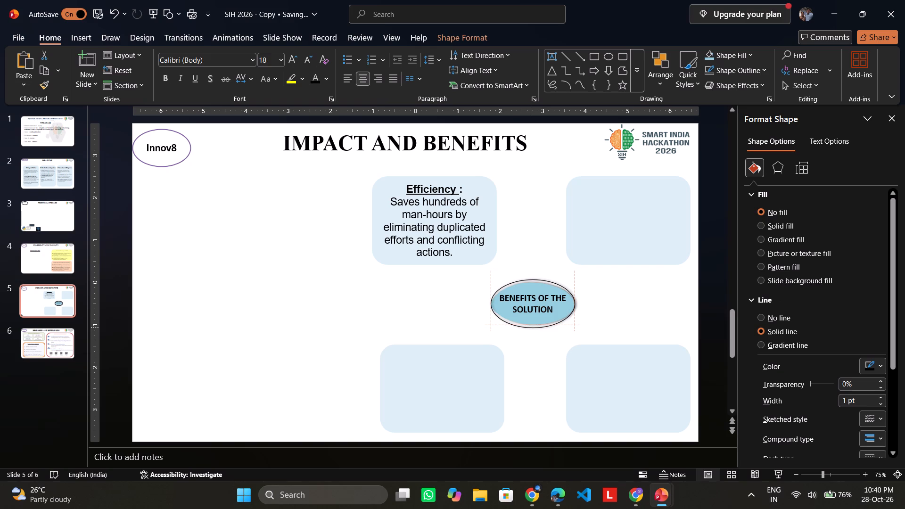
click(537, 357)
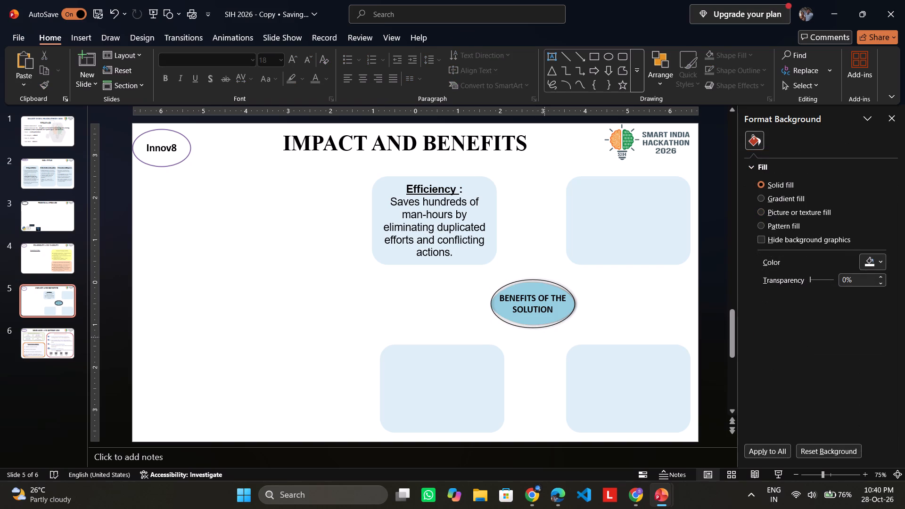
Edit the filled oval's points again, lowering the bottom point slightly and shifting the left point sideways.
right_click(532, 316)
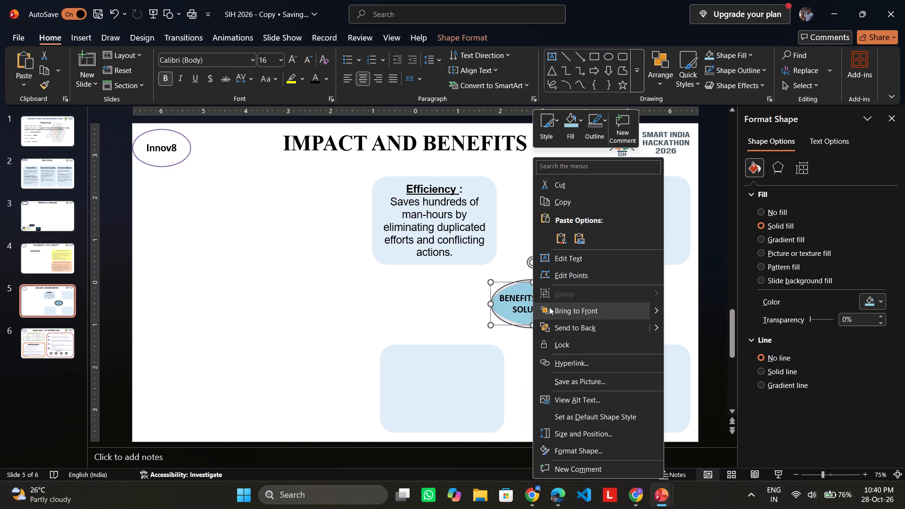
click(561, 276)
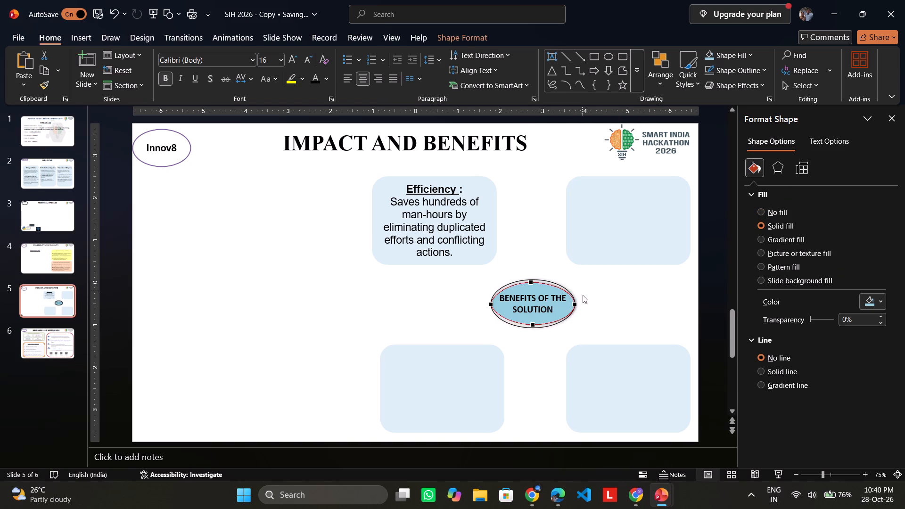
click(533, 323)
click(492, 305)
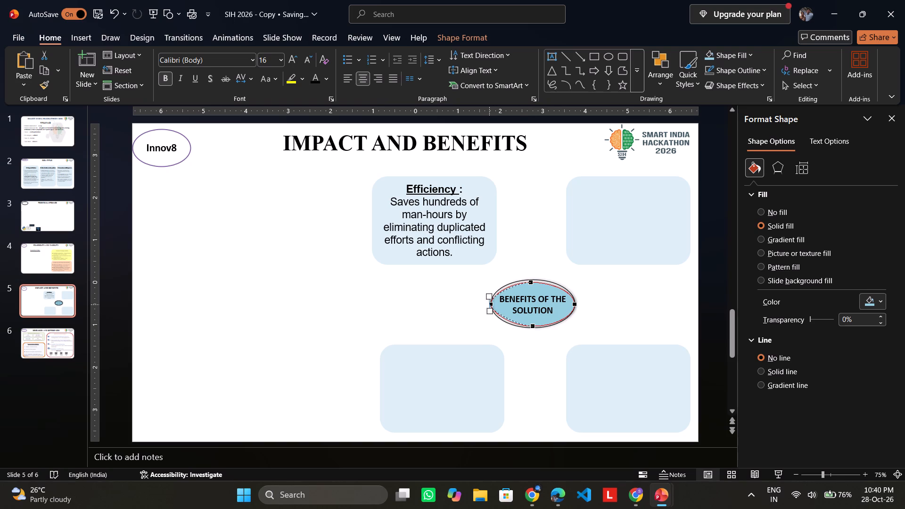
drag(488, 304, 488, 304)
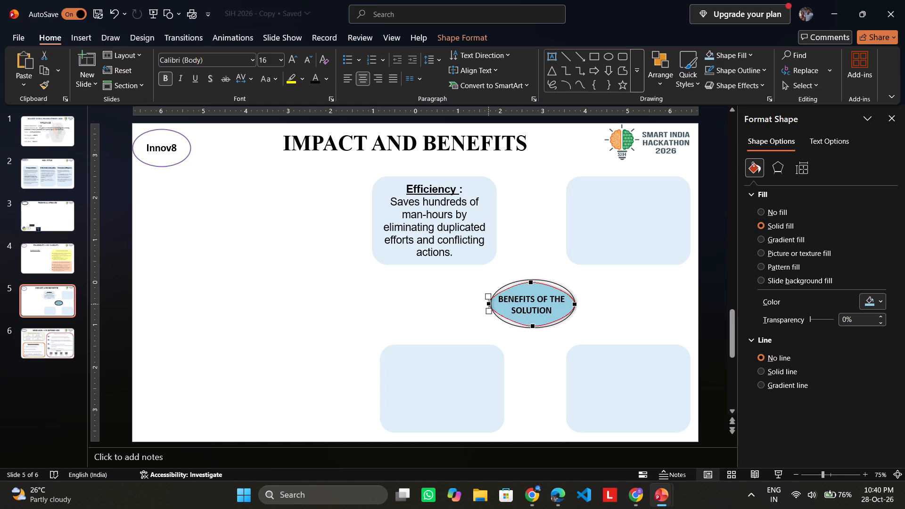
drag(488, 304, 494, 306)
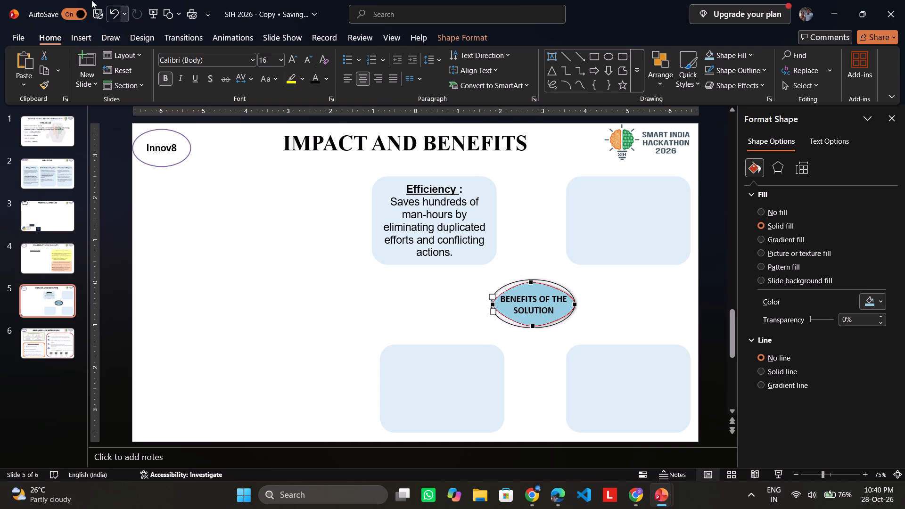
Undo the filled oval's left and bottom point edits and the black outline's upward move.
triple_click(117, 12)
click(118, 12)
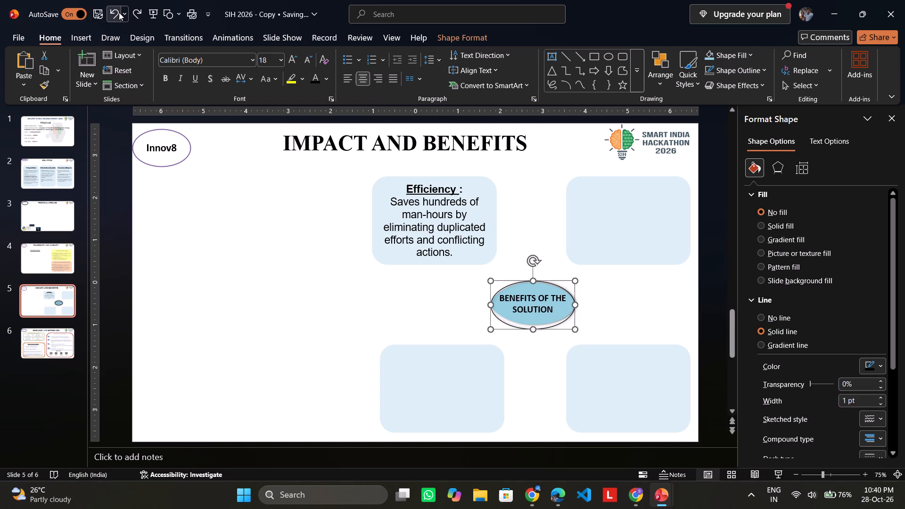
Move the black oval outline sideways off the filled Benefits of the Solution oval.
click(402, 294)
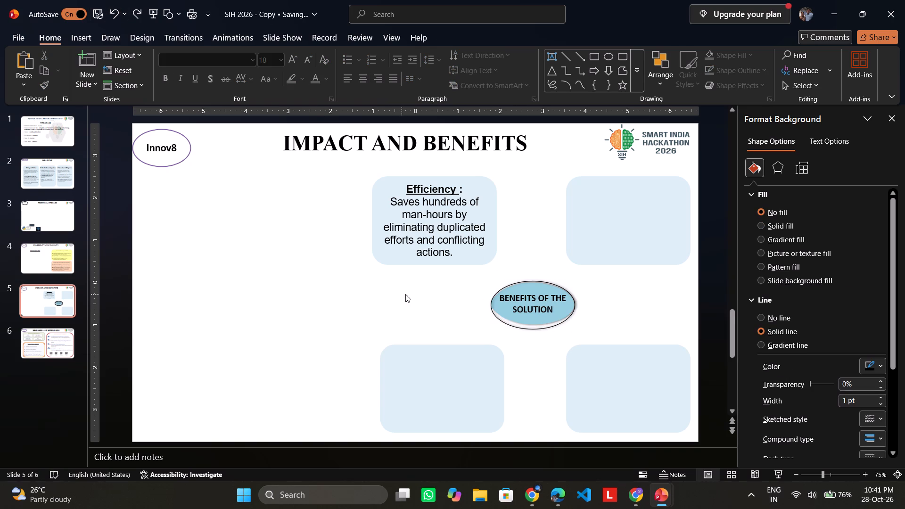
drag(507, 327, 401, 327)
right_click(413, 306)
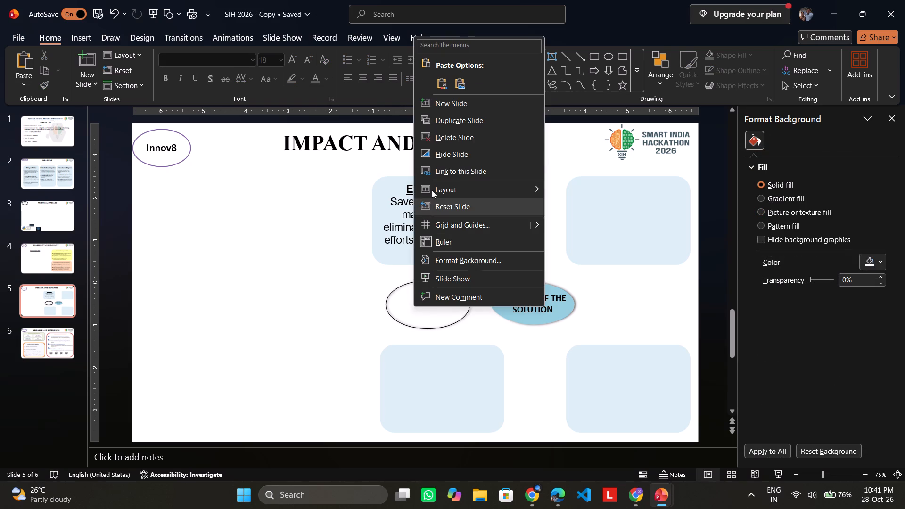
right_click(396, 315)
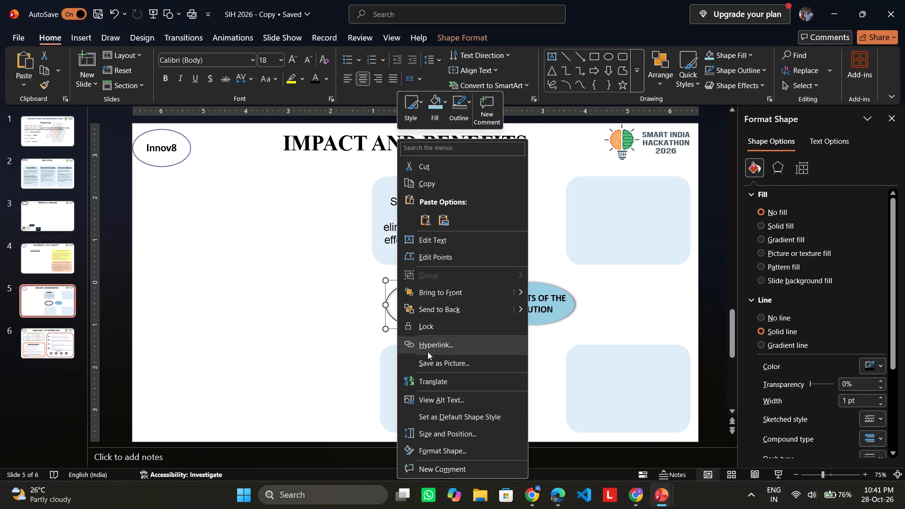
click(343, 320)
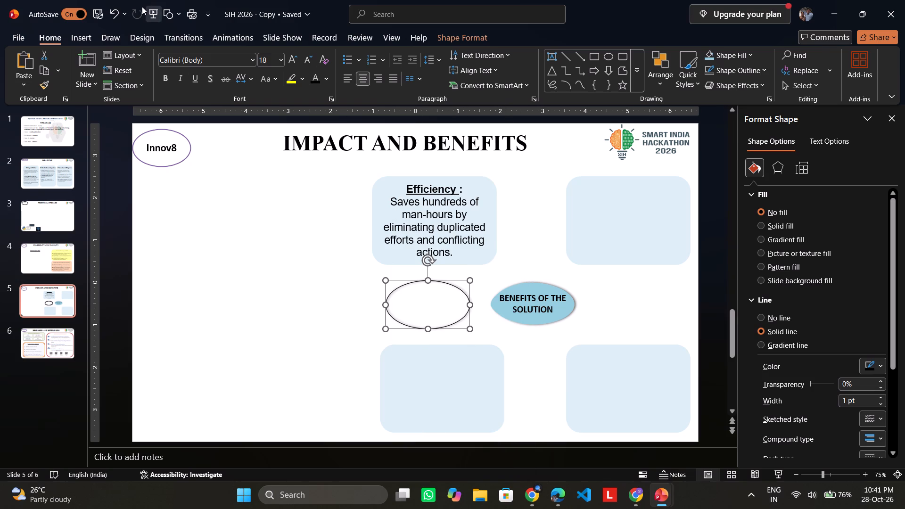
Undo the outline's sideways move and the earlier point and size edits of both ovals.
click(112, 11)
click(111, 13)
click(111, 13)
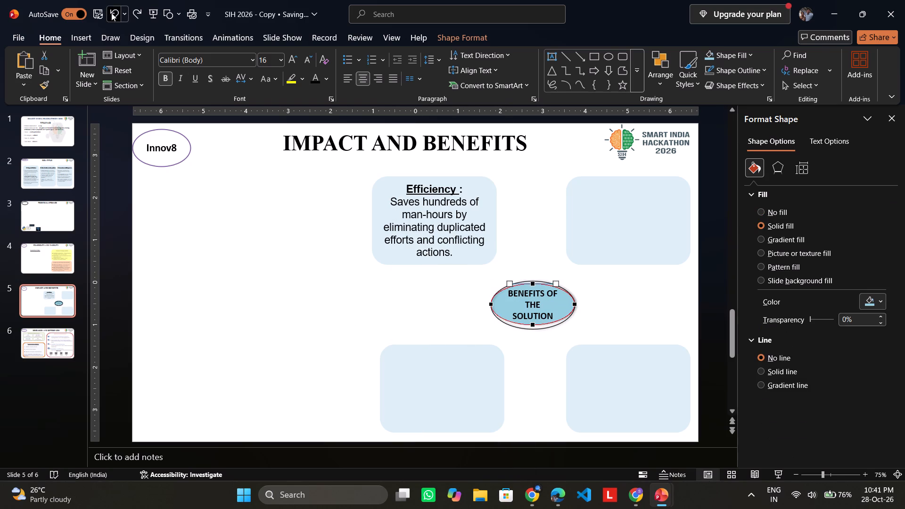
click(111, 13)
click(111, 13)
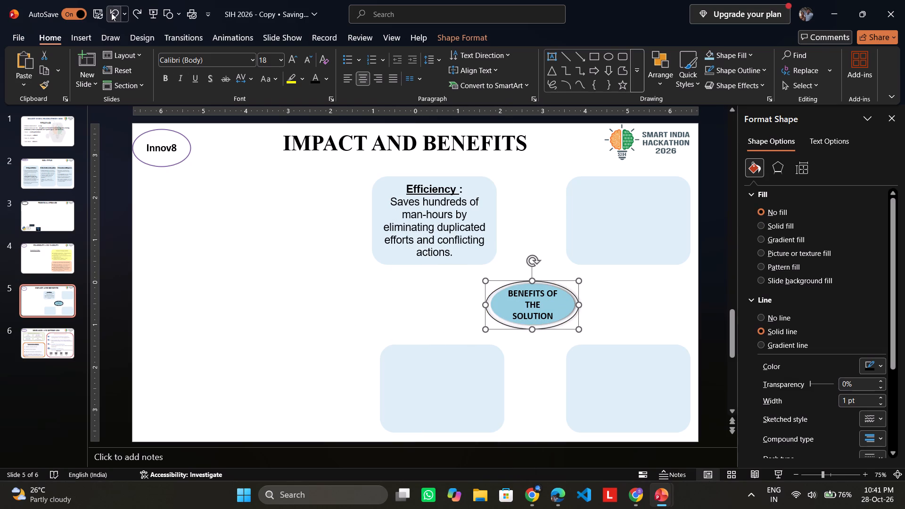
Move the black oval outline off the filled Benefits of the Solution oval and narrow it to match the filled oval's width.
click(436, 293)
drag(487, 307, 370, 304)
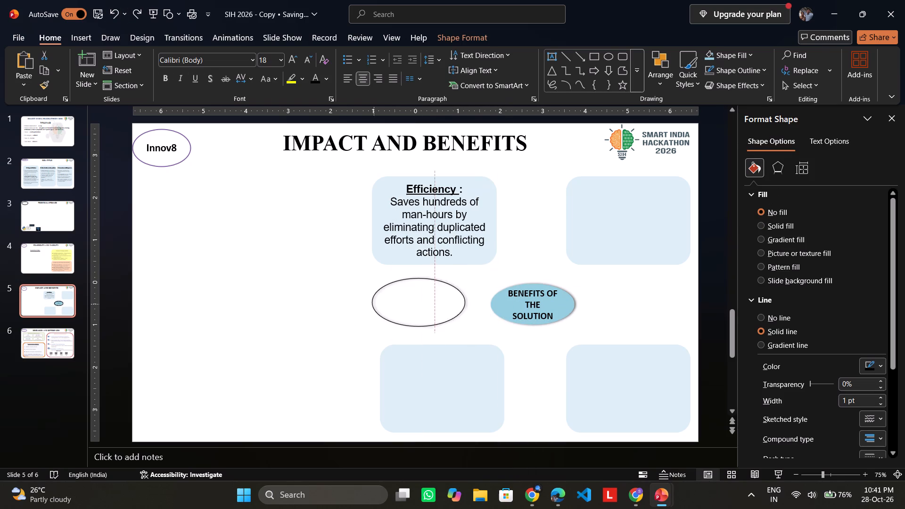
drag(370, 304, 349, 308)
drag(443, 307, 442, 307)
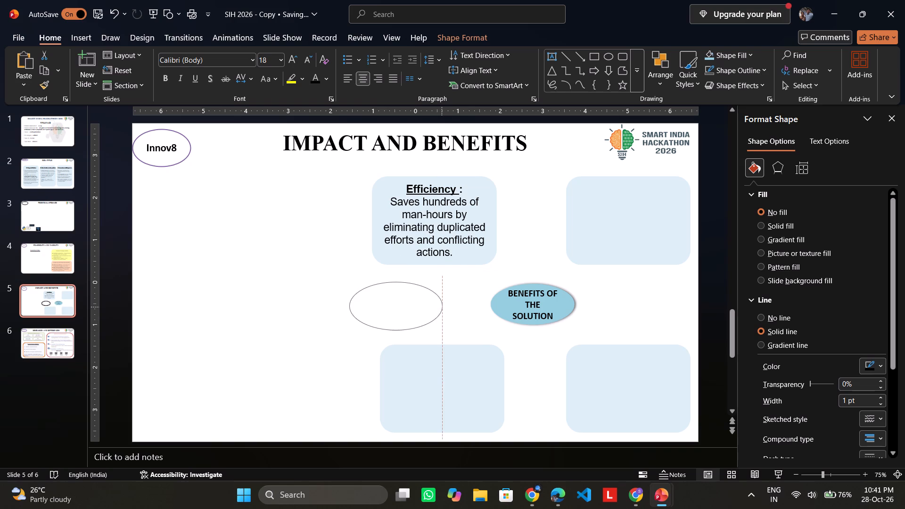
drag(442, 307, 438, 307)
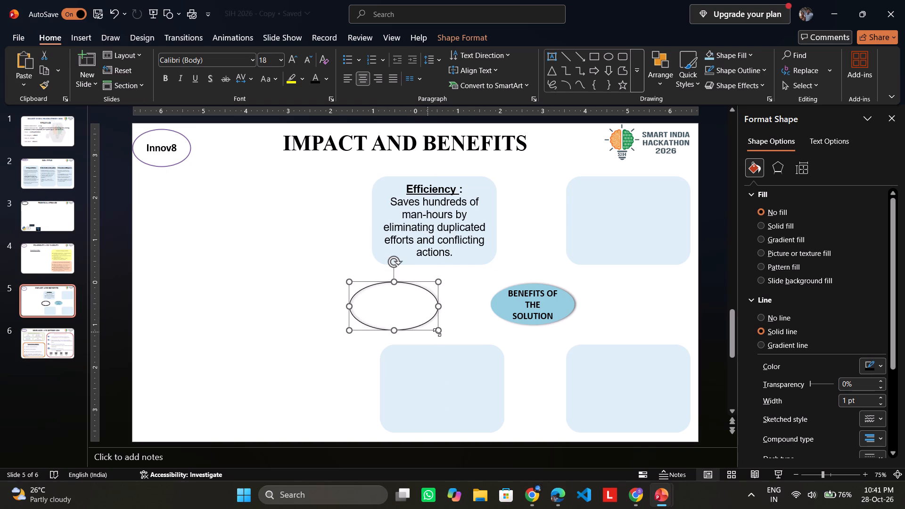
drag(437, 332, 432, 328)
Place the narrowed black outline back over the filled Benefits of the Solution oval, matching its left and right edges.
drag(396, 307, 410, 309)
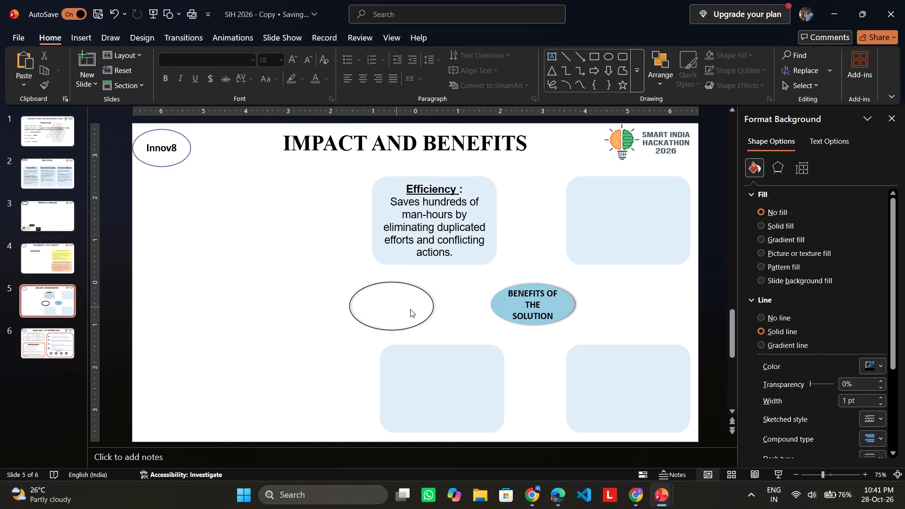
drag(410, 309, 439, 312)
click(388, 284)
click(388, 284)
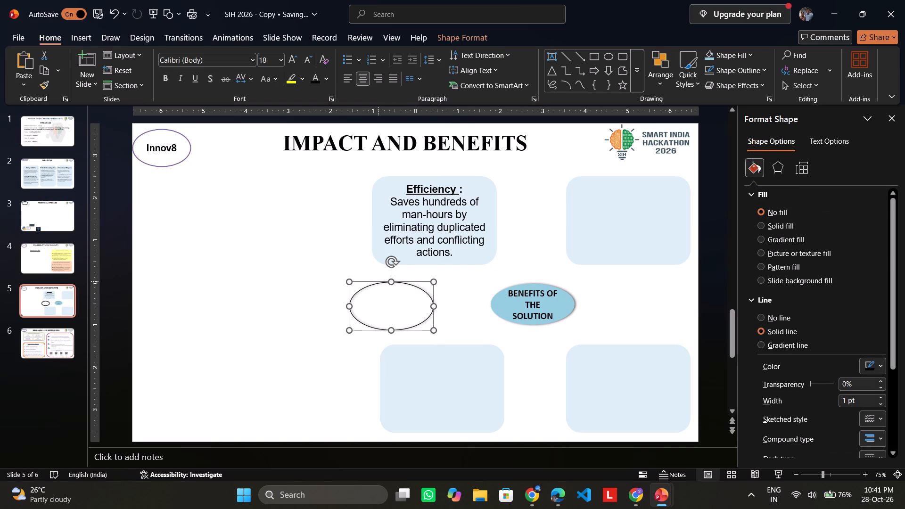
drag(371, 280, 512, 279)
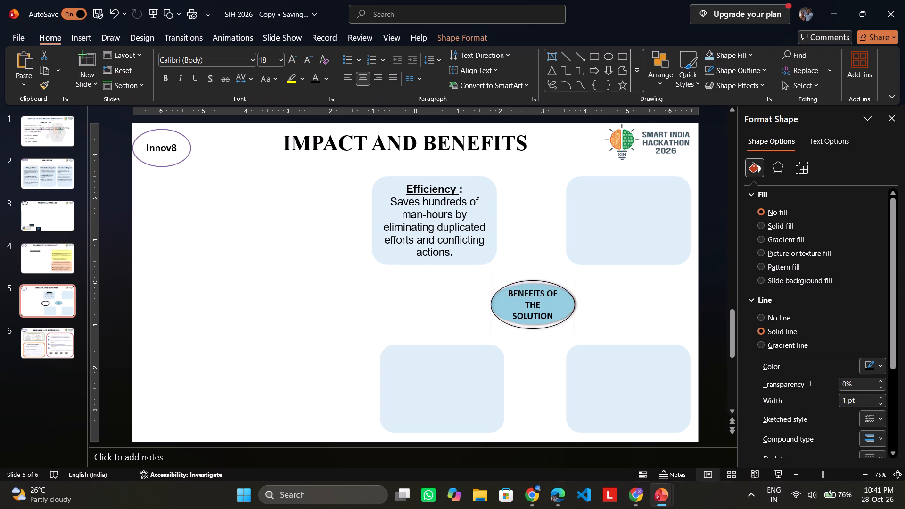
drag(512, 279, 511, 278)
click(616, 309)
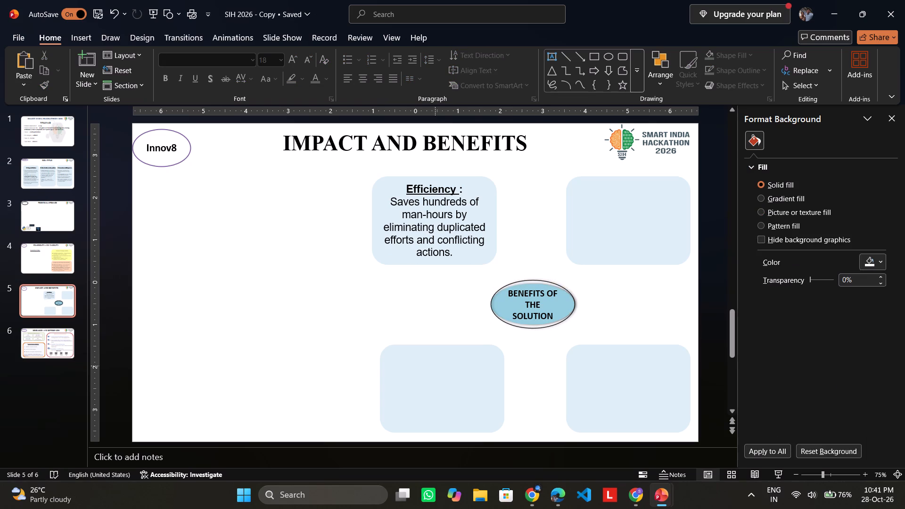
Extend the lower-left blue box outward until its left edge lines up with the Efficiency box.
click(420, 362)
drag(380, 389, 377, 391)
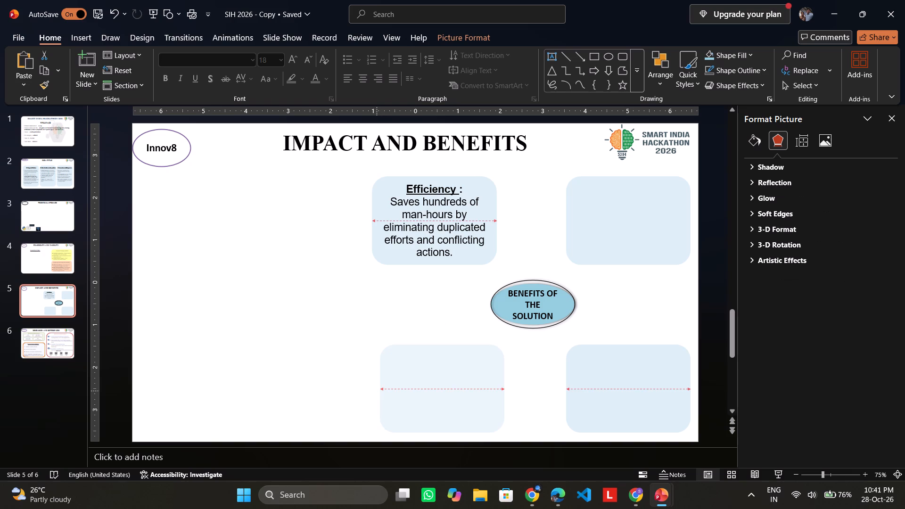
drag(377, 391, 371, 391)
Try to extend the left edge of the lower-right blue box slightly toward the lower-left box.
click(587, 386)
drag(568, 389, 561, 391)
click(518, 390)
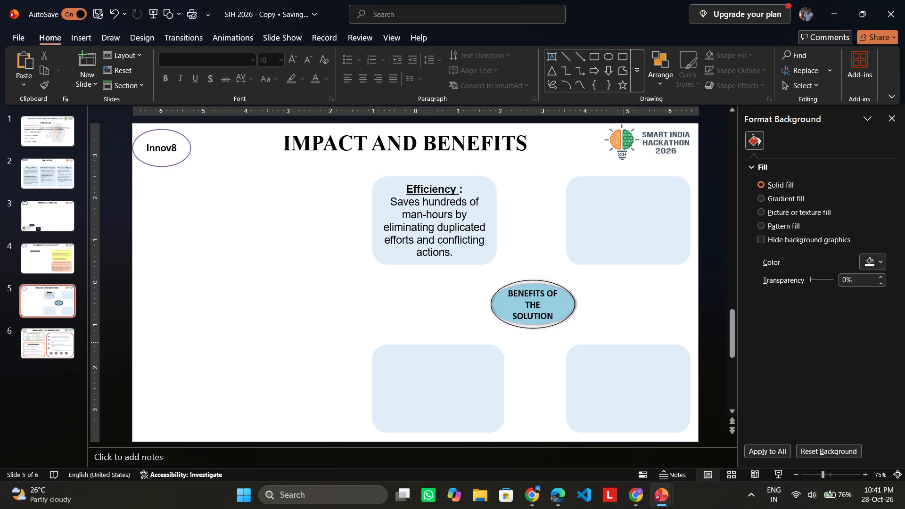
Move the empty upper-right blue box up slightly, keeping it in line with the lower-right box.
click(615, 230)
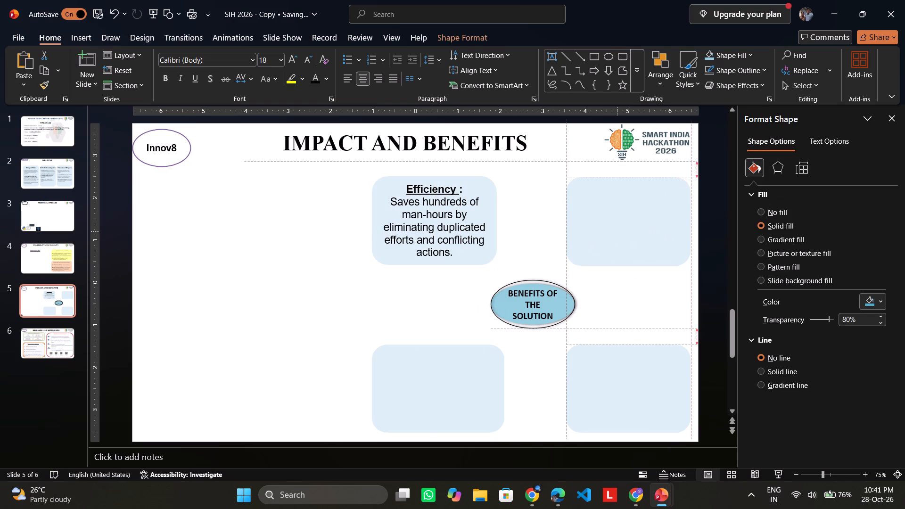
drag(638, 229, 628, 226)
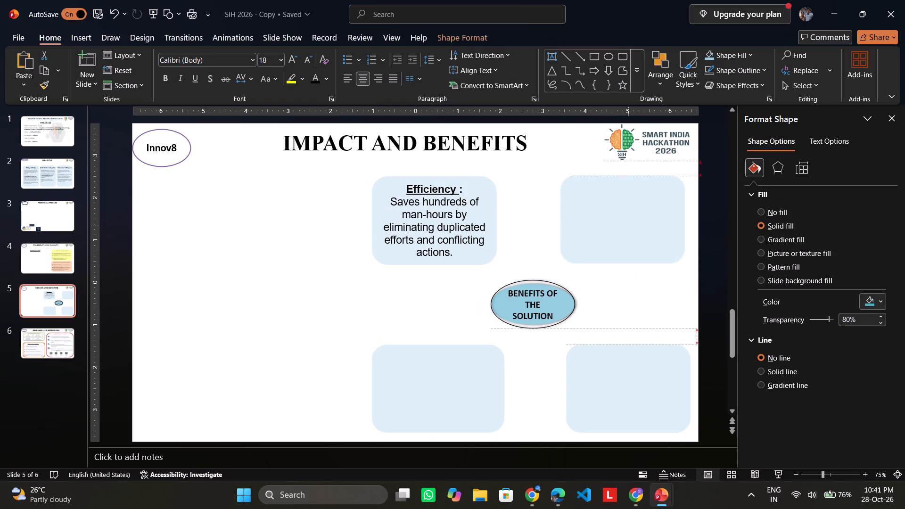
drag(628, 226, 632, 224)
Level the lower-right blue box with the lower-left box, directly beneath the upper-right box.
click(597, 384)
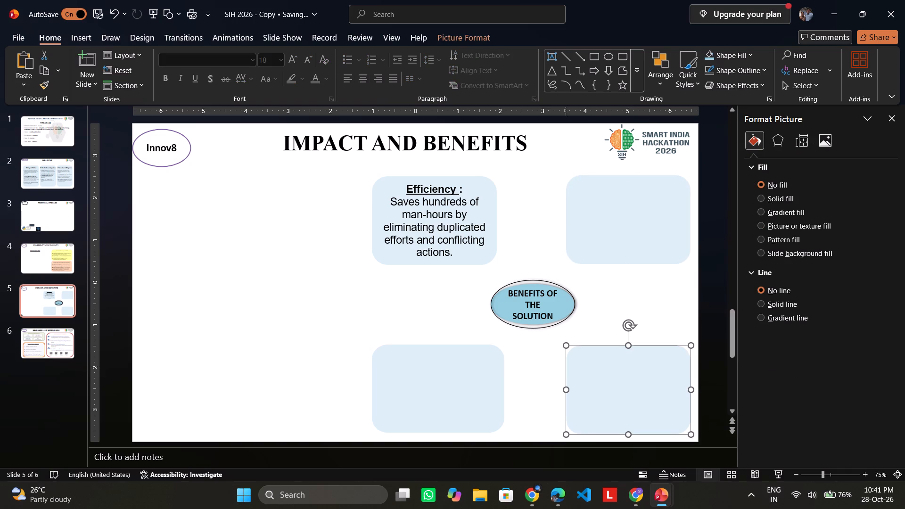
click(566, 345)
click(536, 214)
click(618, 378)
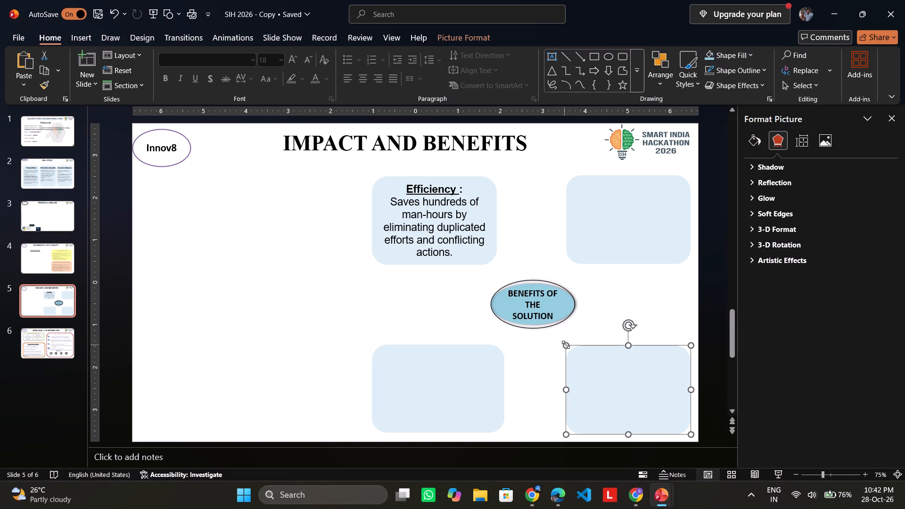
click(566, 345)
click(566, 345)
click(397, 353)
click(373, 343)
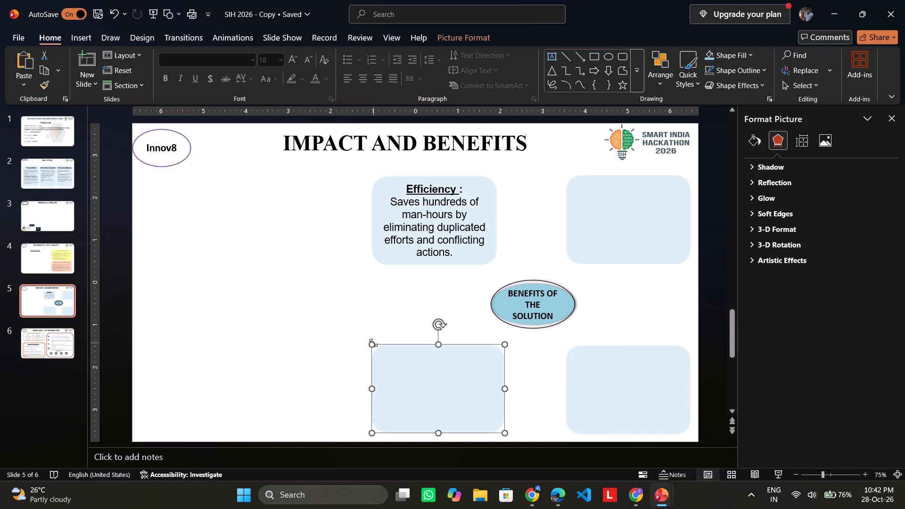
click(584, 369)
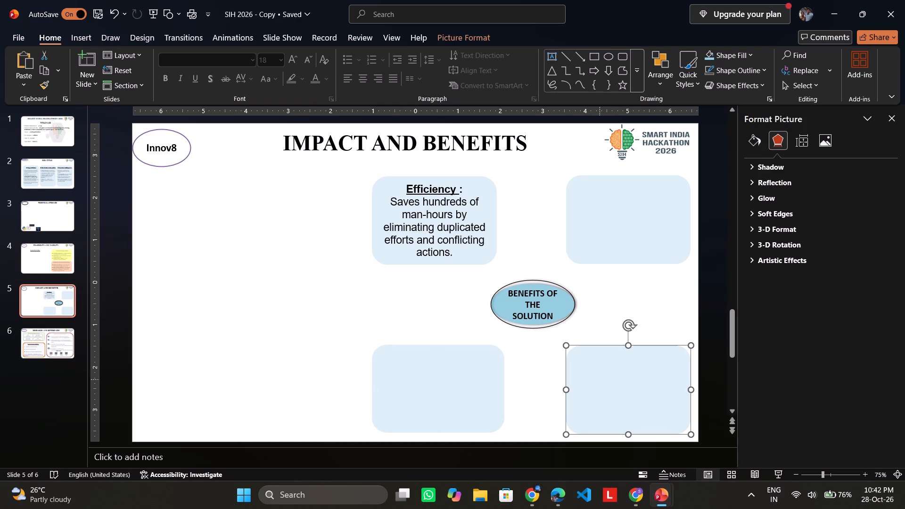
click(600, 379)
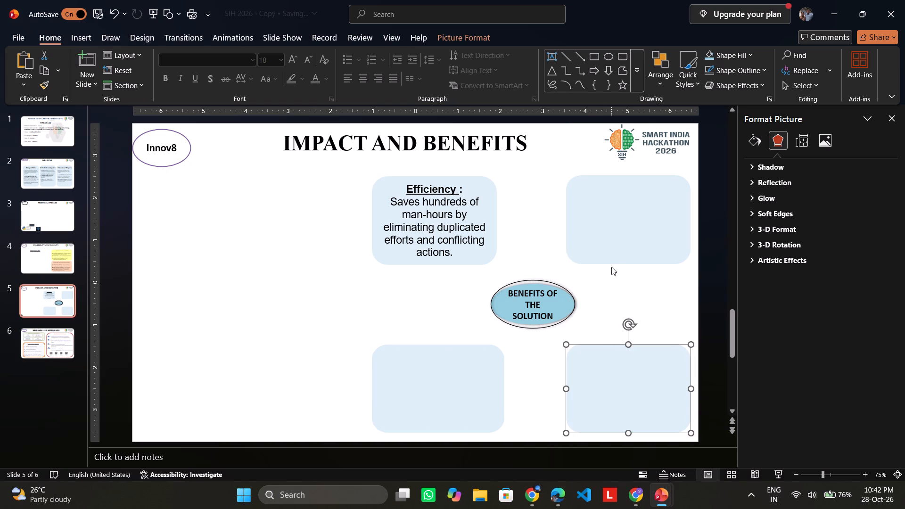
click(597, 219)
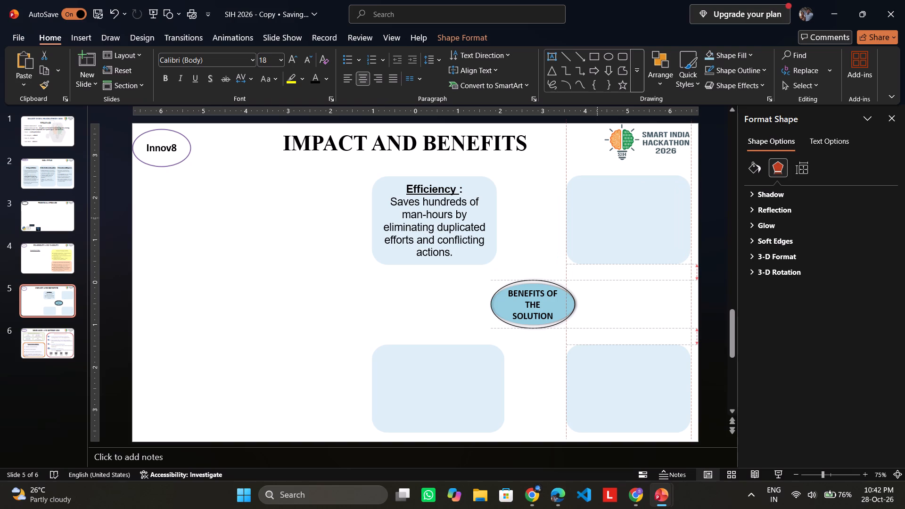
click(723, 210)
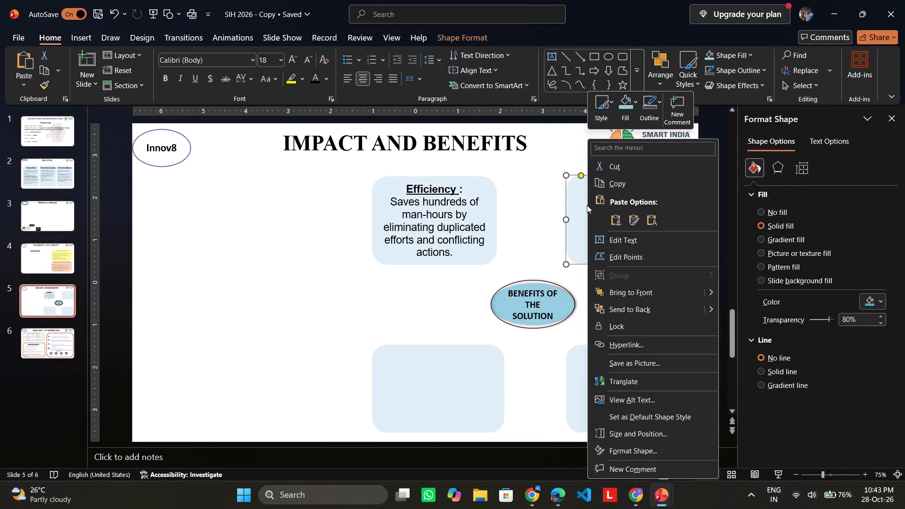
click(619, 224)
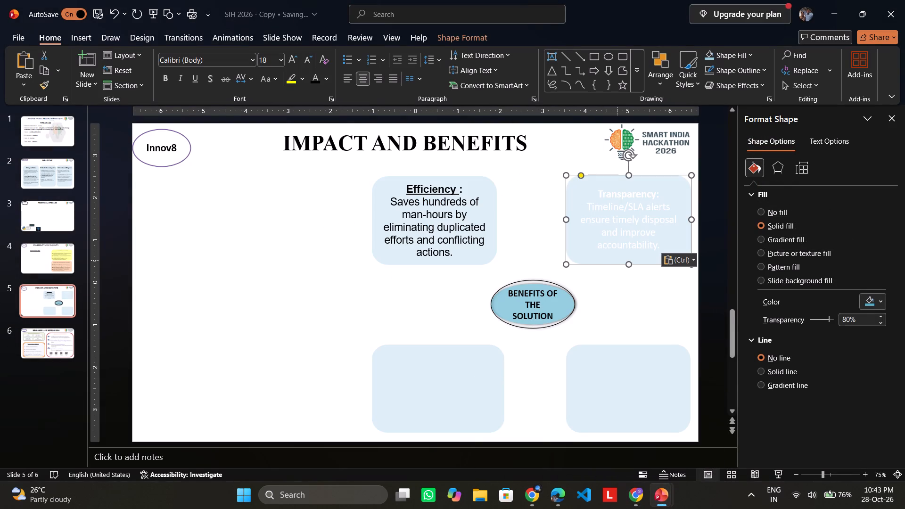
Change the Transparency text in the upper-right box to black.
right_click(625, 214)
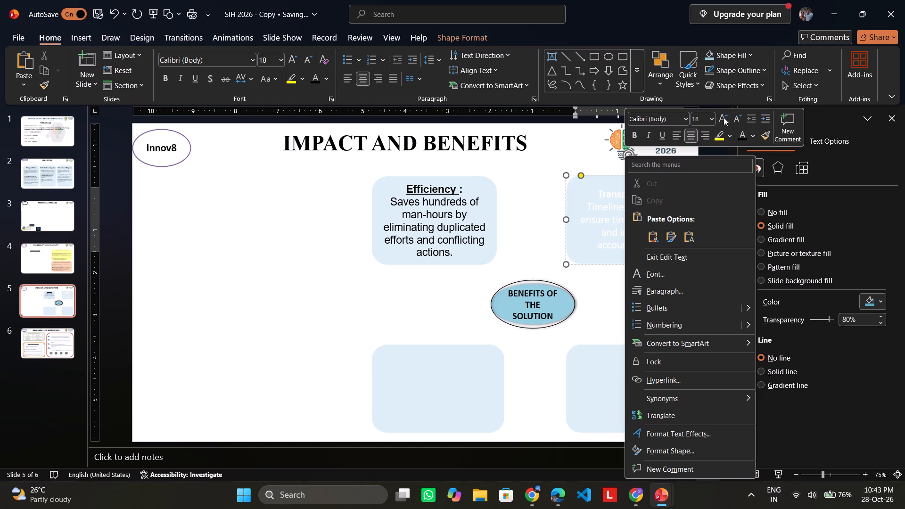
click(744, 137)
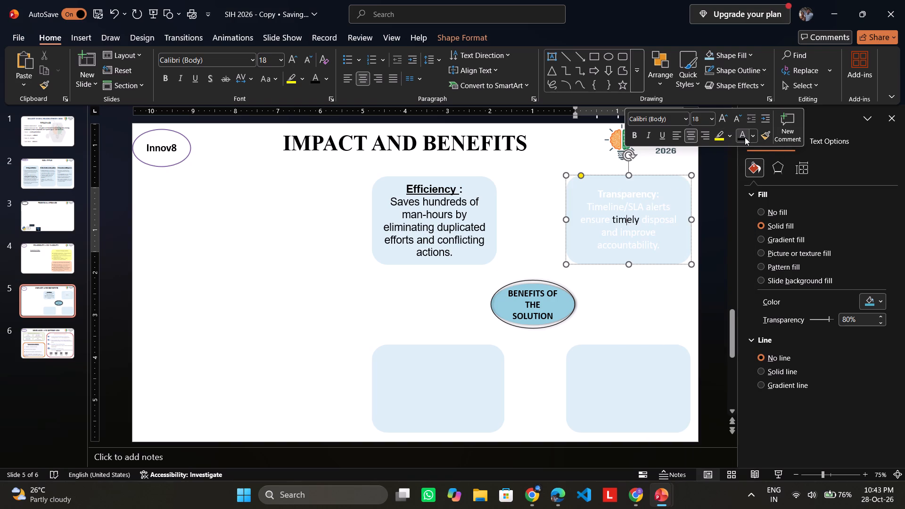
drag(598, 193, 653, 260)
click(773, 242)
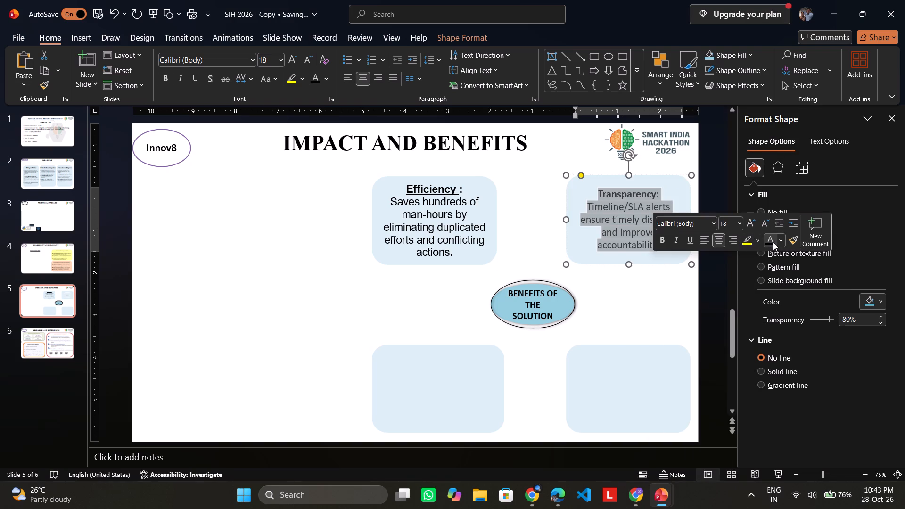
Reduce all the text in the Efficiency box to 16 pt.
click(451, 210)
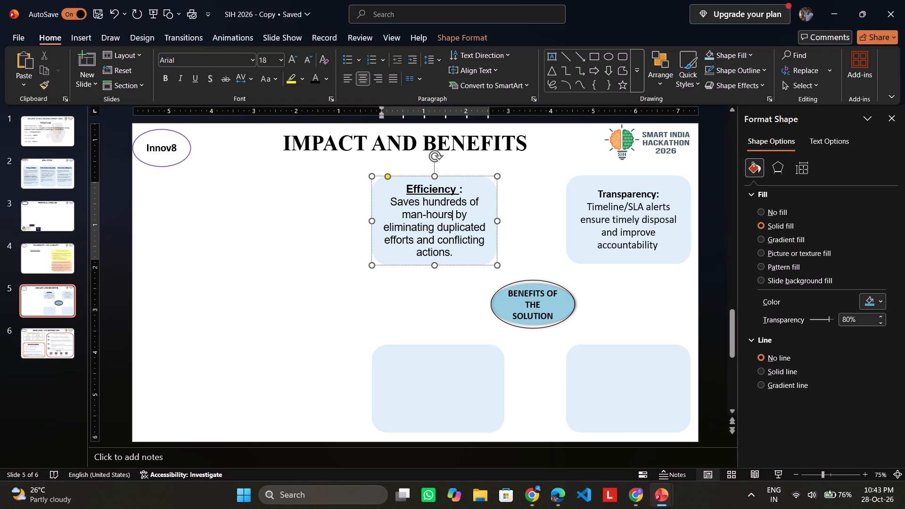
drag(403, 187, 466, 257)
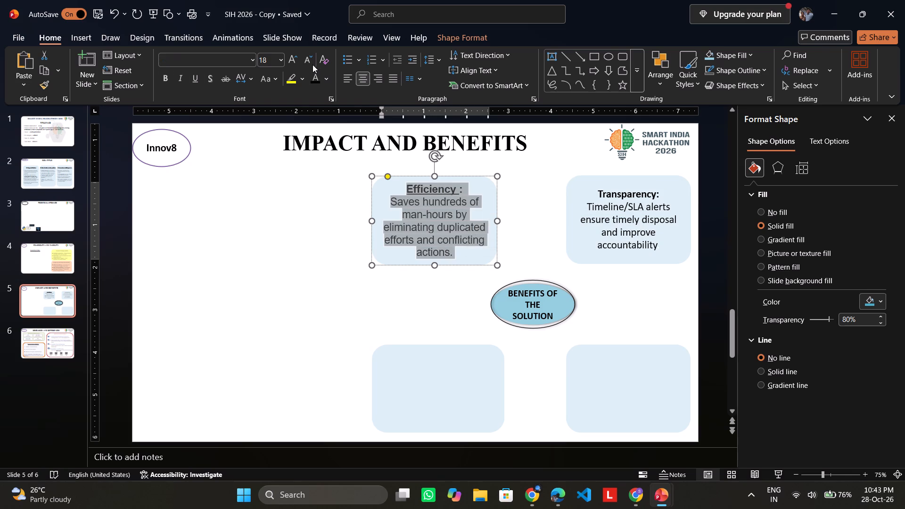
click(309, 62)
click(262, 196)
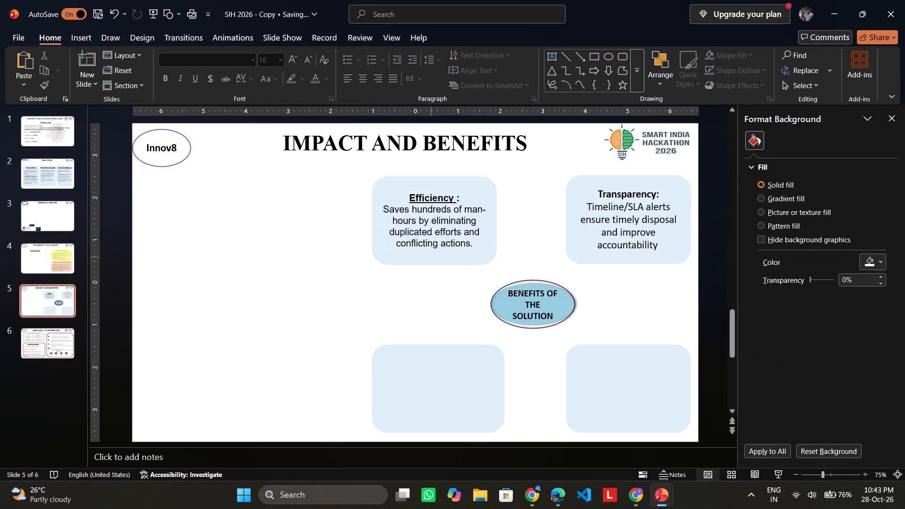
Set the Efficiency description below its heading in the Arial Rounded MT Bold font.
click(434, 234)
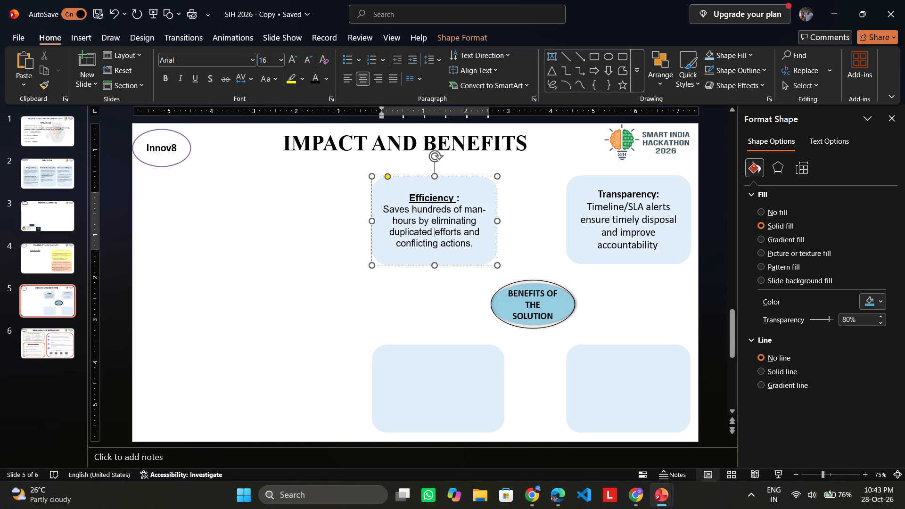
drag(385, 208, 473, 258)
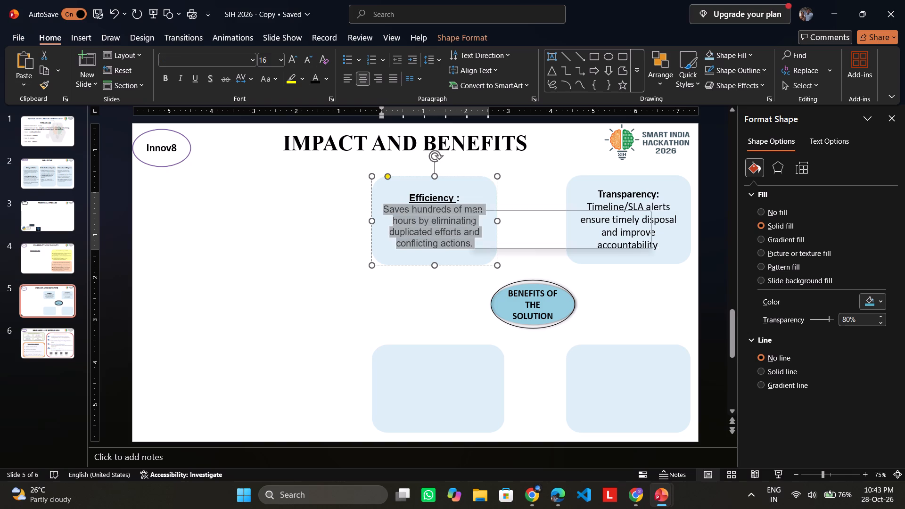
click(171, 83)
click(171, 83)
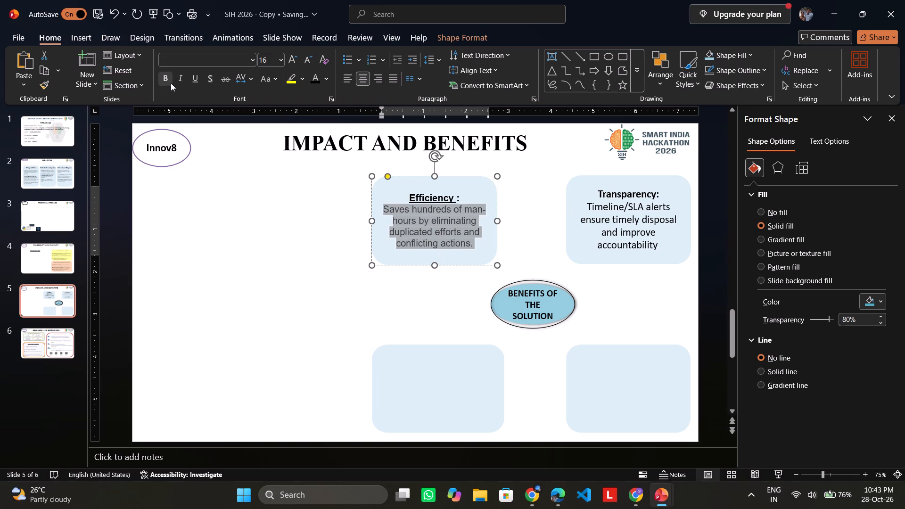
click(254, 61)
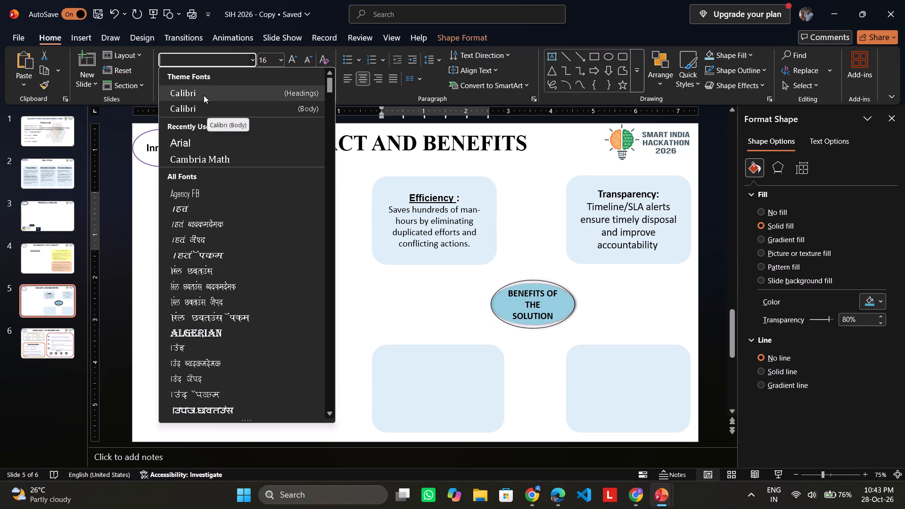
scroll(215, 240, down, 1)
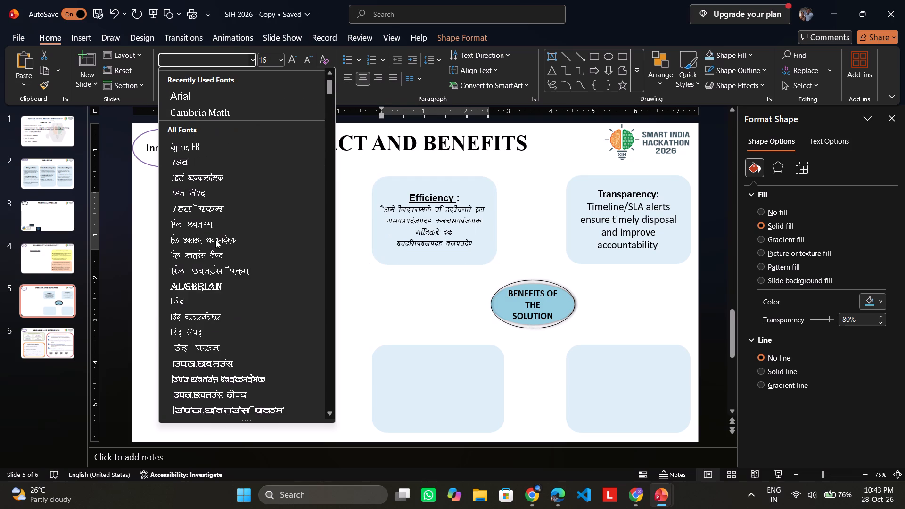
scroll(215, 240, down, 5)
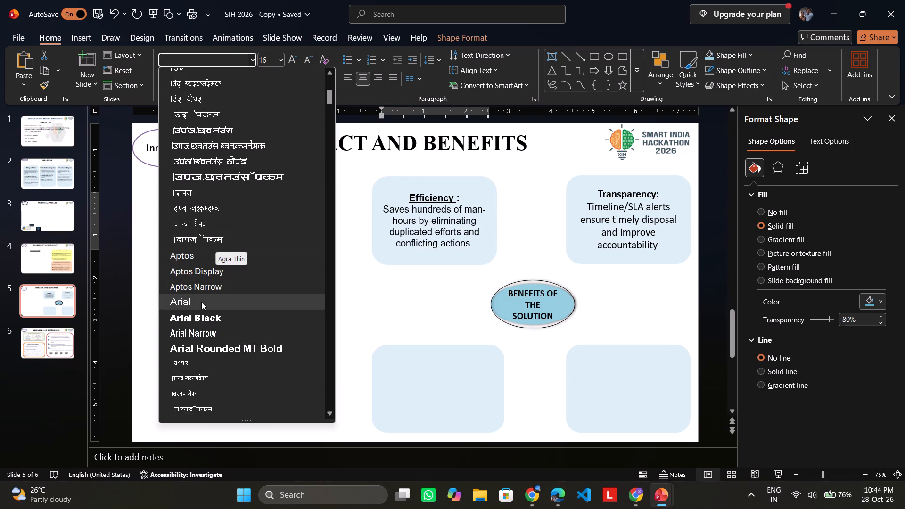
click(191, 352)
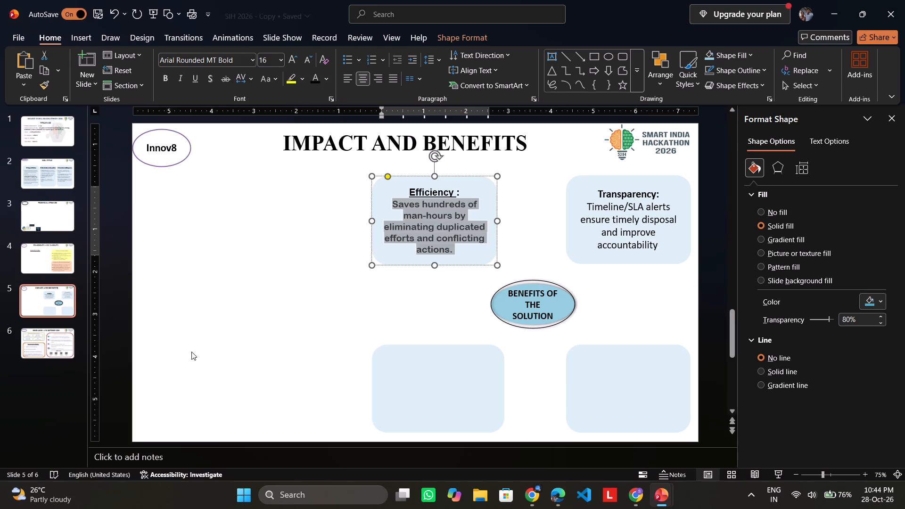
click(232, 346)
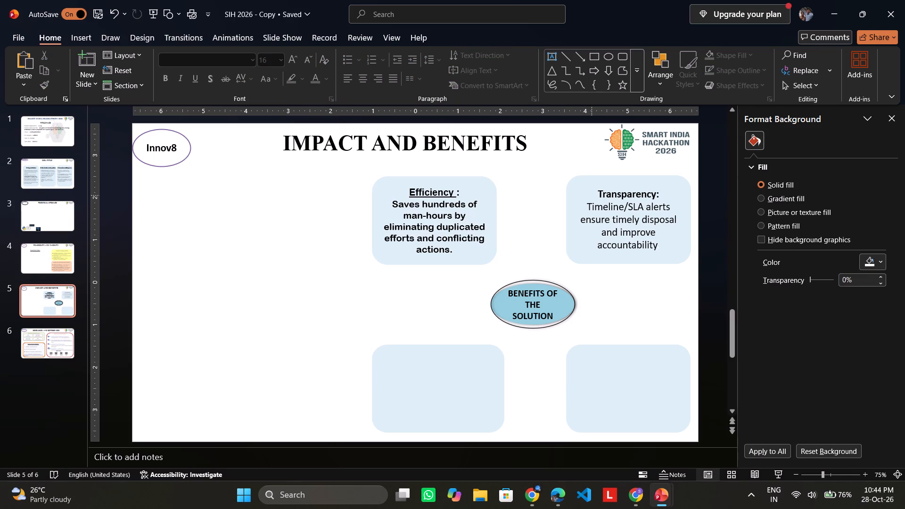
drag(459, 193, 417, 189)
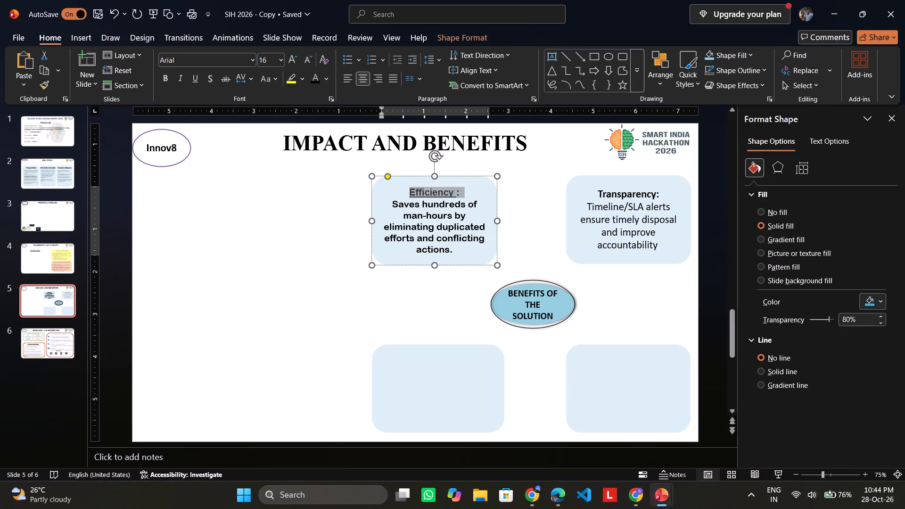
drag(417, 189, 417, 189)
Format the Transparency box's heading and description as 16 pt Arial Rounded MT Bold.
drag(595, 189, 620, 218)
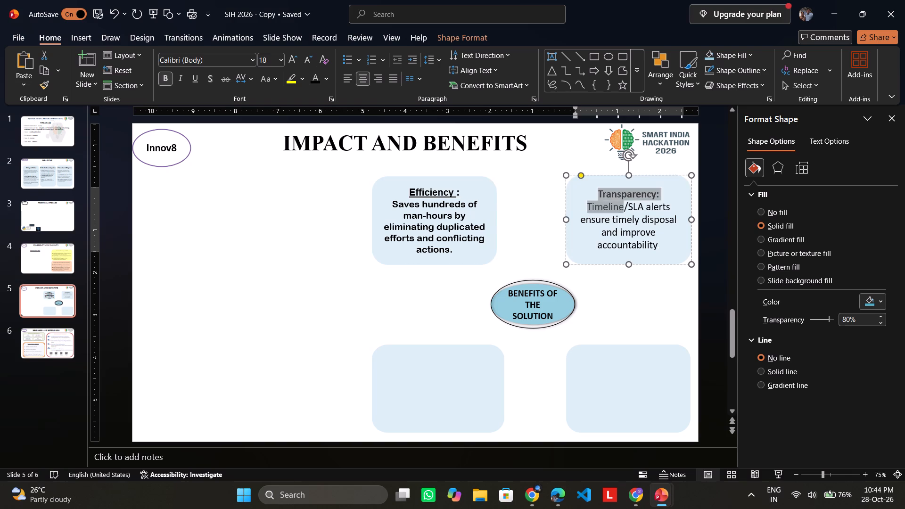
drag(620, 218, 631, 246)
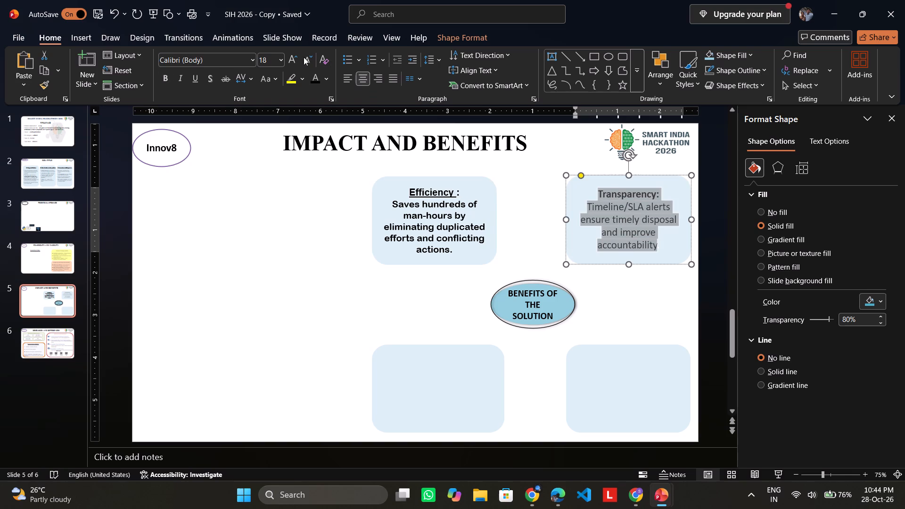
click(305, 57)
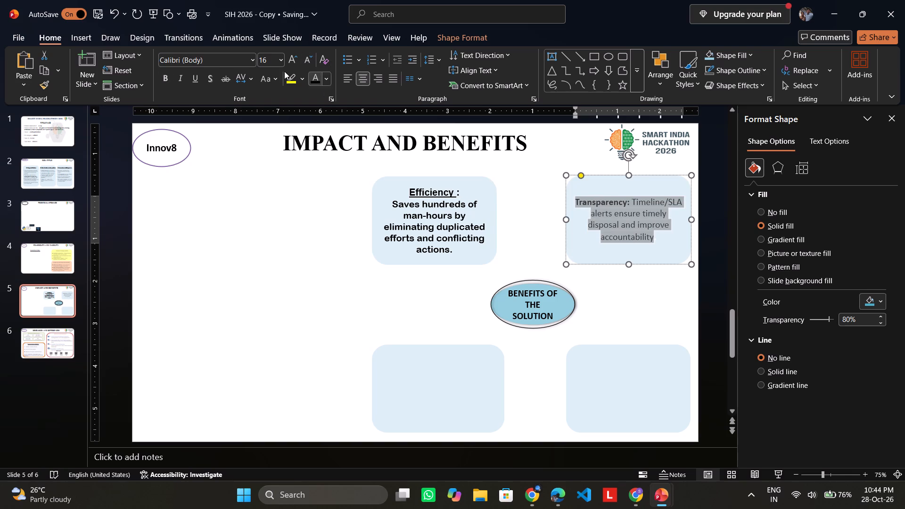
click(254, 62)
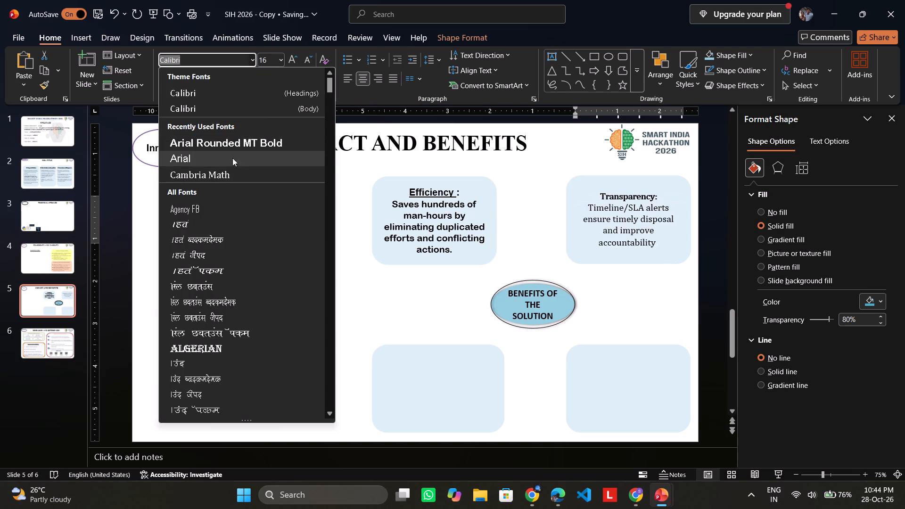
click(229, 144)
click(524, 236)
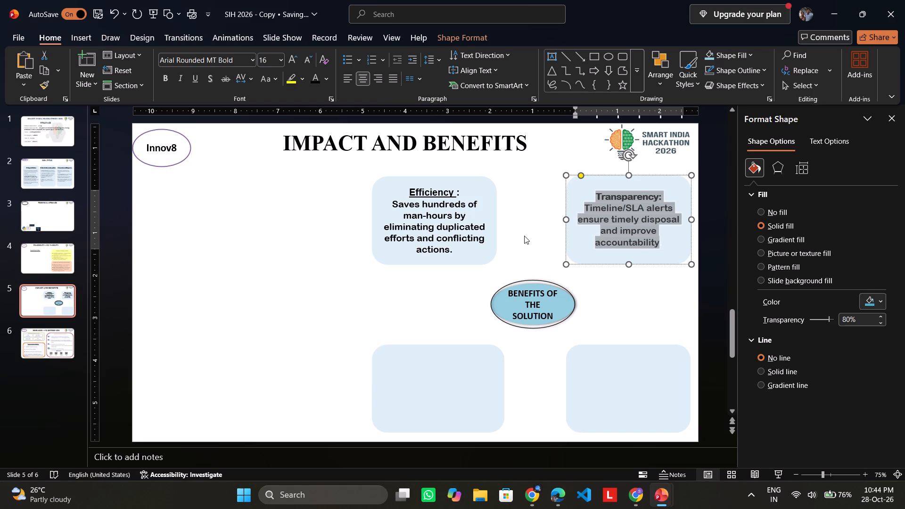
Underline the word Transparency in the upper-right box's heading and add spacing before its colon.
drag(658, 196, 604, 192)
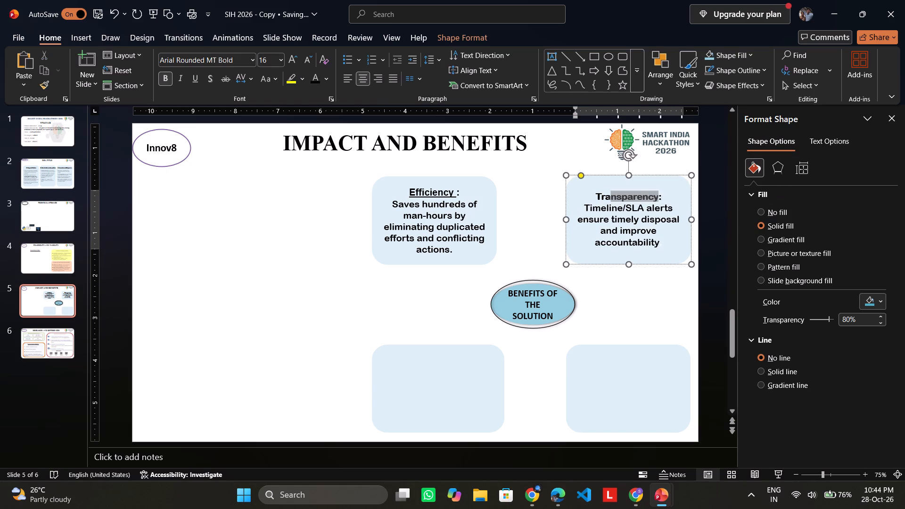
drag(604, 192, 574, 191)
click(195, 74)
click(658, 196)
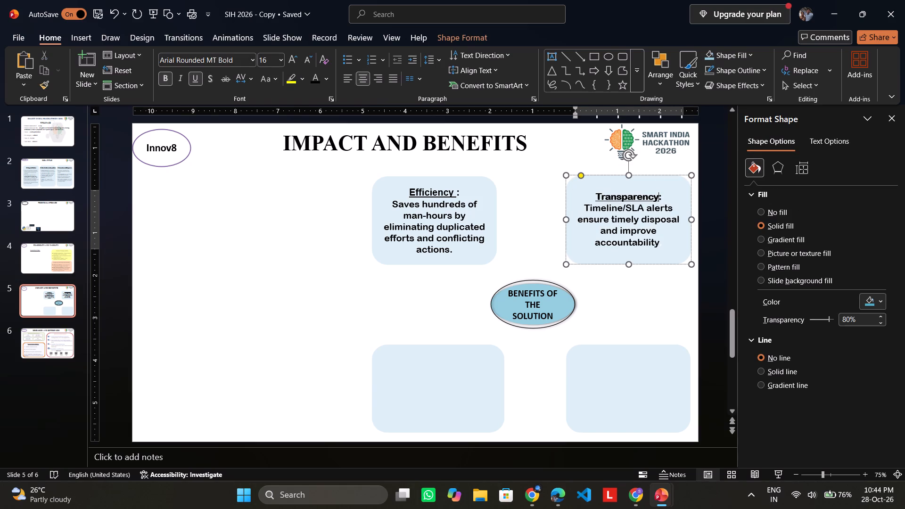
key(space)
key(space)
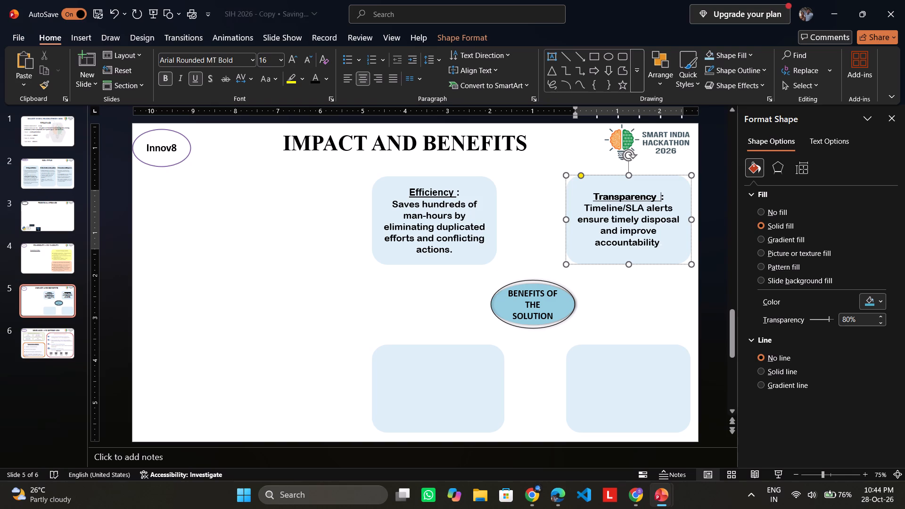
key(space)
key(BackSpace)
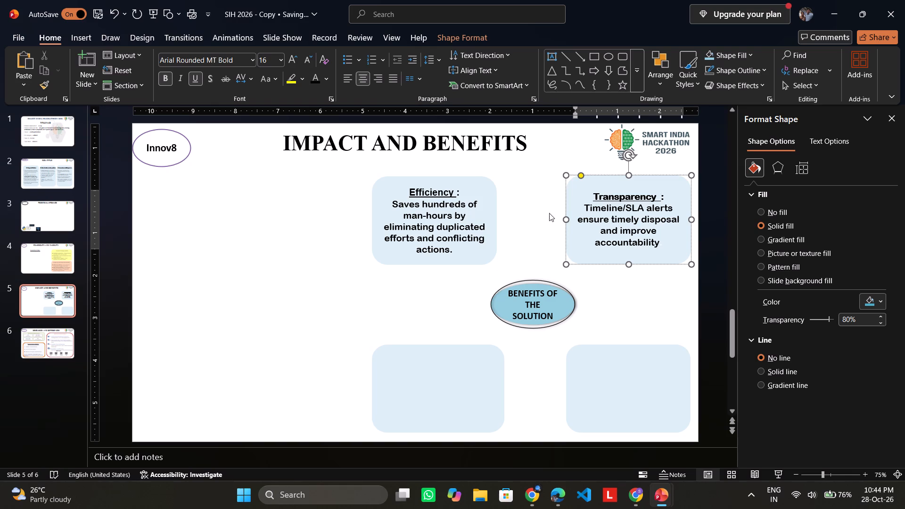
click(530, 207)
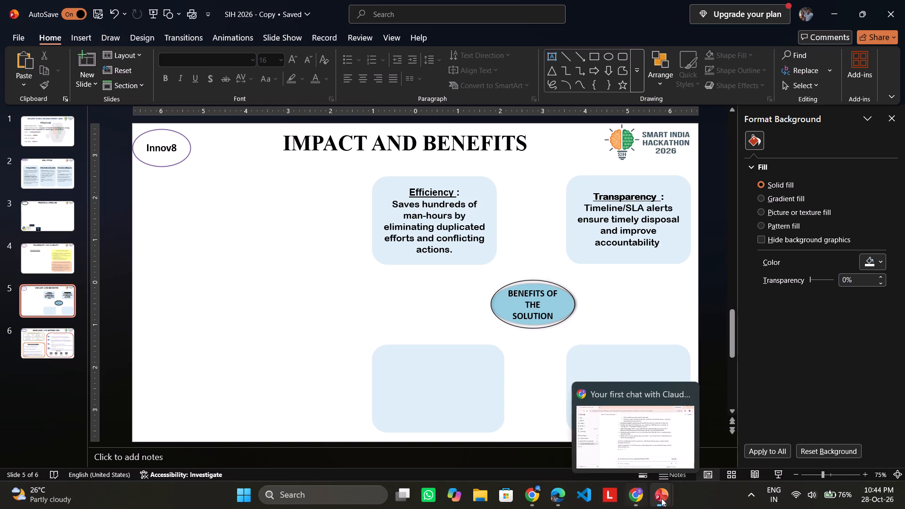
click(536, 496)
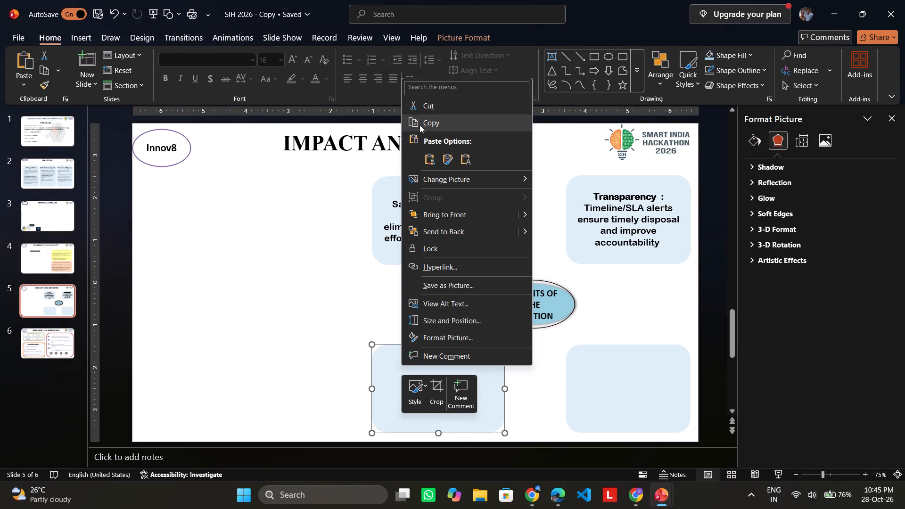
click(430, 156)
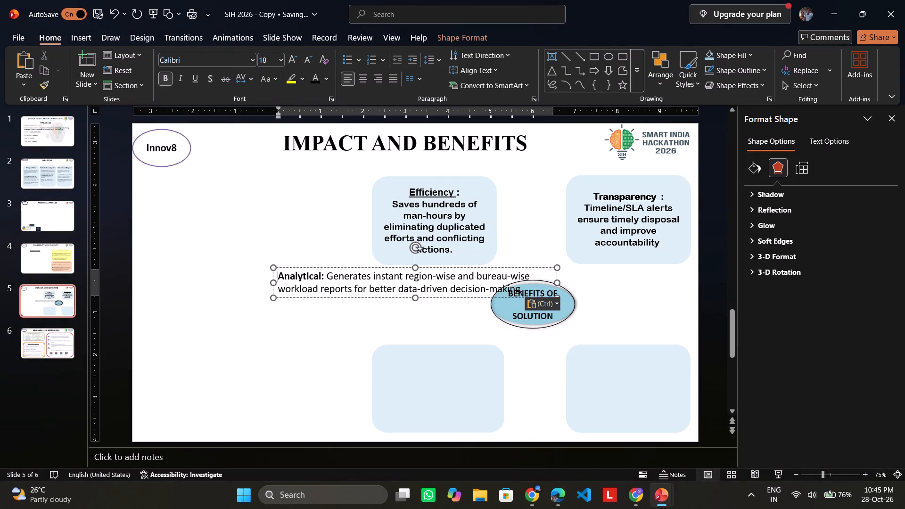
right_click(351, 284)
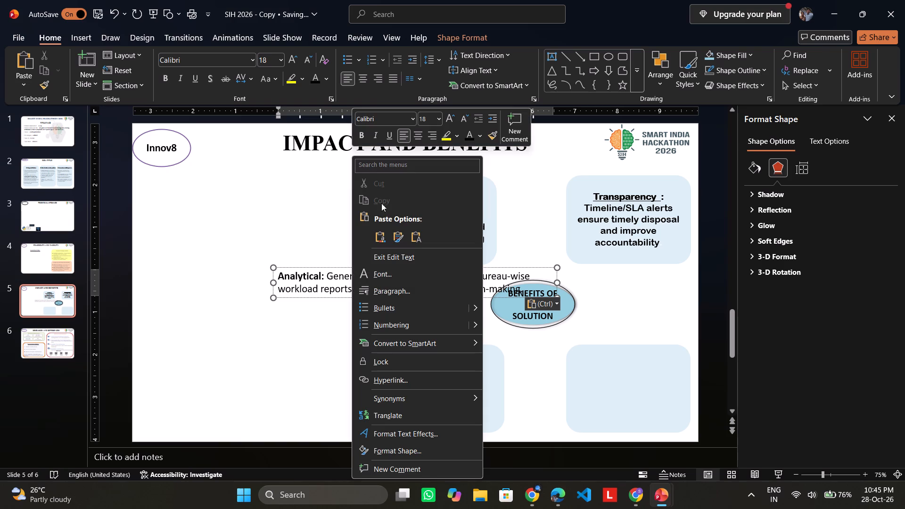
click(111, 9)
Paste the copied Analytical benefit onto the Impact and Benefits slide as its own text box.
click(389, 387)
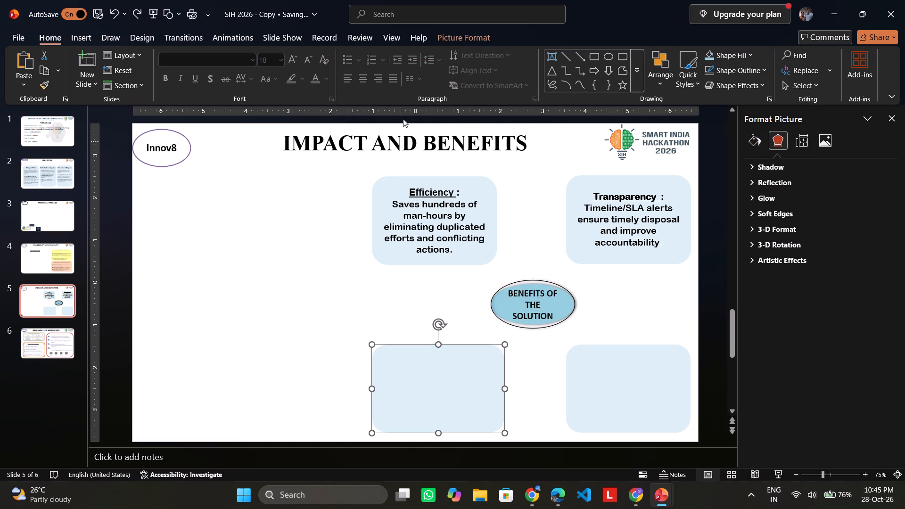
click(551, 57)
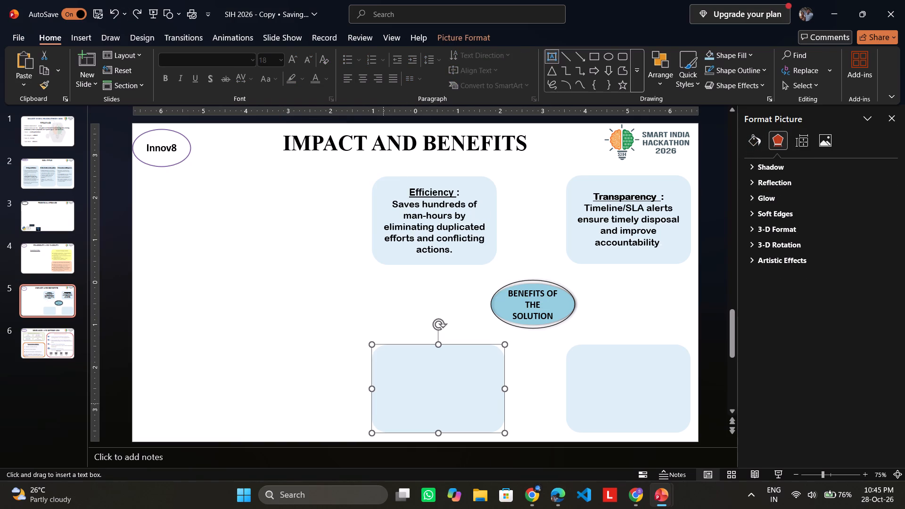
right_click(394, 372)
click(427, 166)
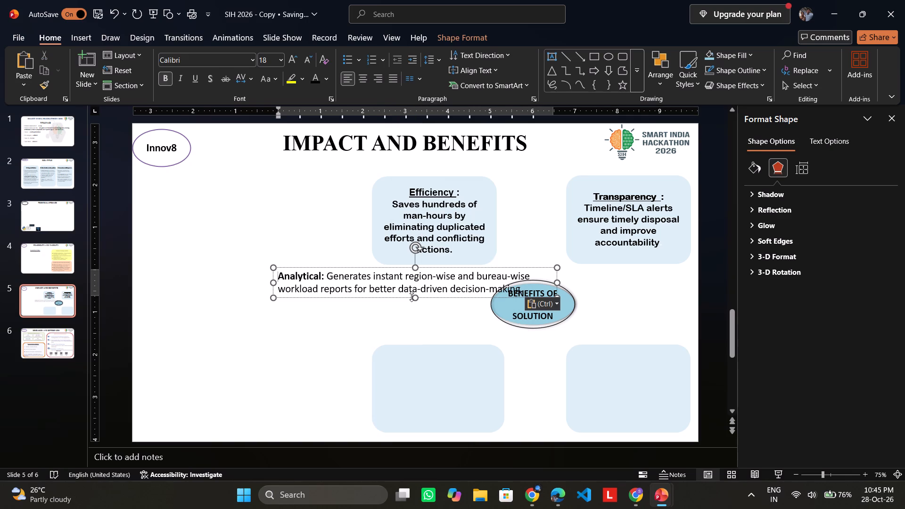
Narrow the Analytical text box, center its text, and place it over the empty lower-left blue box.
drag(414, 296, 415, 362)
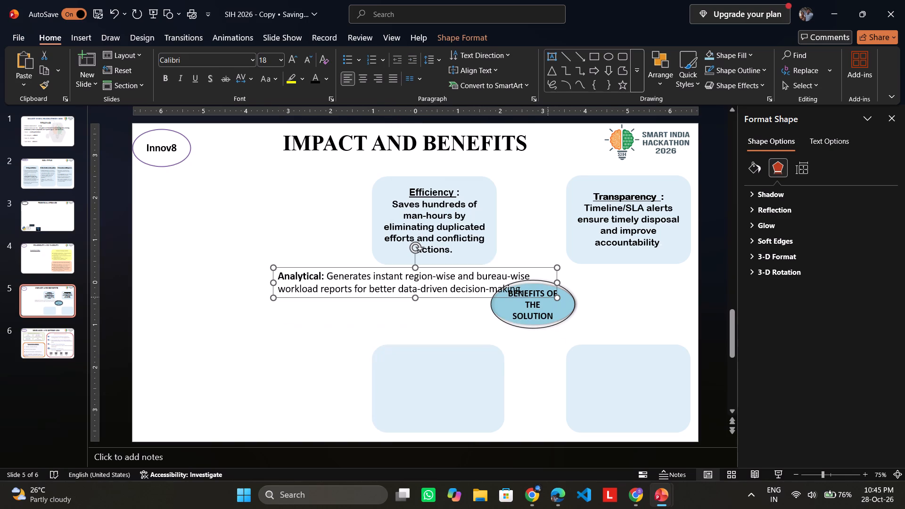
drag(554, 282, 382, 300)
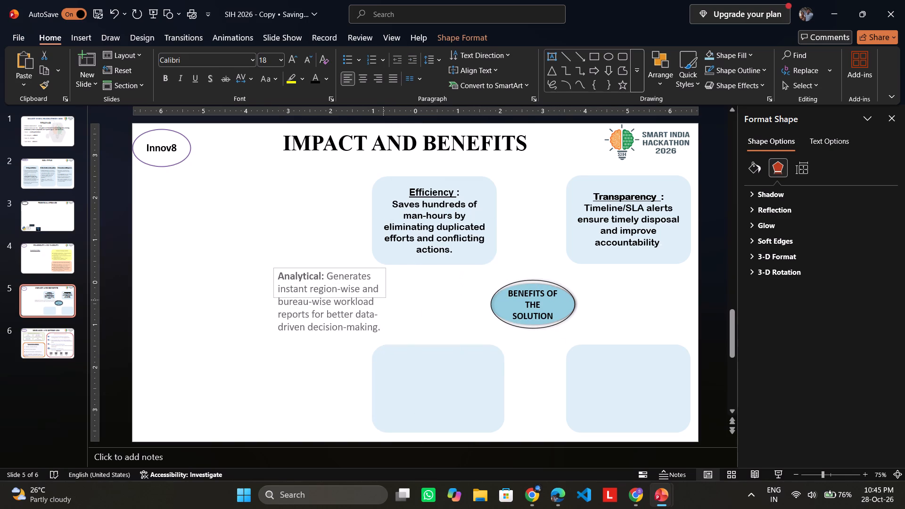
drag(382, 300, 380, 300)
click(364, 80)
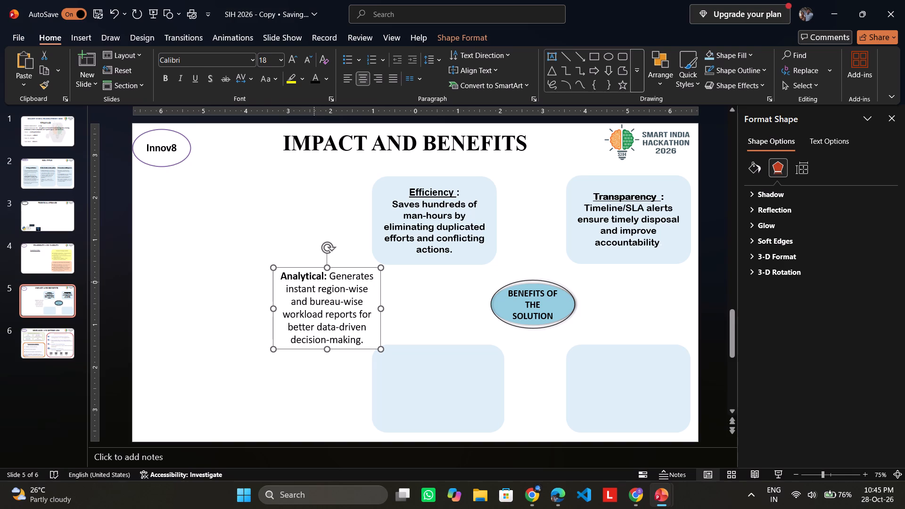
drag(274, 273, 380, 350)
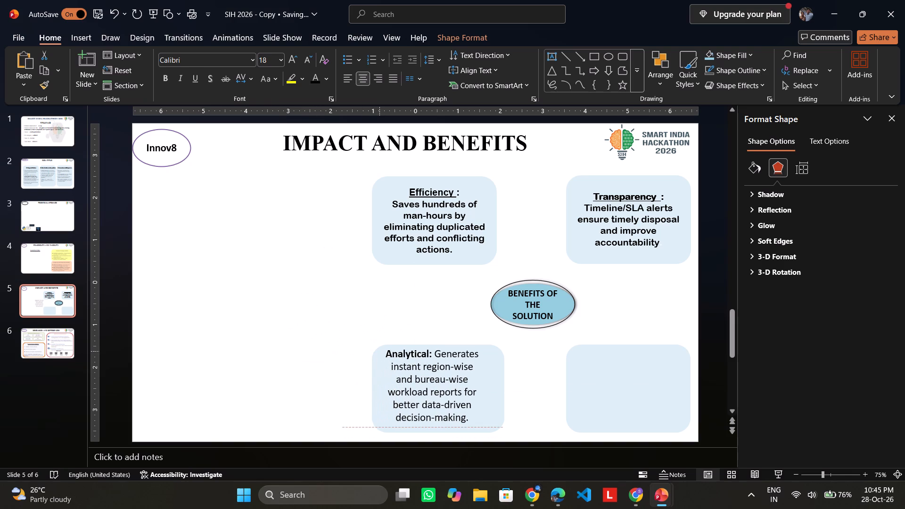
drag(380, 350, 383, 356)
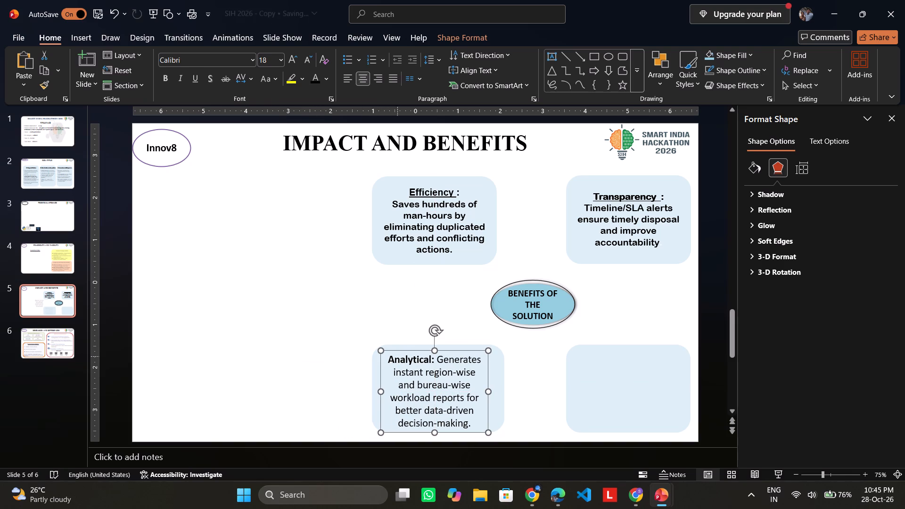
click(366, 80)
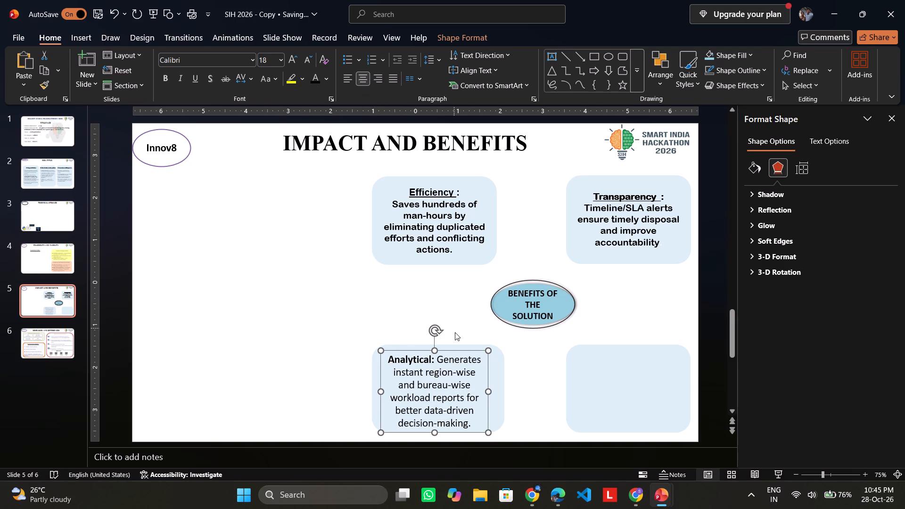
Add a space before the colon after Analytical and start its description on a new line.
click(431, 361)
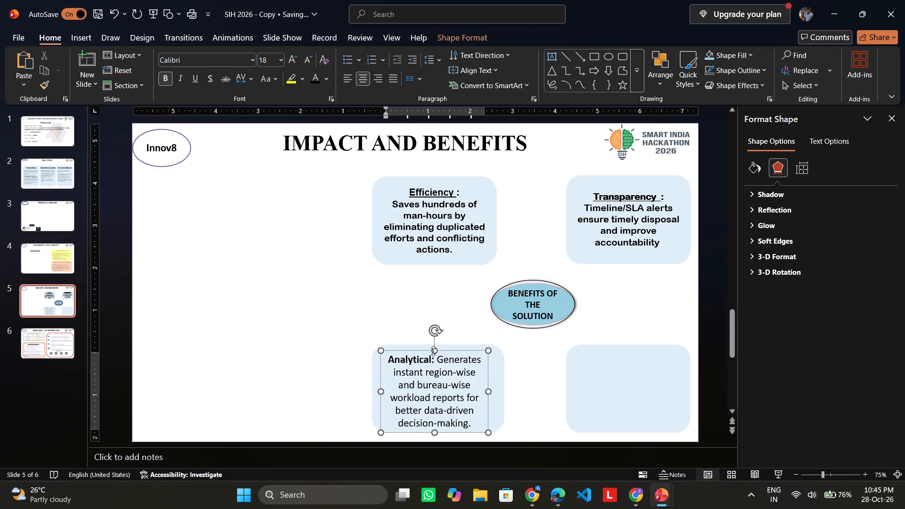
key(space)
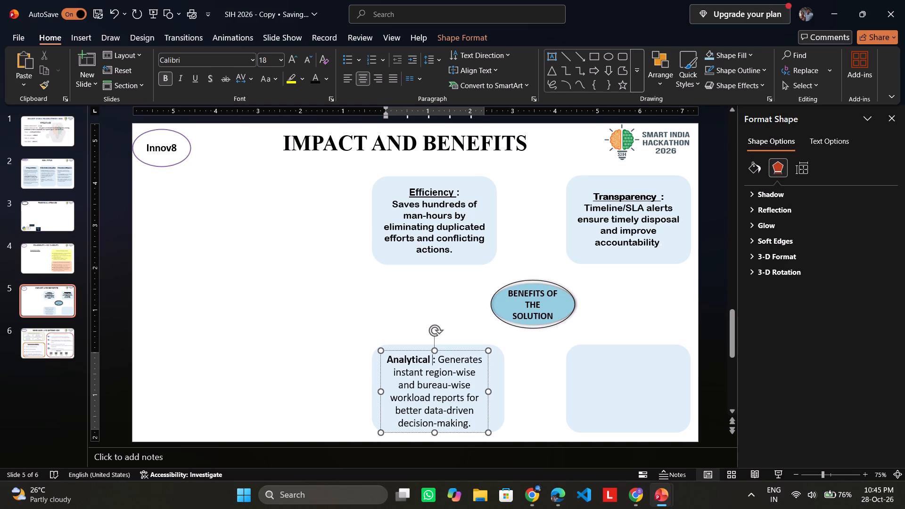
click(437, 361)
key(Return)
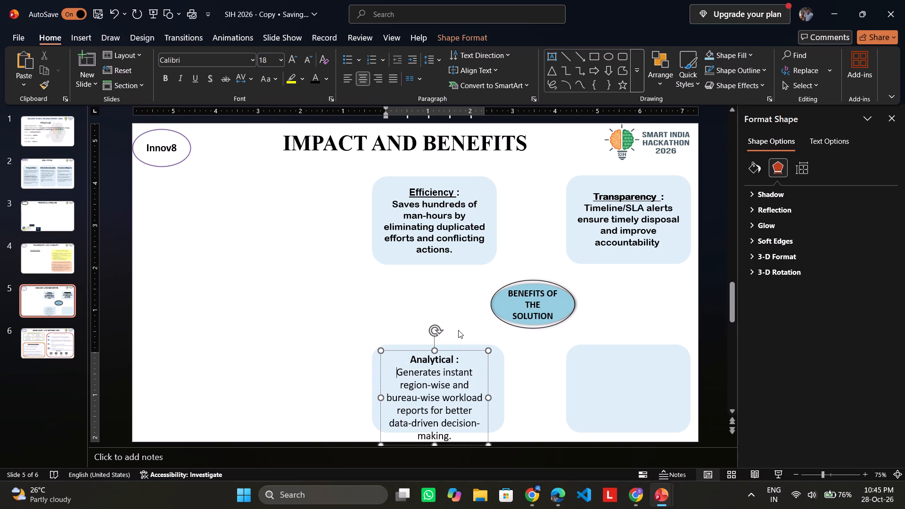
Underline the word Analytical in the lower-left box's heading.
drag(454, 359, 414, 359)
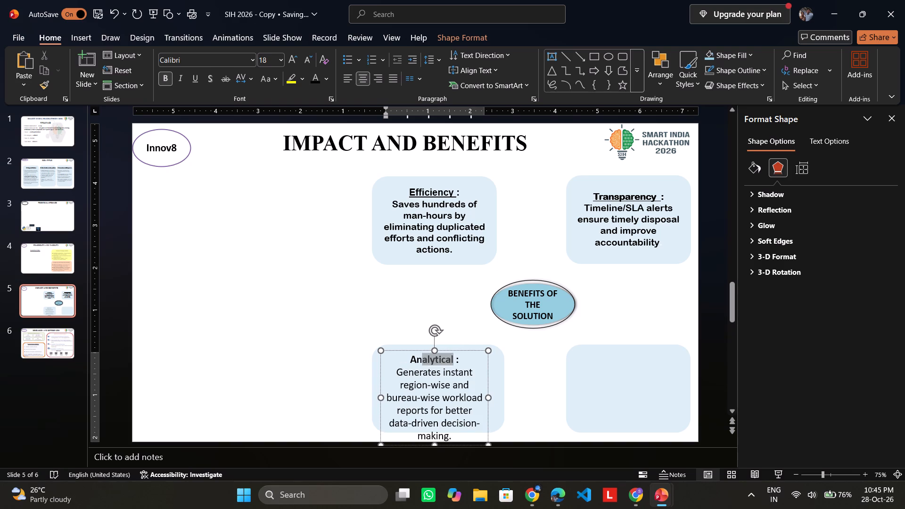
drag(414, 359, 400, 361)
click(197, 83)
click(554, 346)
Widen the Analytical text box to the width of the lower-left blue box and align it over that box.
click(443, 403)
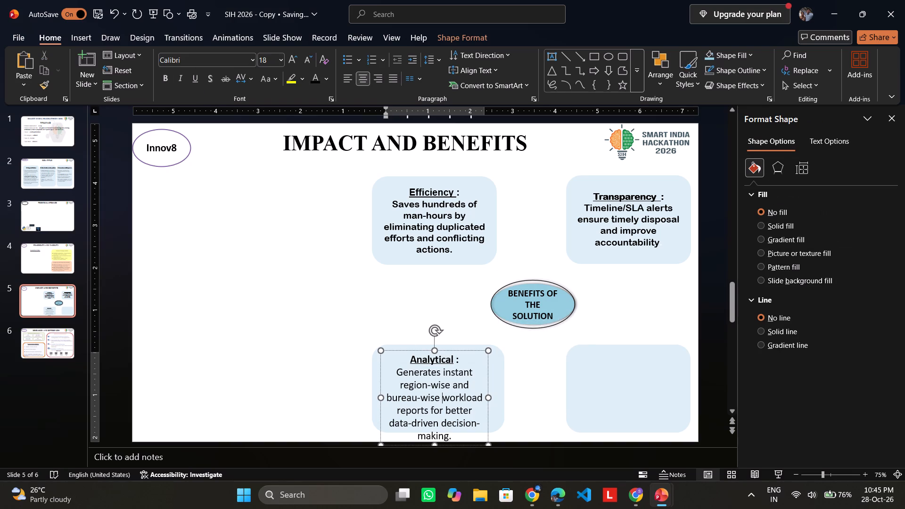
drag(490, 445, 487, 415)
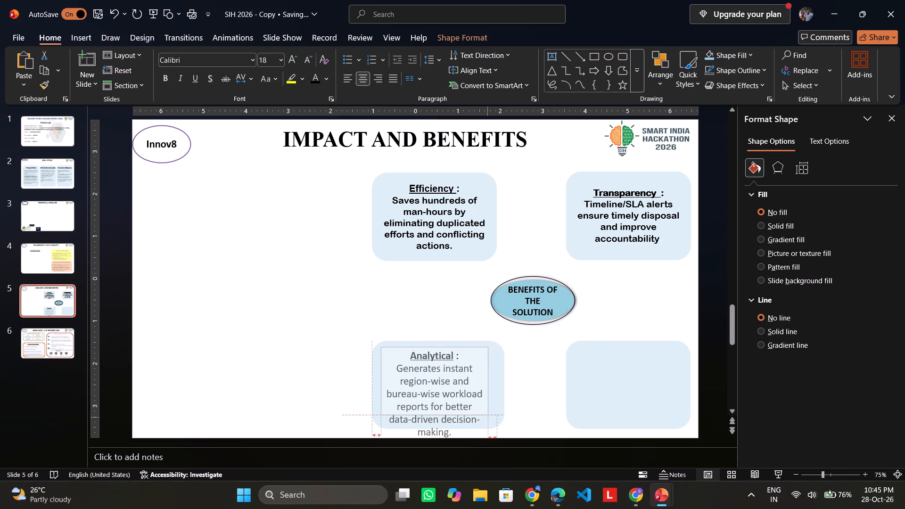
drag(487, 415, 487, 415)
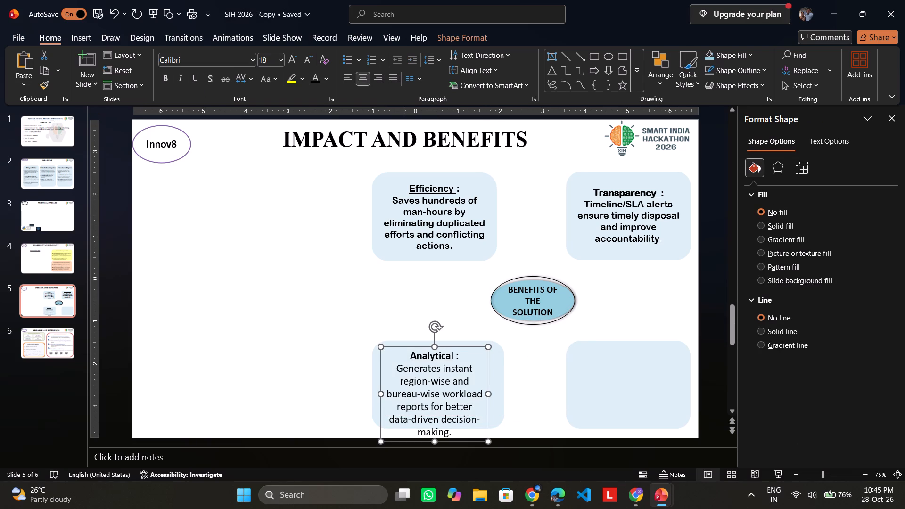
drag(435, 442, 442, 411)
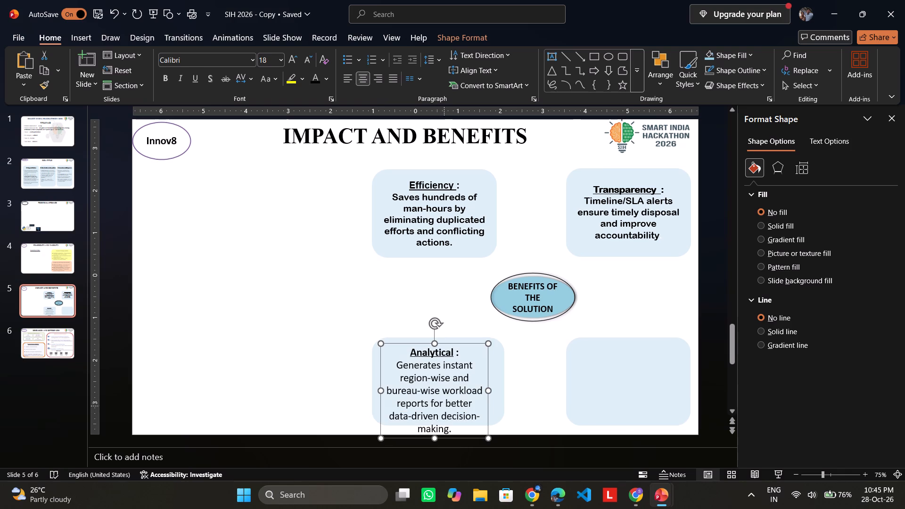
drag(400, 344, 401, 336)
drag(382, 342, 388, 334)
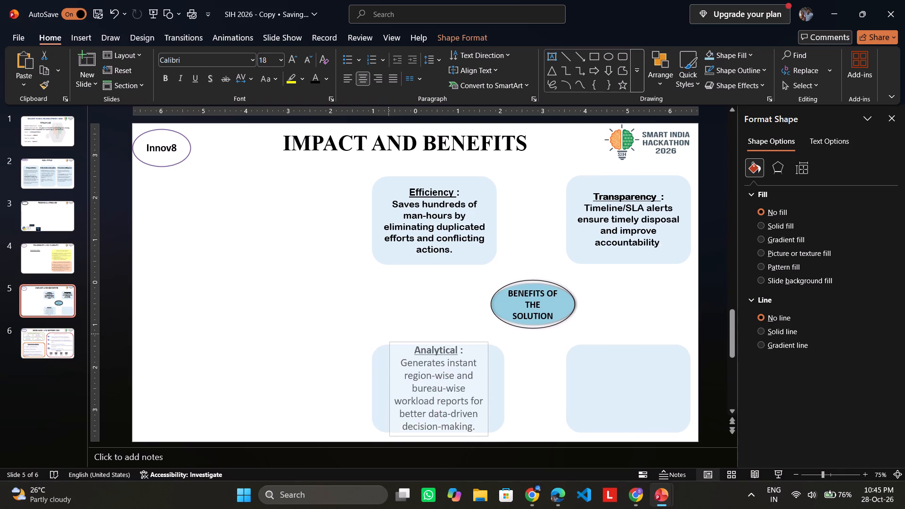
drag(388, 334, 378, 319)
drag(487, 367, 493, 366)
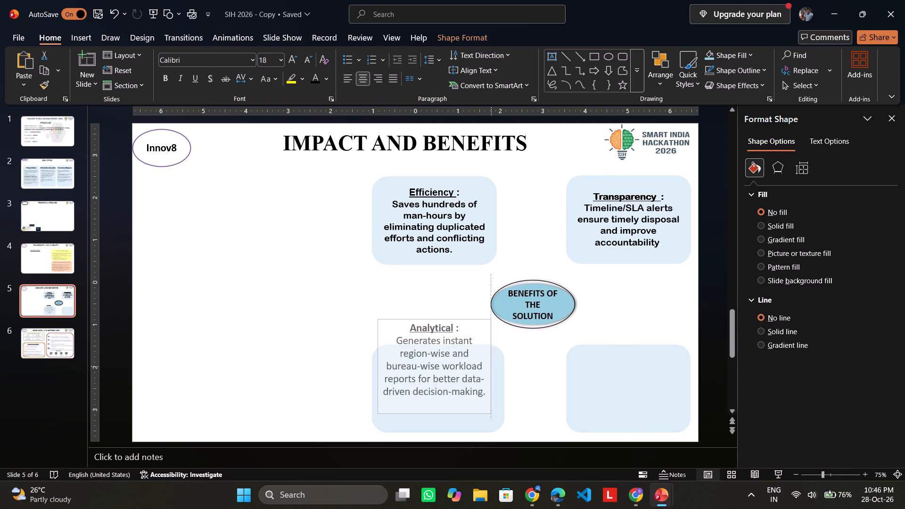
drag(493, 366, 512, 364)
drag(424, 320, 424, 335)
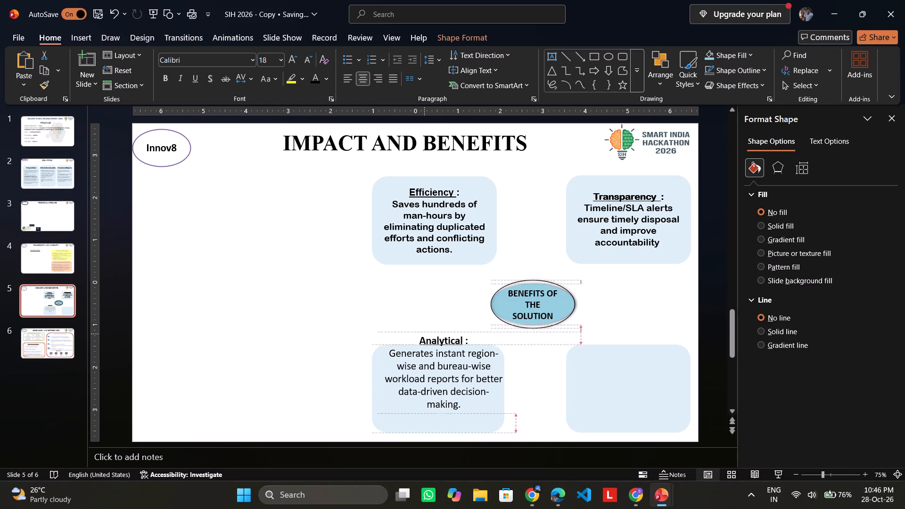
drag(424, 335, 419, 344)
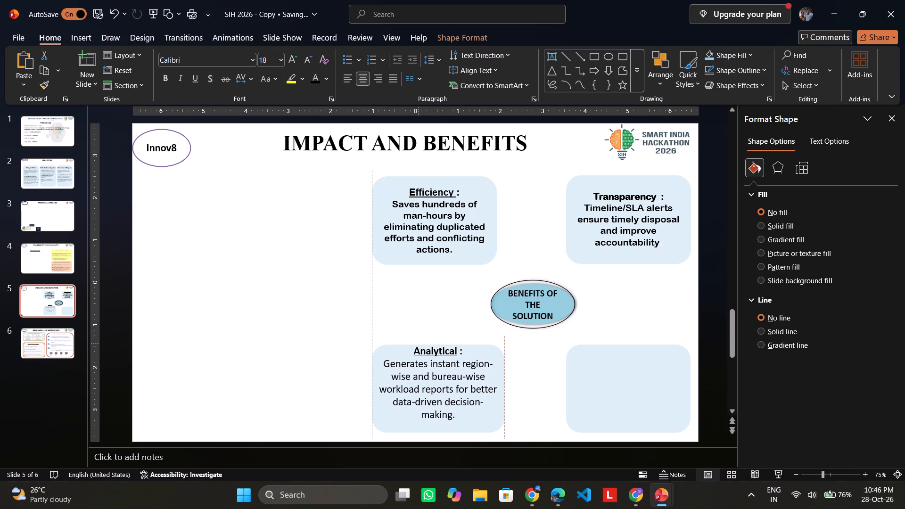
drag(419, 344, 419, 345)
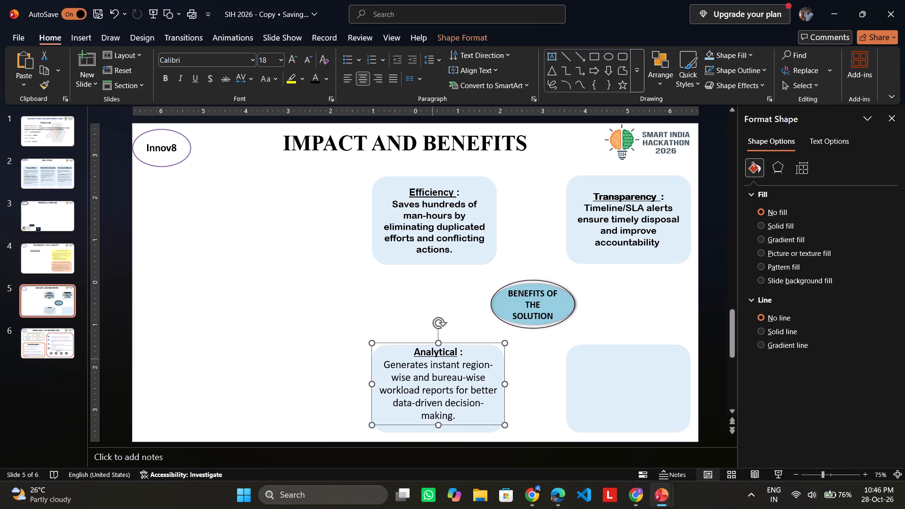
Reduce the Analytical heading and description text to 16 pt.
drag(410, 354, 450, 419)
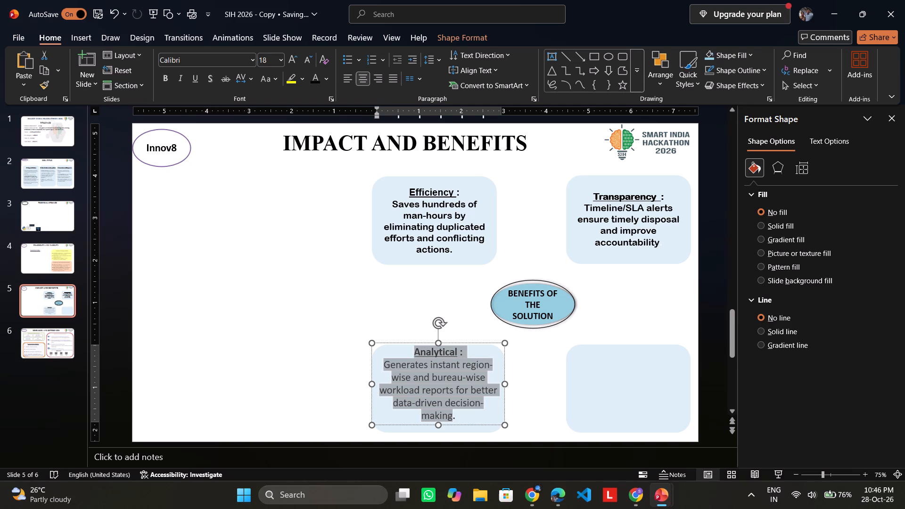
drag(450, 419, 450, 419)
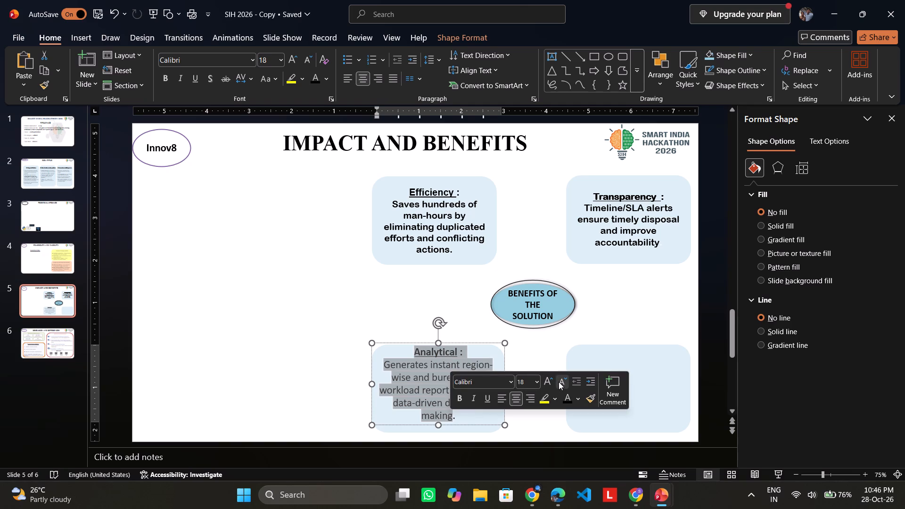
click(559, 382)
click(527, 345)
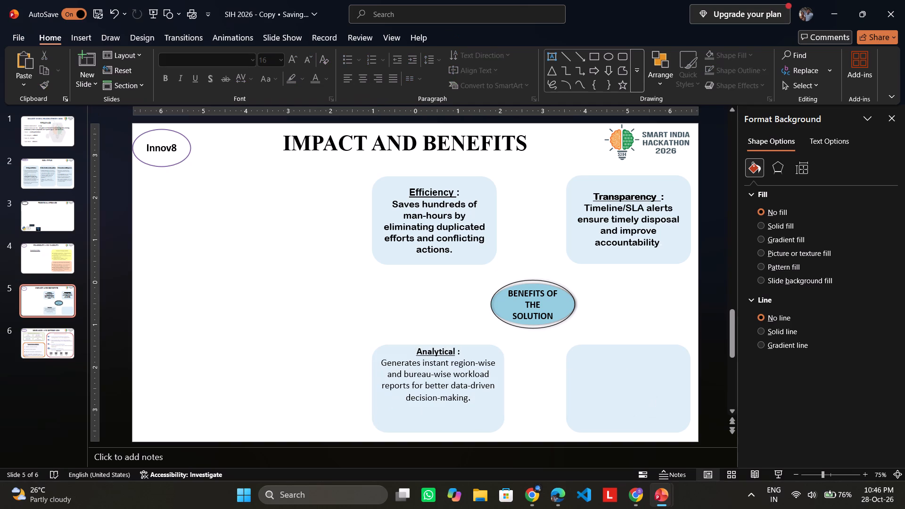
Change the font of the word Transparency in the upper-right box's heading to Arial.
drag(654, 198, 589, 198)
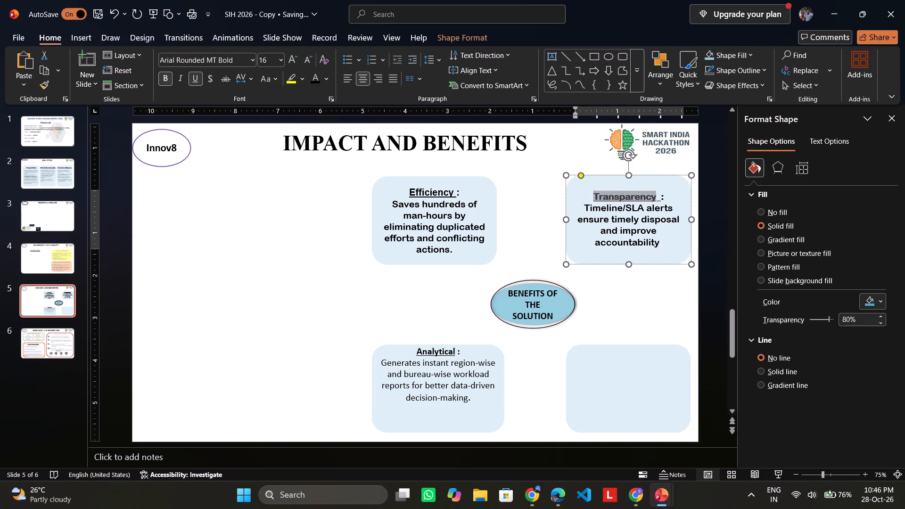
drag(589, 198, 586, 198)
click(255, 58)
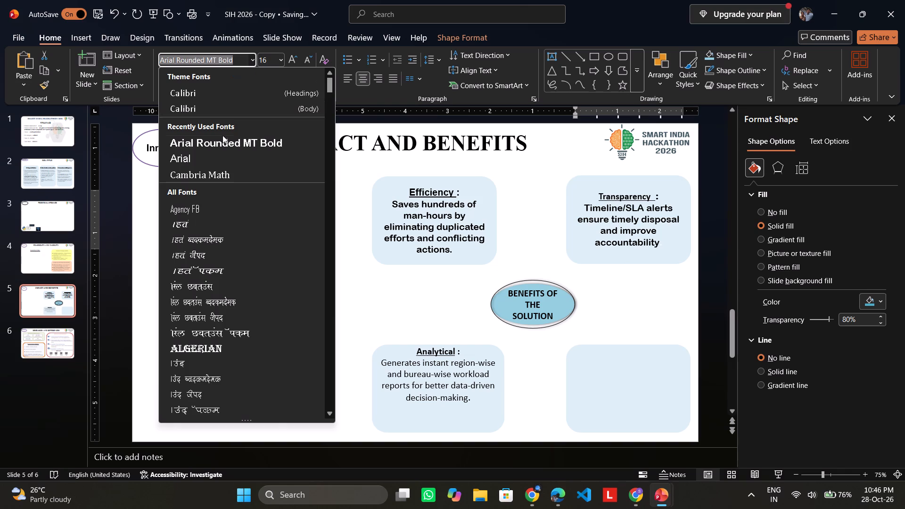
click(212, 153)
click(265, 229)
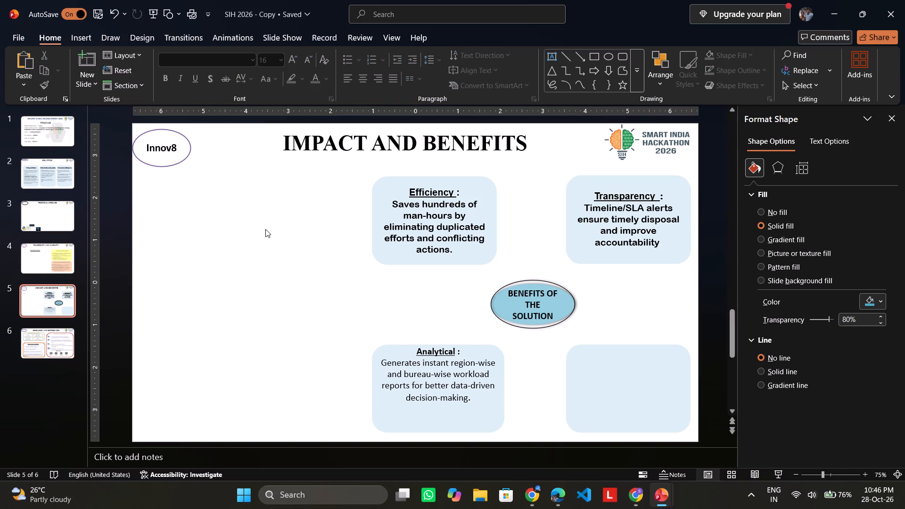
Change the font of the word Analytical in the lower-left box's heading to Arial, matching the Efficiency heading.
drag(452, 193, 397, 191)
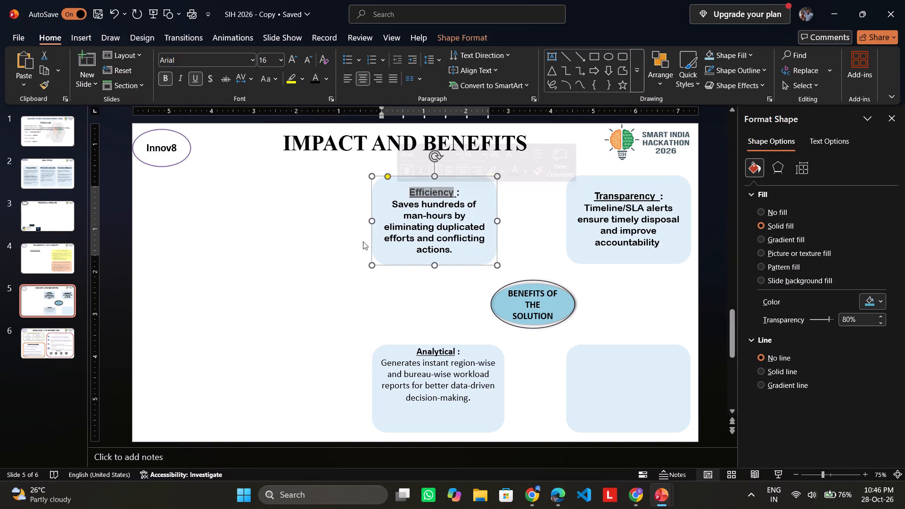
click(310, 256)
drag(456, 351, 415, 349)
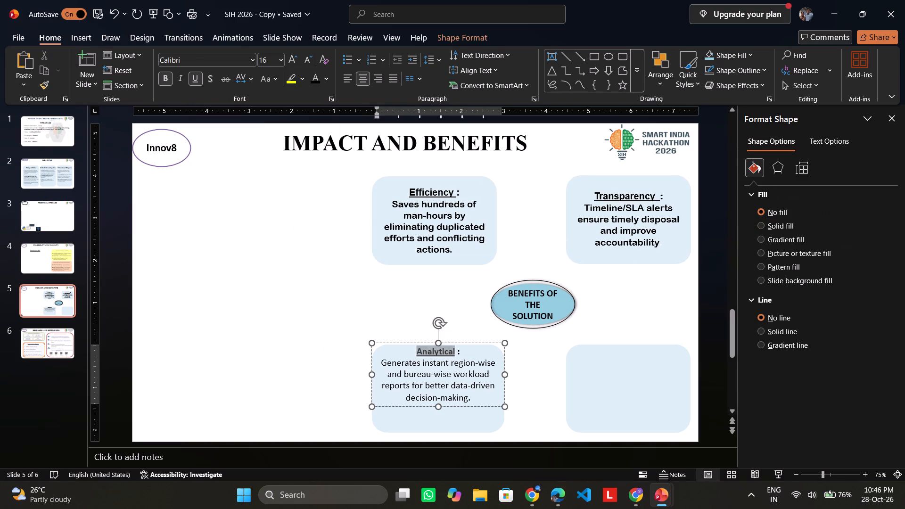
drag(415, 349, 410, 348)
click(254, 63)
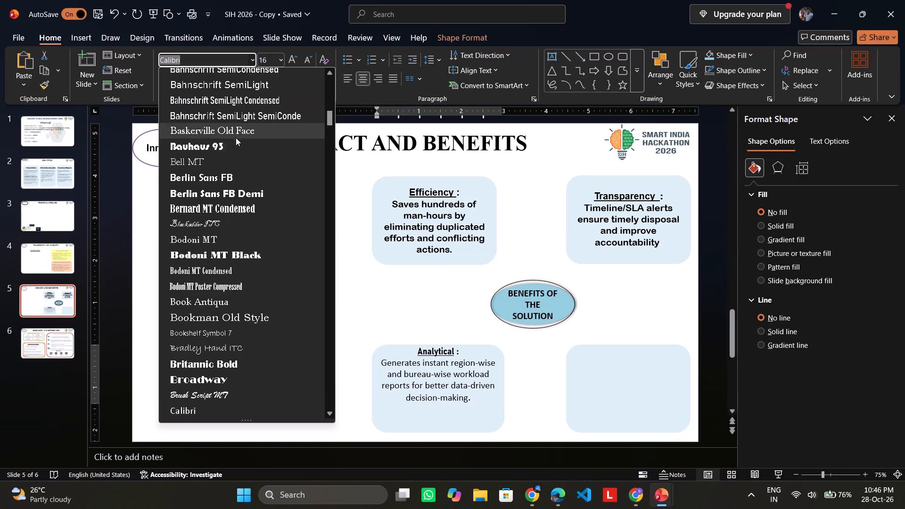
scroll(215, 203, up, 6)
scroll(215, 204, down, 1)
scroll(215, 204, up, 2)
scroll(216, 205, down, 1)
scroll(216, 205, up, 1)
scroll(216, 205, down, 1)
scroll(216, 205, up, 2)
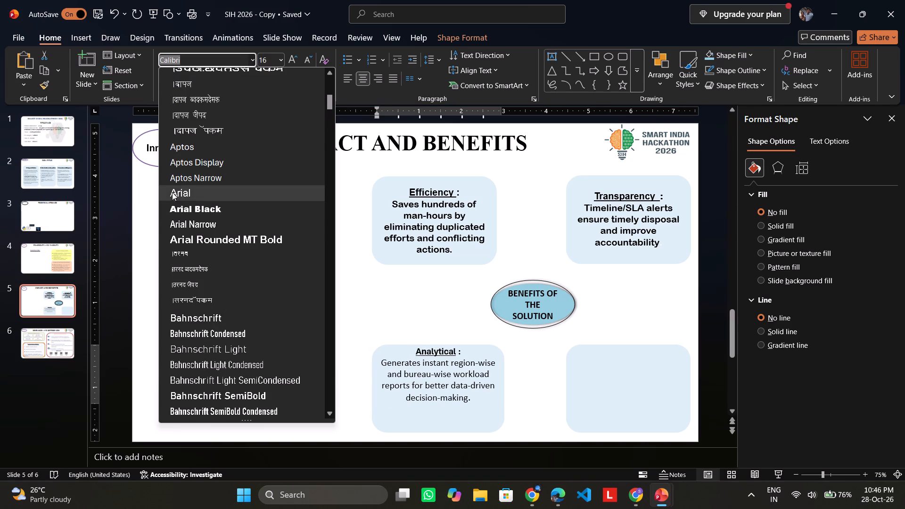
click(174, 194)
Change the font of the description text under the Analytical heading to Arial Rounded MT Bold.
drag(381, 364, 457, 404)
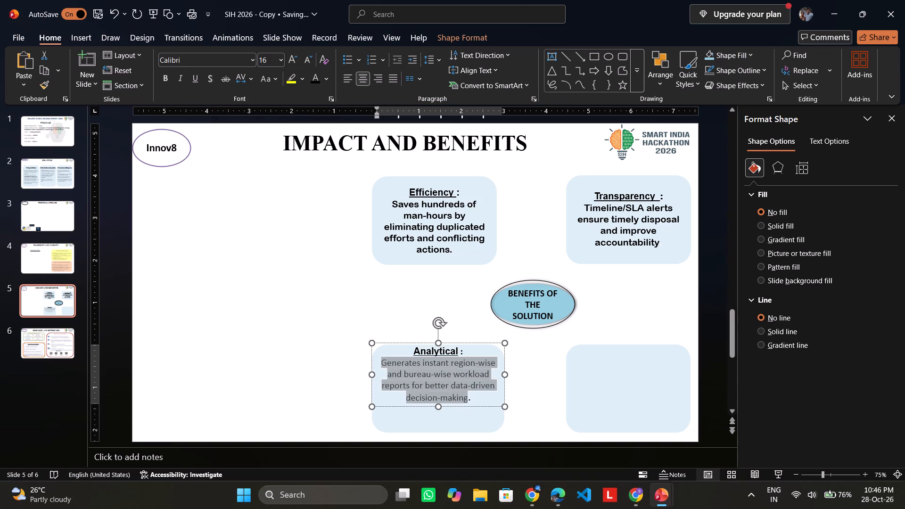
drag(457, 404, 458, 403)
click(249, 58)
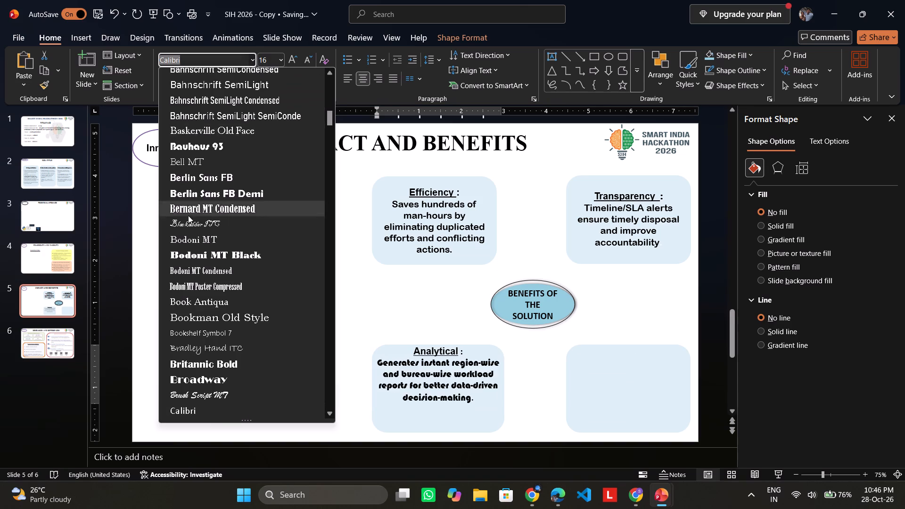
scroll(189, 216, up, 2)
scroll(197, 214, down, 3)
scroll(199, 214, up, 18)
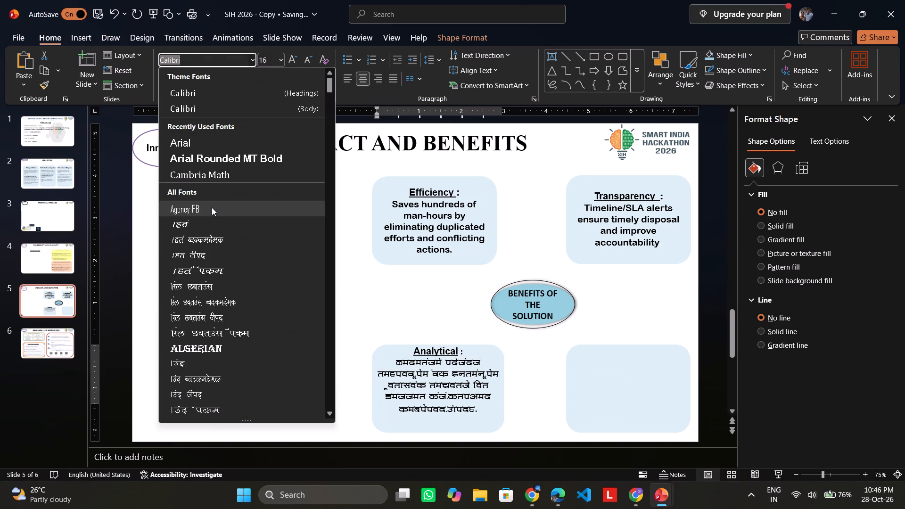
scroll(212, 207, up, 5)
click(234, 158)
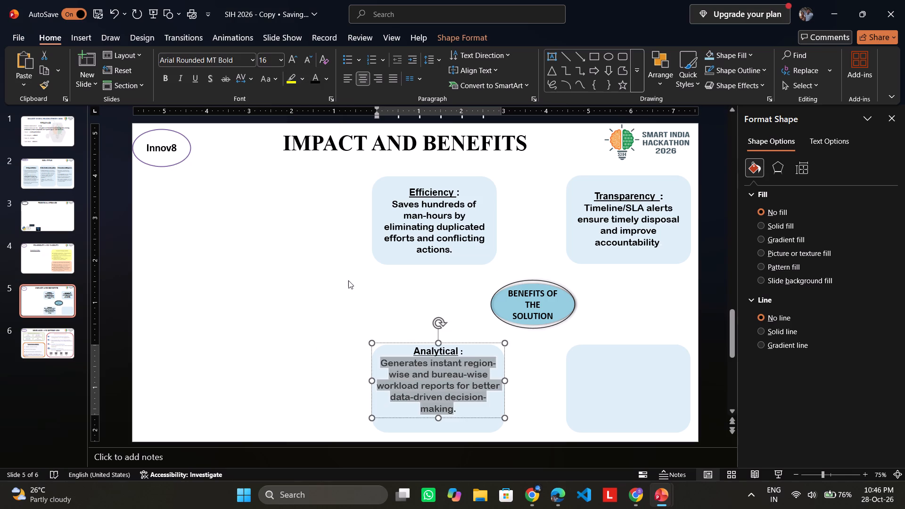
click(348, 280)
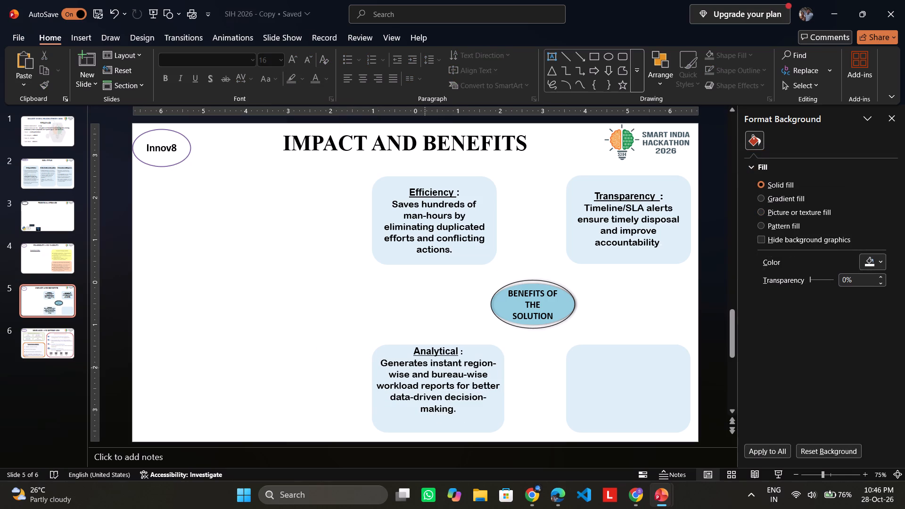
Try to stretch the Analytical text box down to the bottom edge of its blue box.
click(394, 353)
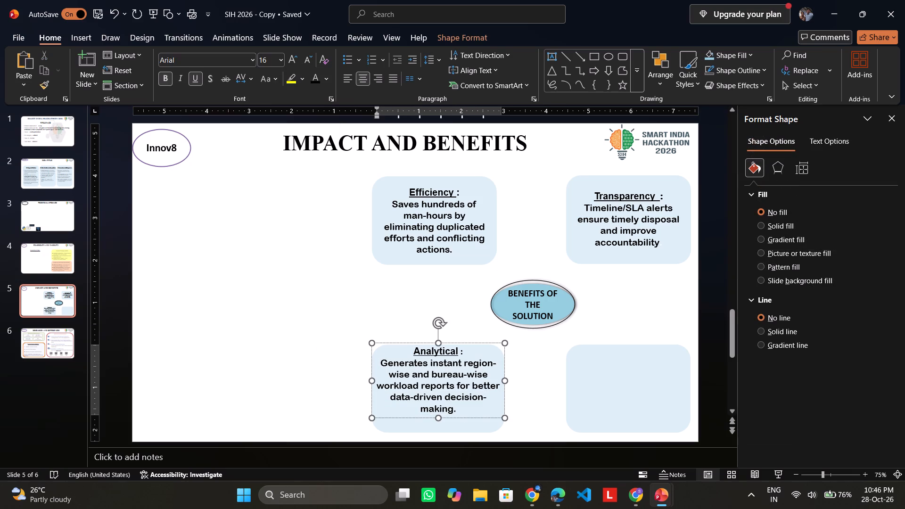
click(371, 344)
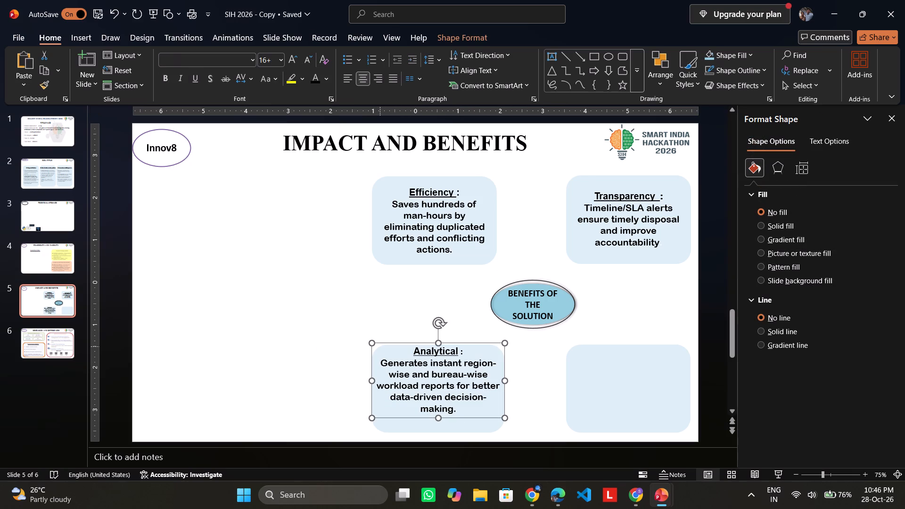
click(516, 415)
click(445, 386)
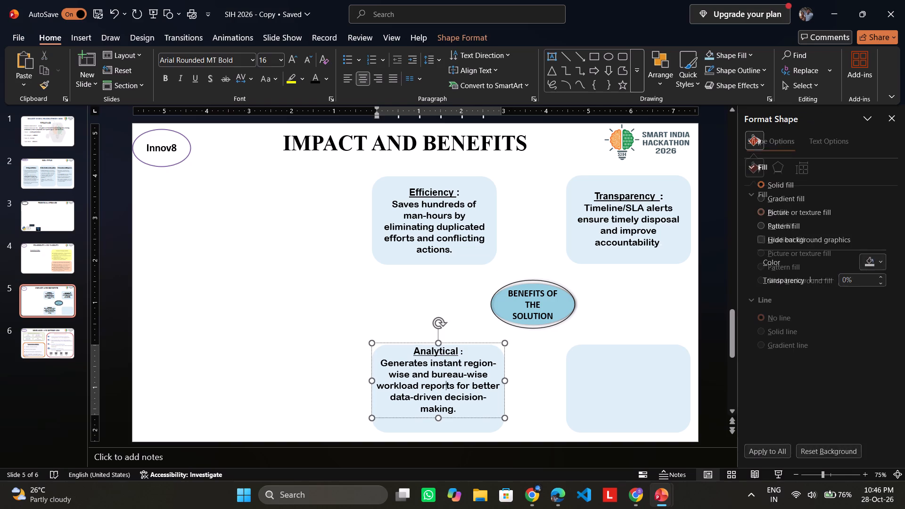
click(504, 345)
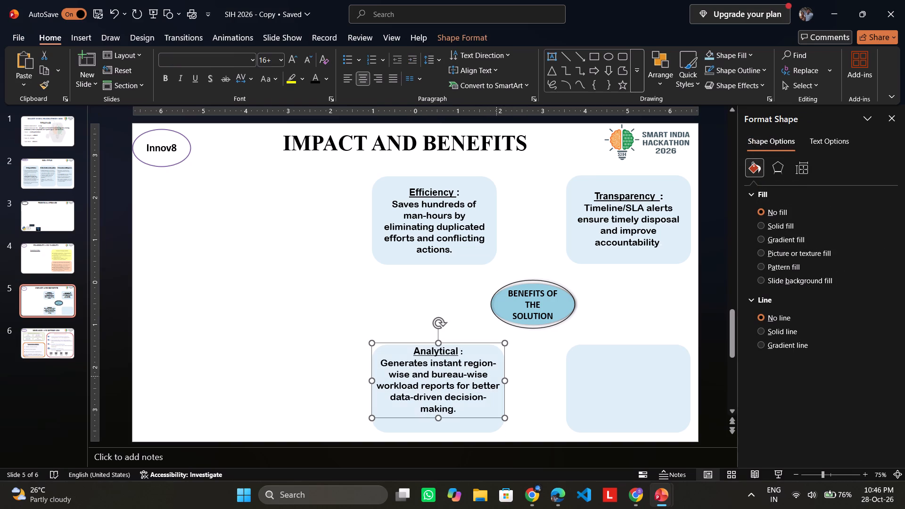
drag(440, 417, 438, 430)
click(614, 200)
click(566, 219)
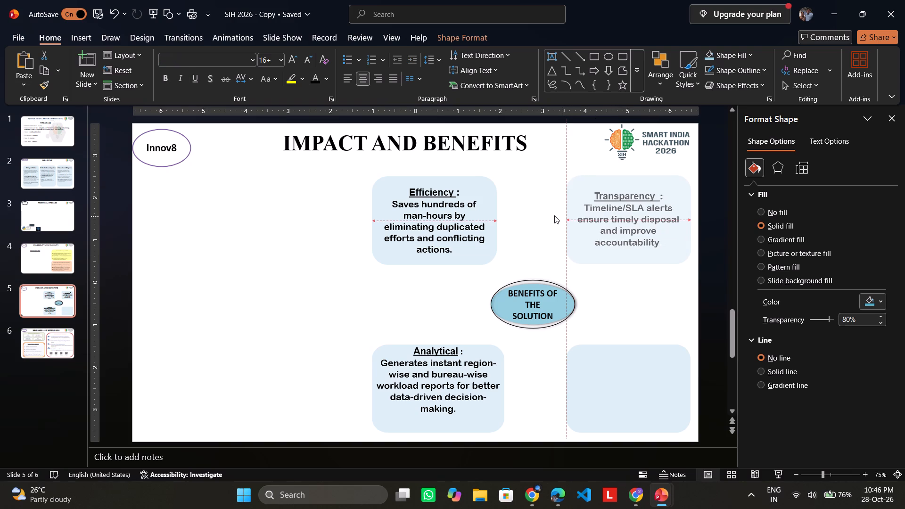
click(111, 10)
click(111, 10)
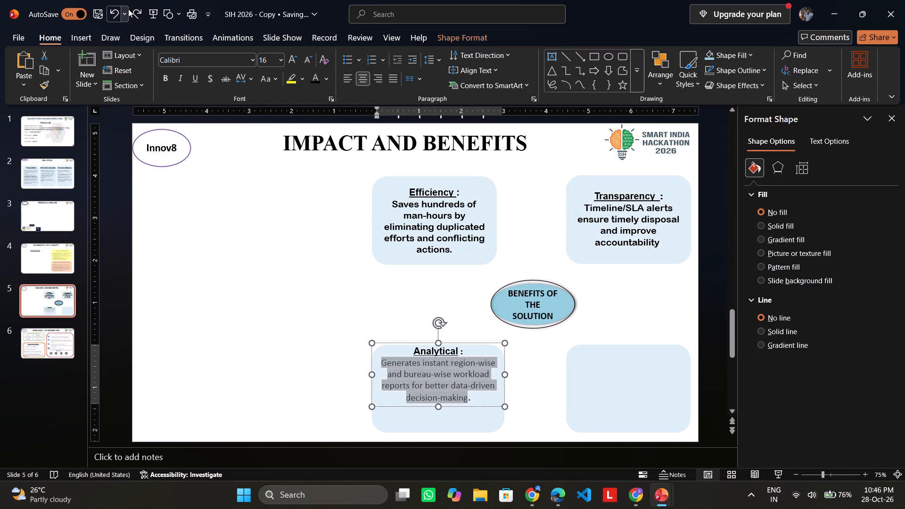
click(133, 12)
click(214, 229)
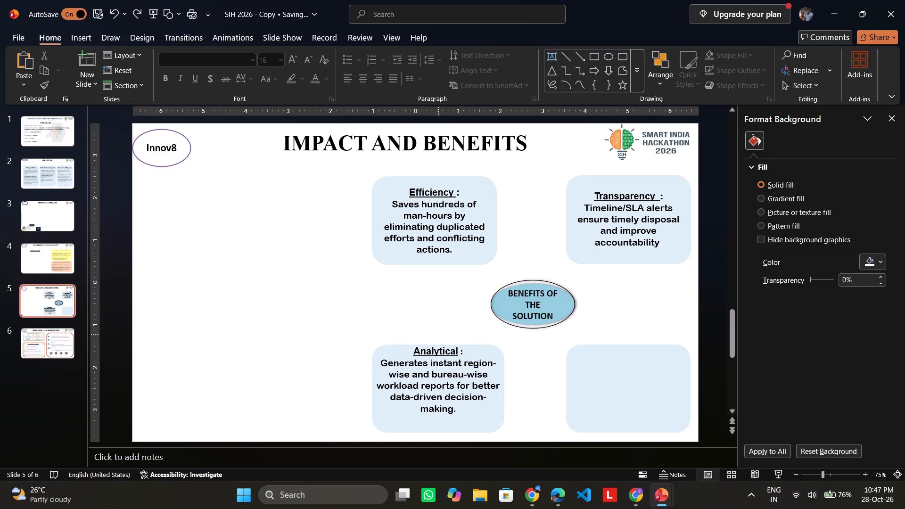
Move the Analytical text box down inside its blue box, near the bottom edge, and apply centred horizontal alignment.
click(442, 371)
drag(424, 343, 423, 347)
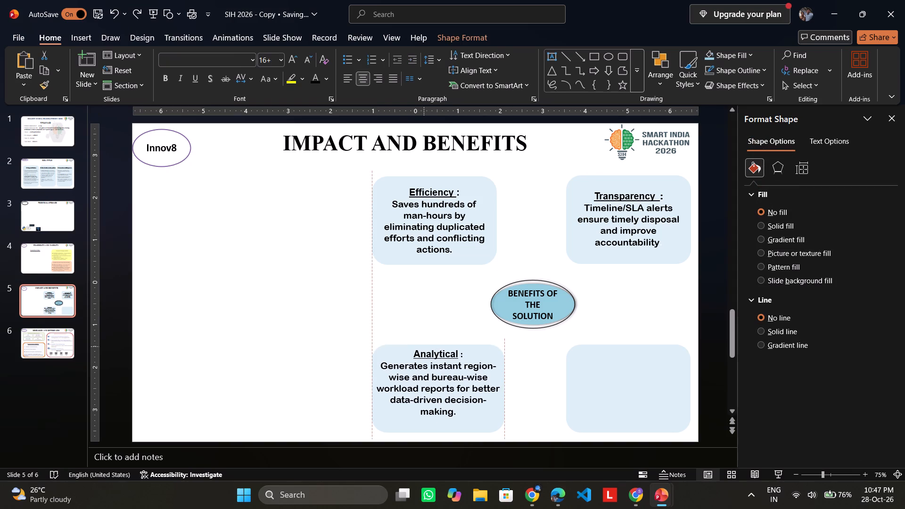
drag(423, 347, 422, 352)
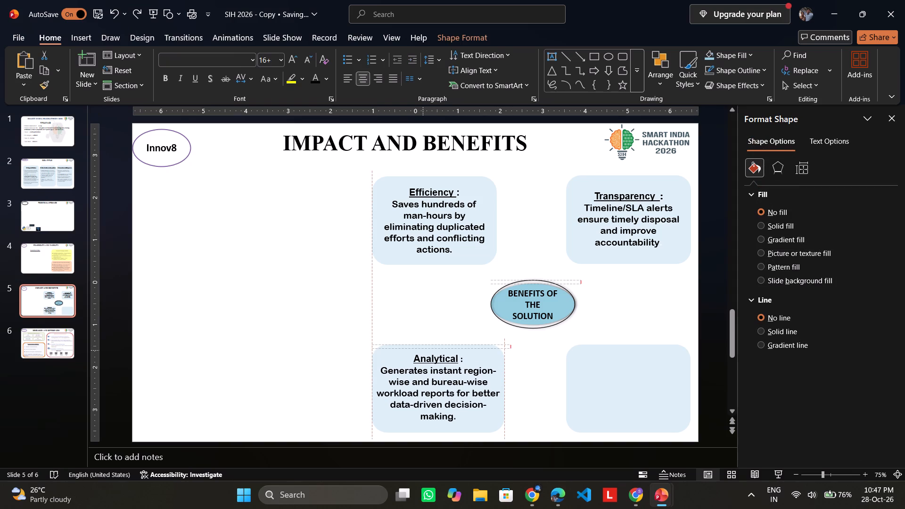
drag(422, 352, 422, 353)
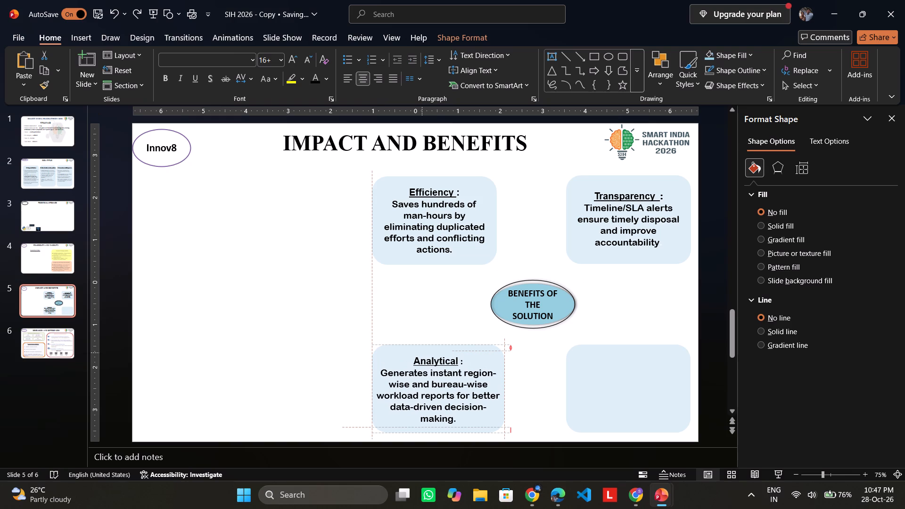
drag(422, 353, 424, 355)
click(362, 76)
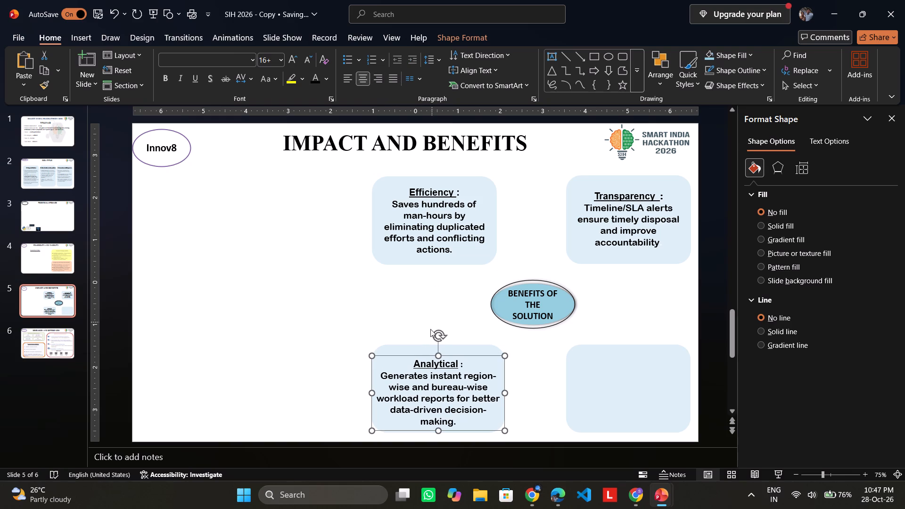
Set the vertical alignment of the Analytical heading and description text to Middle.
right_click(419, 363)
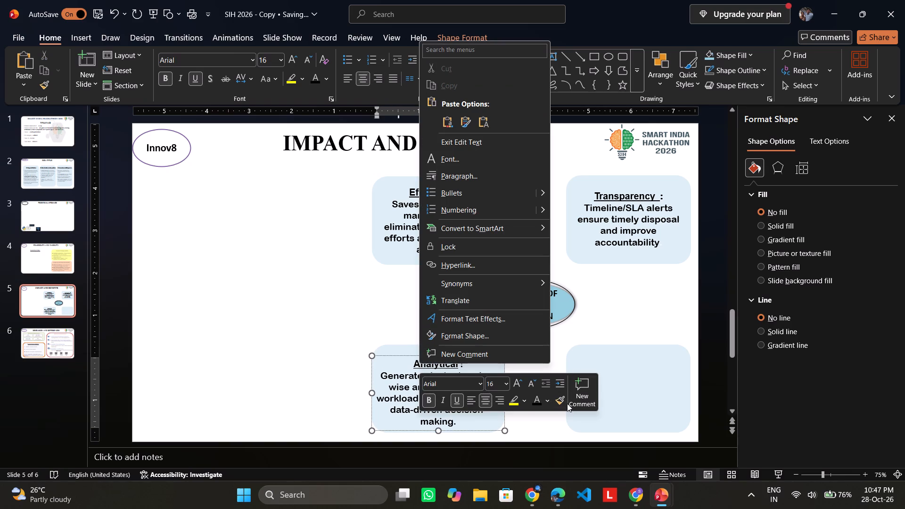
click(306, 390)
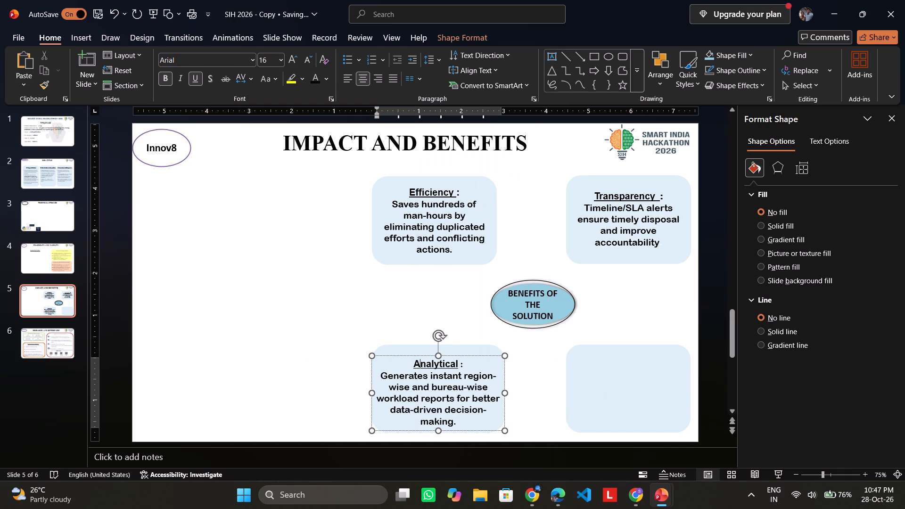
click(483, 71)
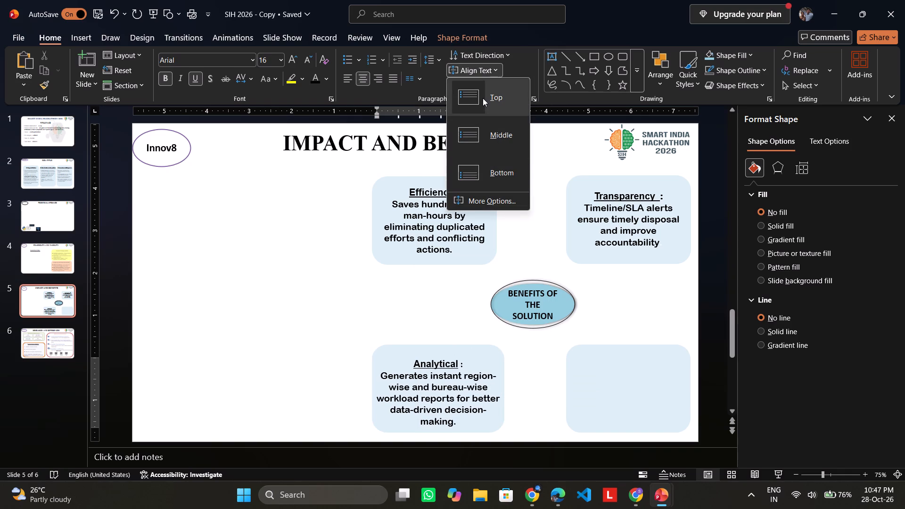
click(494, 136)
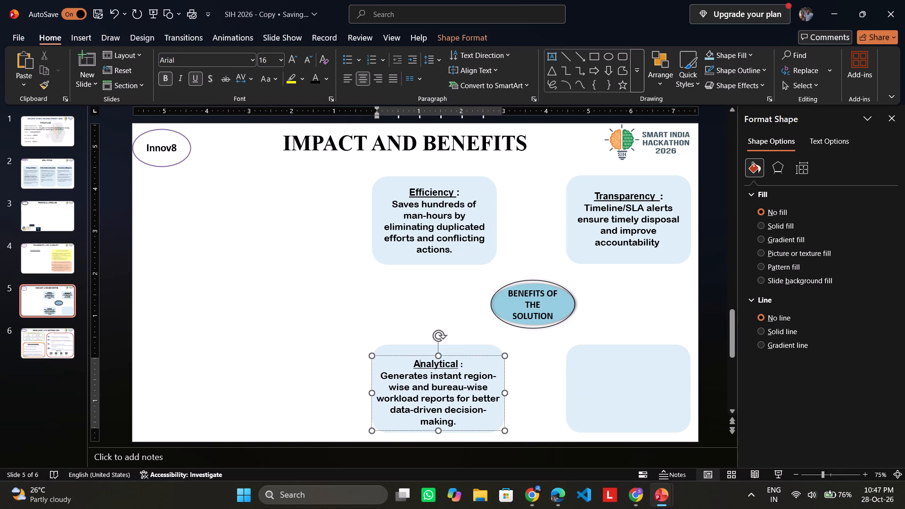
drag(403, 364, 451, 425)
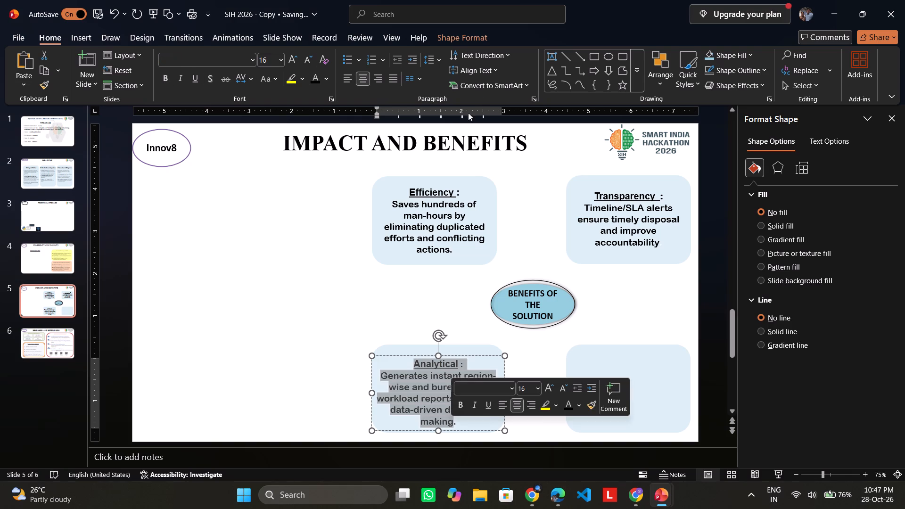
click(488, 66)
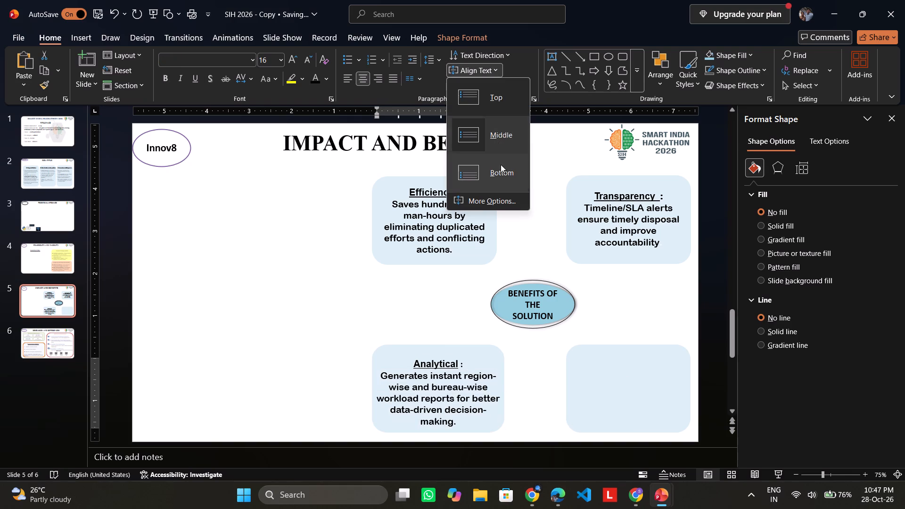
click(496, 140)
click(465, 286)
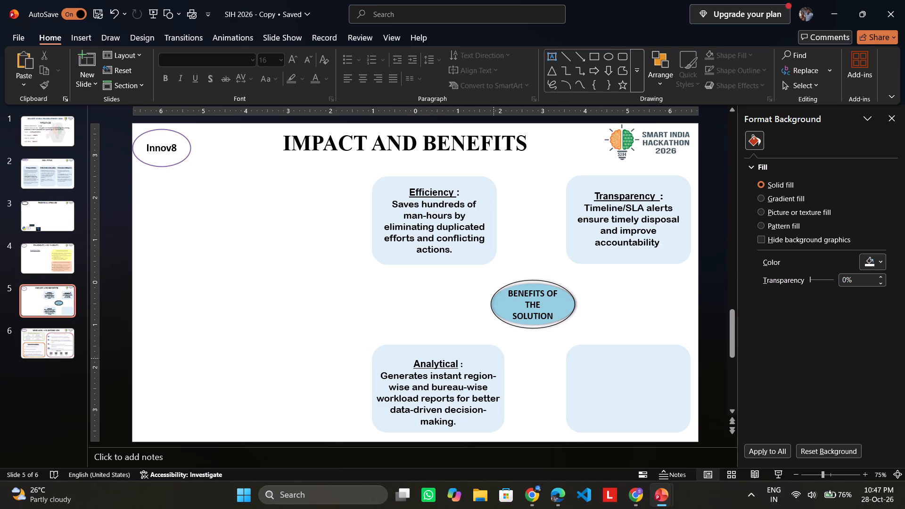
Apply Middle vertical alignment to the texts in the Efficiency and Transparency boxes.
drag(410, 191, 415, 192)
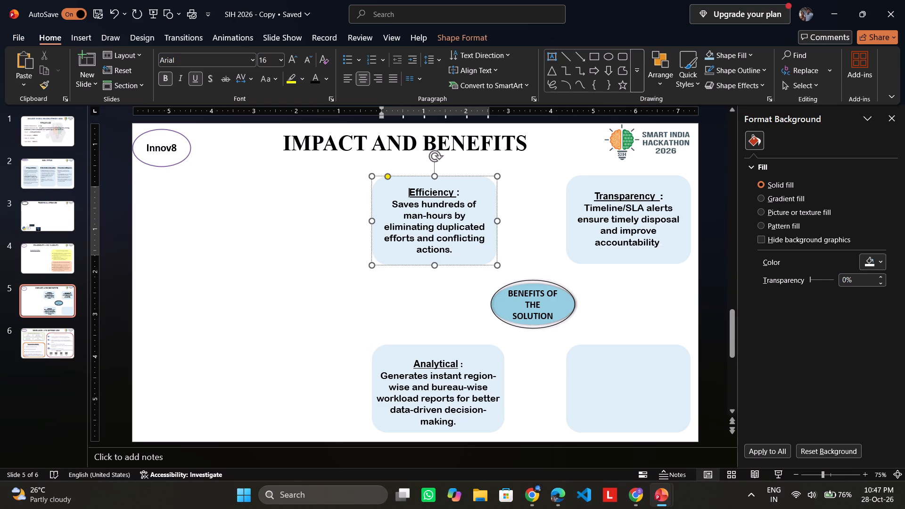
drag(415, 192, 446, 254)
click(475, 66)
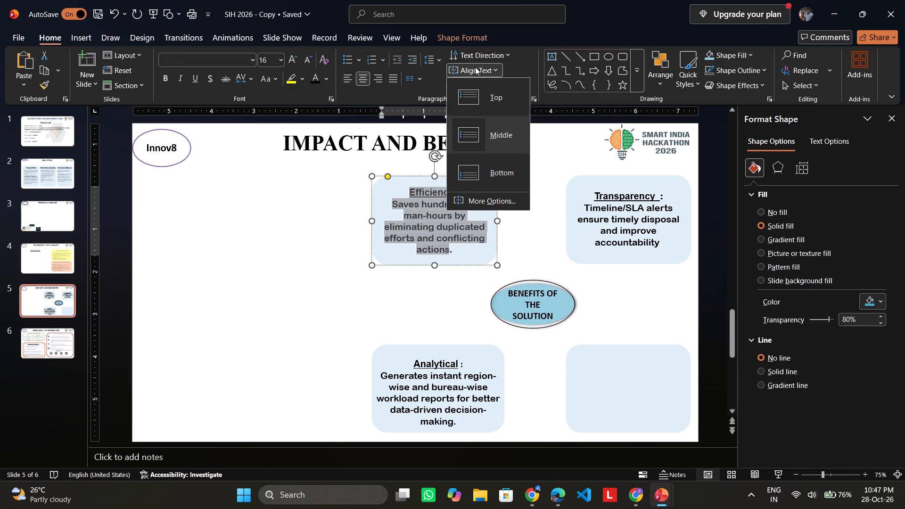
click(485, 132)
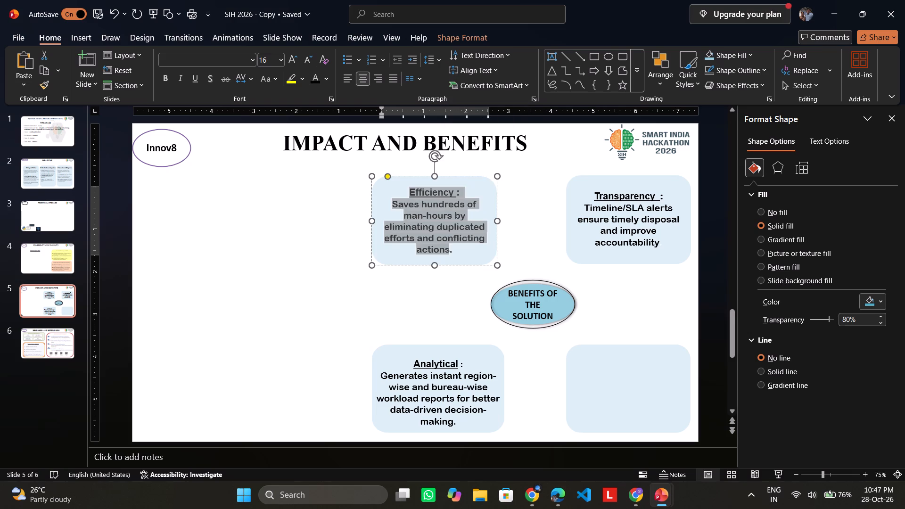
drag(590, 191, 635, 250)
click(491, 74)
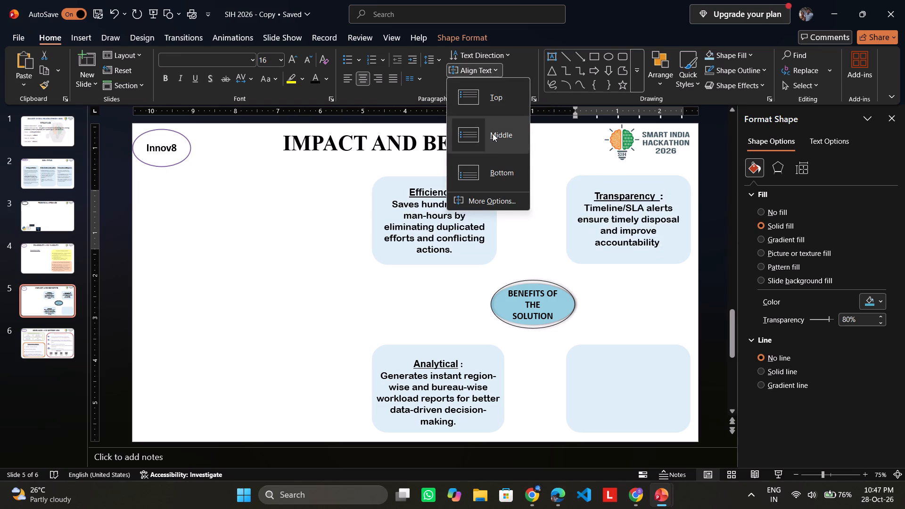
click(493, 133)
click(519, 205)
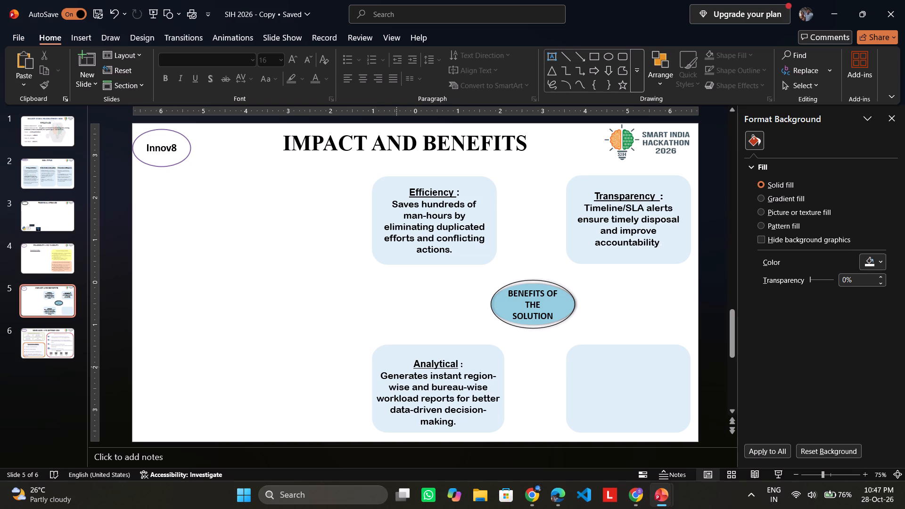
Reapply Middle vertical alignment to the whole Analytical text.
drag(399, 364, 472, 419)
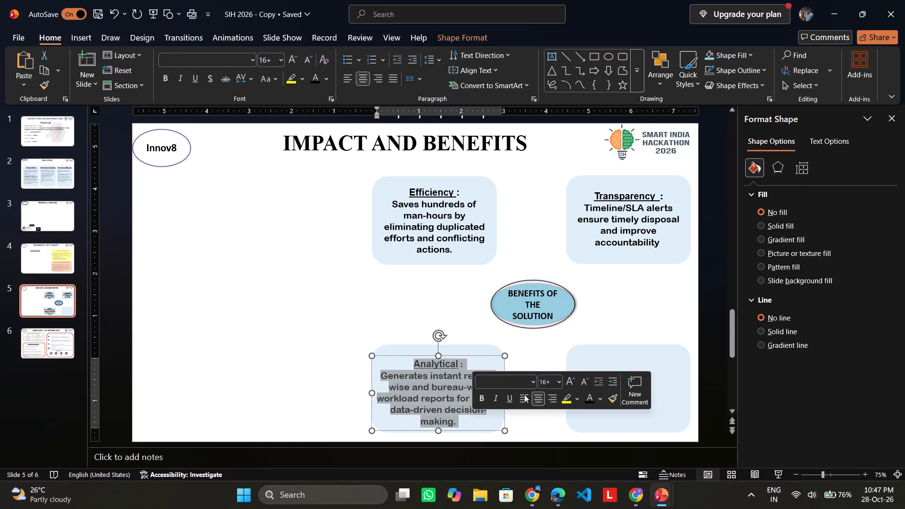
click(477, 71)
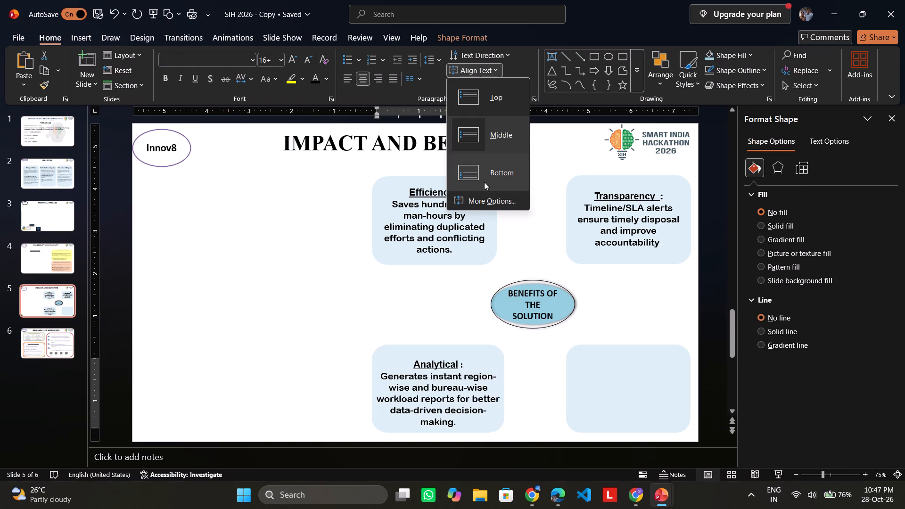
click(486, 139)
click(457, 298)
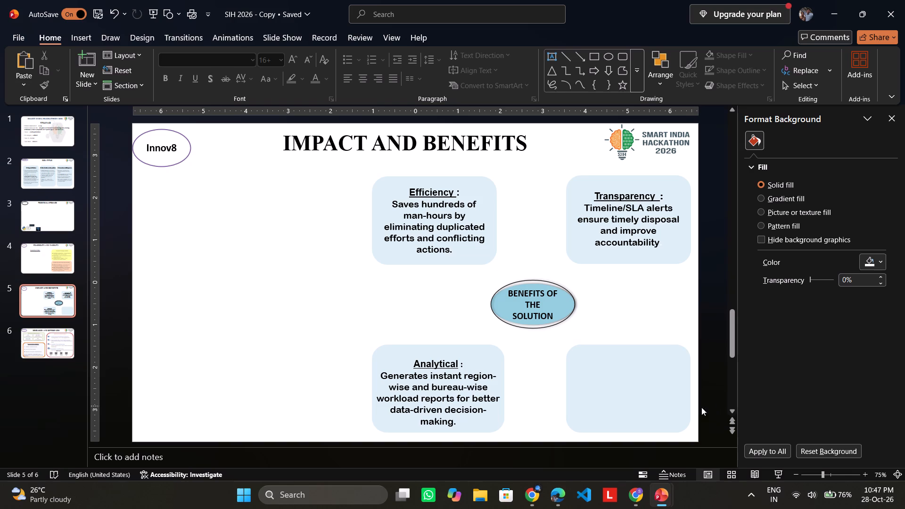
Copy the Social benefit heading and description from the SIH2026-AICTE-Complaint-Dashboard-Idea deck, and return to the SIH 2026 - Copy deck.
click(599, 312)
click(603, 372)
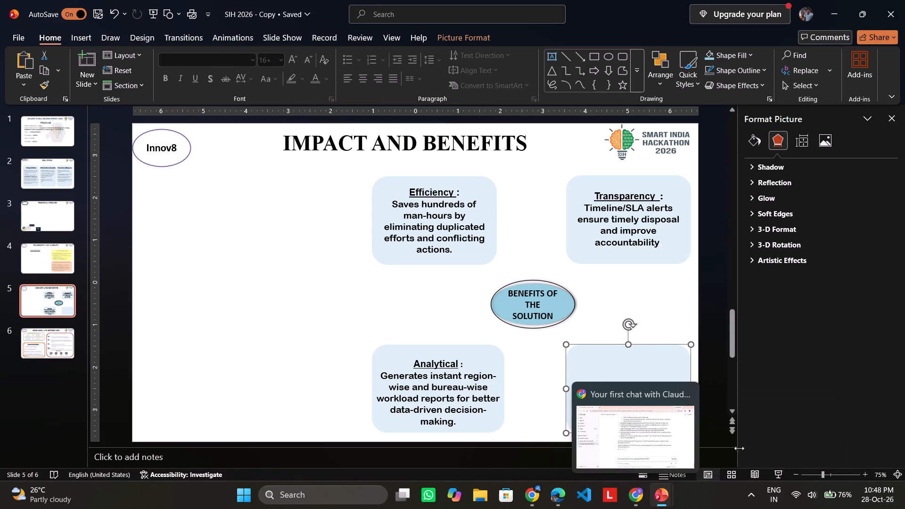
click(671, 453)
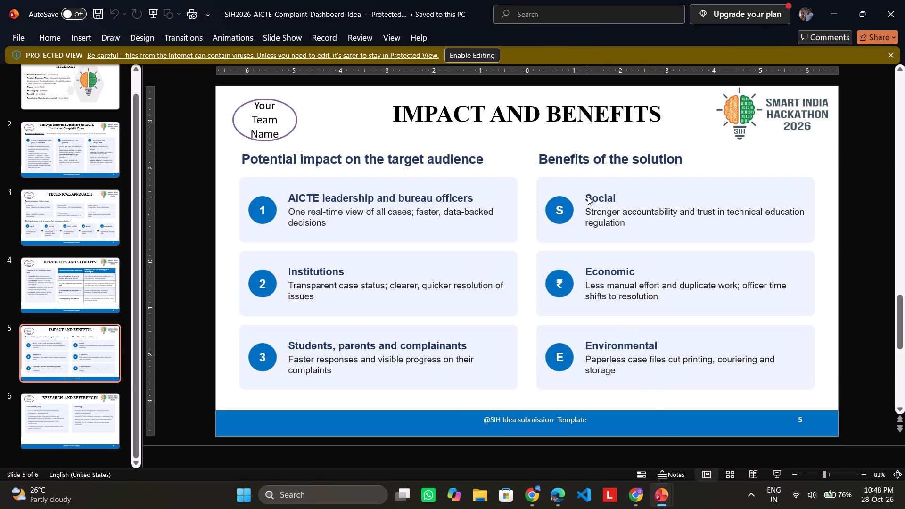
drag(585, 194, 624, 227)
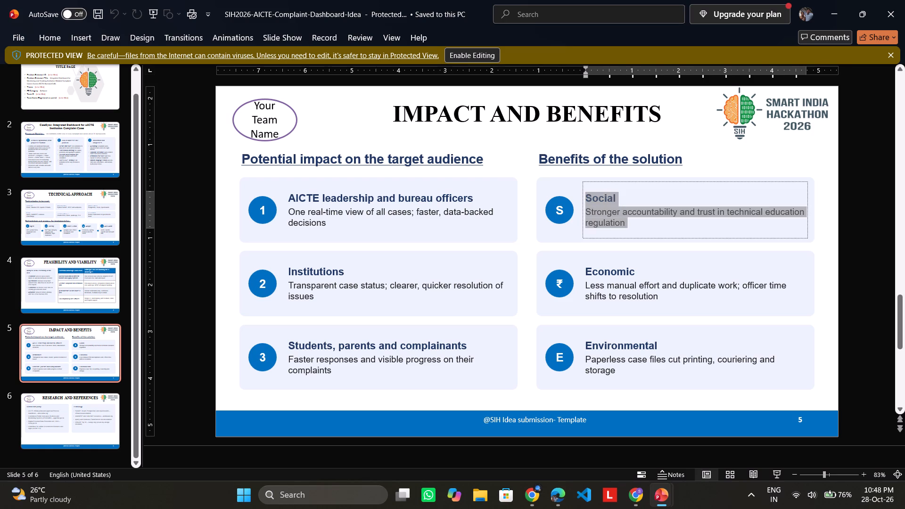
drag(624, 227, 624, 228)
right_click(604, 212)
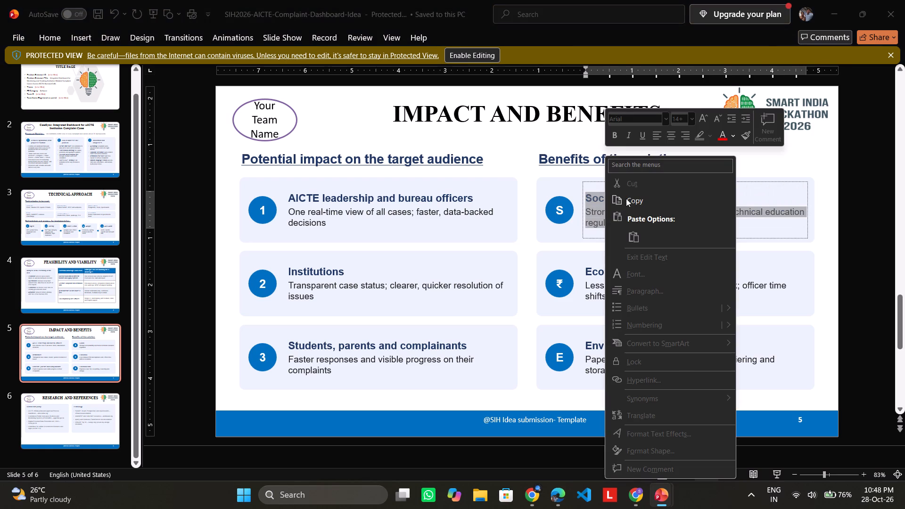
click(629, 200)
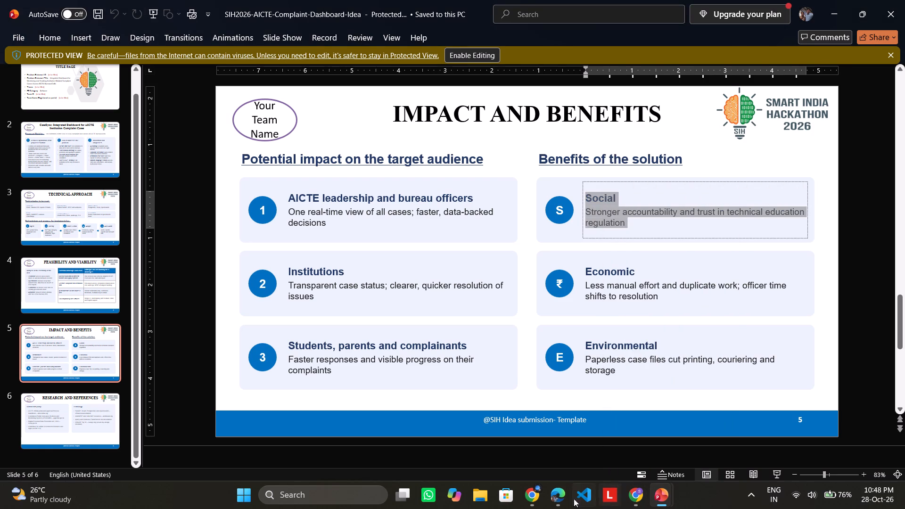
click(578, 451)
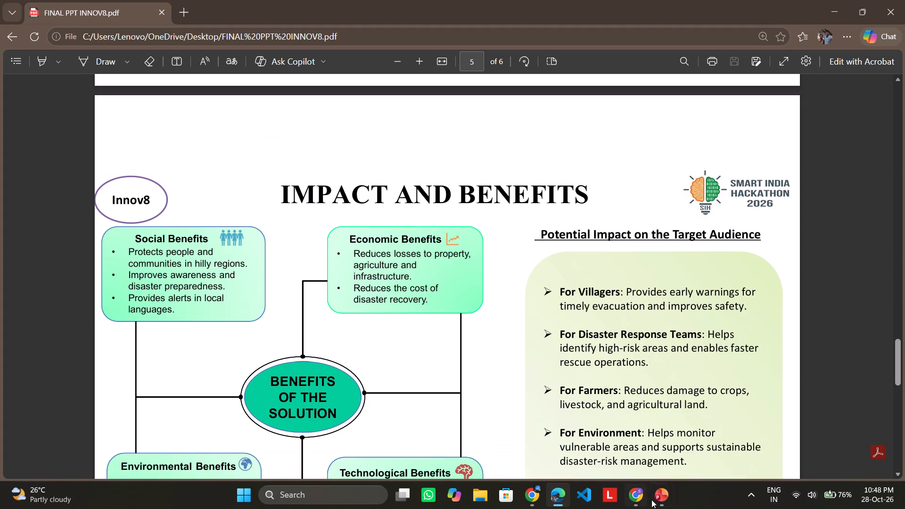
click(548, 456)
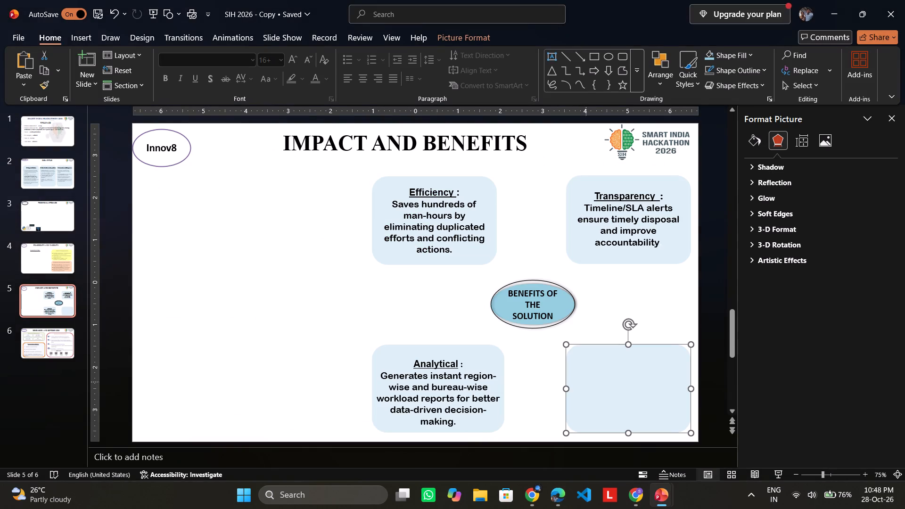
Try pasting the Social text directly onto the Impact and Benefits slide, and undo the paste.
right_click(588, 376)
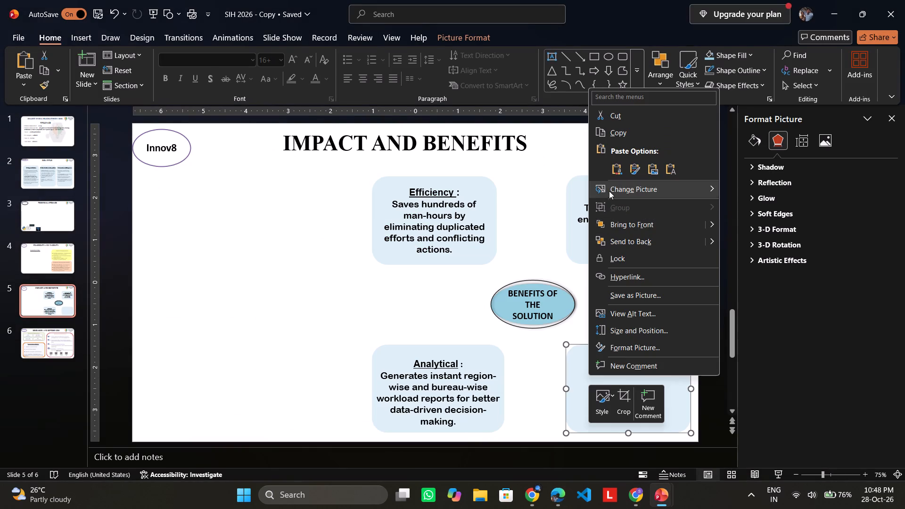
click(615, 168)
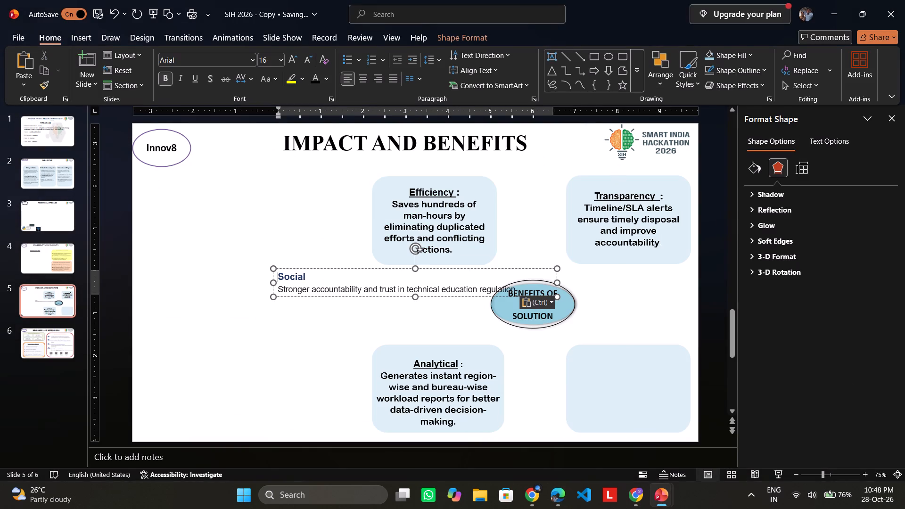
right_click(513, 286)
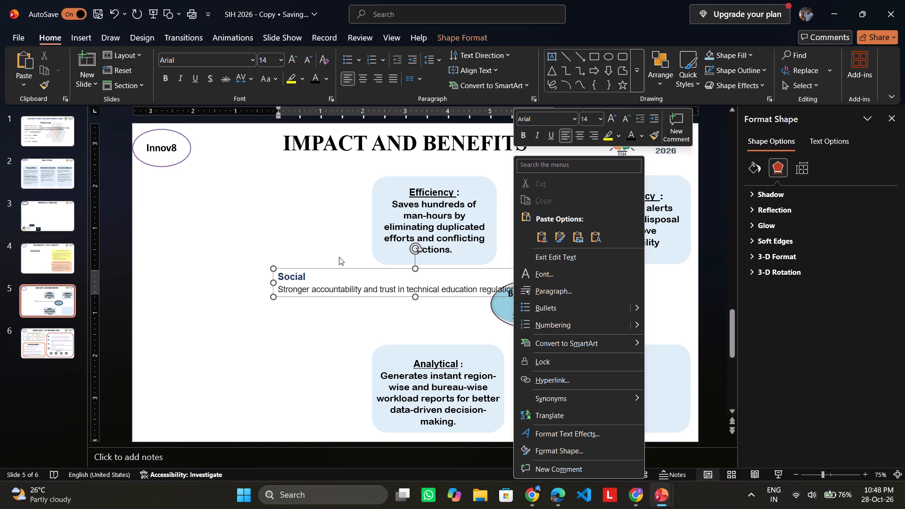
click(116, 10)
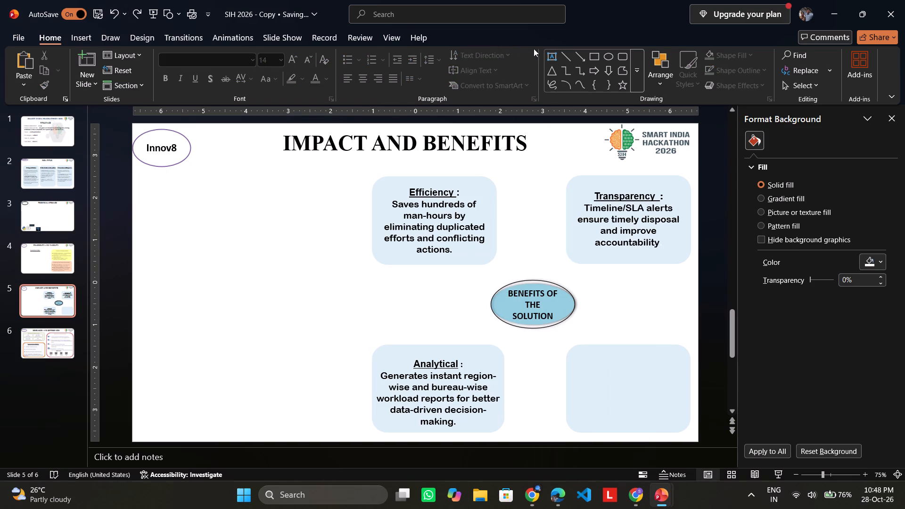
Draw a text box inside the empty blue box and paste the copied Social heading and description into it.
click(551, 54)
click(587, 366)
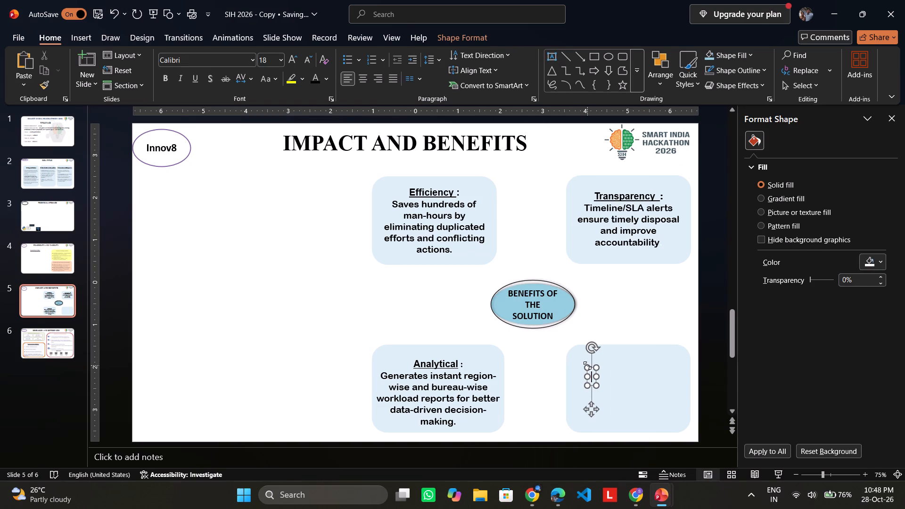
drag(596, 375, 658, 378)
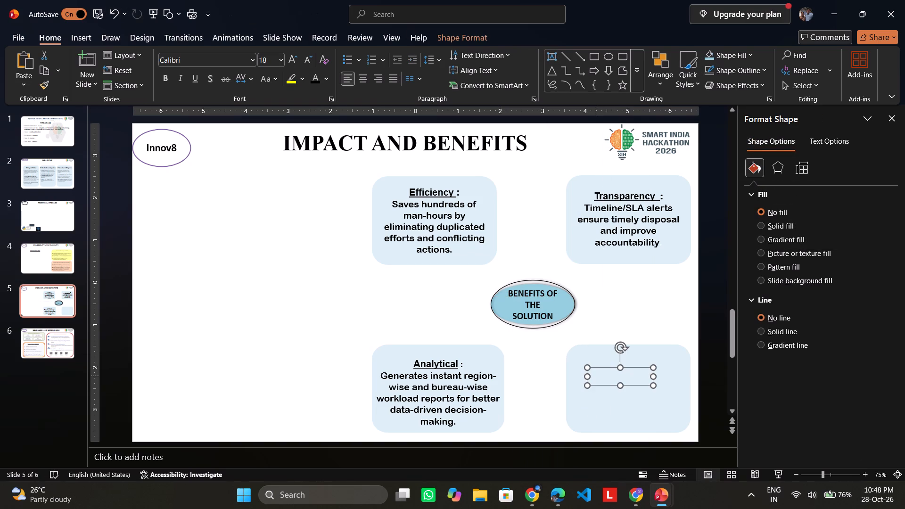
right_click(596, 376)
click(620, 113)
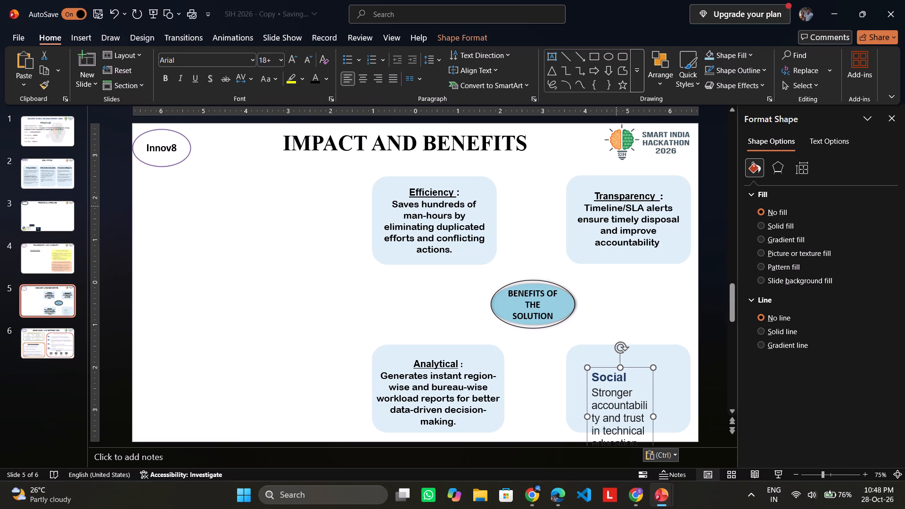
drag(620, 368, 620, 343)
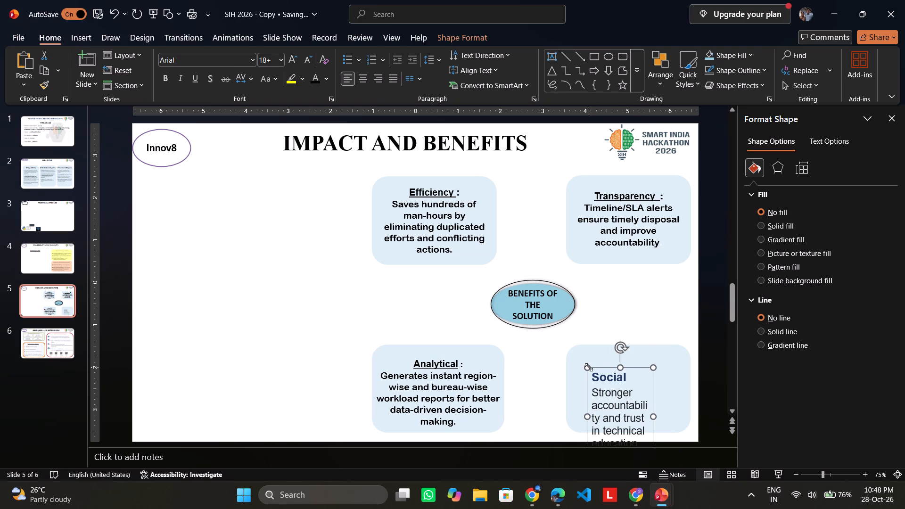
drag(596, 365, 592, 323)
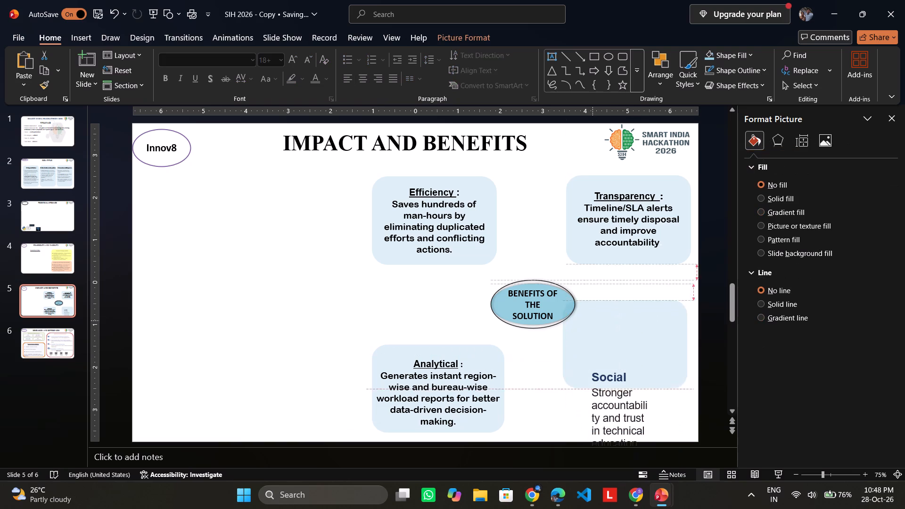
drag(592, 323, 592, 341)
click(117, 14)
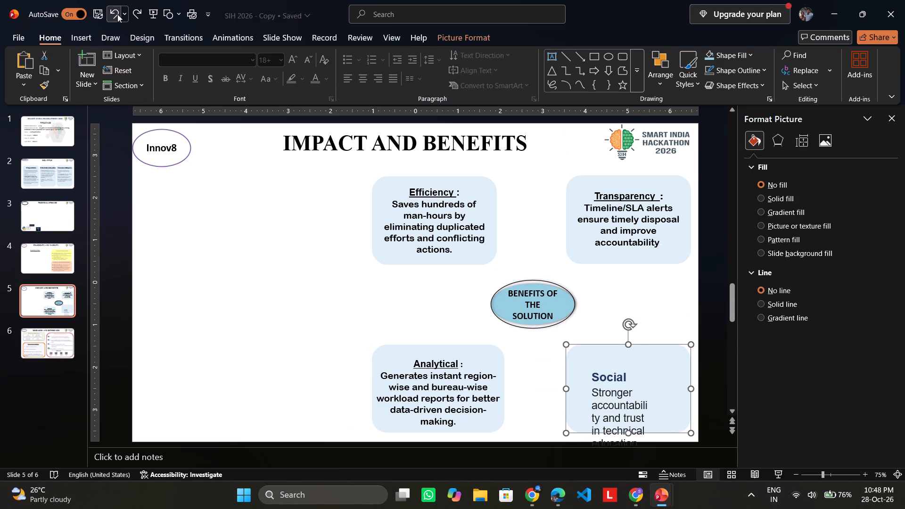
Widen the Social text box, fit it inside its blue box, and centre its text horizontally.
click(602, 386)
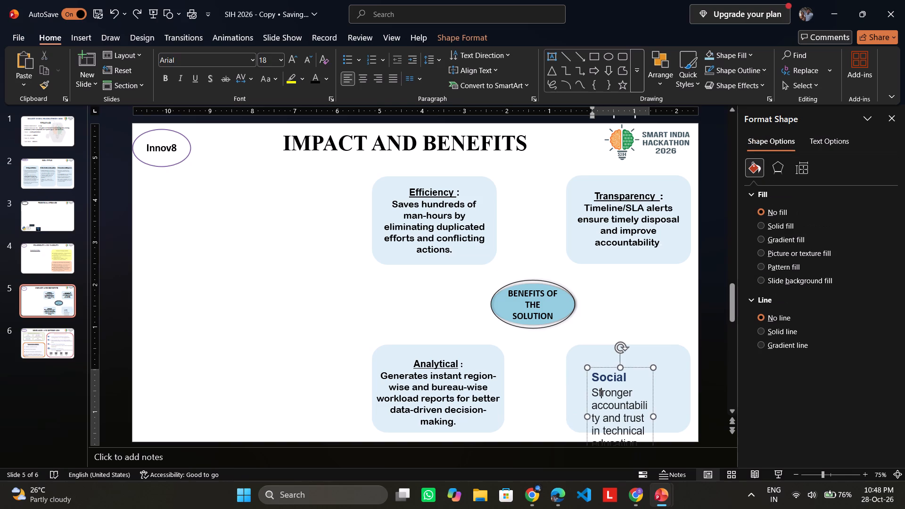
drag(596, 366, 573, 311)
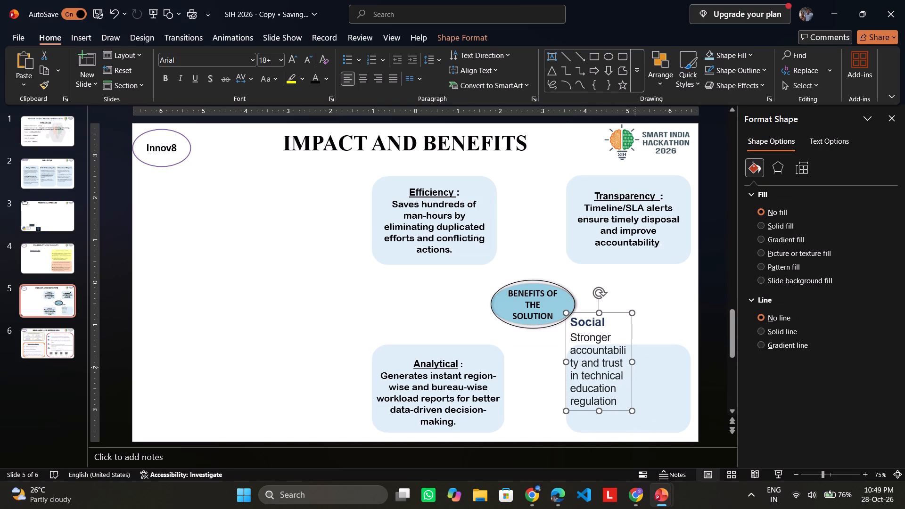
drag(632, 363, 683, 360)
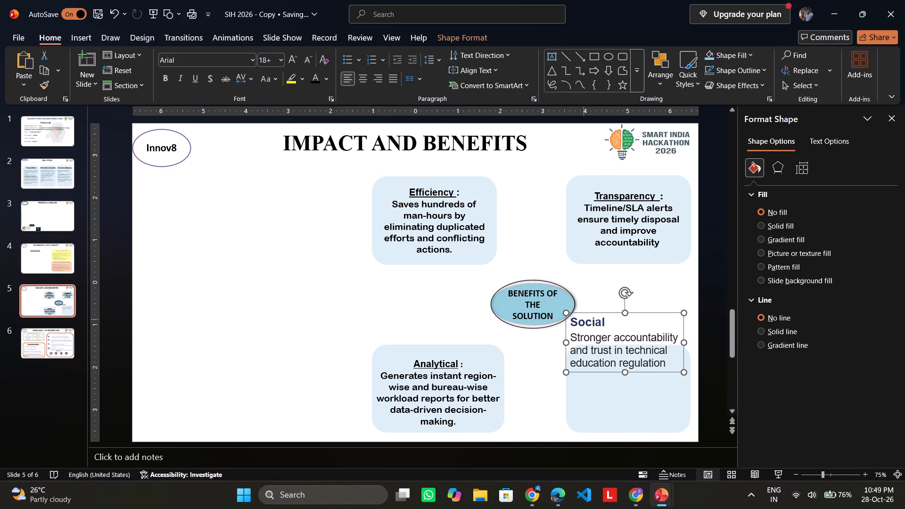
drag(599, 312, 610, 357)
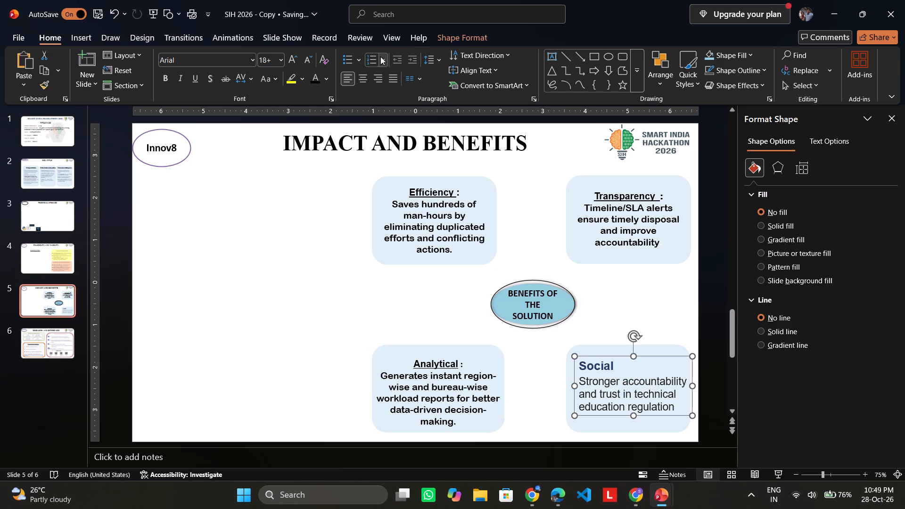
click(364, 77)
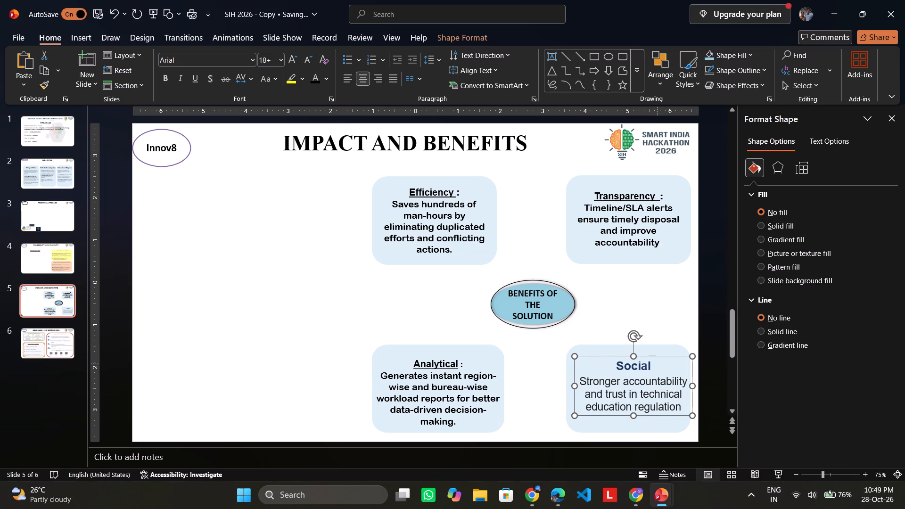
Set the Social heading to 16 pt with black font colour.
drag(656, 363, 617, 360)
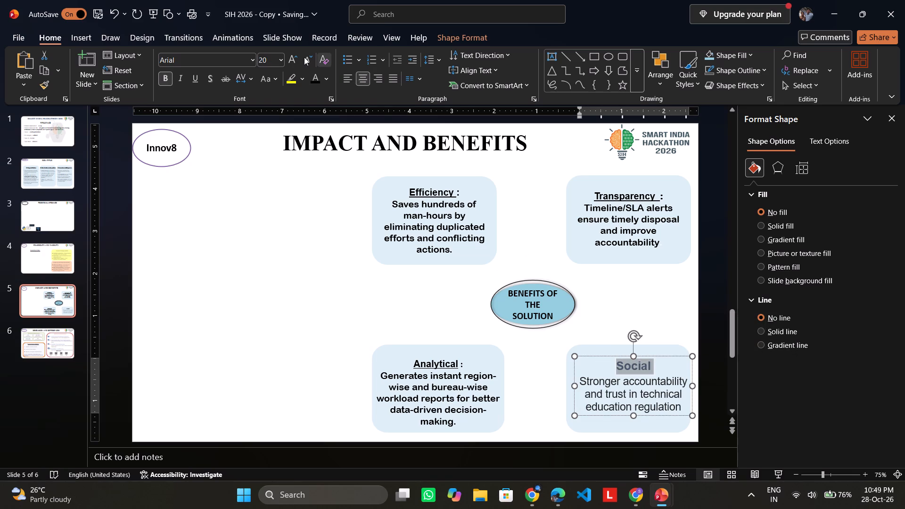
double_click(305, 57)
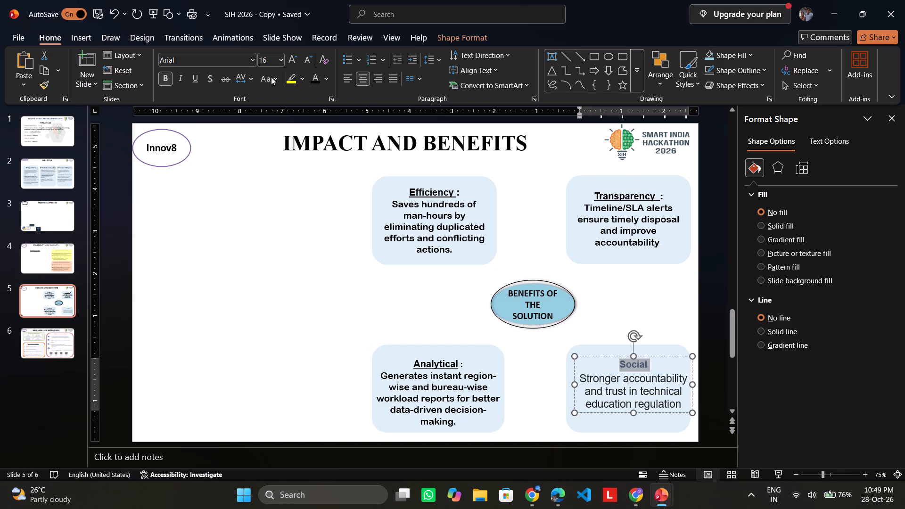
click(312, 79)
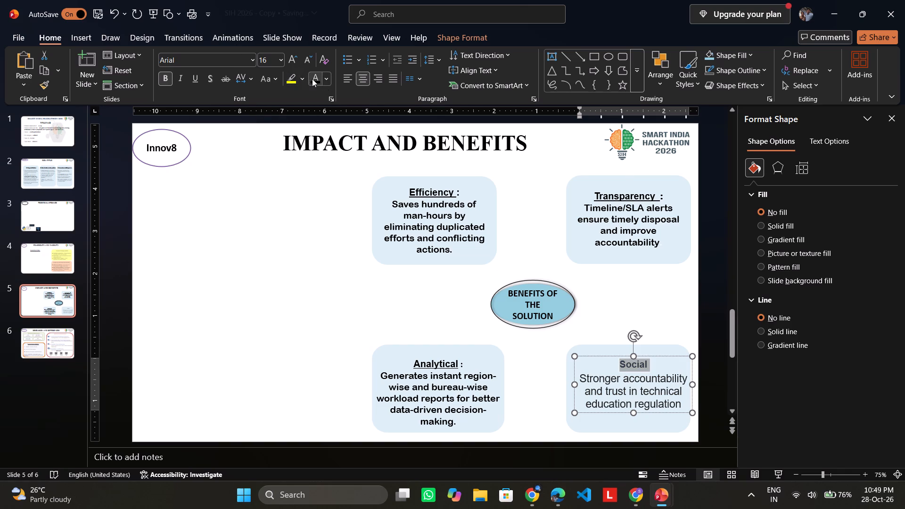
click(628, 272)
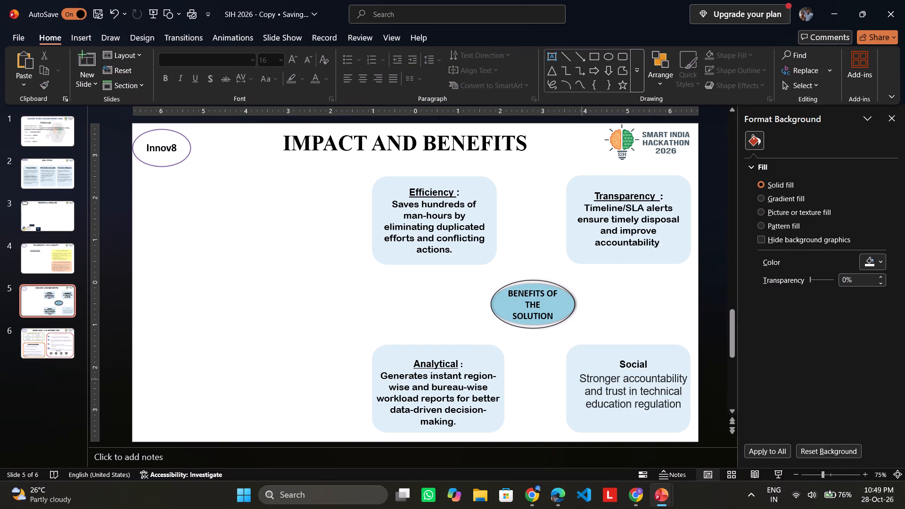
Format the Social description as Arial Rounded MT Bold, 16 pt, with black font colour.
drag(578, 375, 583, 376)
click(583, 376)
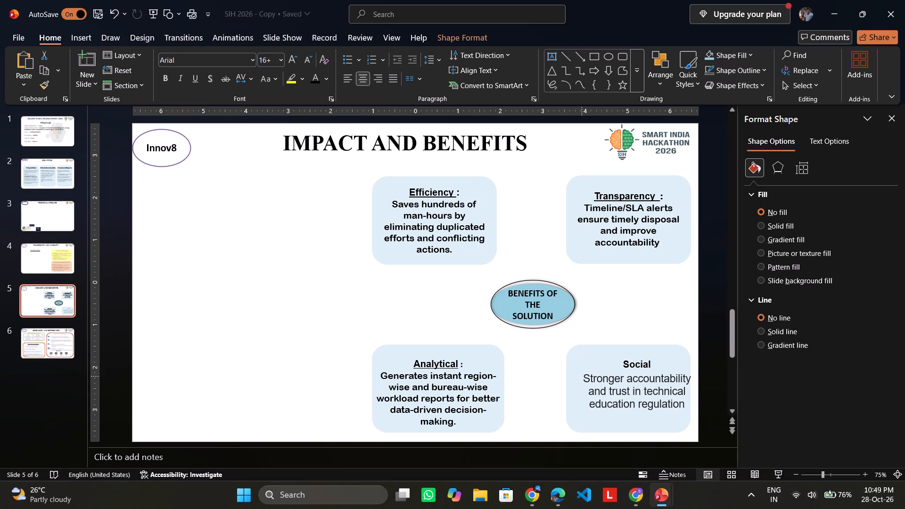
drag(583, 376, 676, 405)
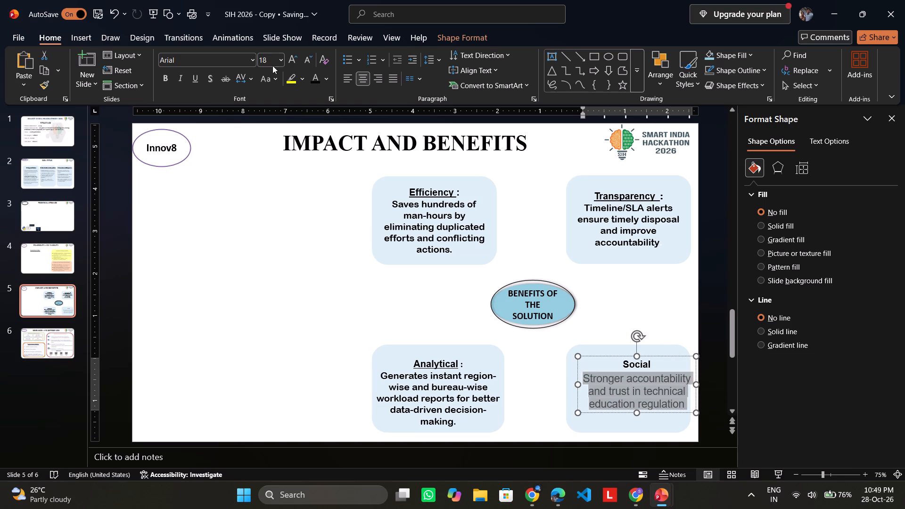
click(305, 58)
click(251, 59)
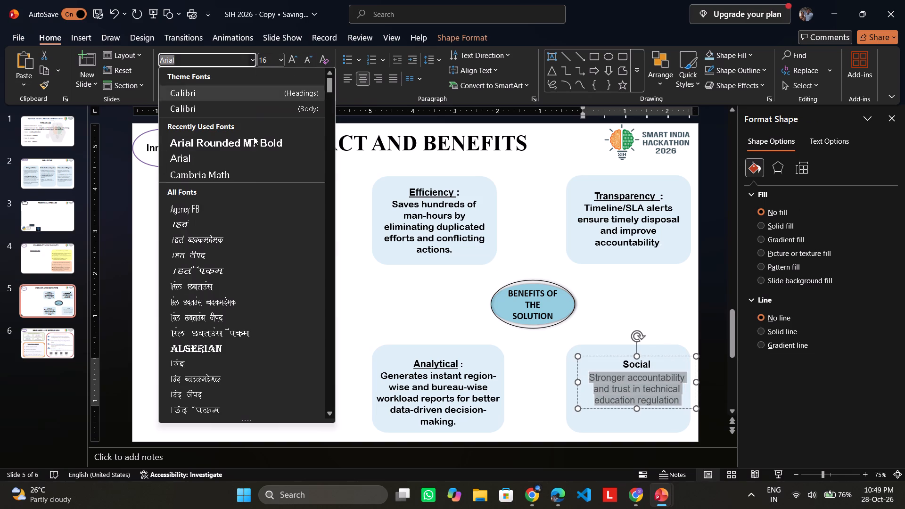
click(242, 141)
click(618, 303)
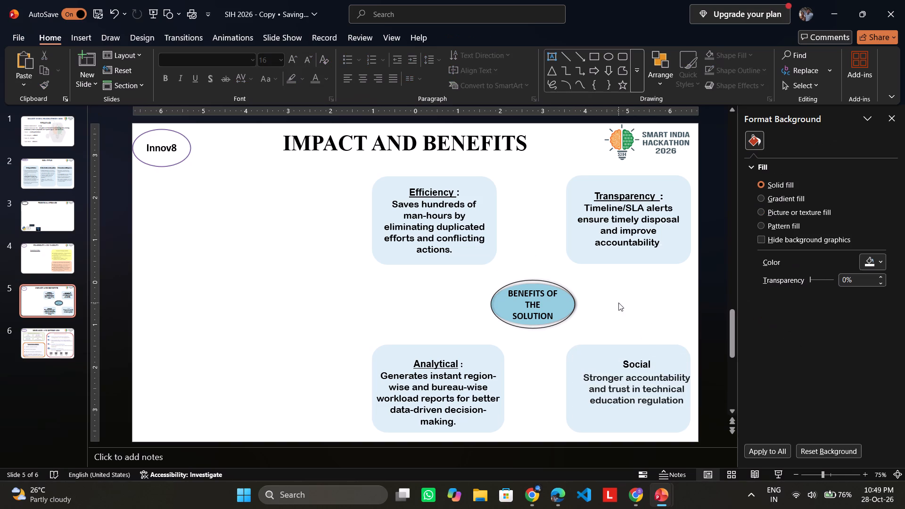
click(634, 378)
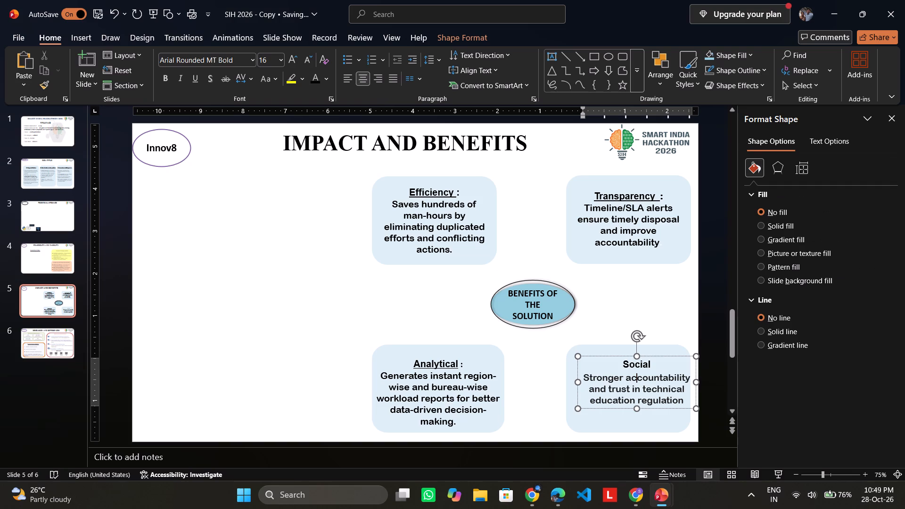
drag(586, 378, 683, 410)
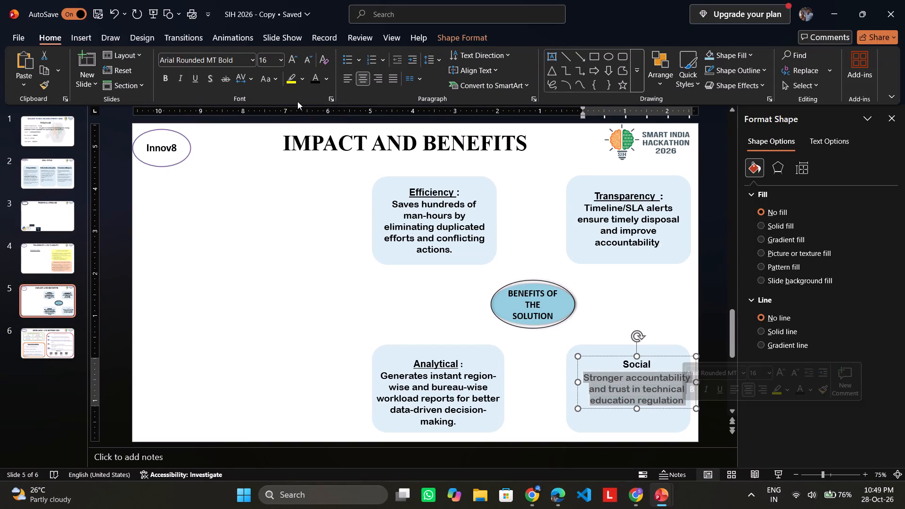
click(318, 82)
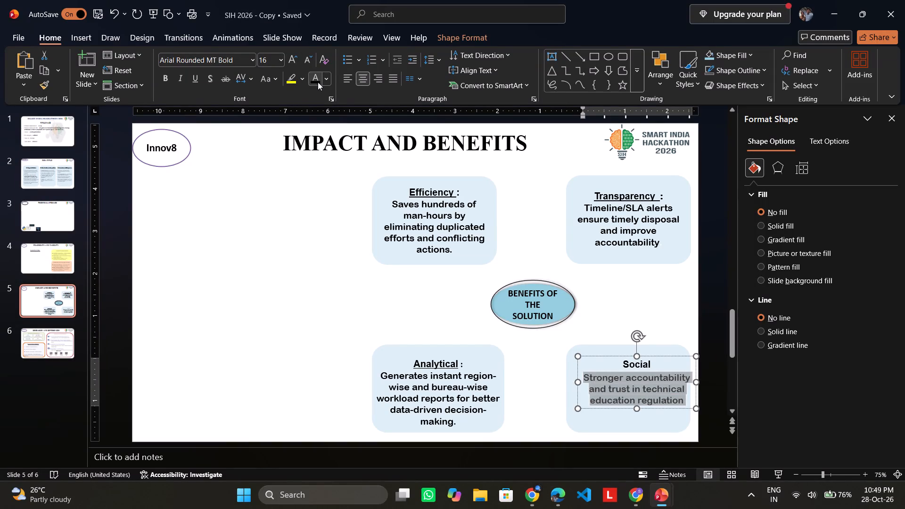
click(602, 307)
Add a spaced colon after the Social heading and underline the word Social.
click(654, 364)
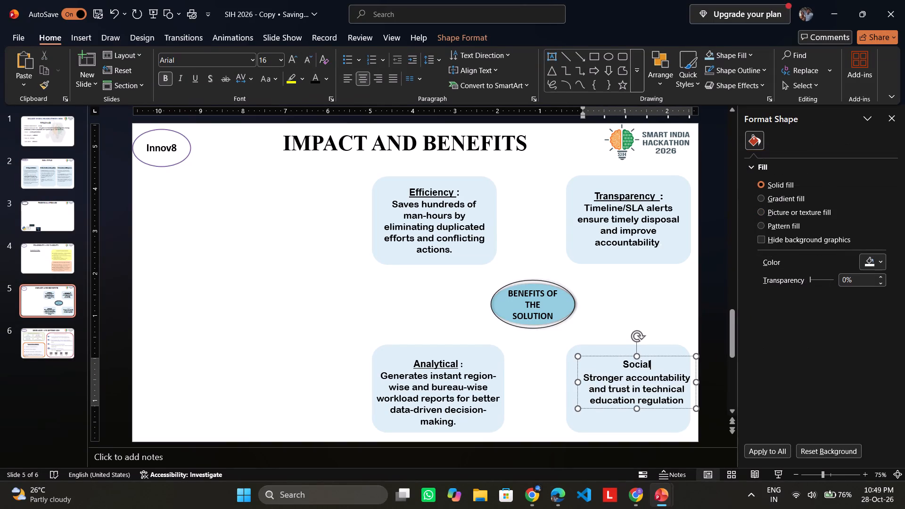
key(space)
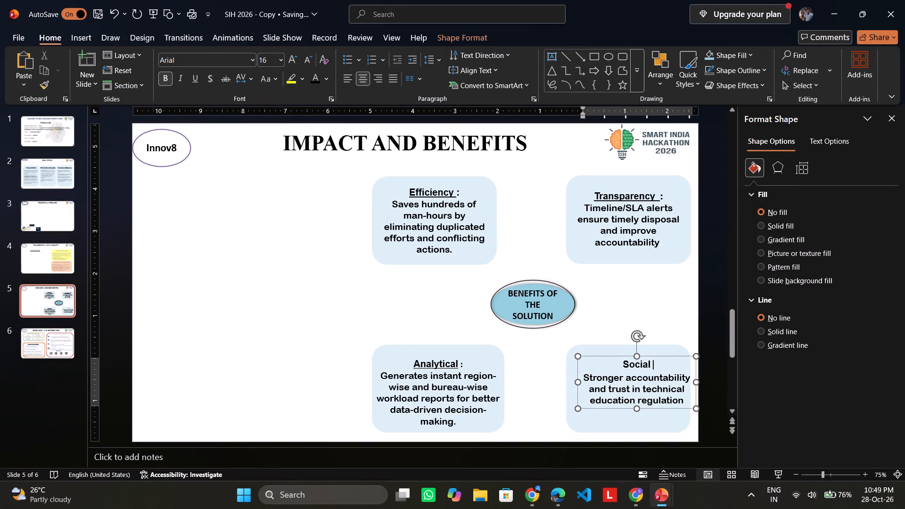
key(shift+colon)
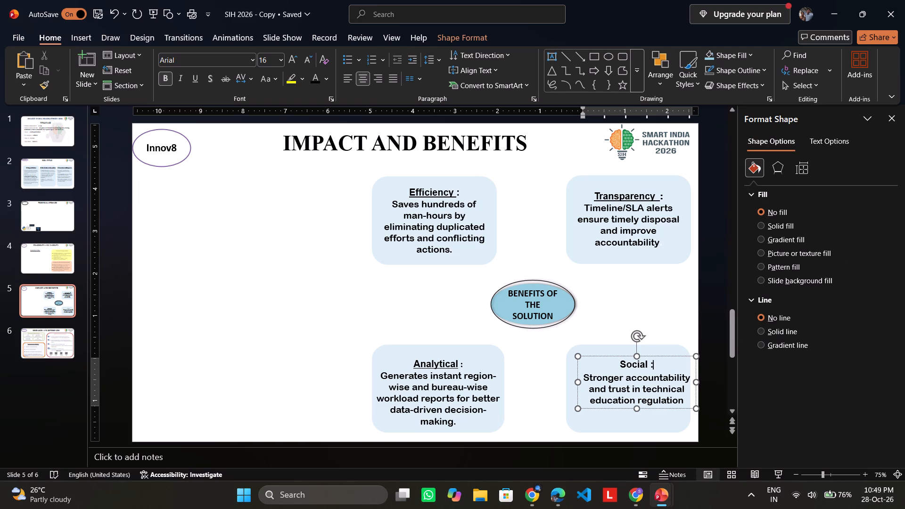
drag(646, 365, 615, 364)
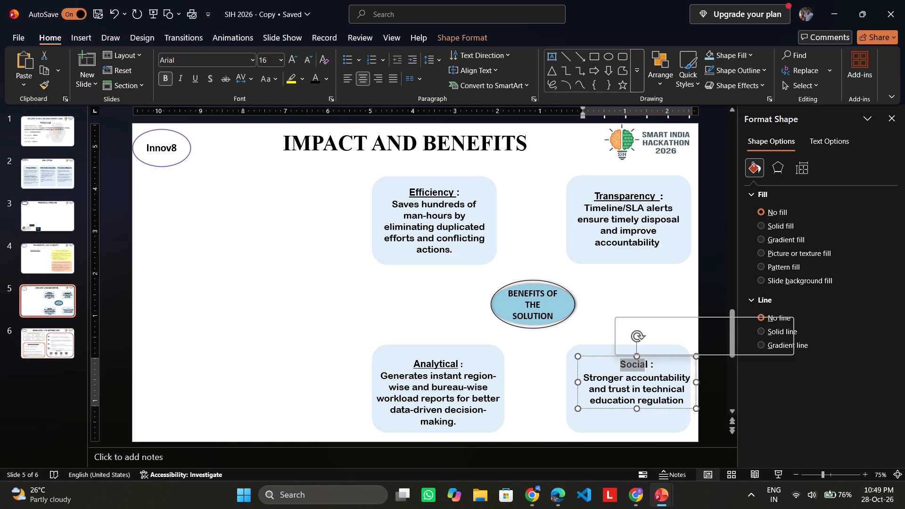
click(646, 362)
drag(647, 363, 619, 368)
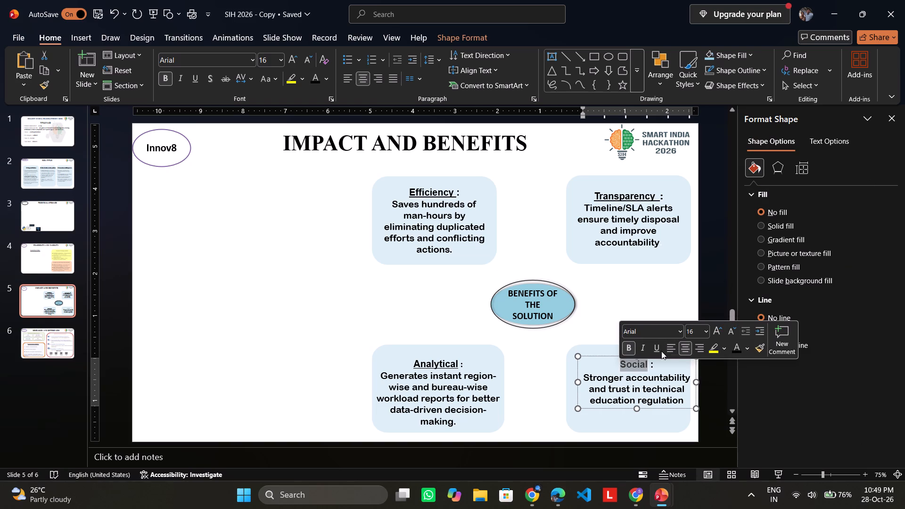
click(657, 350)
click(636, 314)
Move the Social text box to line up with its blue box and widen it to span the box's full width.
click(640, 394)
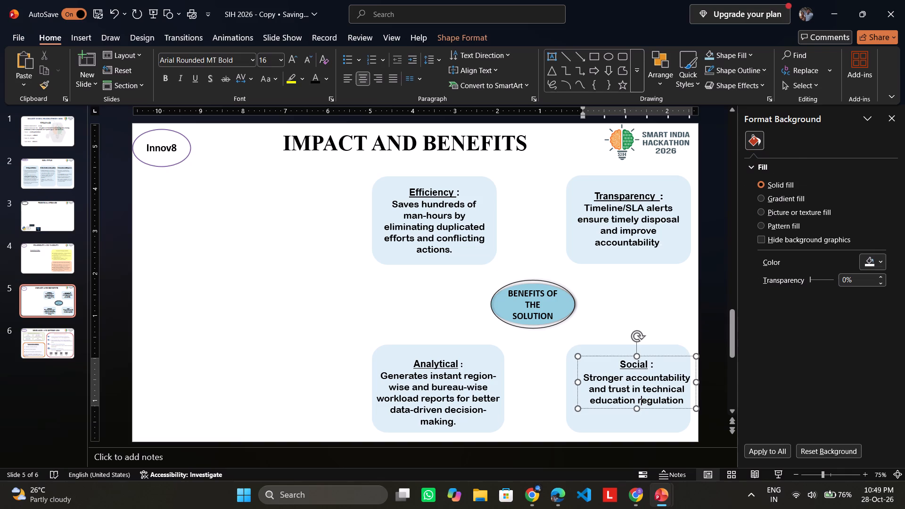
drag(590, 356, 579, 358)
drag(627, 358, 629, 345)
drag(684, 382, 684, 383)
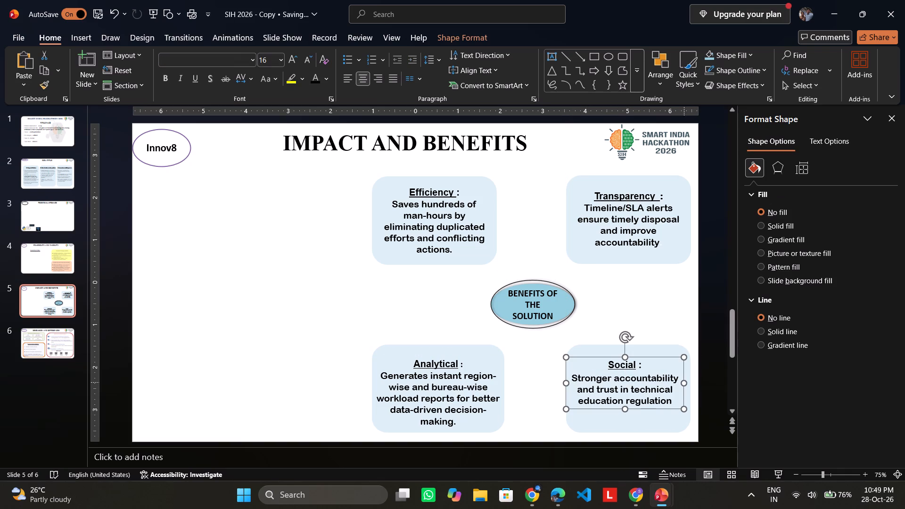
drag(684, 383, 690, 383)
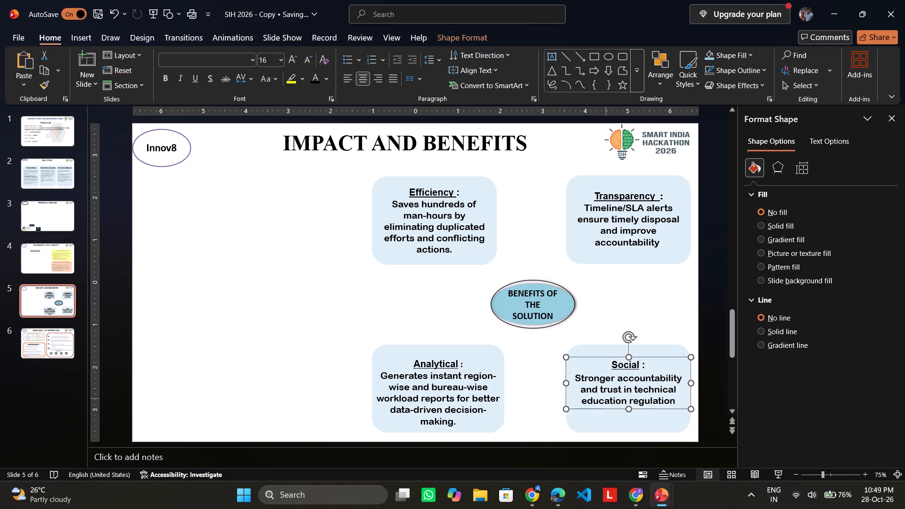
click(598, 287)
Set the vertical alignment of the Social heading and description to Middle.
right_click(611, 362)
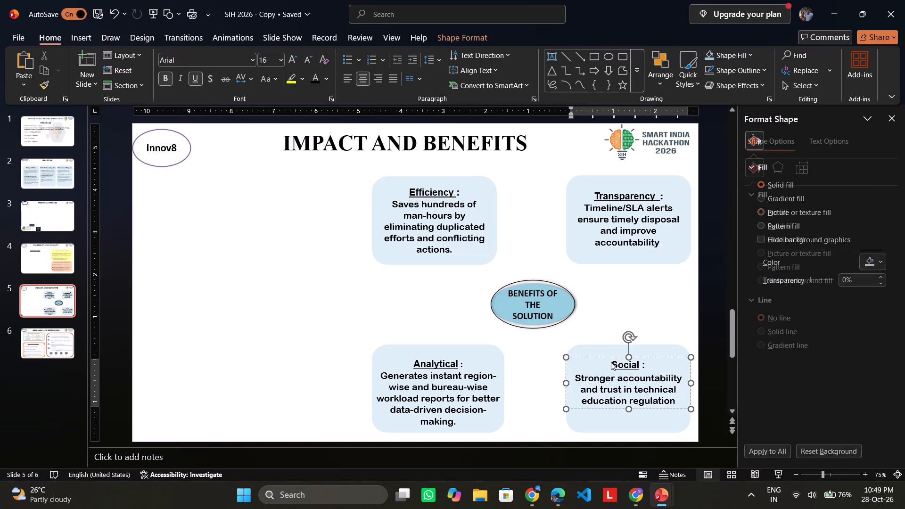
click(600, 361)
right_click(602, 362)
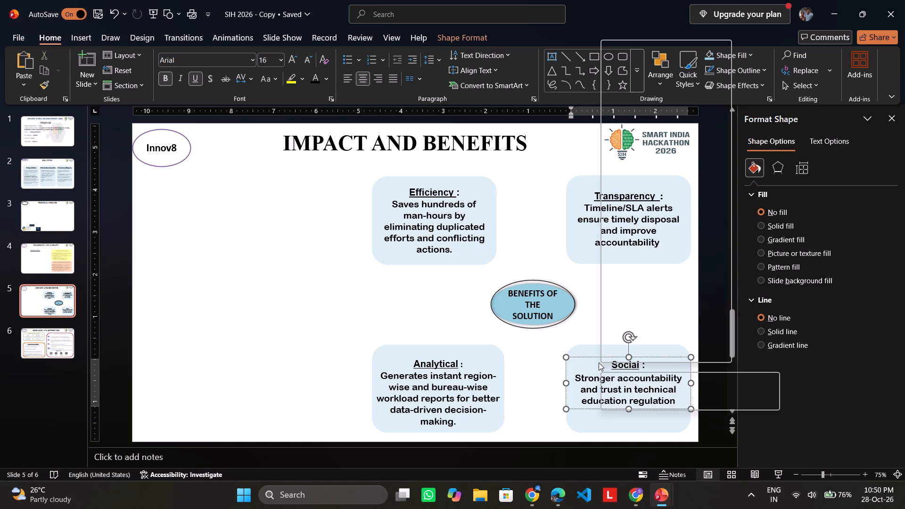
click(468, 69)
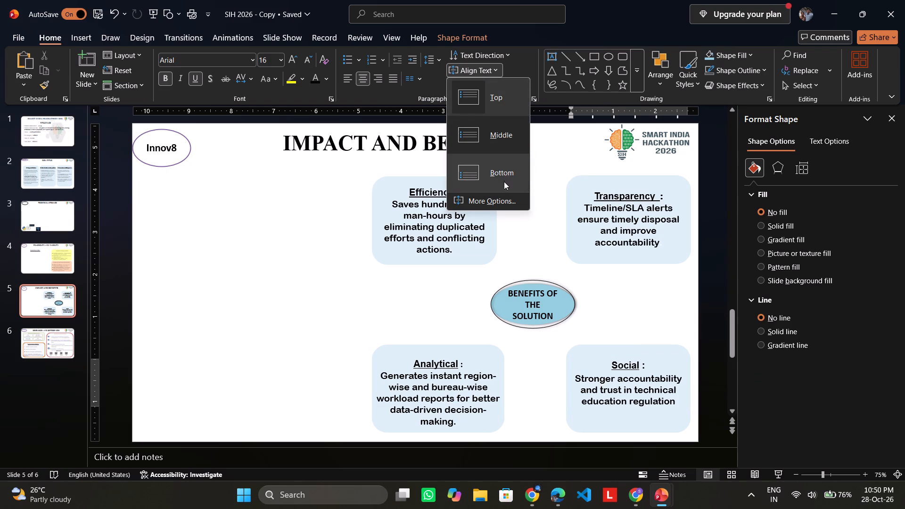
drag(593, 362, 636, 389)
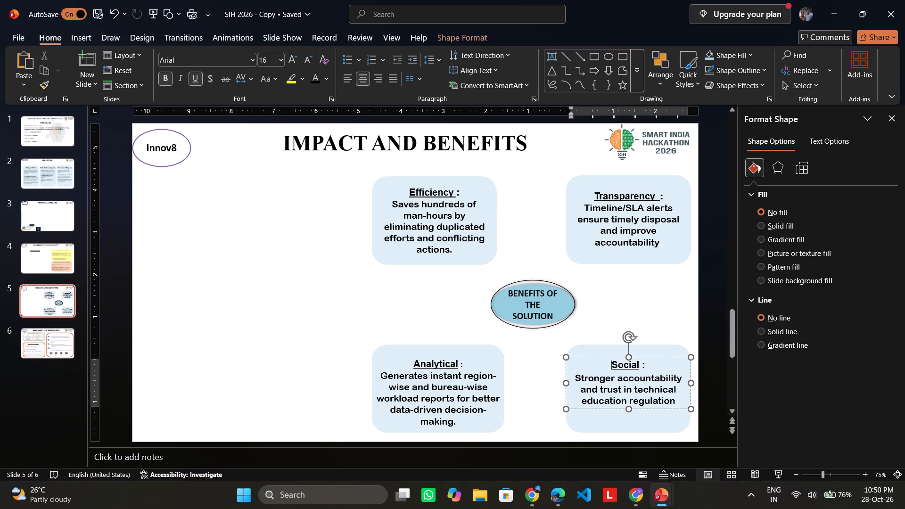
drag(608, 367, 661, 399)
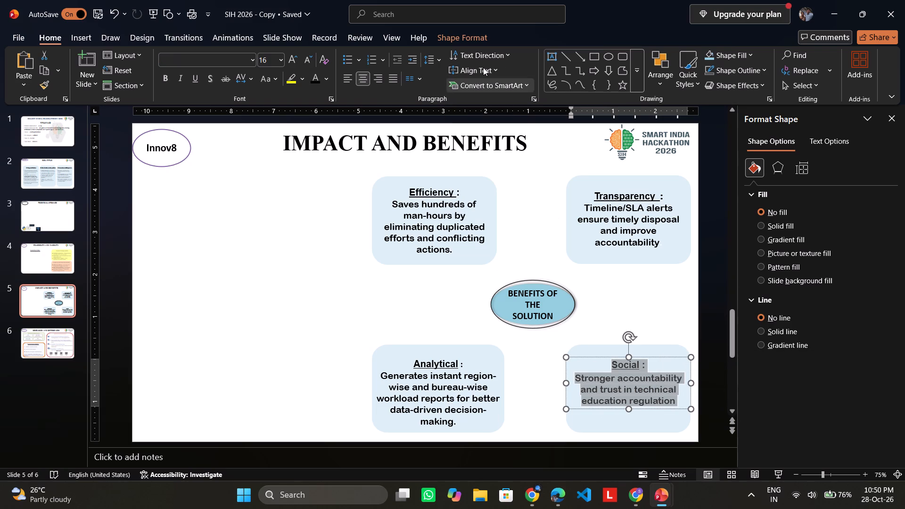
click(468, 70)
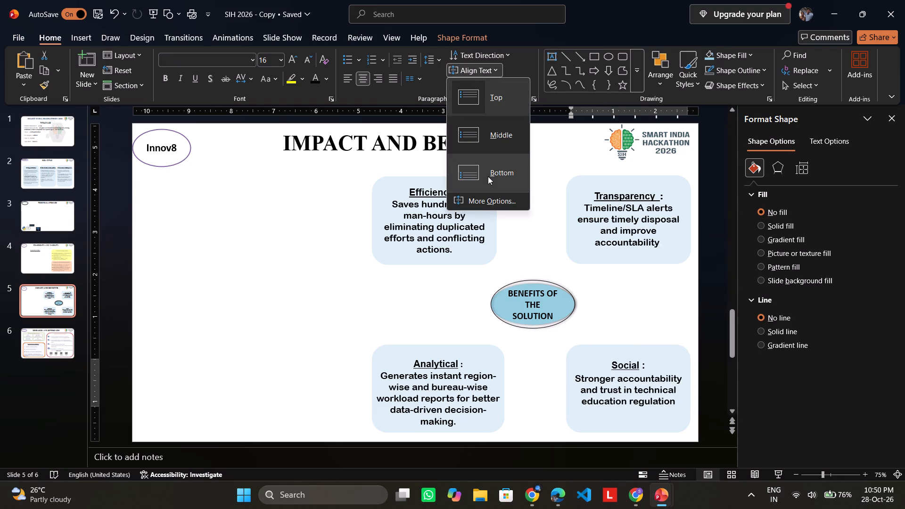
click(489, 134)
click(560, 270)
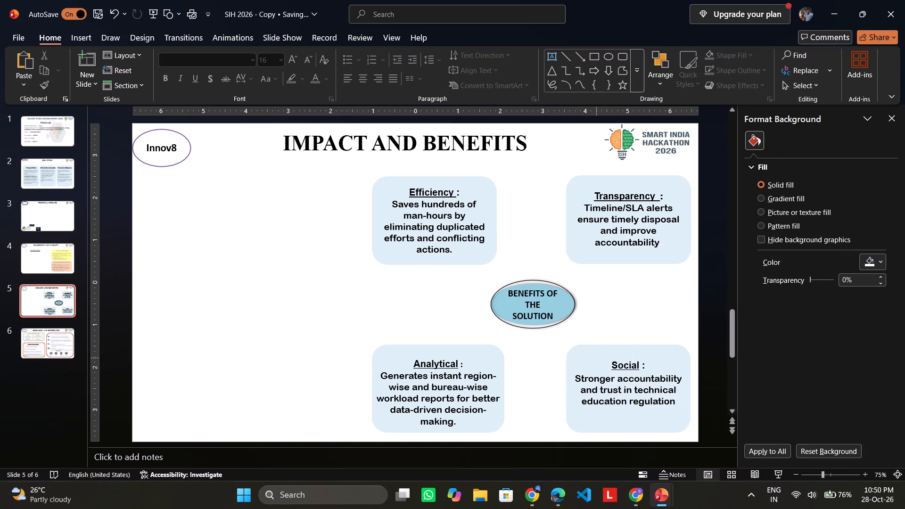
Nudge the Social text box slightly upward within its blue box.
click(609, 371)
drag(607, 358, 608, 354)
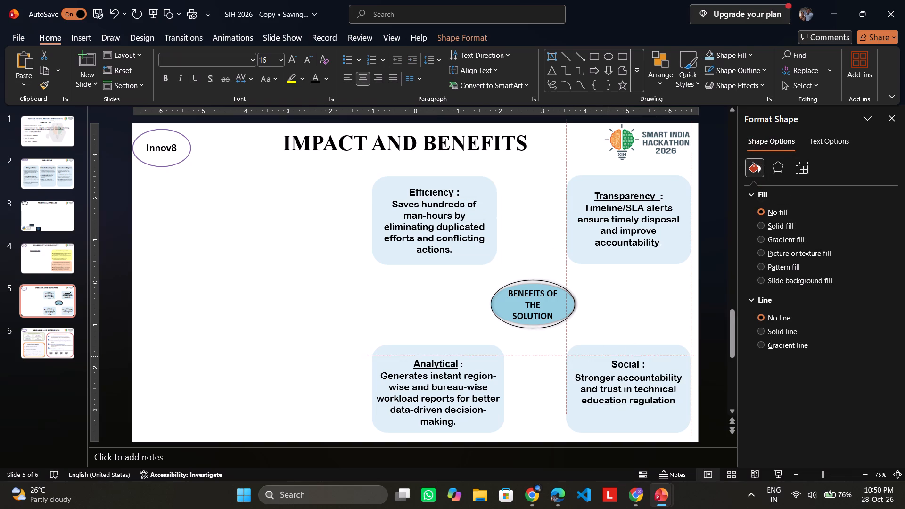
drag(608, 354, 609, 353)
click(620, 313)
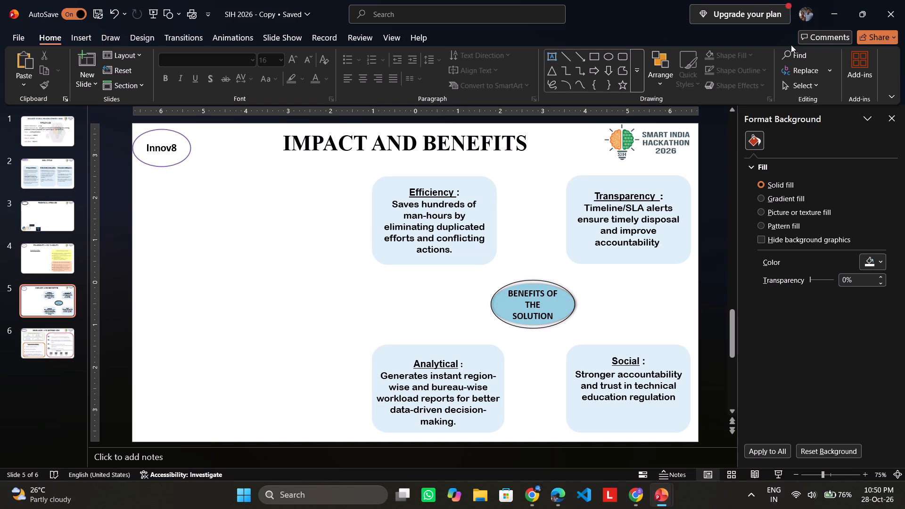
Apply the current slide's background fill to all slides and close the background formatting options.
click(780, 456)
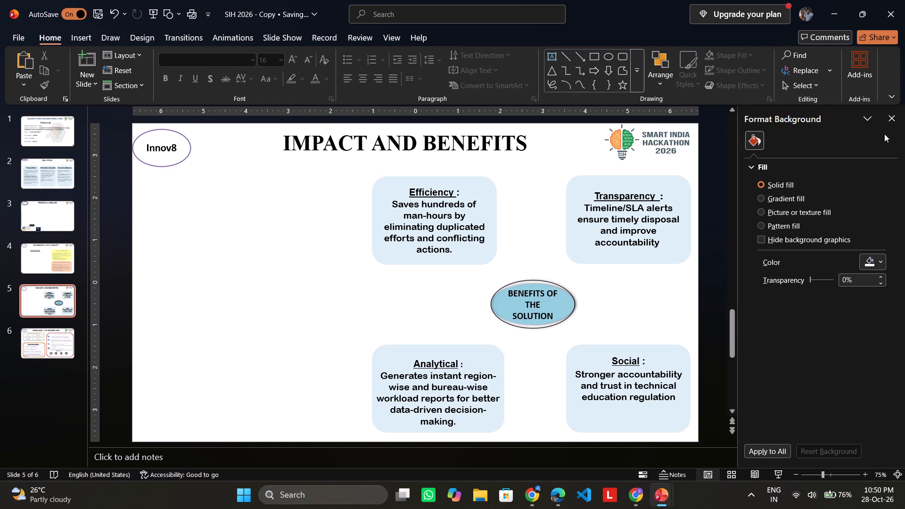
click(890, 125)
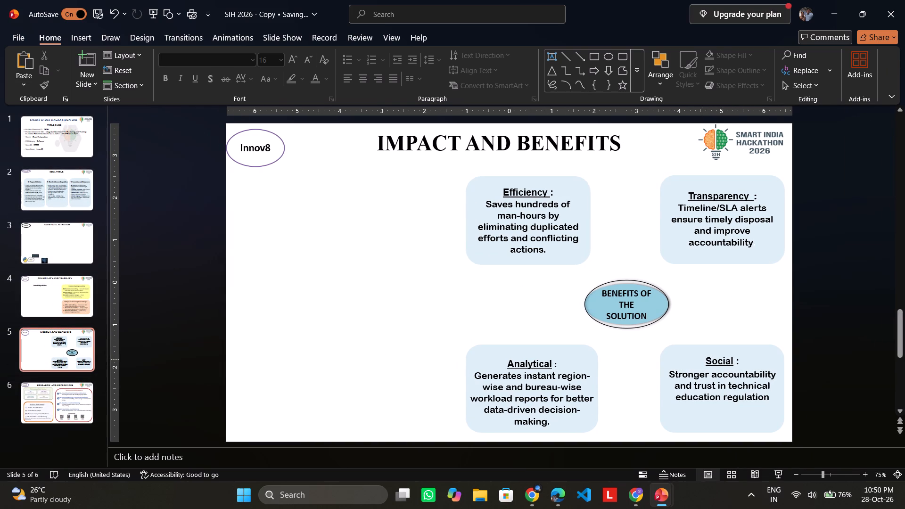
Reapply Middle vertical alignment to the whole Social text.
drag(703, 359, 754, 417)
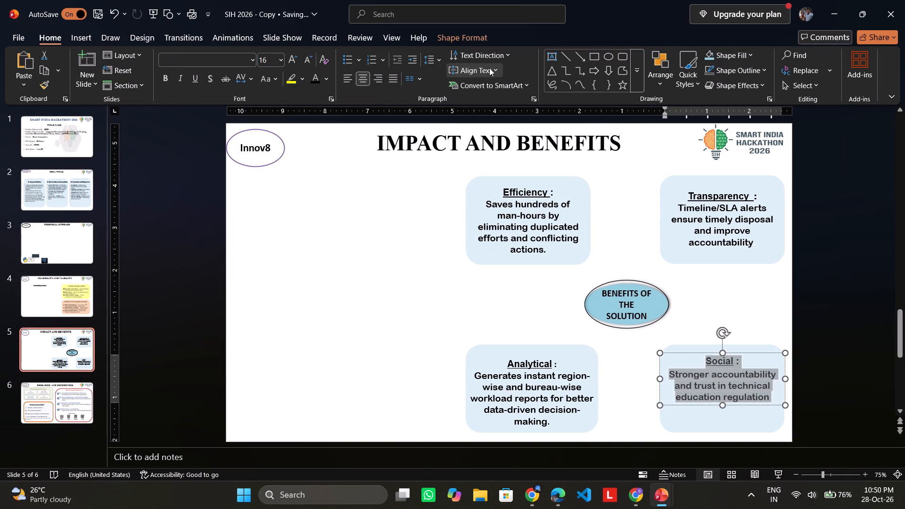
click(489, 68)
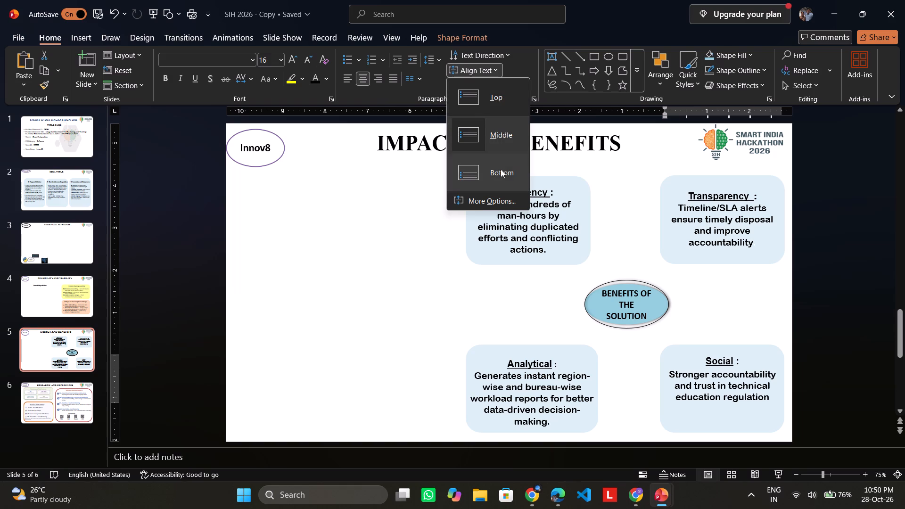
click(502, 140)
click(690, 287)
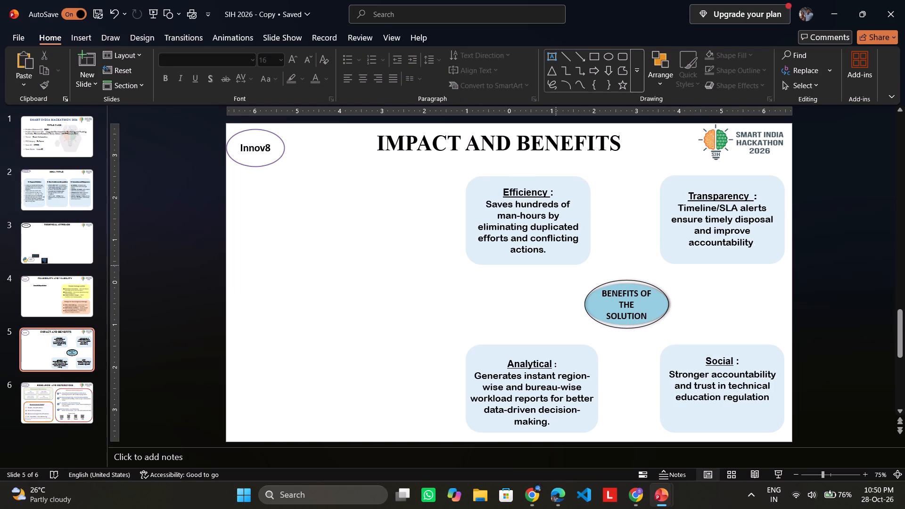
Apply Middle vertical alignment to the text in the Transparency box.
click(702, 202)
click(693, 189)
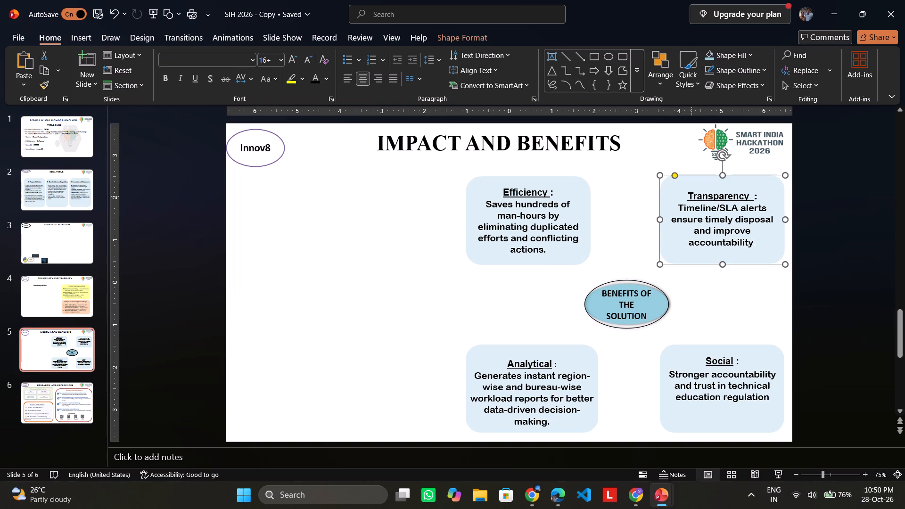
click(488, 67)
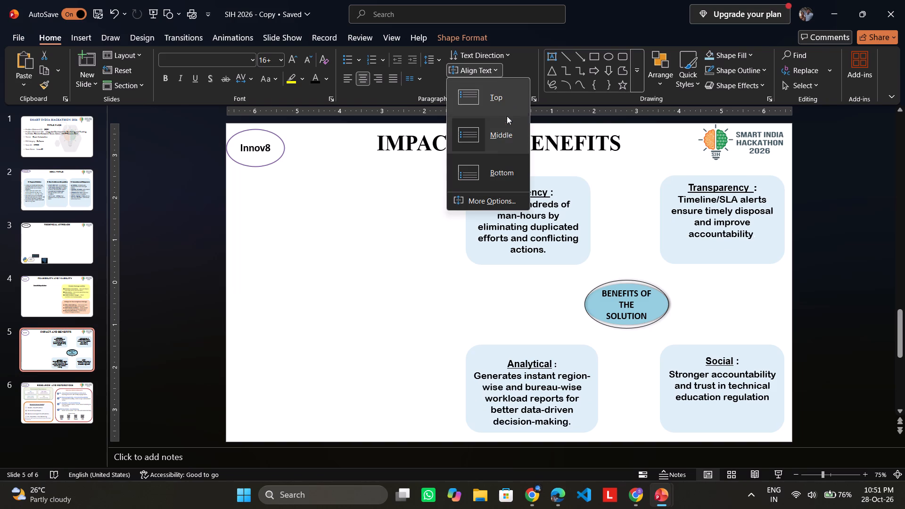
click(502, 141)
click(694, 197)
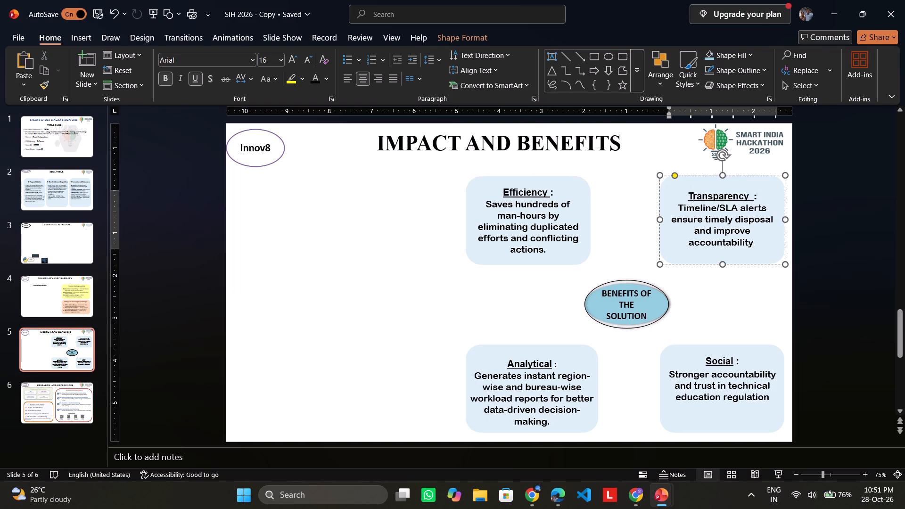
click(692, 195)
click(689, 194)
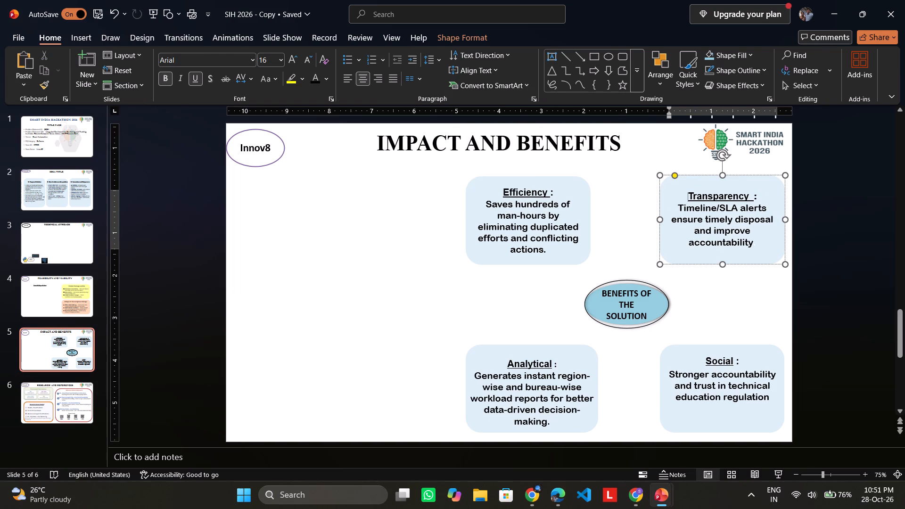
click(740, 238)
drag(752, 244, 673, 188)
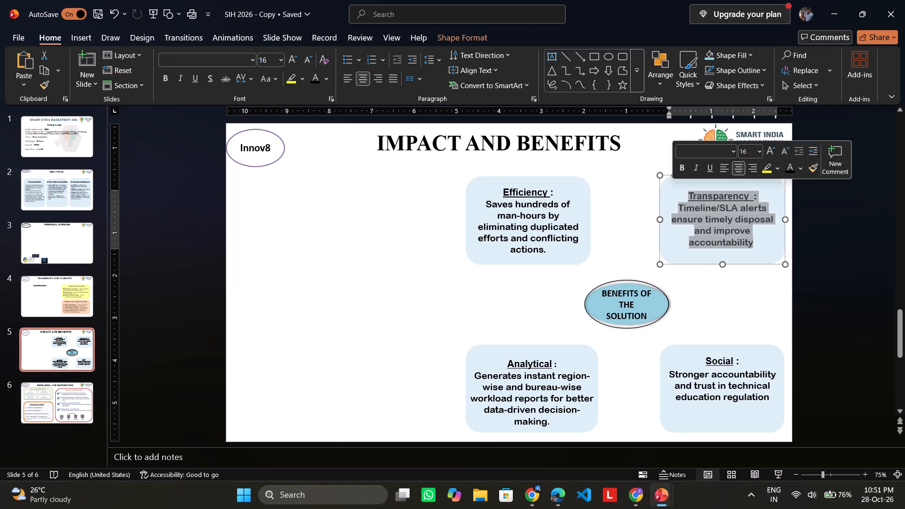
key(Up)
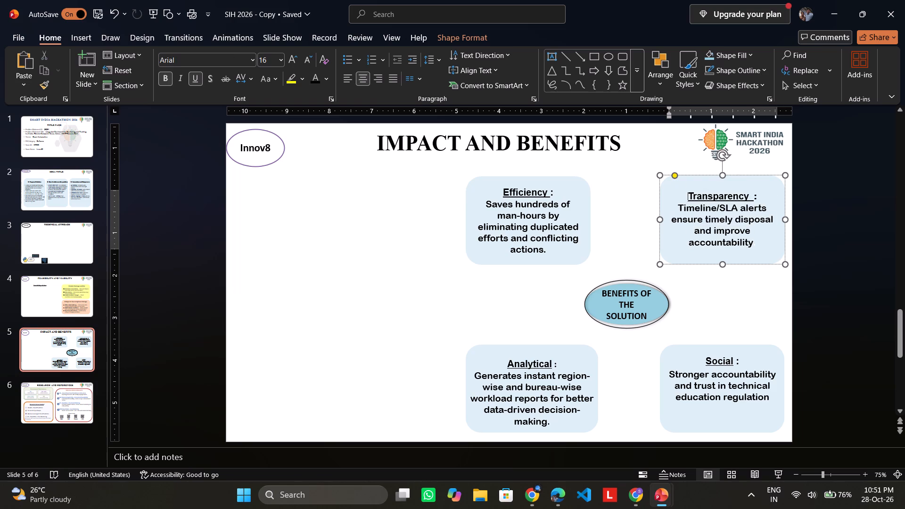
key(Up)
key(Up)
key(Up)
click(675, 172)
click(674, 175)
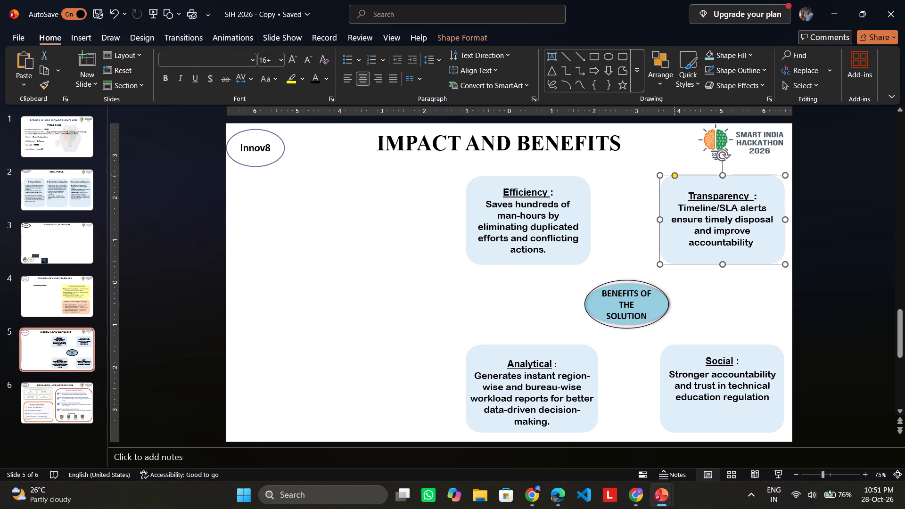
Increase the indent of the Transparency heading and description by one level.
drag(684, 193, 749, 254)
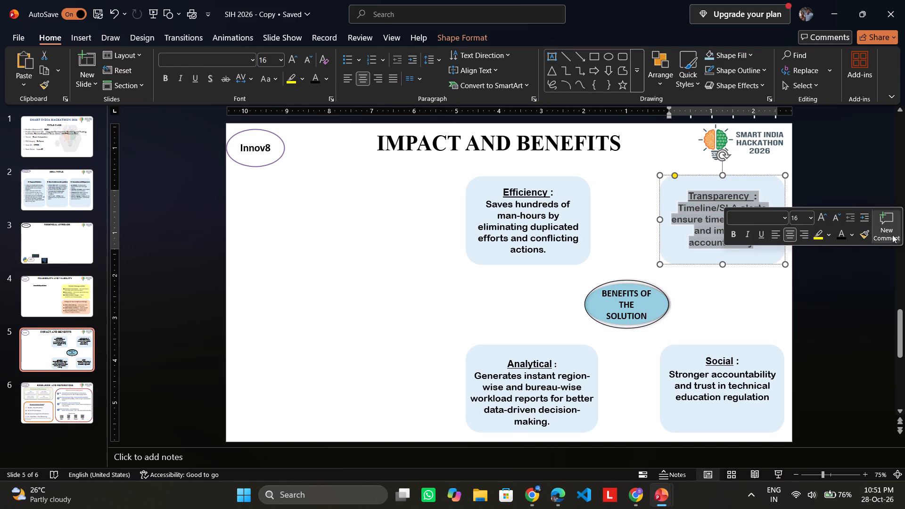
click(860, 218)
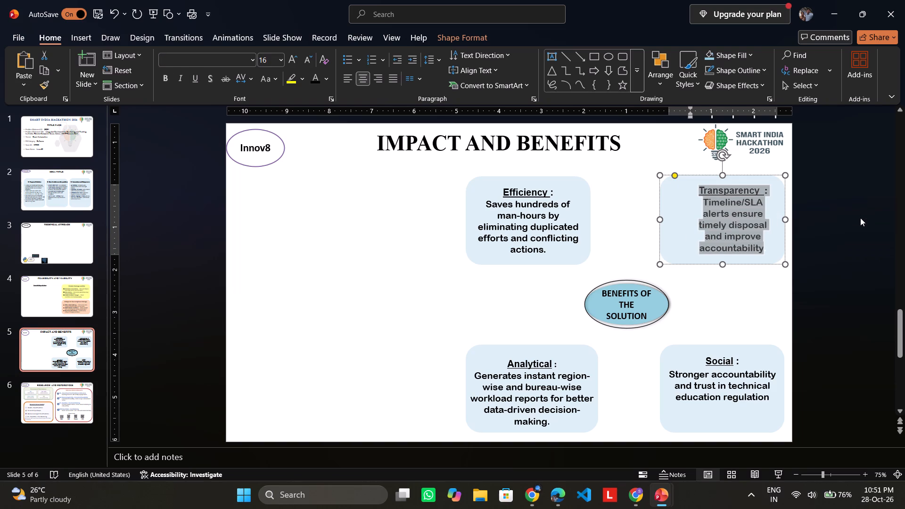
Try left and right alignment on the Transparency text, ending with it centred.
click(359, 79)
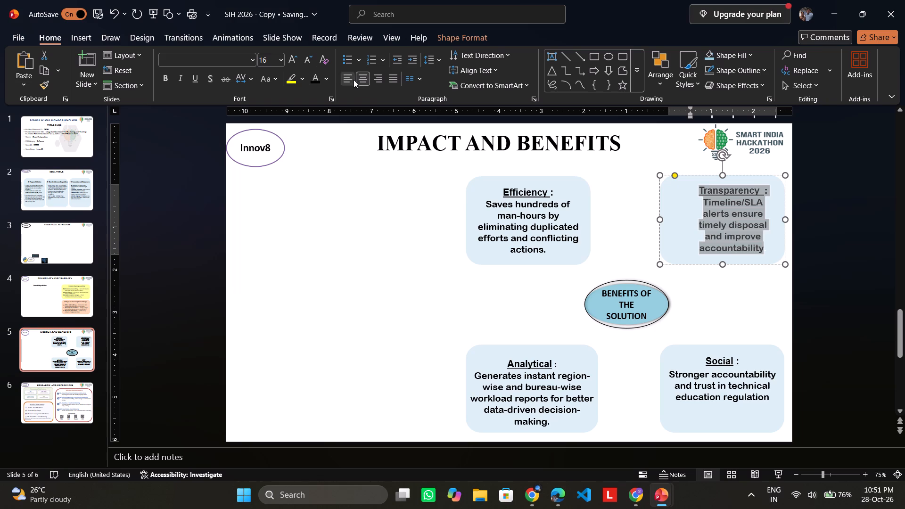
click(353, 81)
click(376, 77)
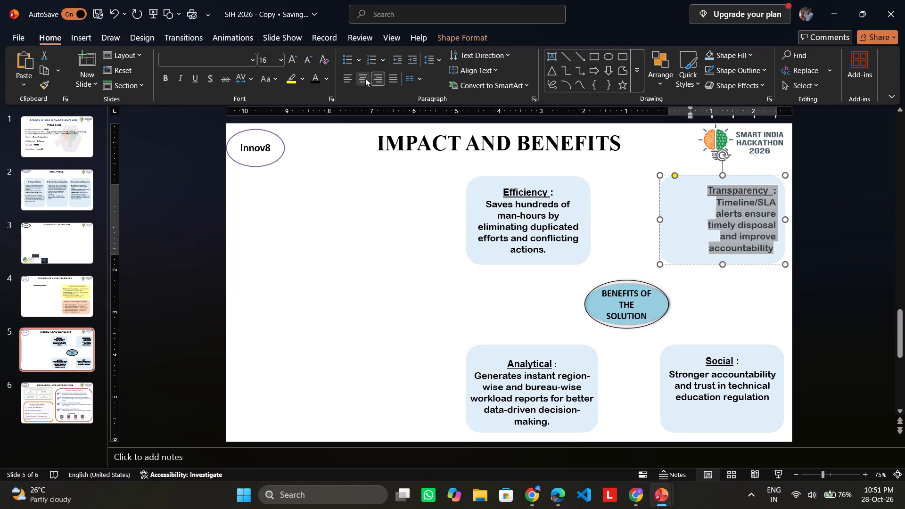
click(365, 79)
Undo the recent alignment changes and the indent increase on the Transparency text.
right_click(741, 210)
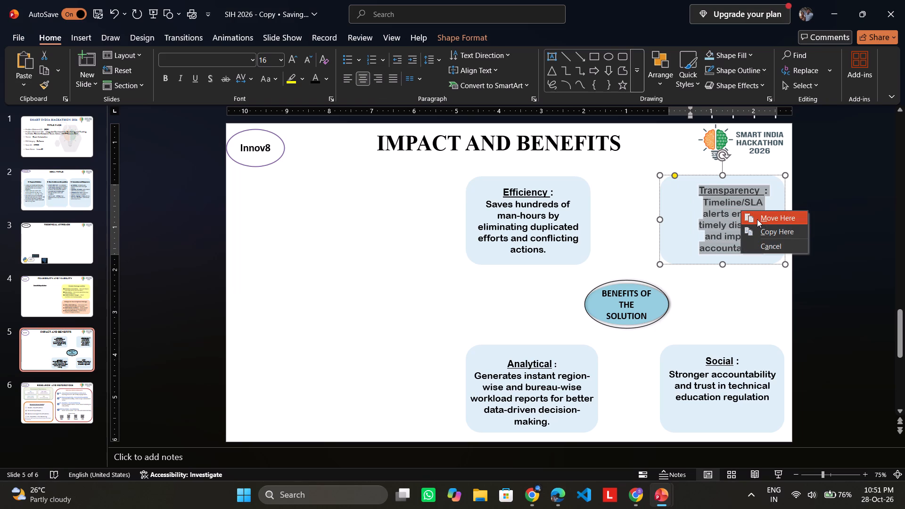
click(770, 244)
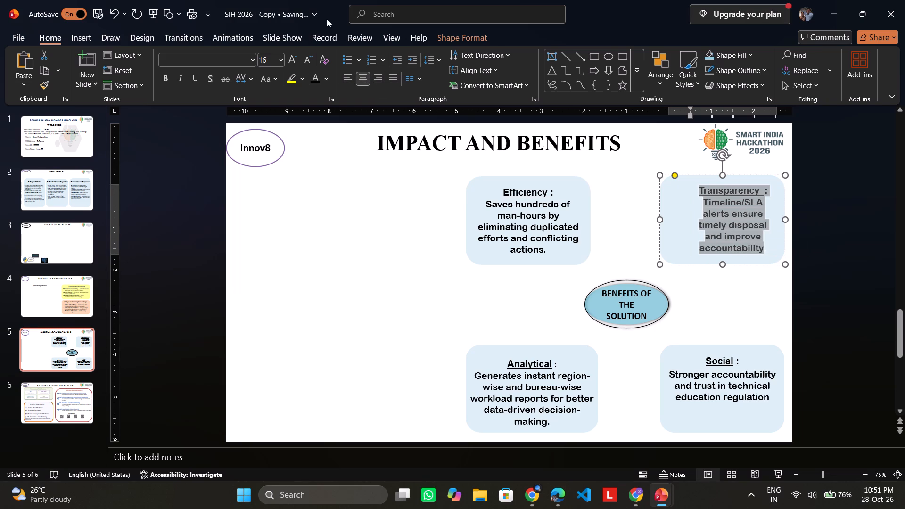
click(113, 8)
click(114, 9)
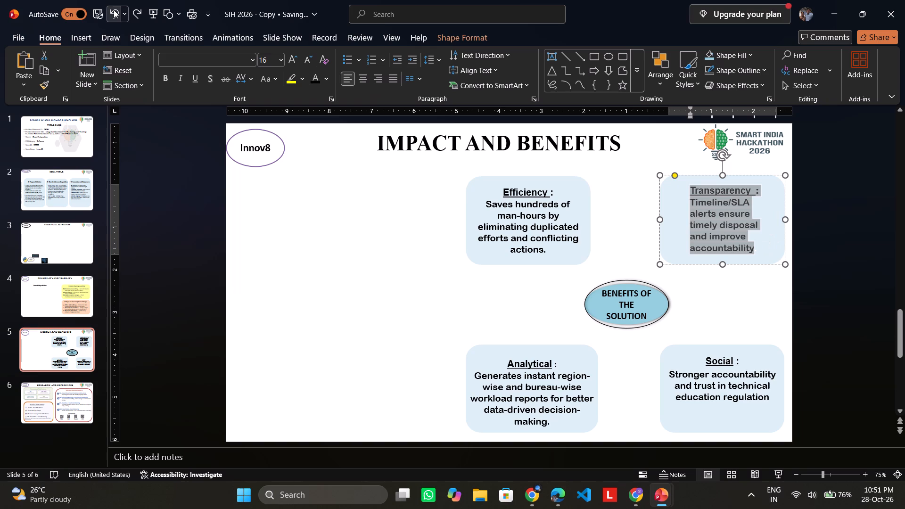
click(114, 10)
click(114, 10)
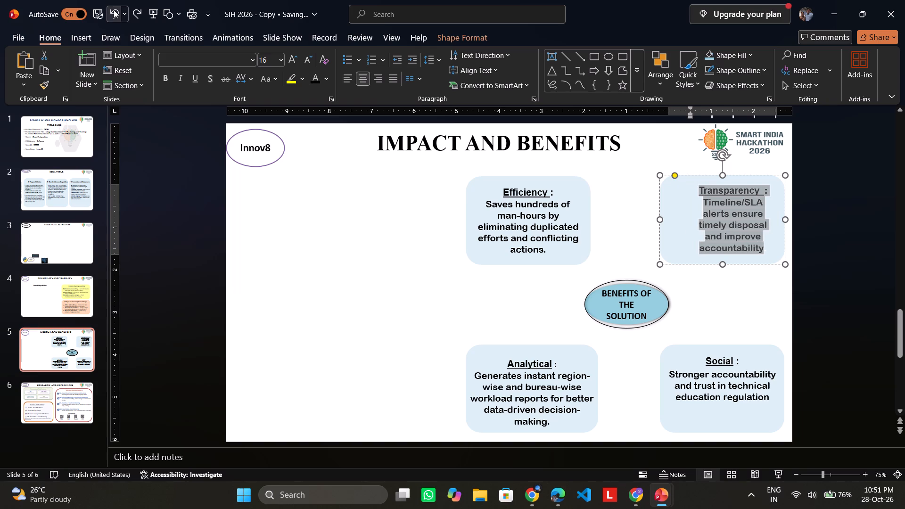
click(114, 10)
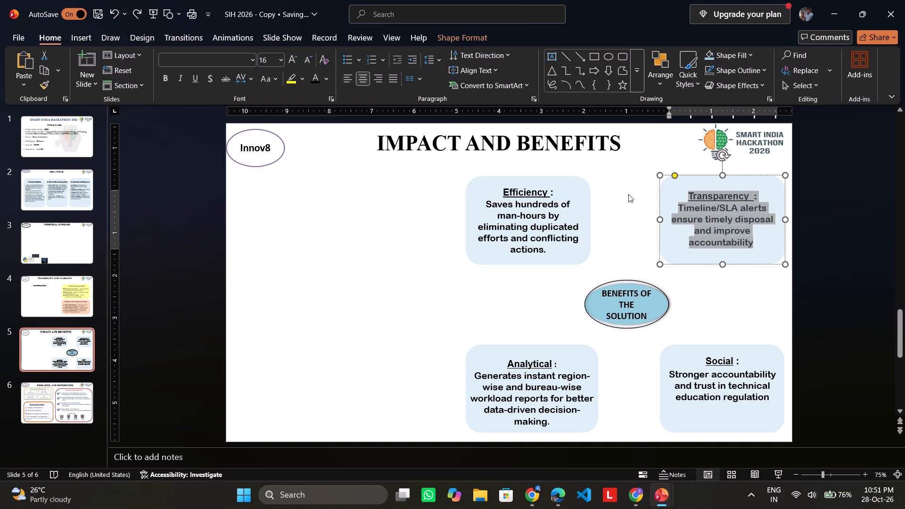
click(649, 196)
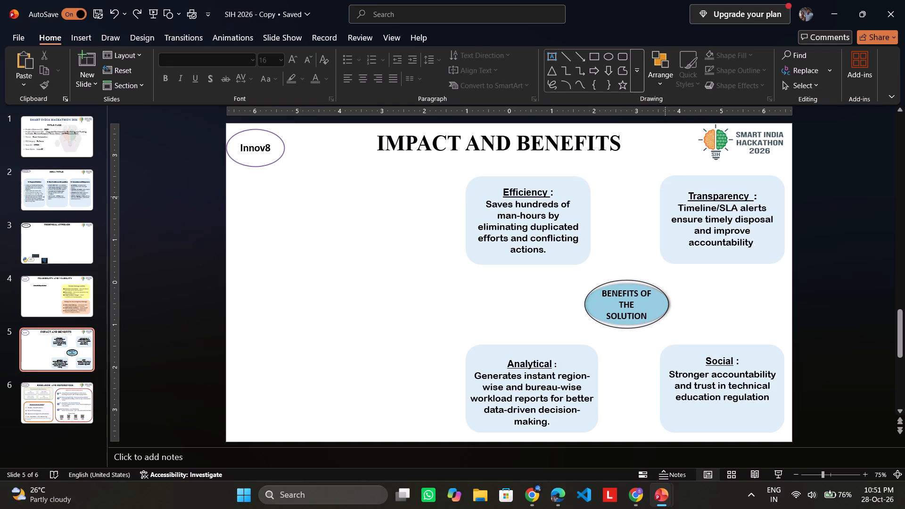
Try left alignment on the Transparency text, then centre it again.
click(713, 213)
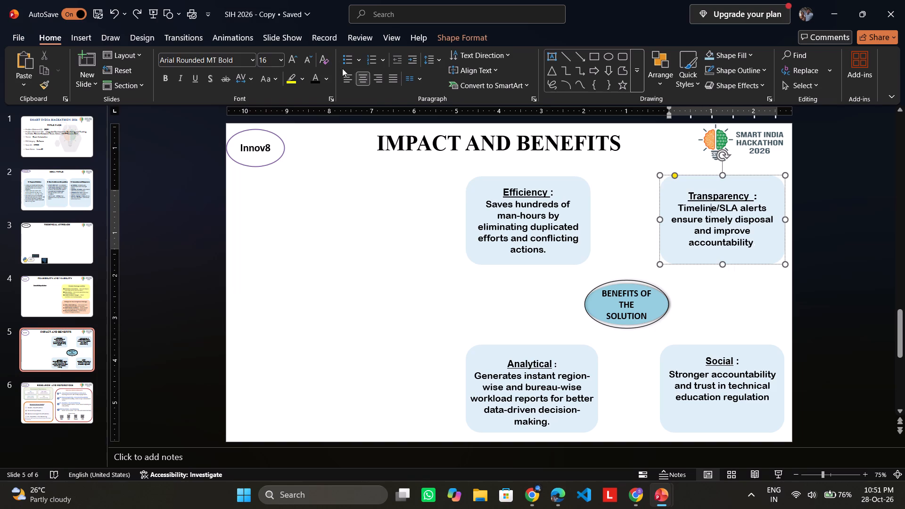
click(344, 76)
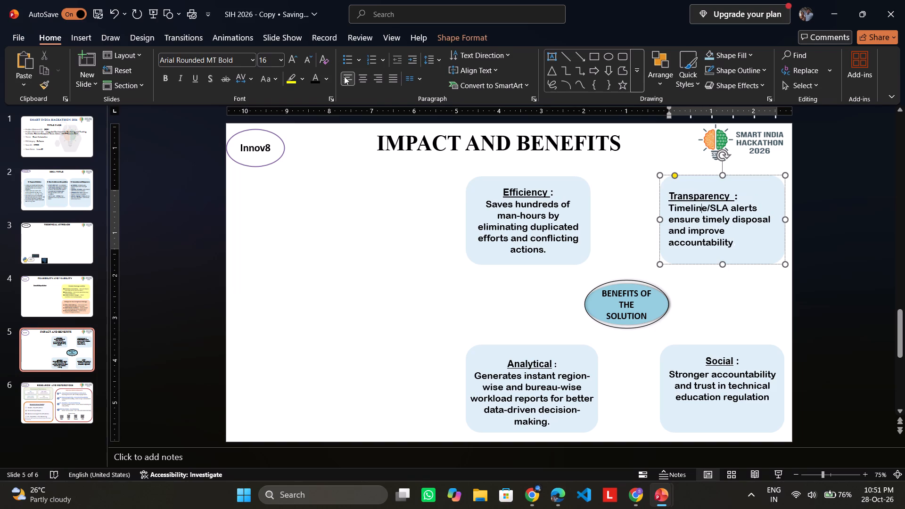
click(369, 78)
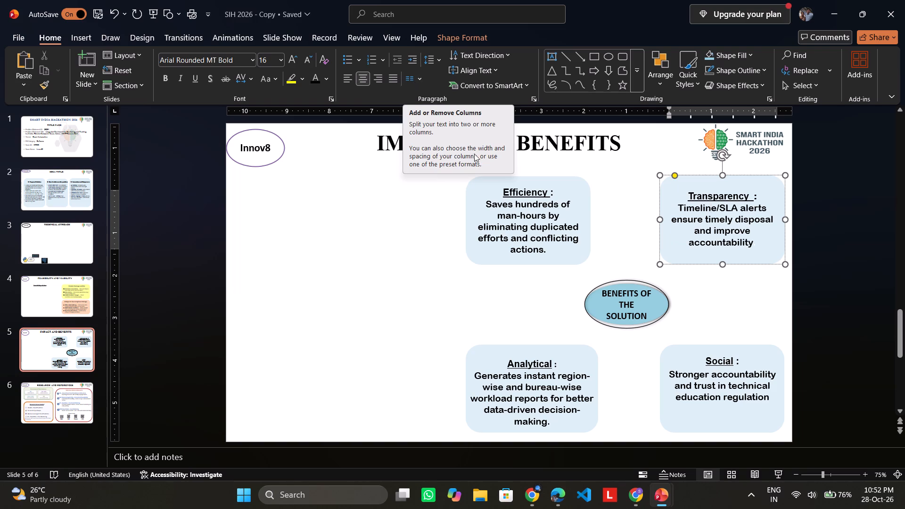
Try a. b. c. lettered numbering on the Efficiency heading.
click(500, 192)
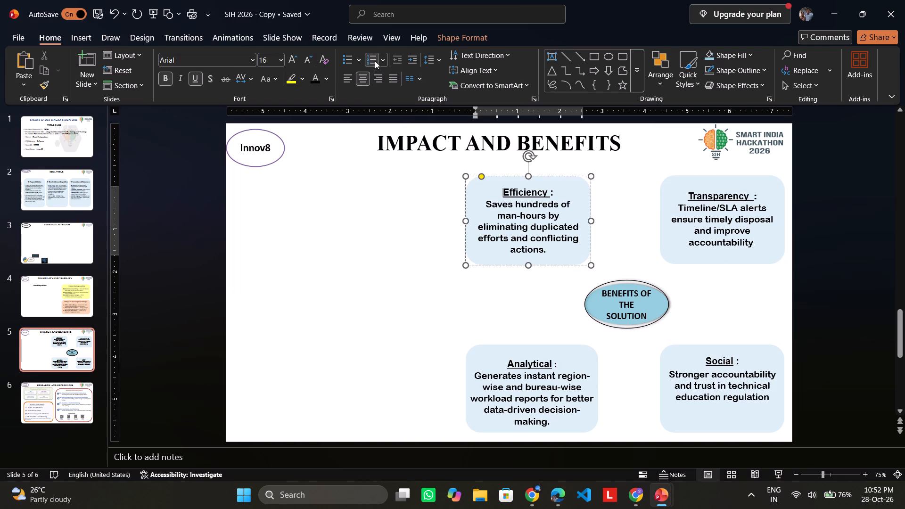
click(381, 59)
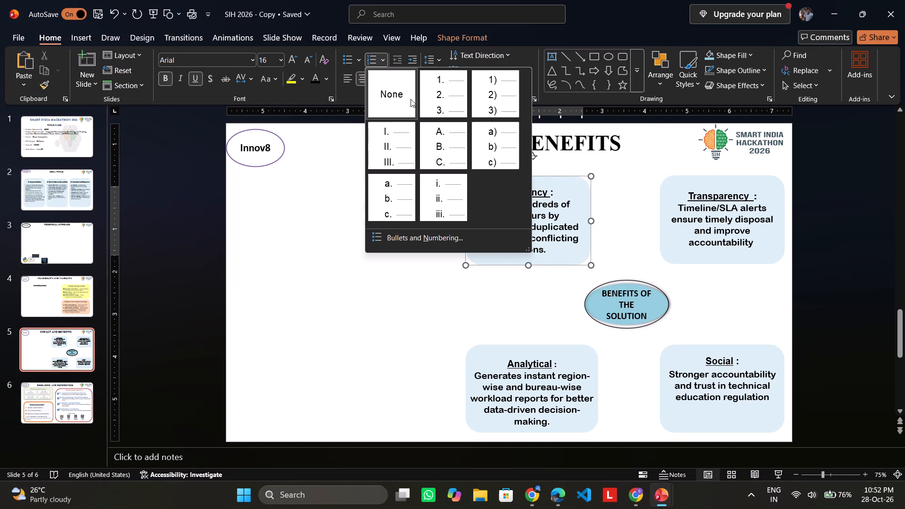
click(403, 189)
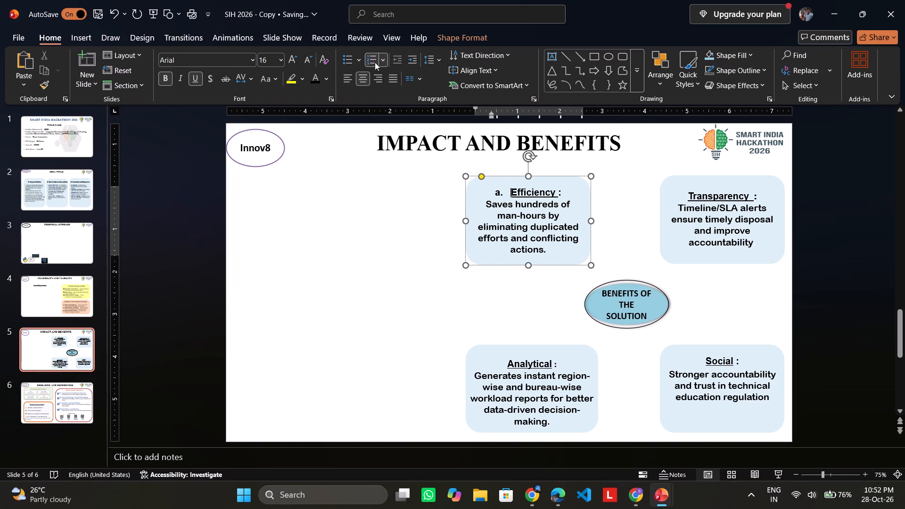
Give the Efficiency heading a hollow round bullet.
click(356, 62)
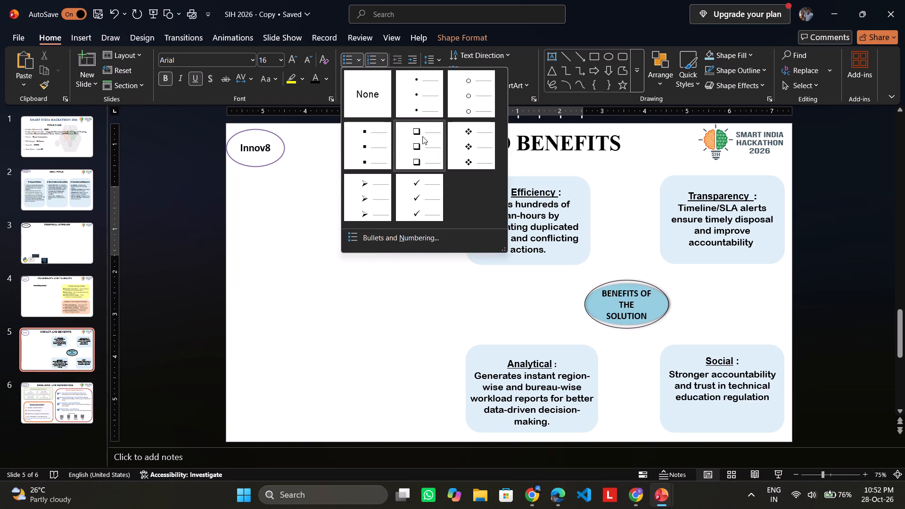
click(473, 97)
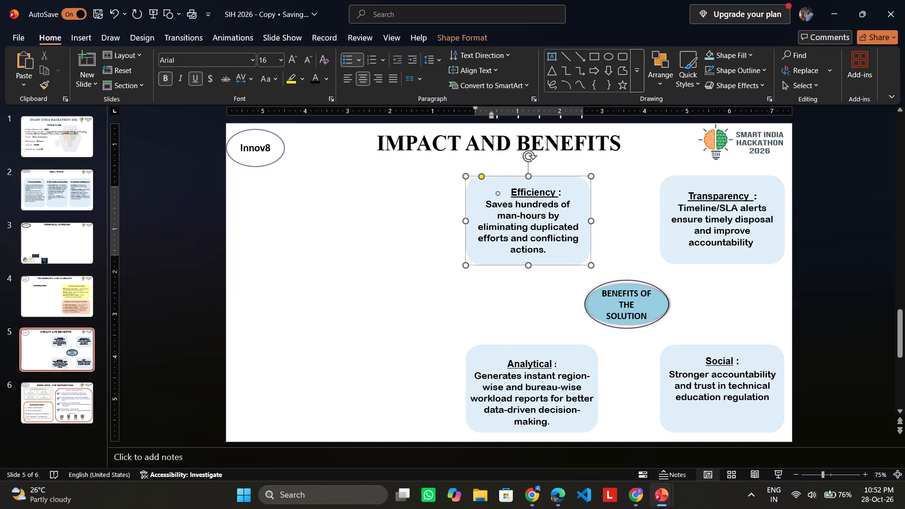
Give the Transparency heading a hollow round bullet.
click(703, 193)
click(362, 60)
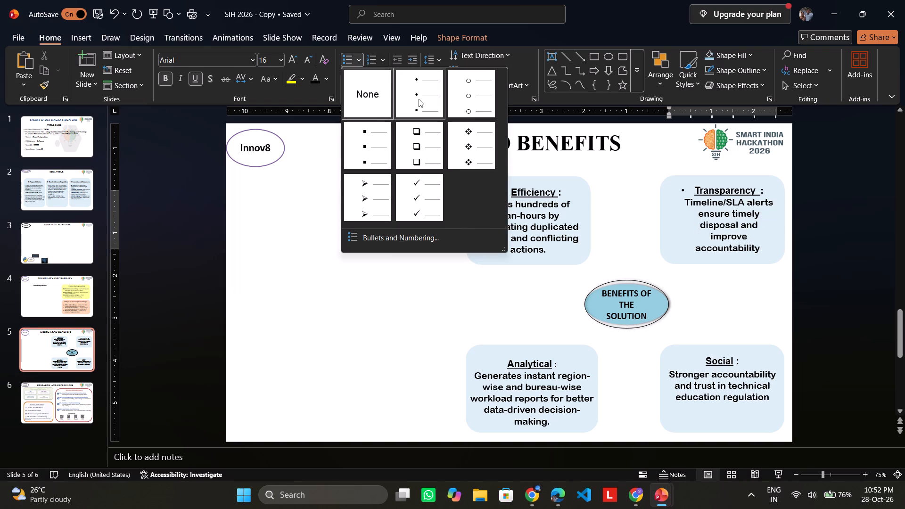
click(468, 104)
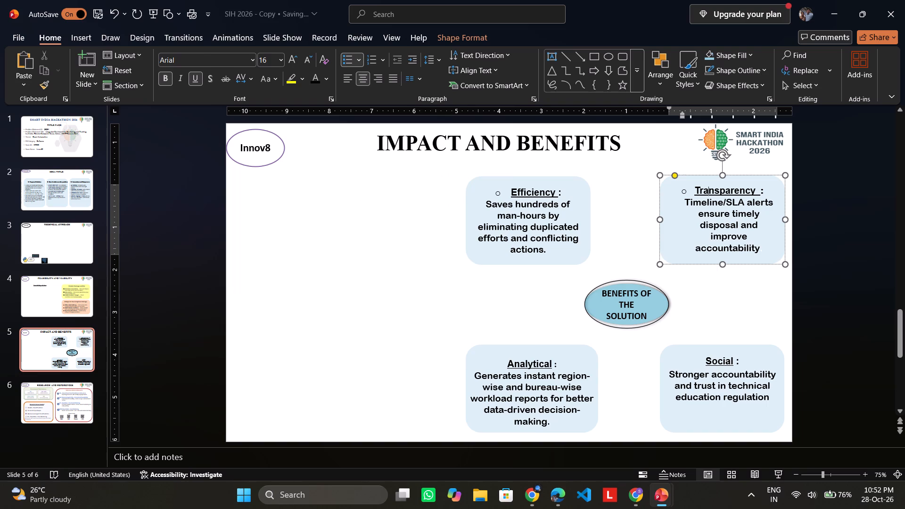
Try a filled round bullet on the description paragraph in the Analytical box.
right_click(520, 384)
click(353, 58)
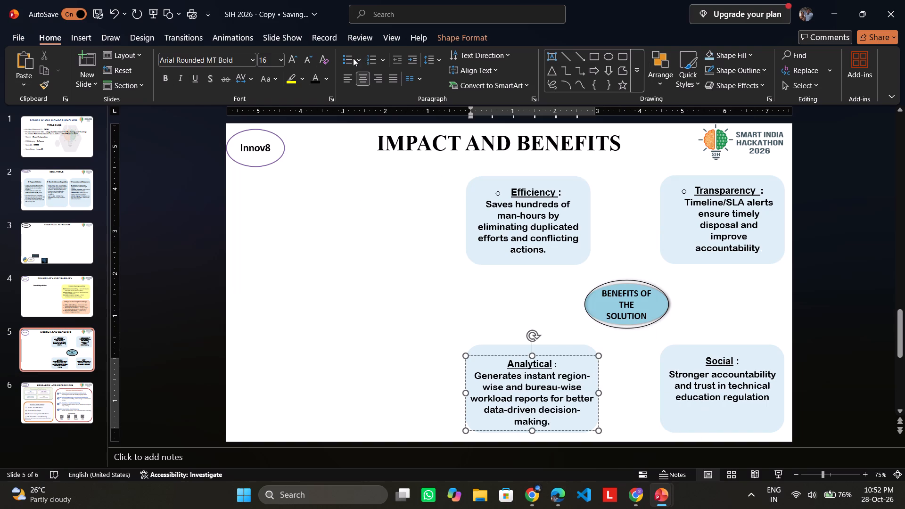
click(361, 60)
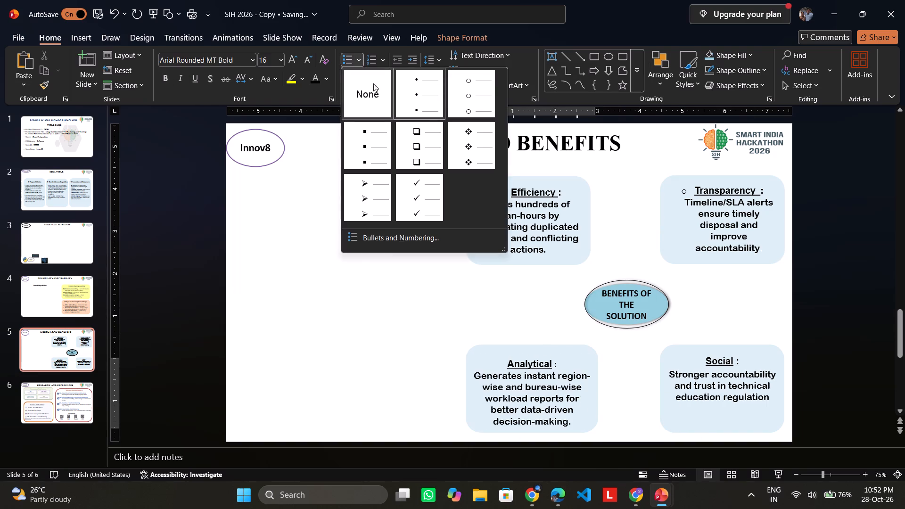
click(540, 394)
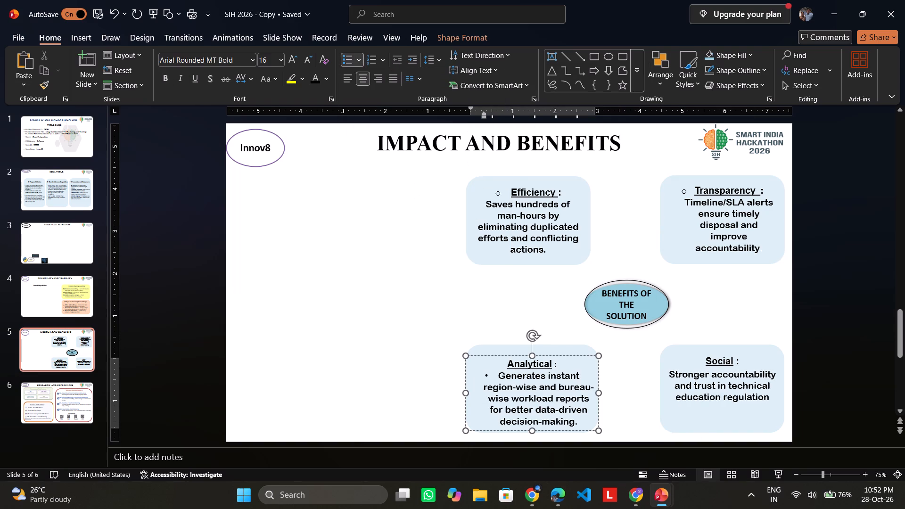
Give the Analytical heading a hollow round bullet.
click(508, 364)
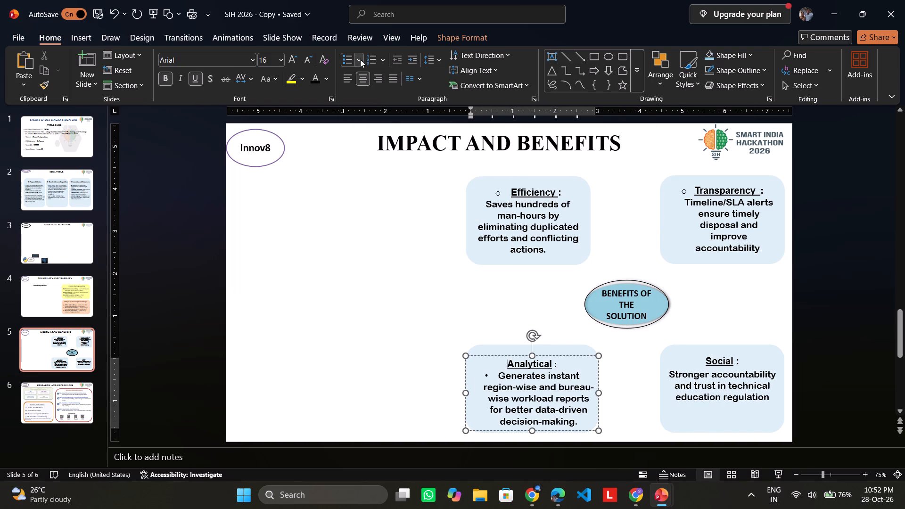
click(360, 59)
click(474, 98)
Remove the filled bullet from the description paragraph in the Analytical box.
click(498, 373)
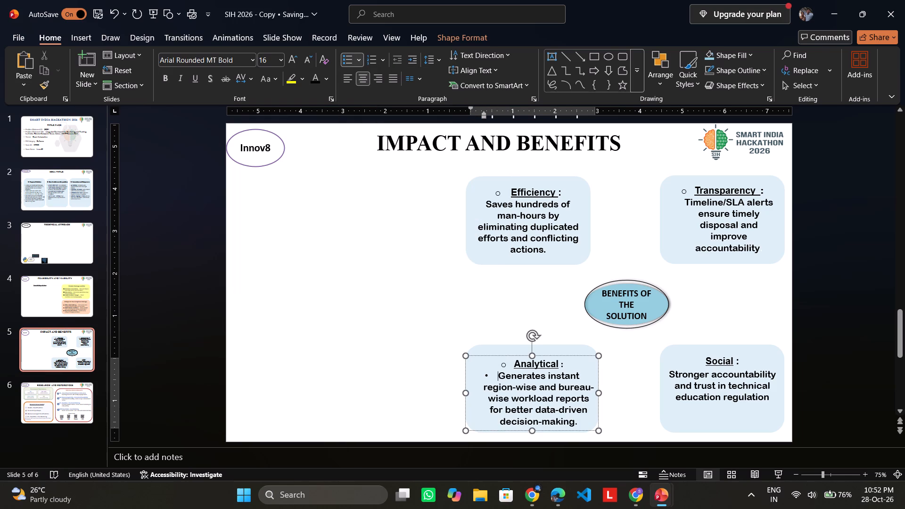
key(BackSpace)
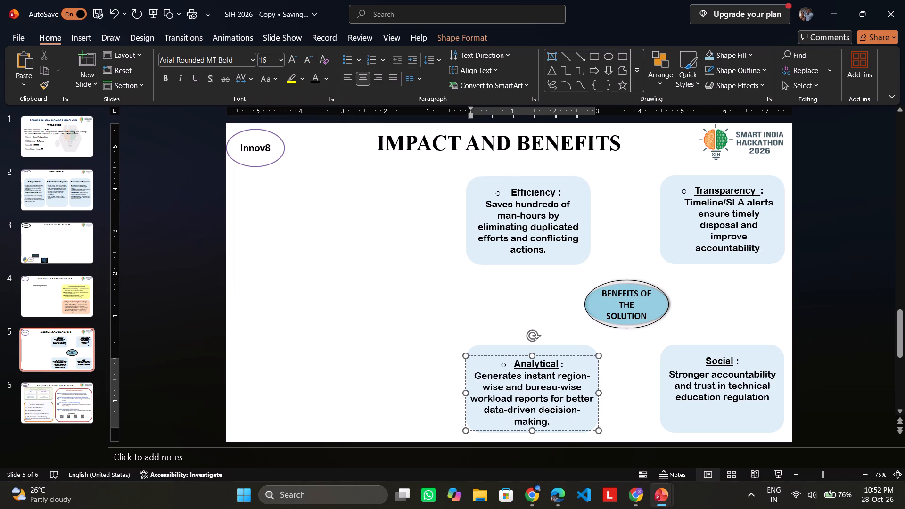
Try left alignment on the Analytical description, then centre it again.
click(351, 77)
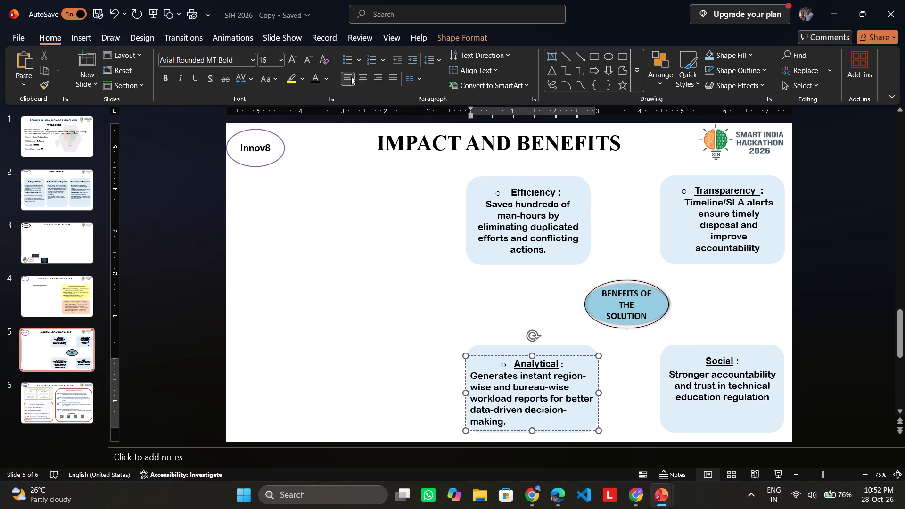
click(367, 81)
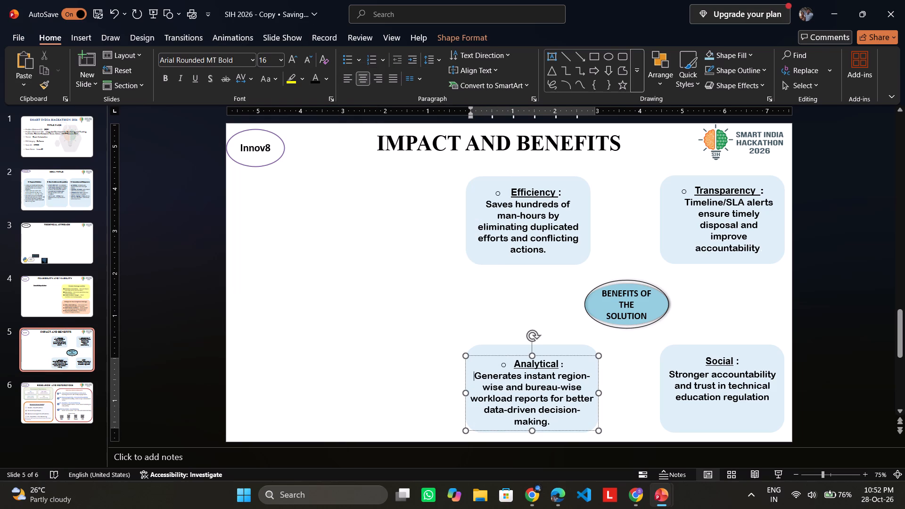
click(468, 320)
Give the Social heading a hollow round bullet.
click(720, 367)
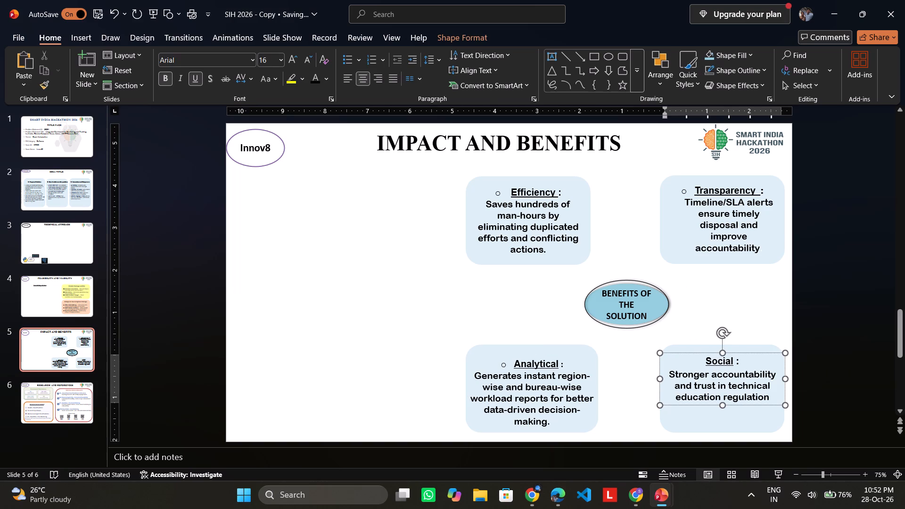
click(704, 358)
click(358, 61)
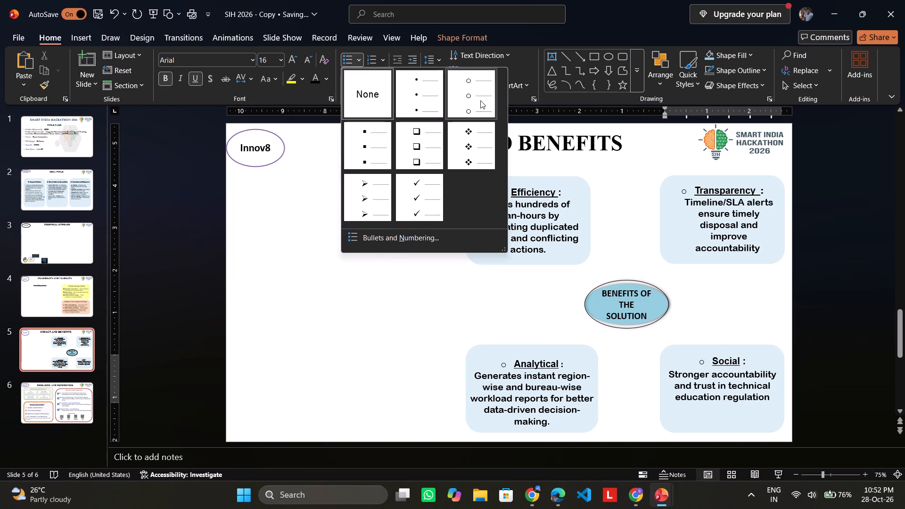
click(481, 100)
click(538, 312)
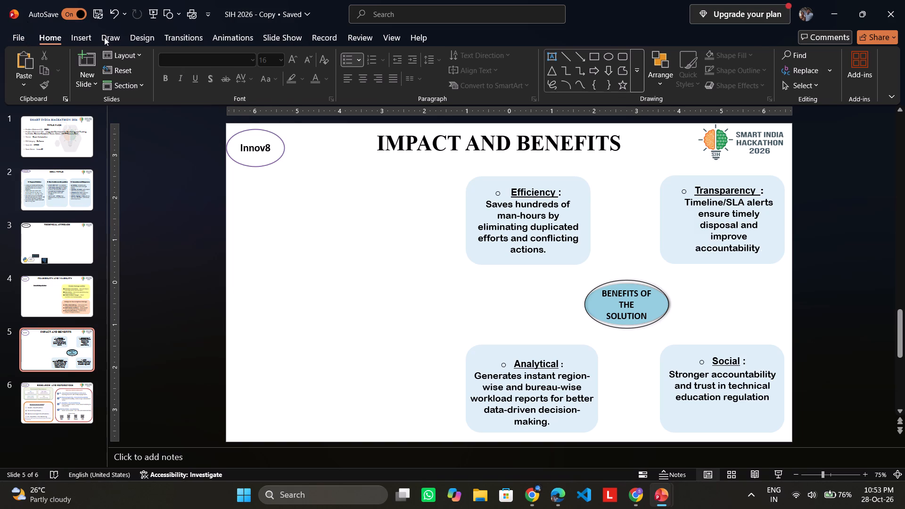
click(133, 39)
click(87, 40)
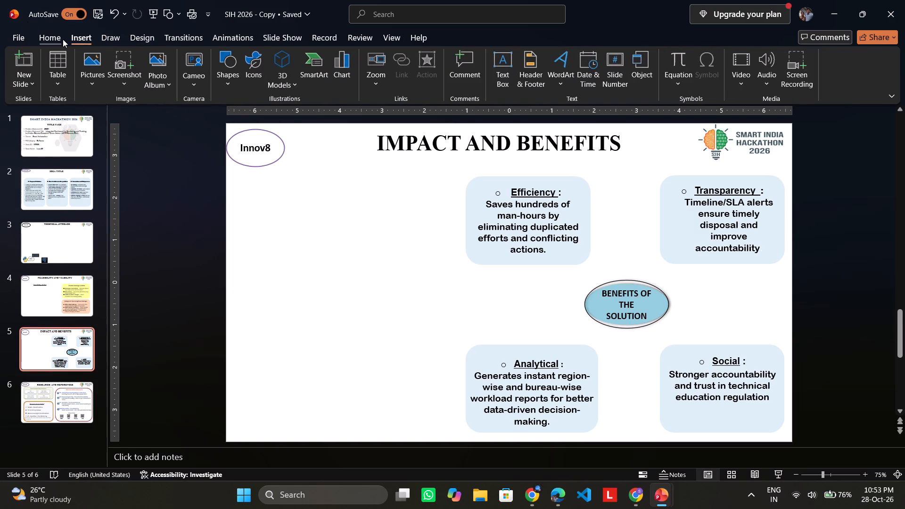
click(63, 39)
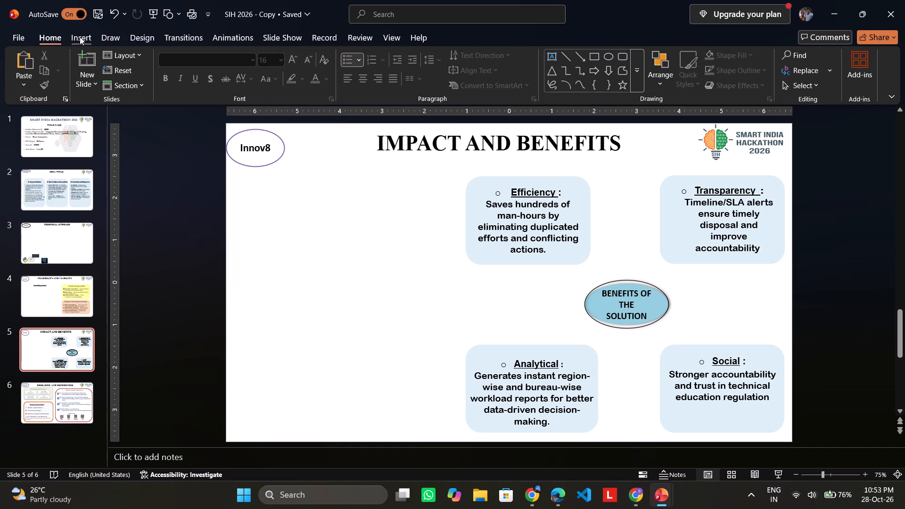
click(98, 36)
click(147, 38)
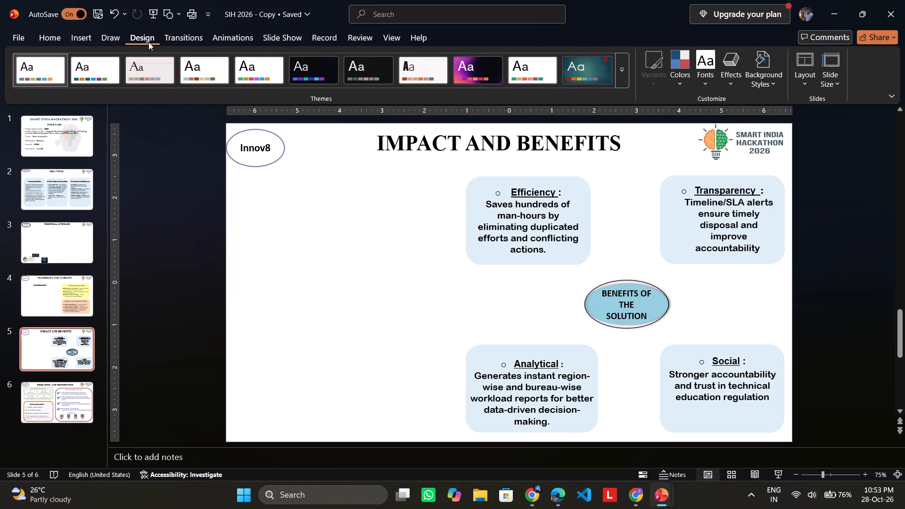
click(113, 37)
Open the stock icon library, then move and narrow its window so the Impact and Benefits boxes stay visible beside it.
click(90, 37)
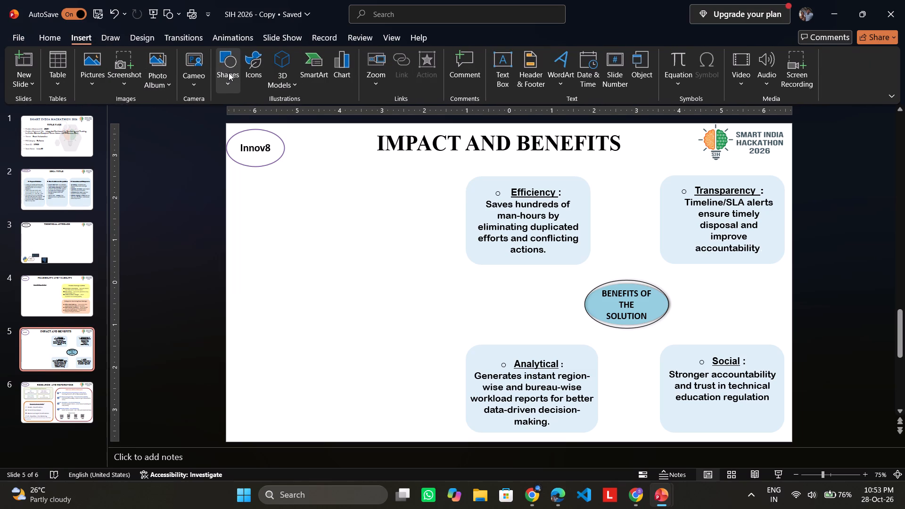
click(247, 79)
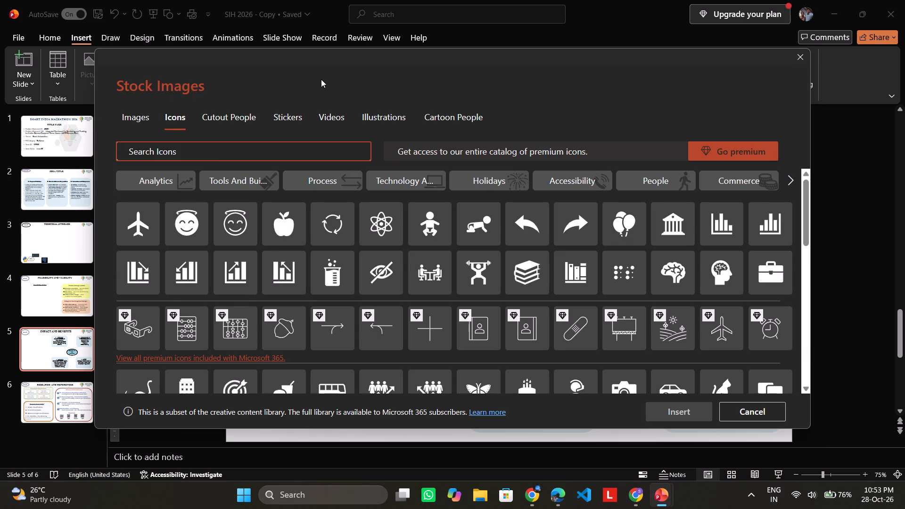
scroll(323, 170, down, 2)
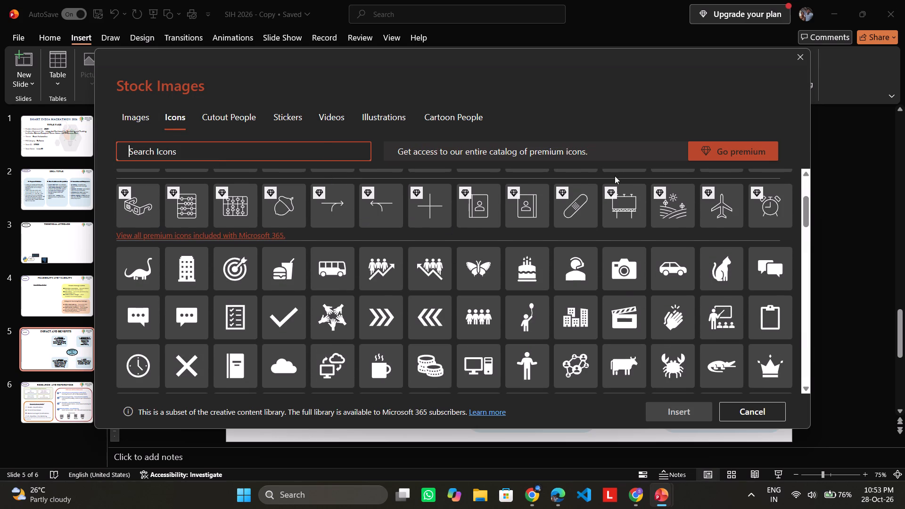
drag(673, 50, 588, 55)
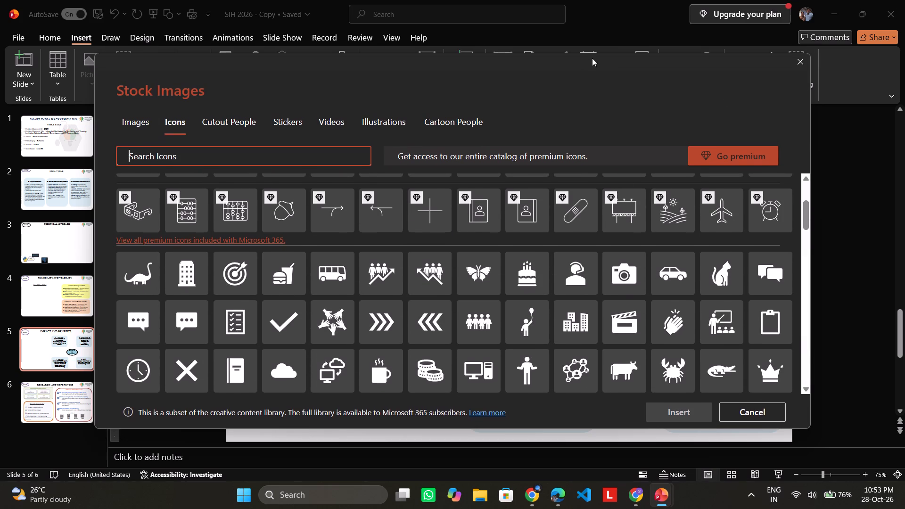
drag(806, 113, 737, 115)
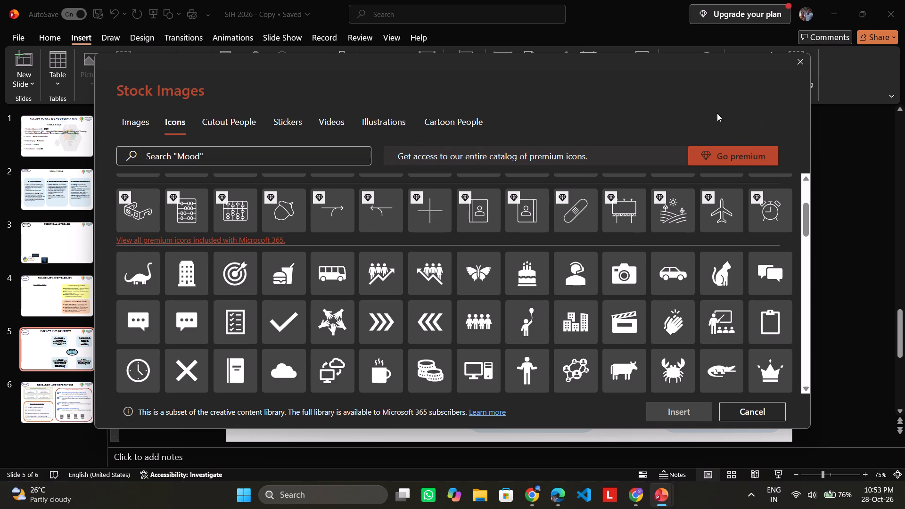
drag(703, 110, 573, 107)
drag(95, 69, 115, 74)
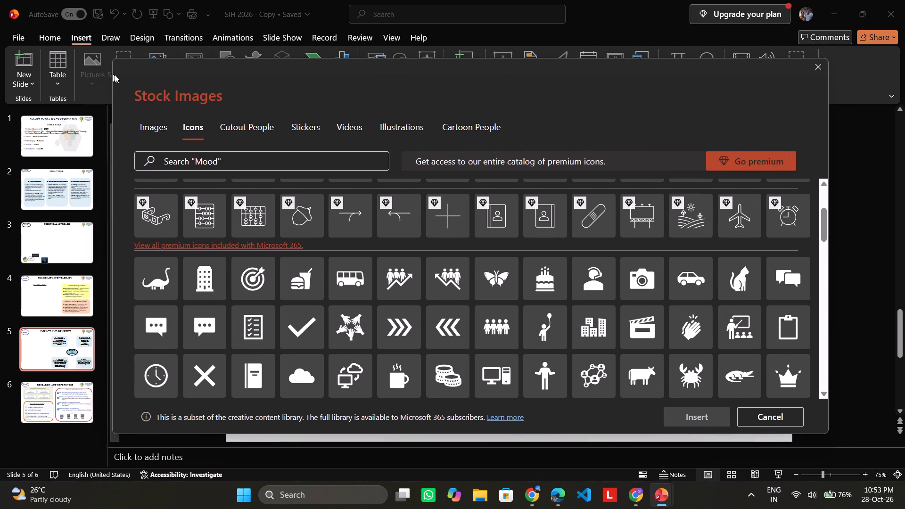
drag(115, 74, 16, 50)
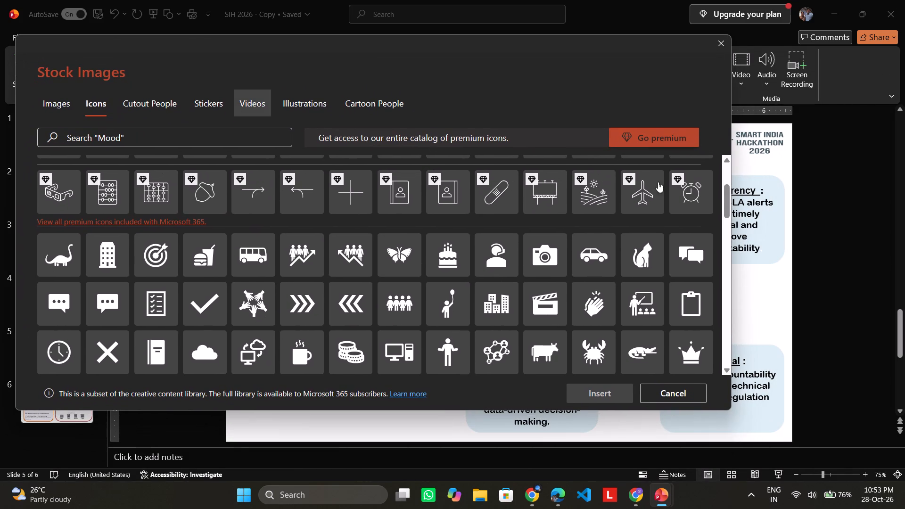
drag(732, 126, 361, 111)
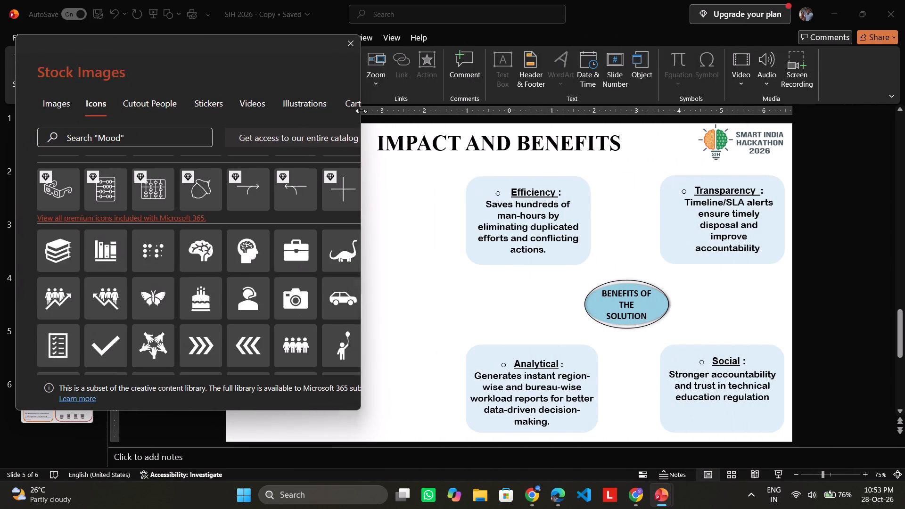
drag(361, 111, 325, 101)
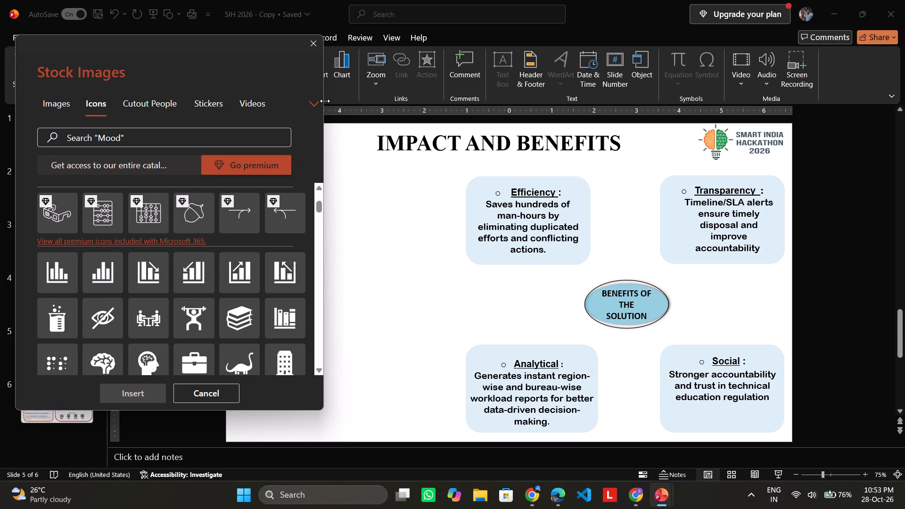
drag(325, 101, 401, 108)
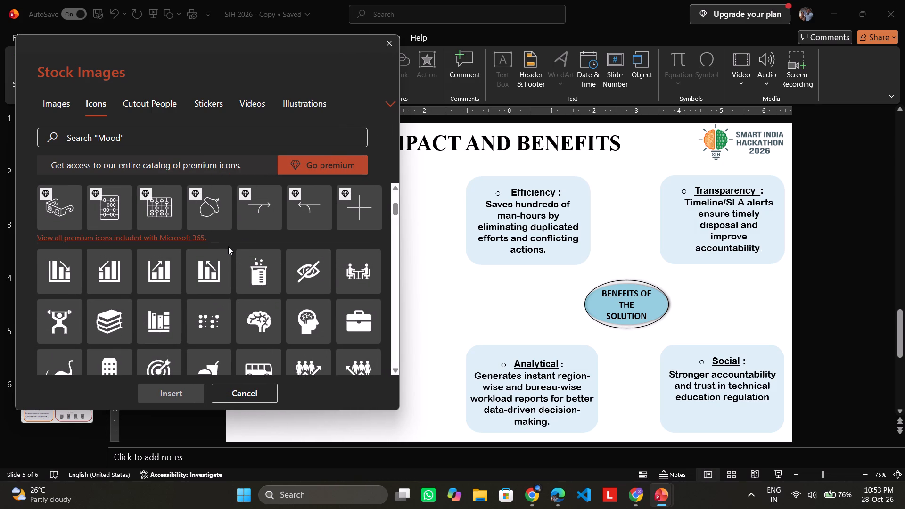
Insert the presentation-board icon with a rising bar chart from the Analytics category of the icon library.
scroll(203, 257, down, 1)
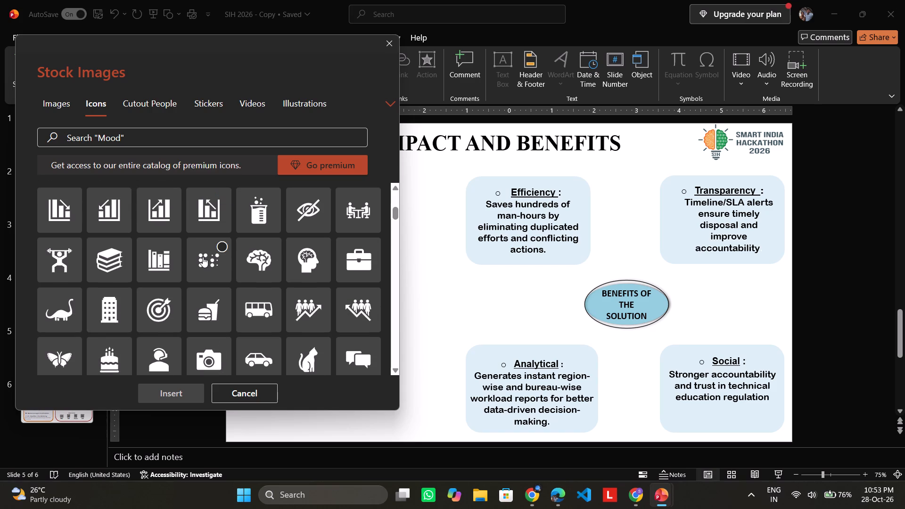
scroll(203, 257, up, 4)
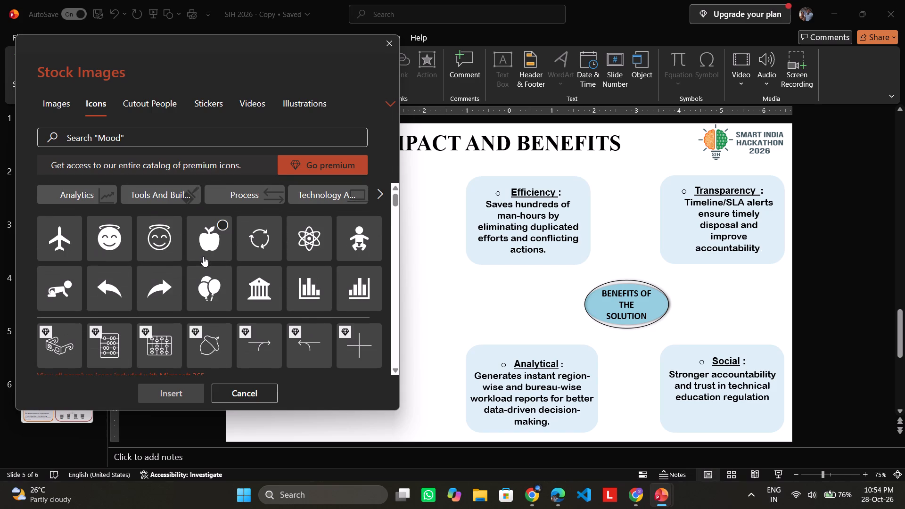
click(89, 198)
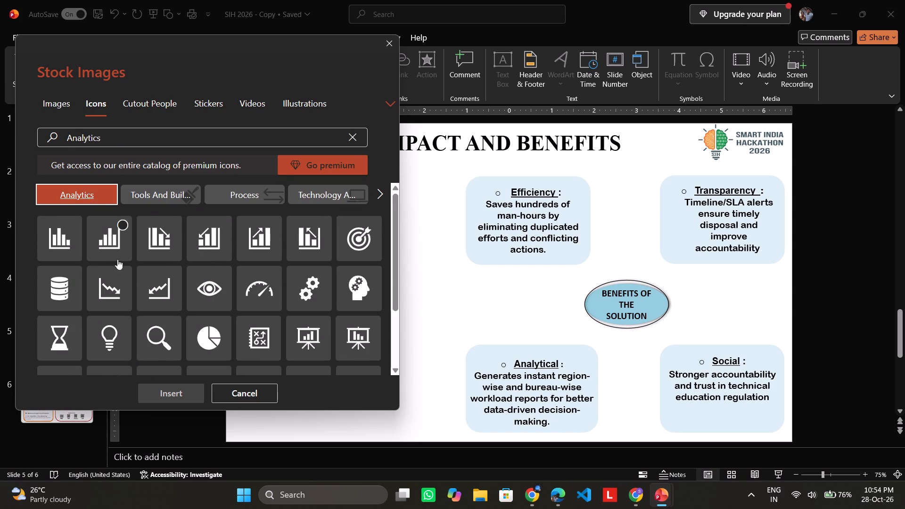
scroll(232, 273, down, 1)
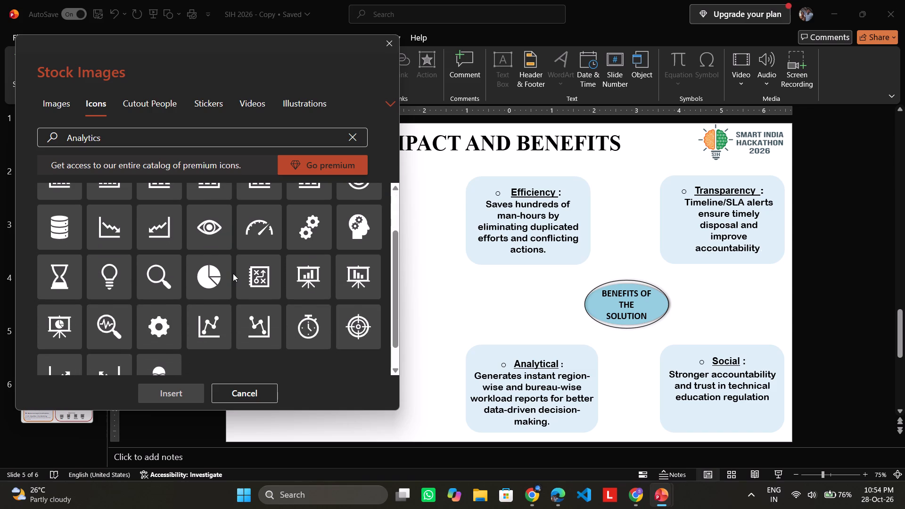
scroll(233, 273, down, 1)
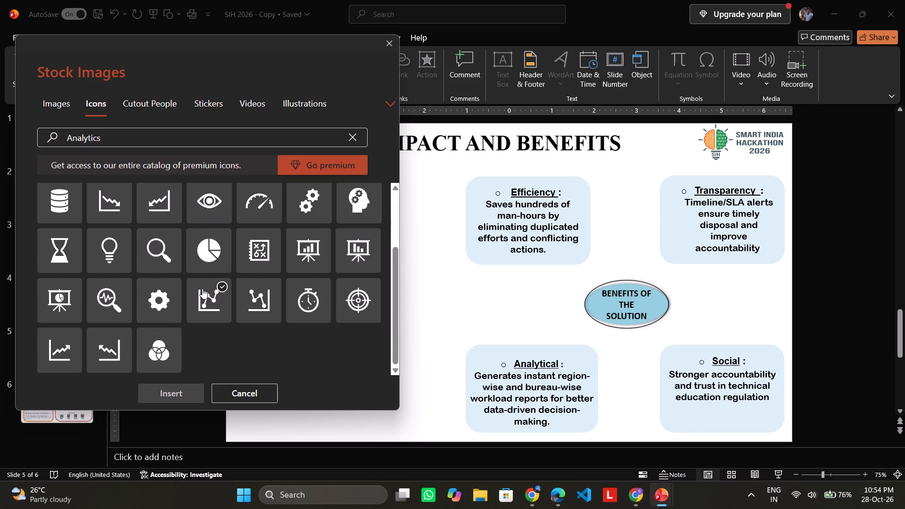
scroll(200, 288, up, 1)
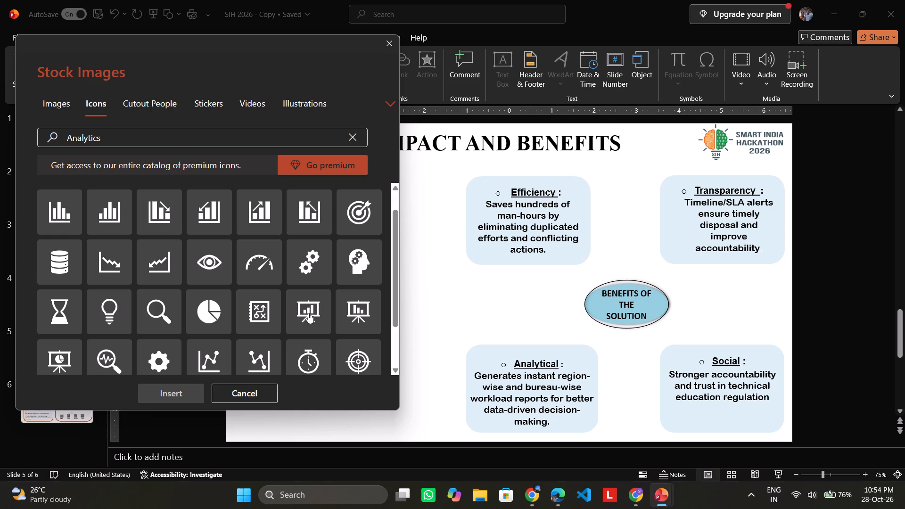
click(310, 313)
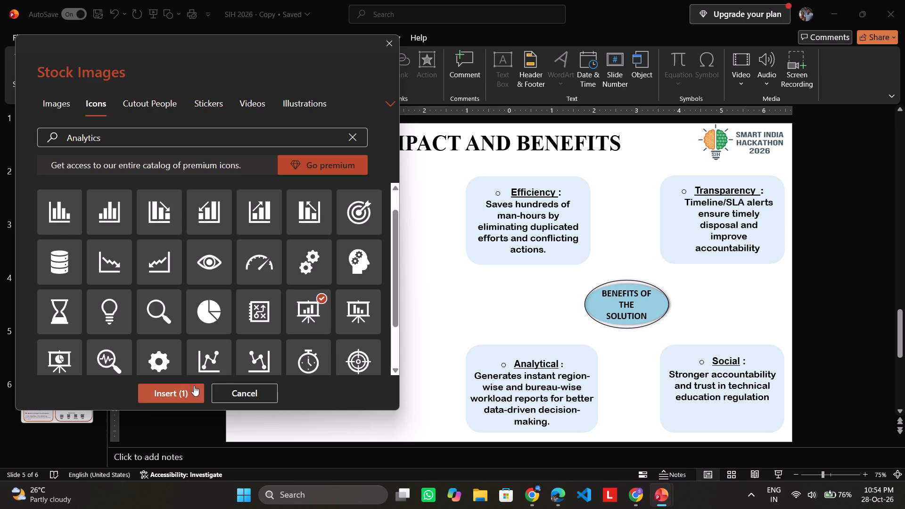
click(183, 391)
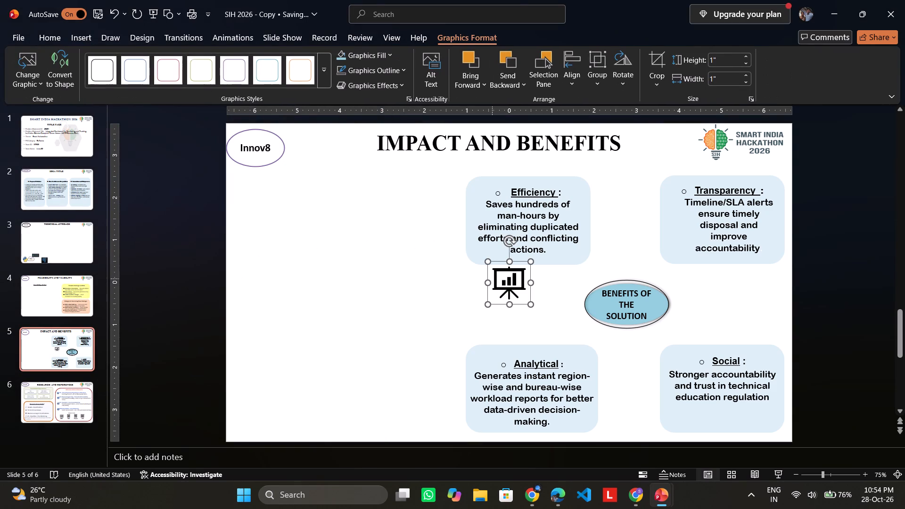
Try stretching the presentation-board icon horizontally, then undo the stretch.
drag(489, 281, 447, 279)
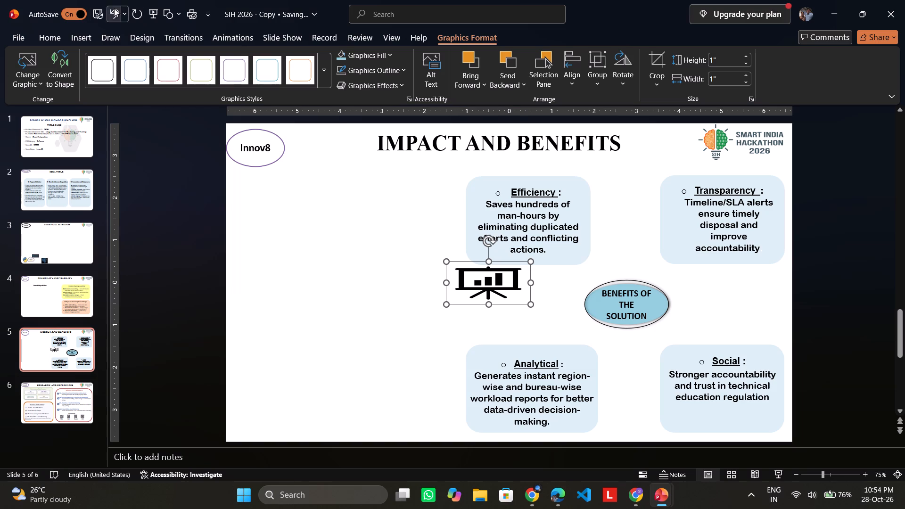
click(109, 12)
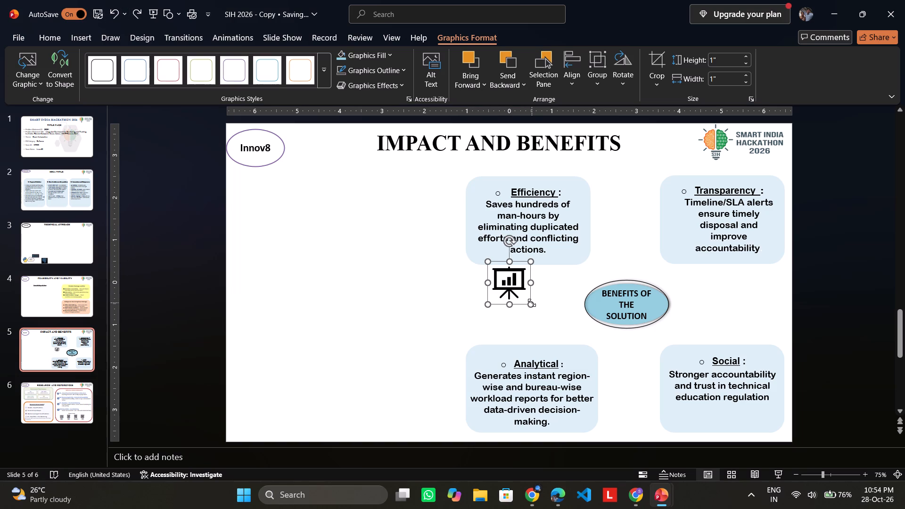
Shrink the presentation-board icon proportionally to about 0.5" by 0.5".
drag(532, 303, 509, 279)
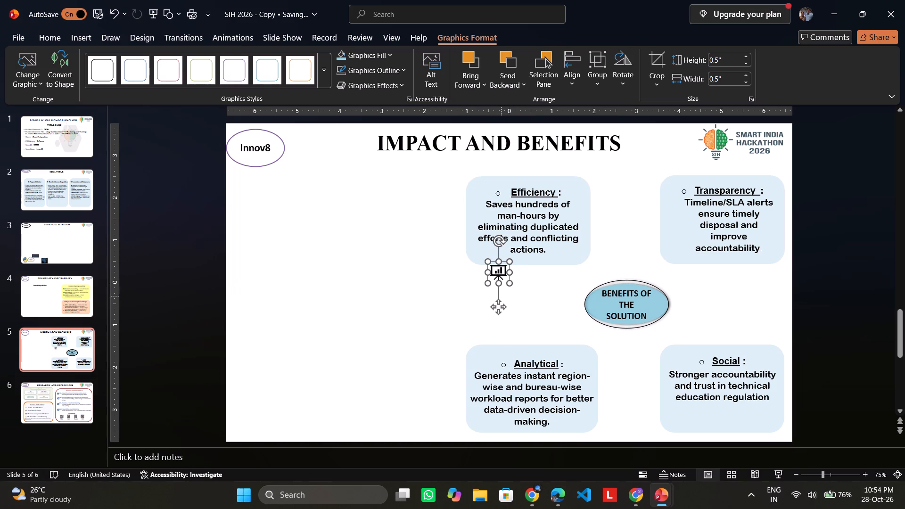
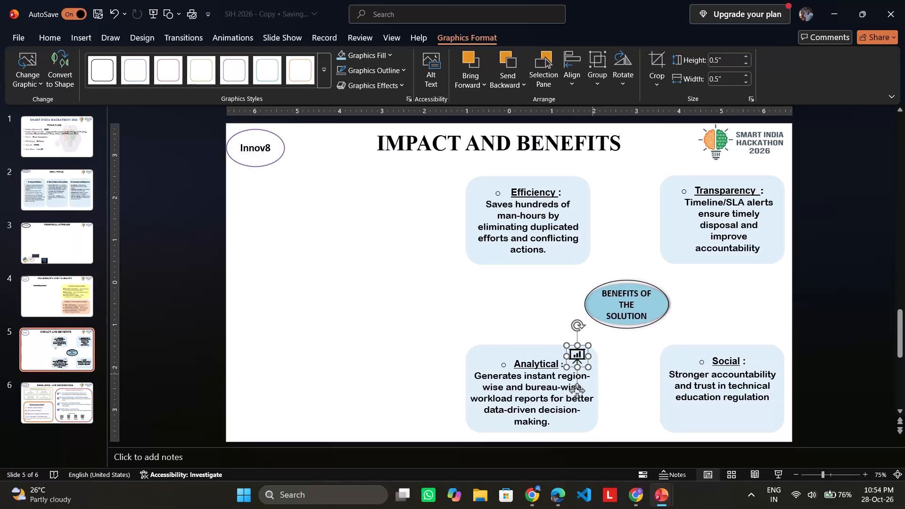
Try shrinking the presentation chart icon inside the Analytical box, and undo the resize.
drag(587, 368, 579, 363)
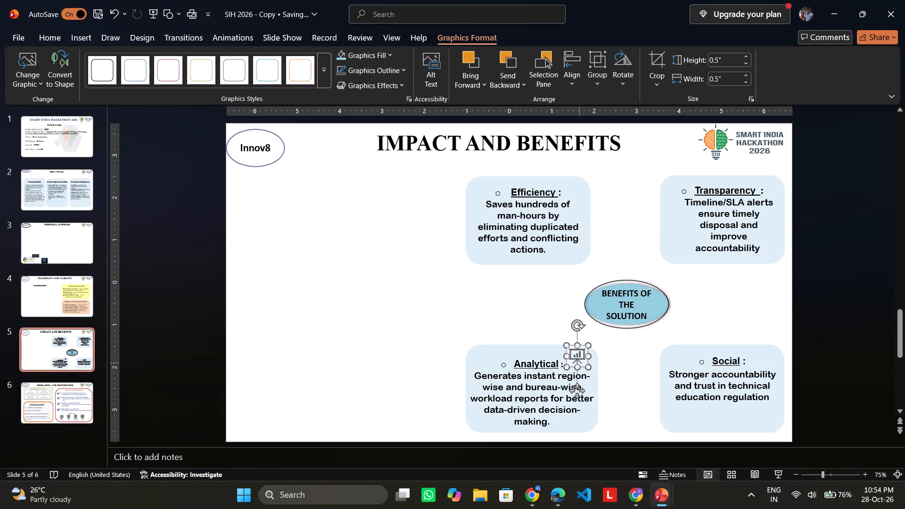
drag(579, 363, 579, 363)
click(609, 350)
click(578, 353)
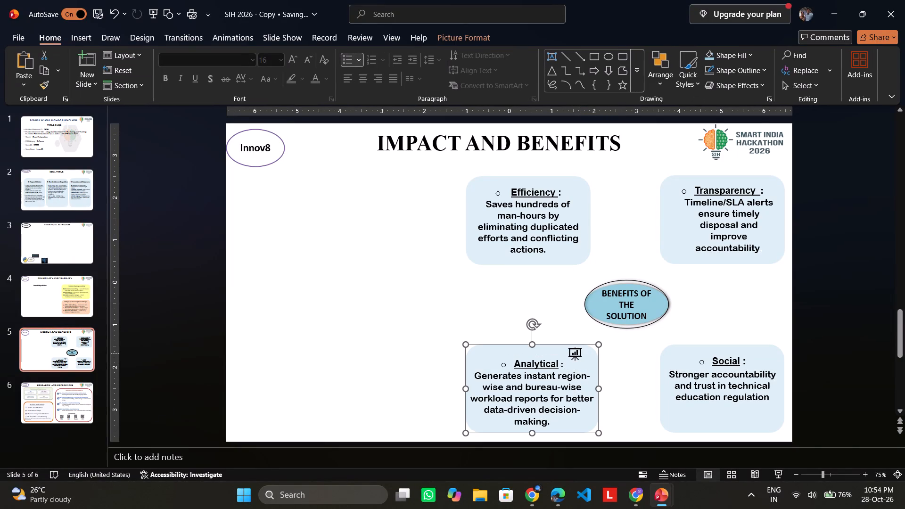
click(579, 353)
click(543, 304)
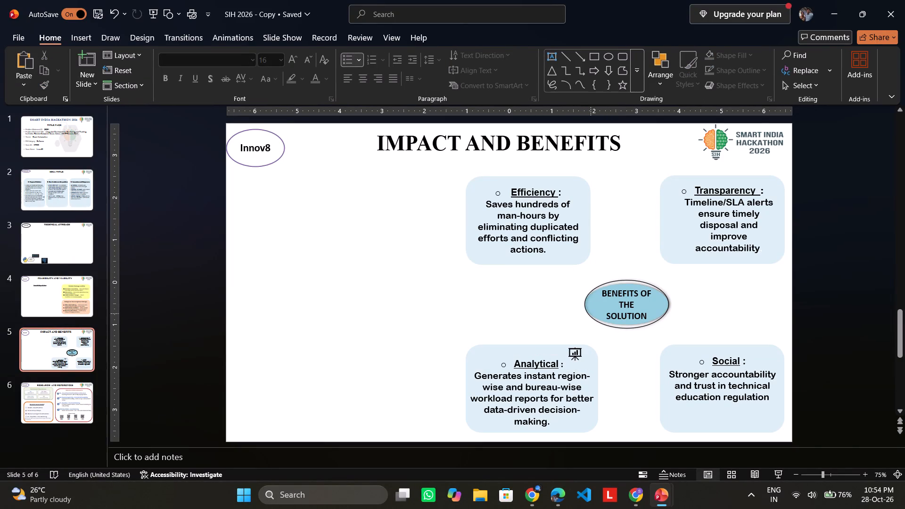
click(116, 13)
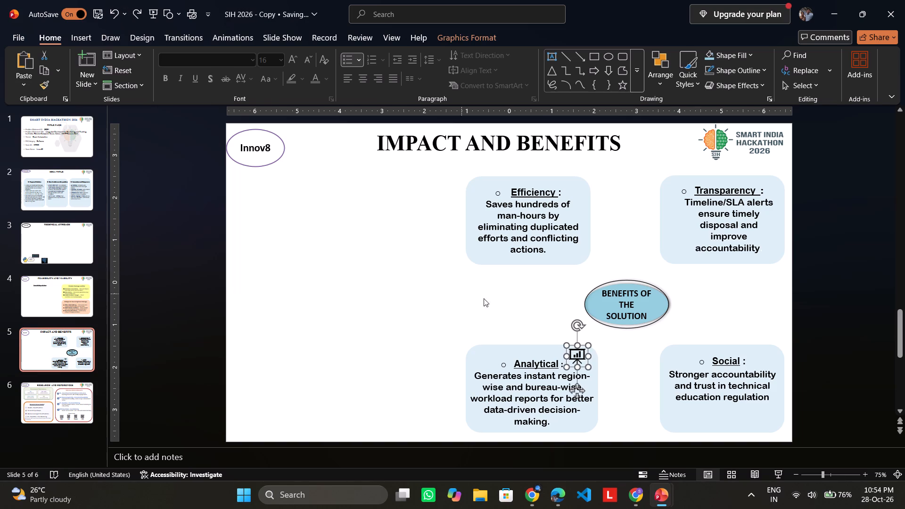
Shrink the presentation chart icon slightly over the slide's blank area and put it back in the Analytical box's upper-right corner.
drag(575, 390, 409, 315)
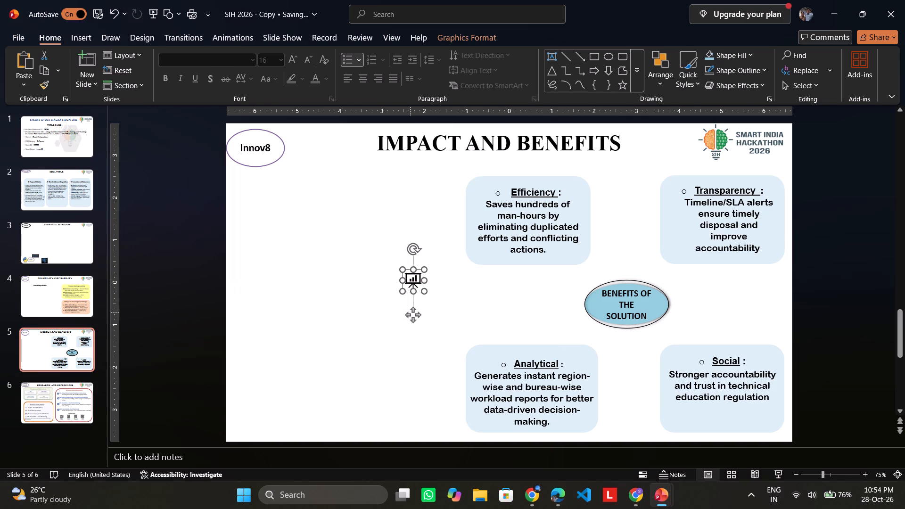
drag(422, 290, 418, 284)
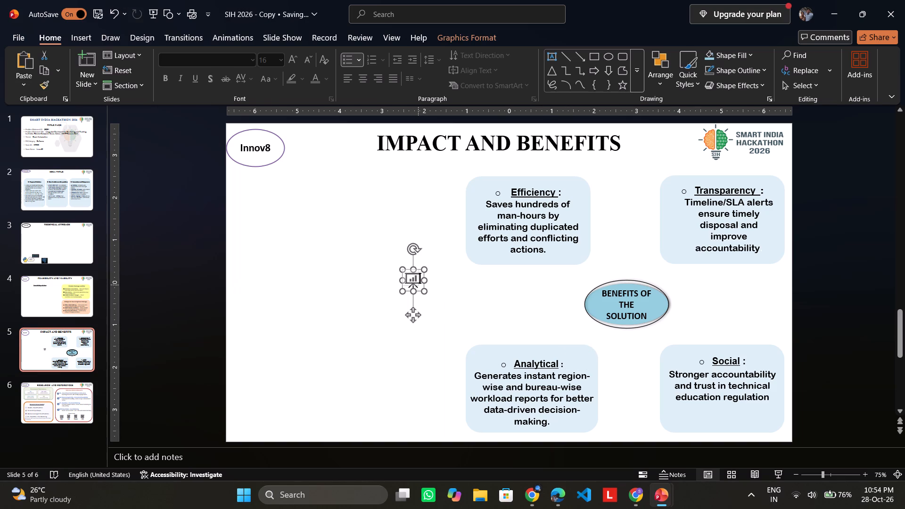
drag(418, 284, 418, 283)
click(428, 296)
click(410, 279)
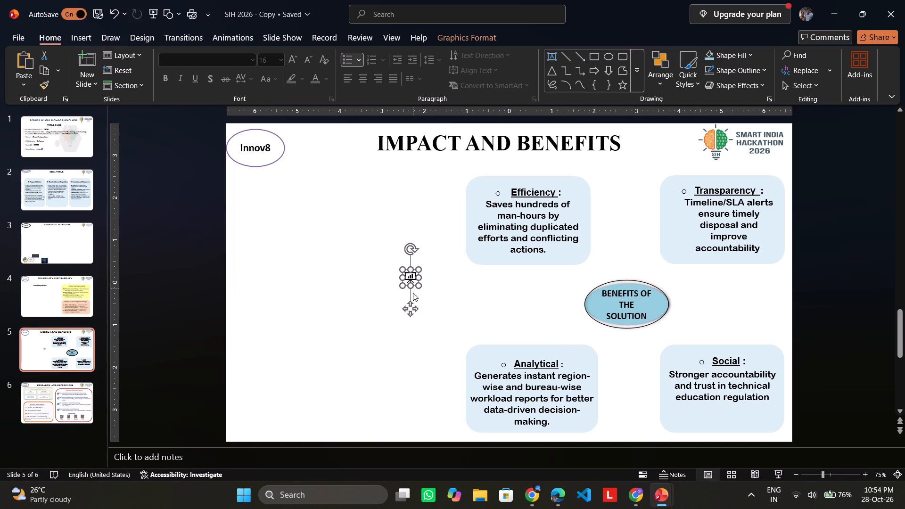
drag(411, 307, 576, 384)
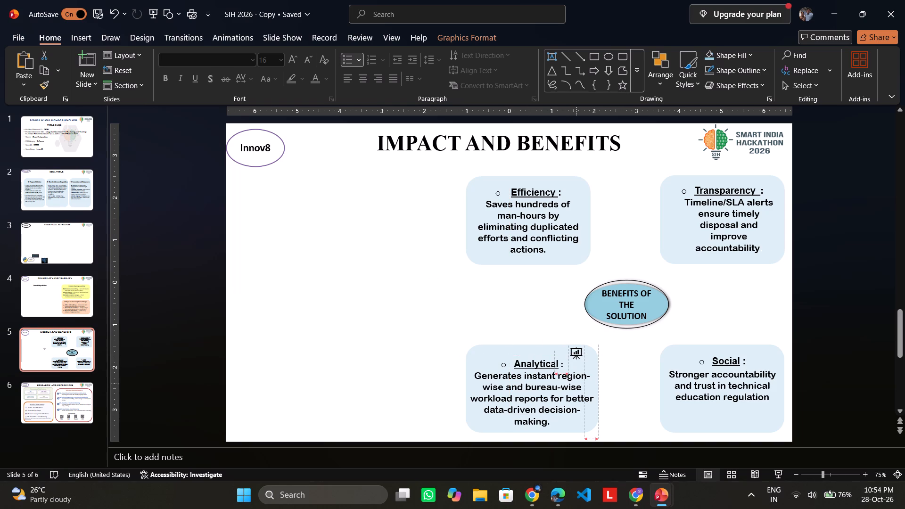
drag(576, 384, 577, 386)
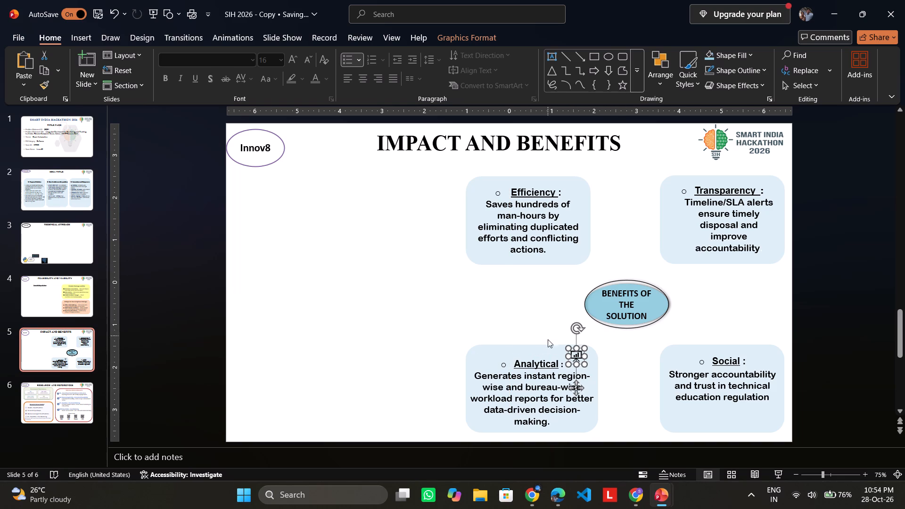
Move the presentation chart icon to the slide's blank area and fill it with the standard colour Red.
right_click(581, 353)
click(365, 292)
drag(577, 391, 417, 353)
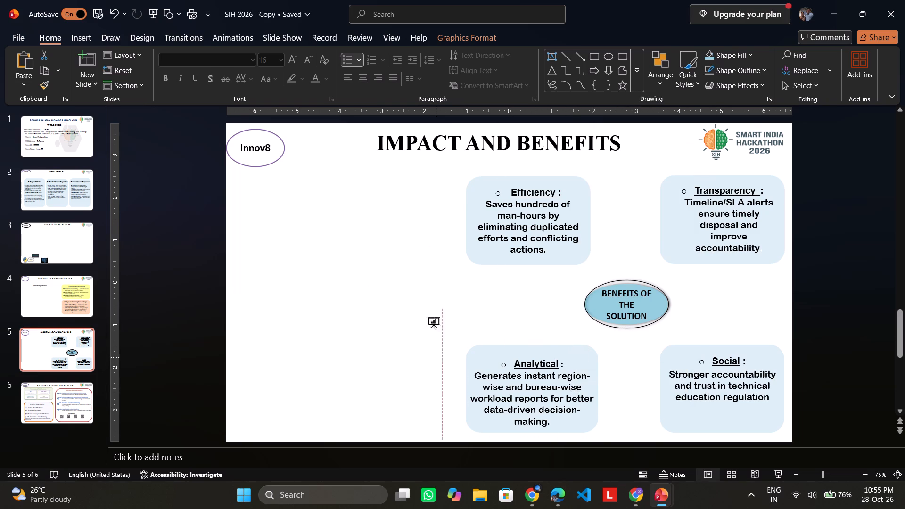
drag(417, 353, 365, 338)
right_click(364, 302)
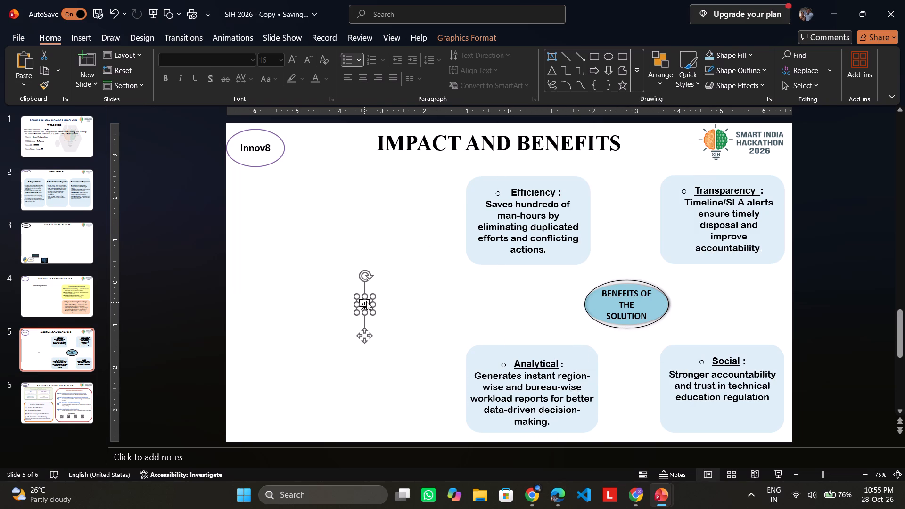
click(402, 147)
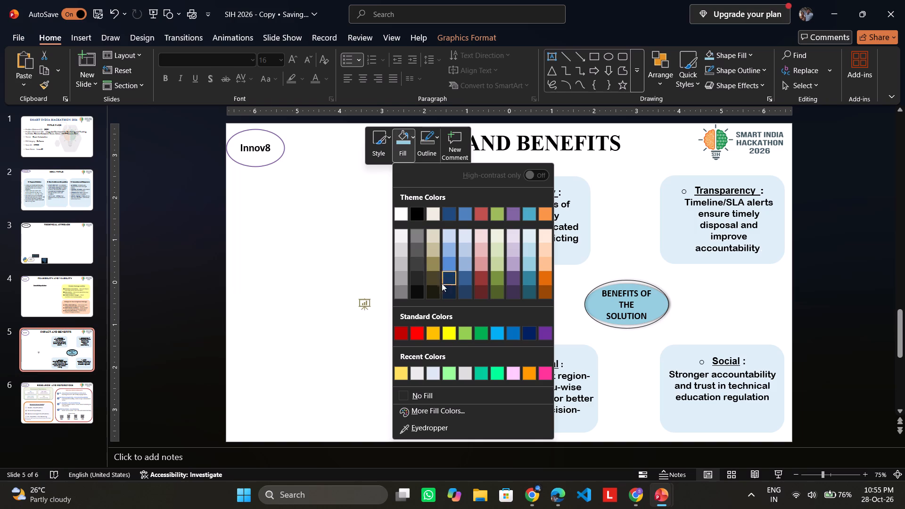
click(420, 331)
Place the red chart icon in the upper-right corner of the Analytical box, beside its heading.
drag(368, 336, 578, 391)
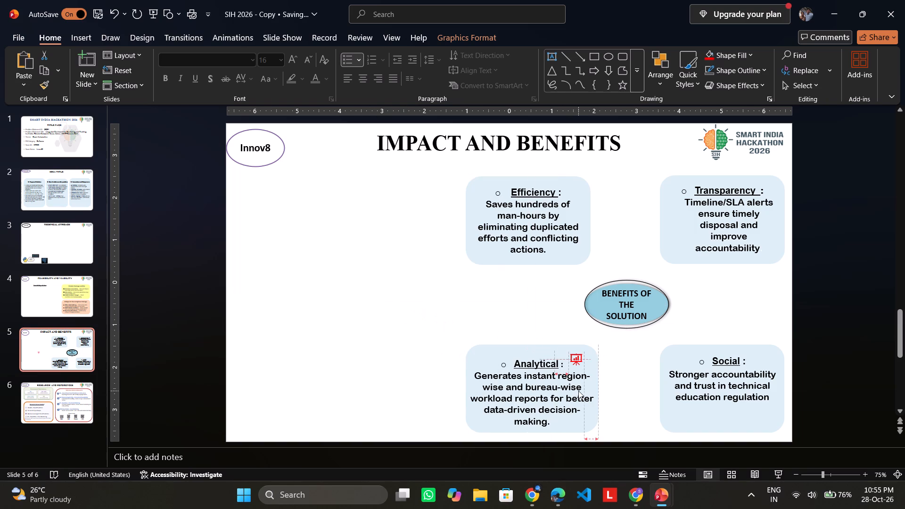
drag(578, 391, 584, 387)
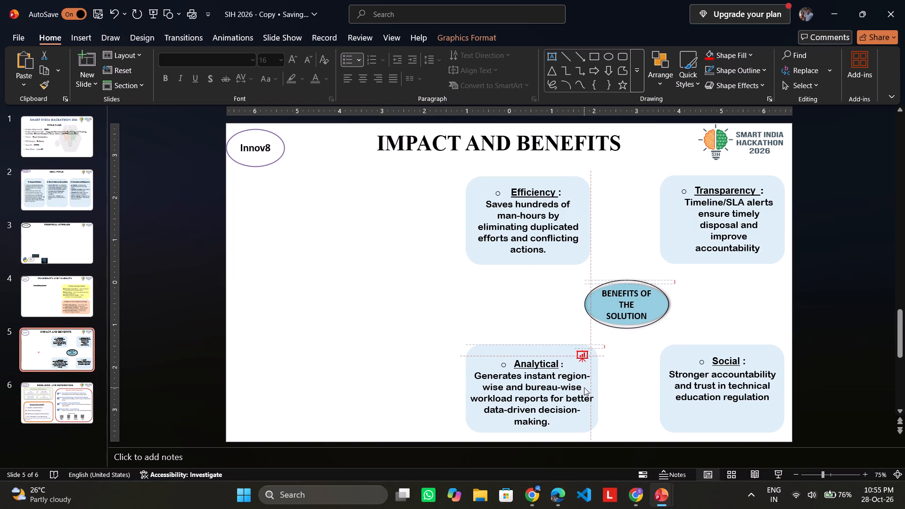
drag(584, 387, 580, 387)
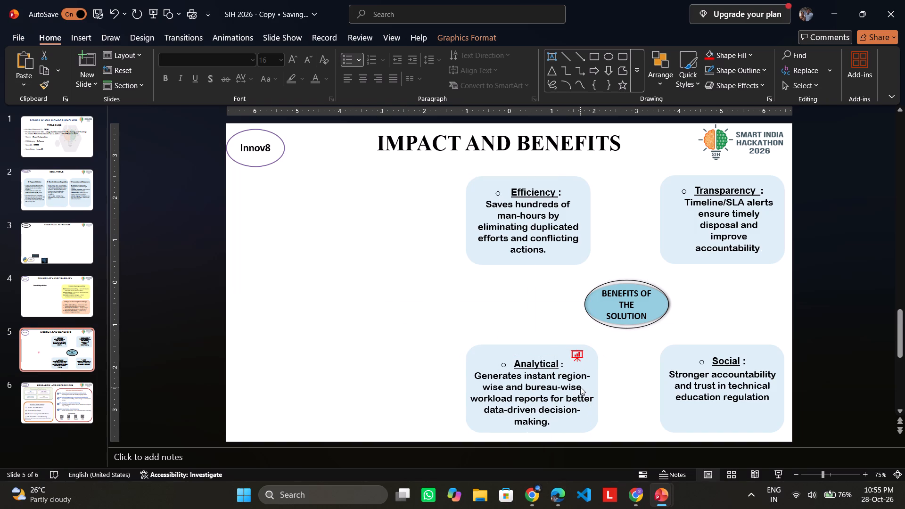
drag(580, 387, 581, 389)
drag(581, 389, 580, 388)
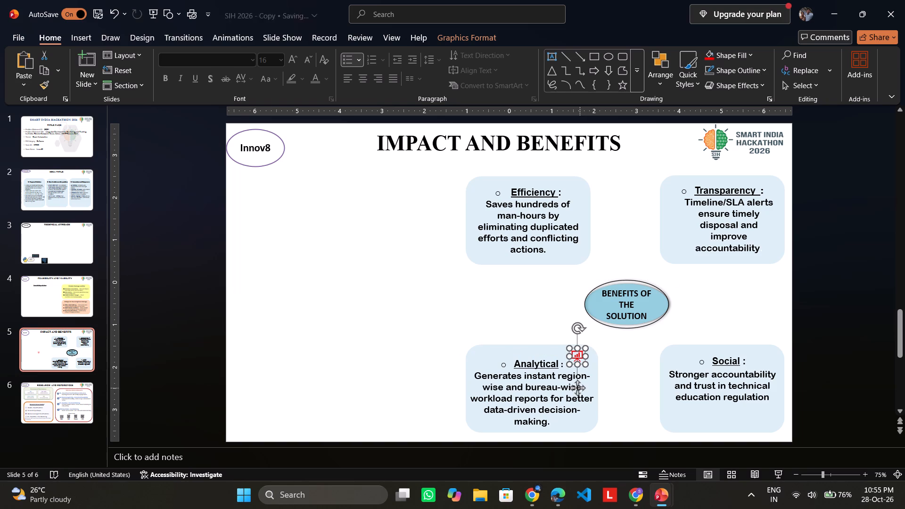
click(463, 323)
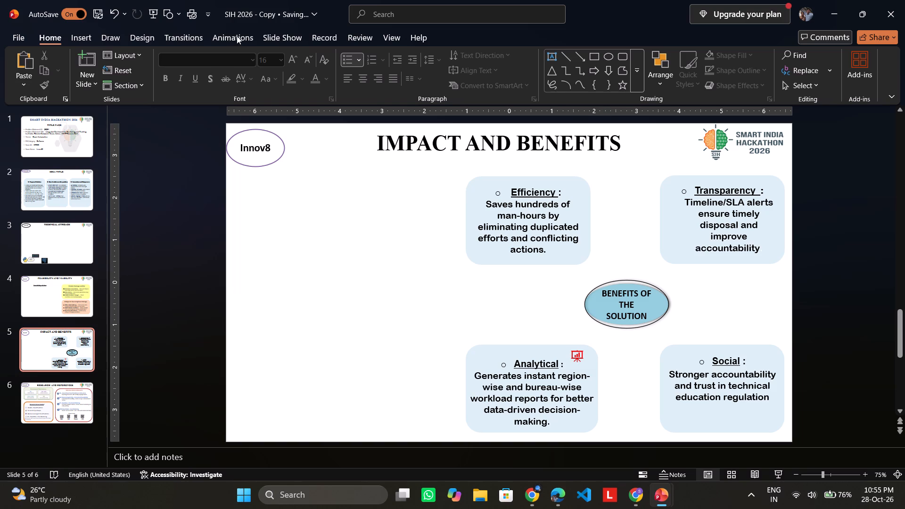
Open the stock icon library and narrow its window over the slide's empty half, leaving the benefit boxes uncovered.
click(183, 38)
click(155, 36)
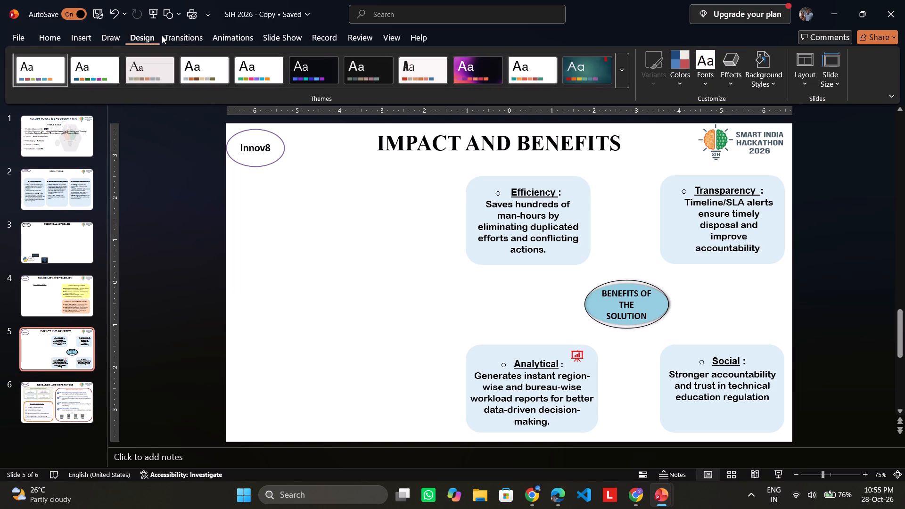
click(115, 37)
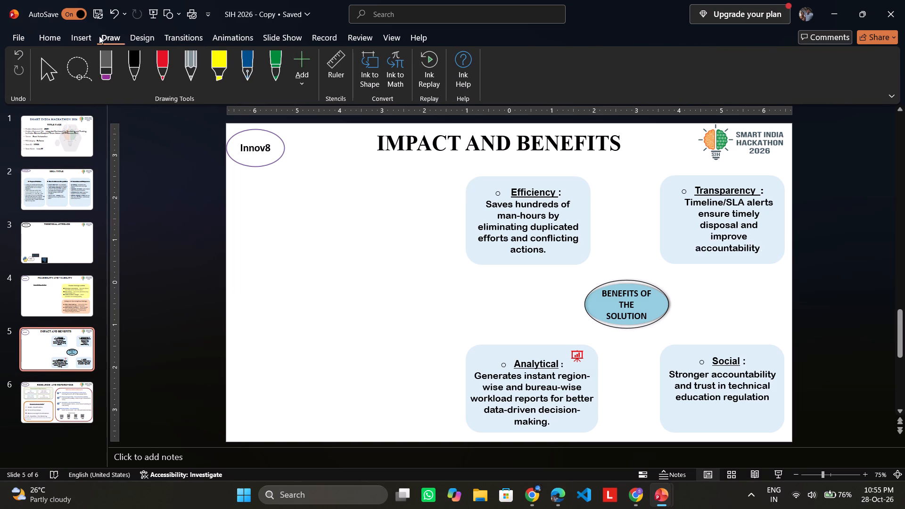
click(90, 37)
click(255, 72)
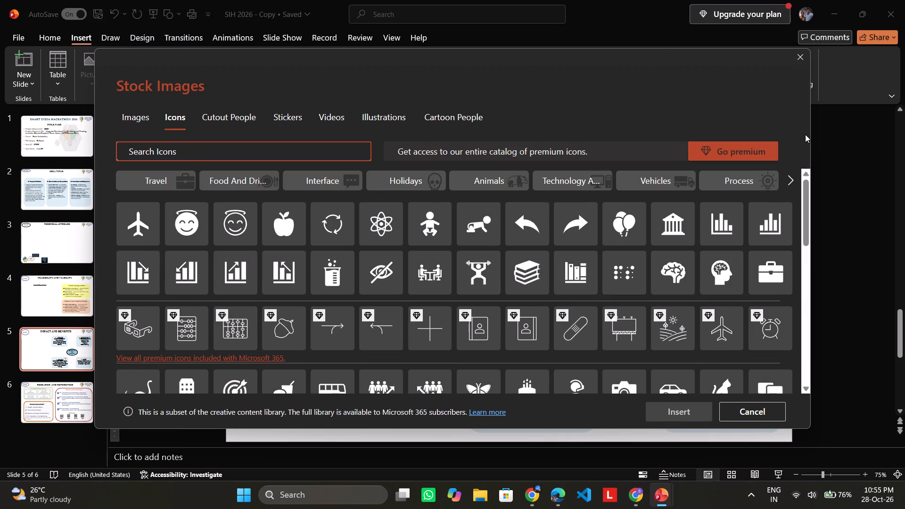
drag(811, 133, 352, 125)
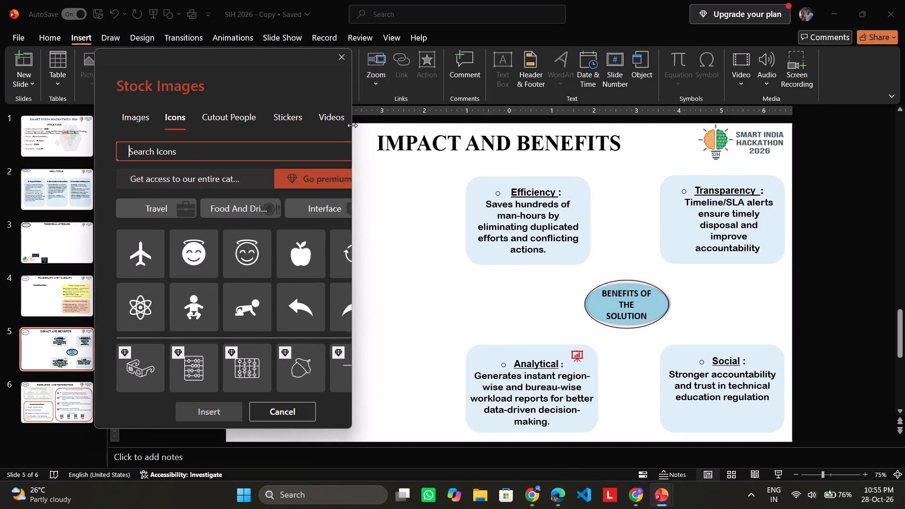
drag(352, 125, 352, 124)
drag(94, 183, 39, 180)
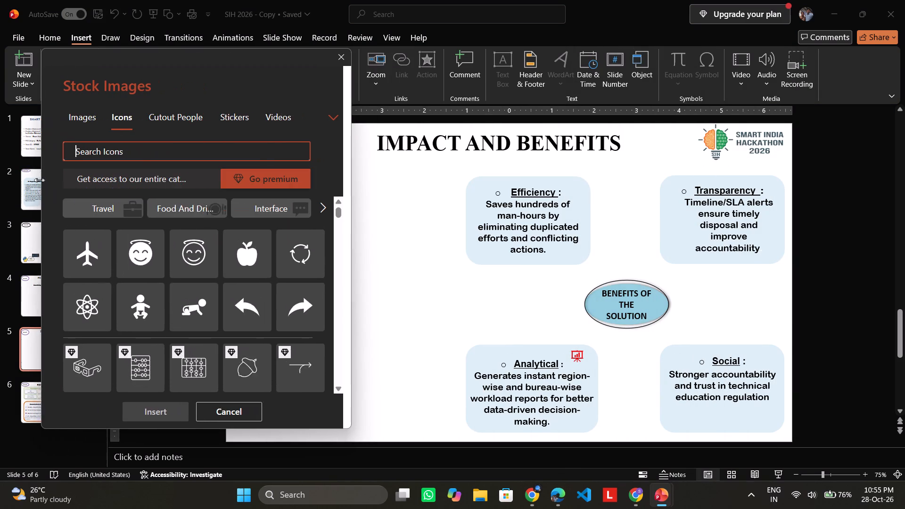
drag(39, 180, 5, 176)
drag(352, 205, 370, 202)
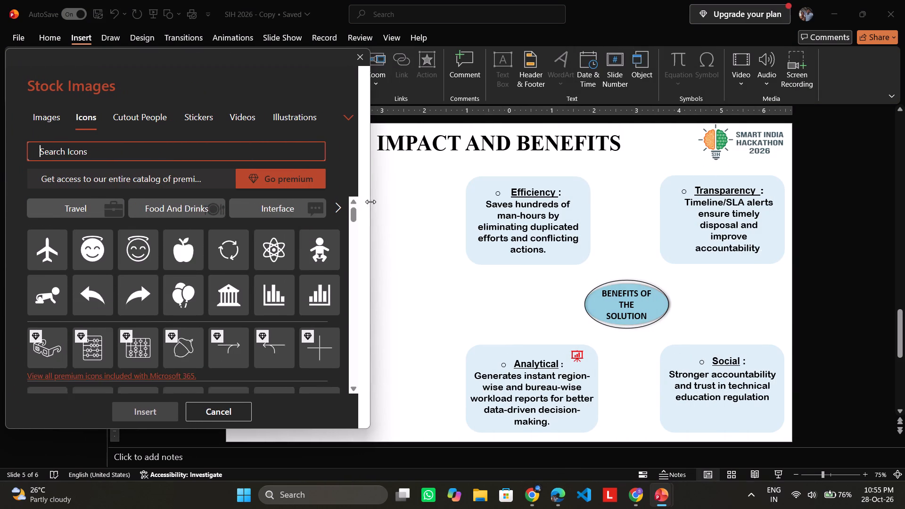
drag(370, 202, 381, 202)
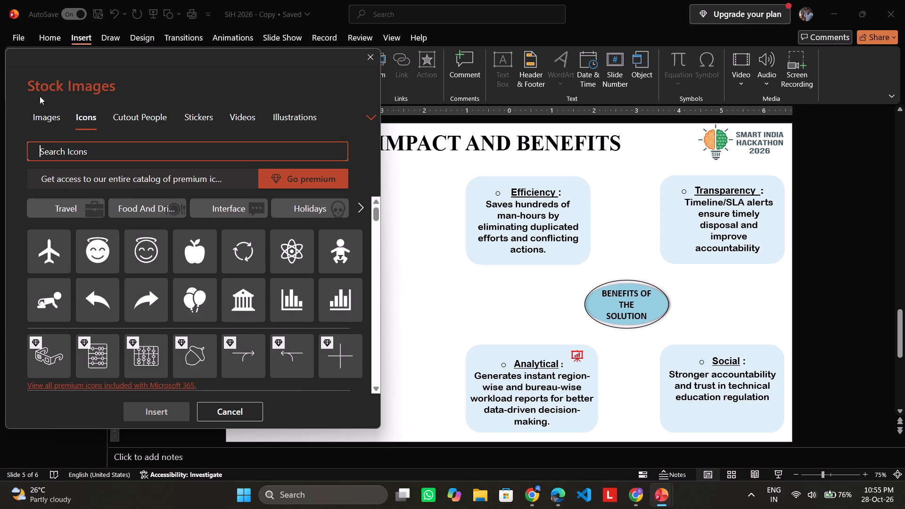
Look through the Images, Icons, Cutout People, Stickers and Videos categories of the stock library.
click(49, 119)
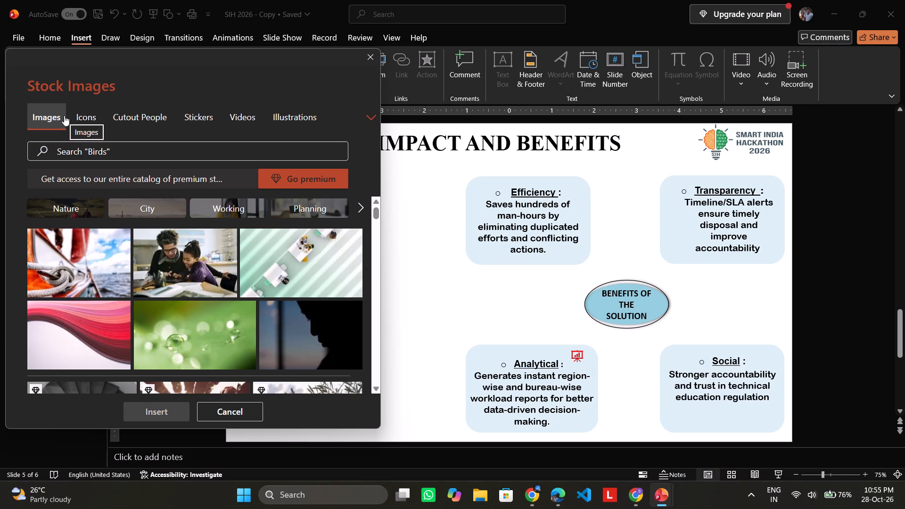
click(64, 115)
click(80, 112)
click(149, 114)
click(200, 117)
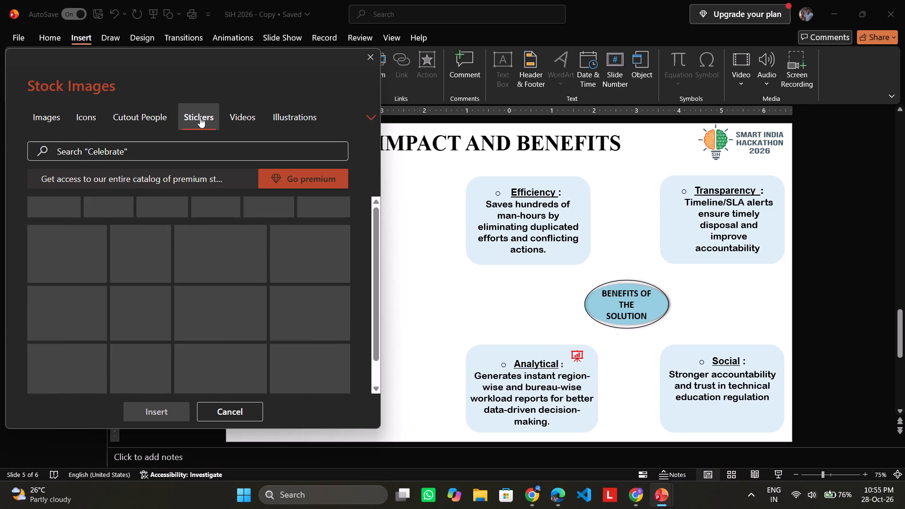
click(143, 114)
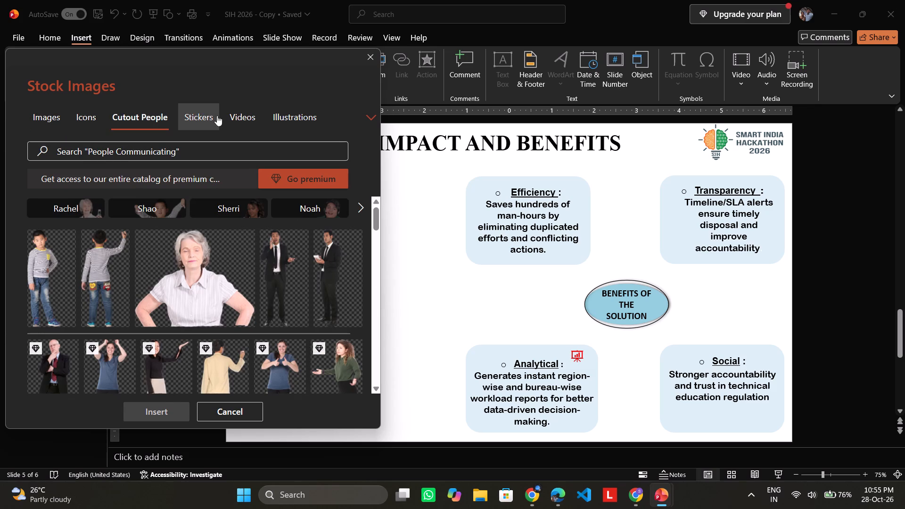
click(222, 115)
click(247, 115)
Look through the stock library's Illustrations, and check the Videos and Images categories again for suitable artwork.
click(284, 115)
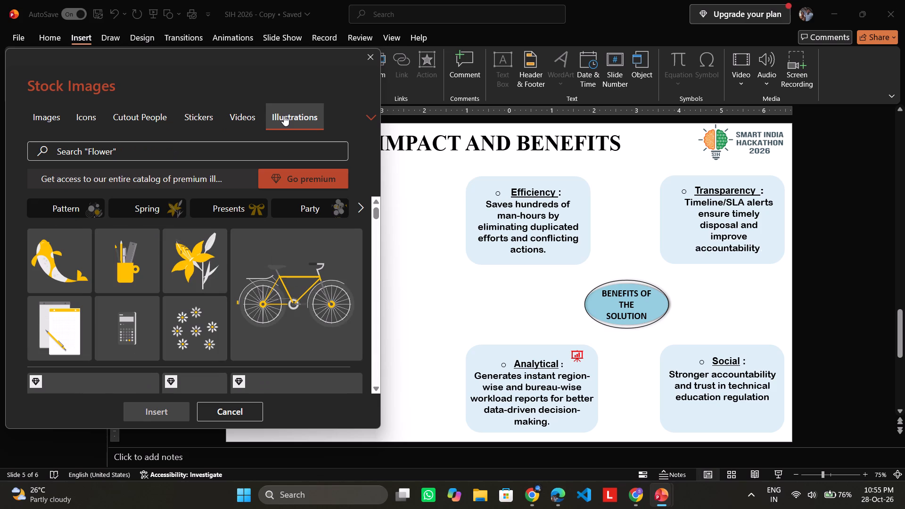
scroll(173, 190, down, 3)
scroll(168, 274, up, 4)
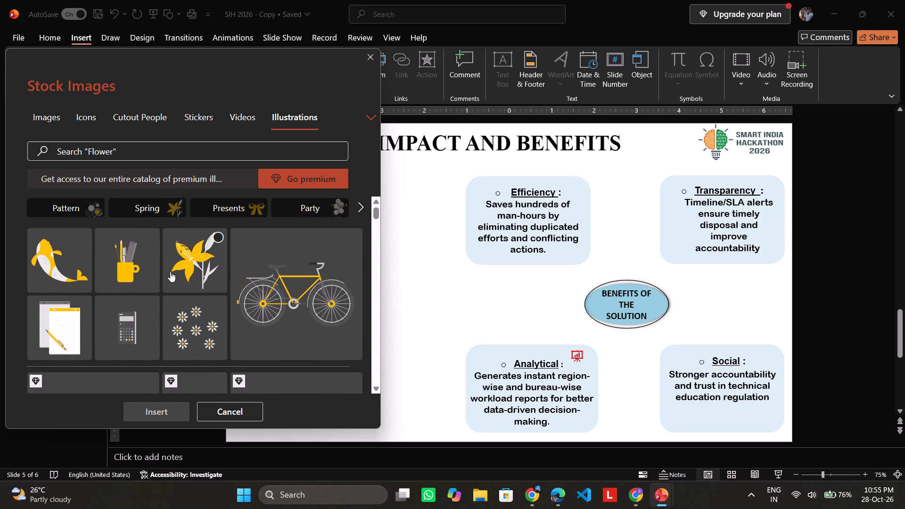
scroll(176, 265, down, 5)
scroll(180, 263, up, 5)
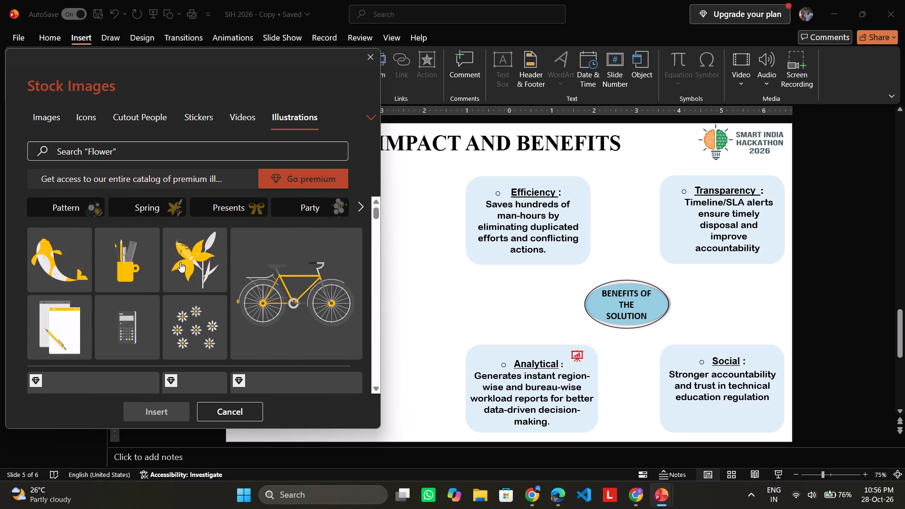
scroll(180, 262, up, 3)
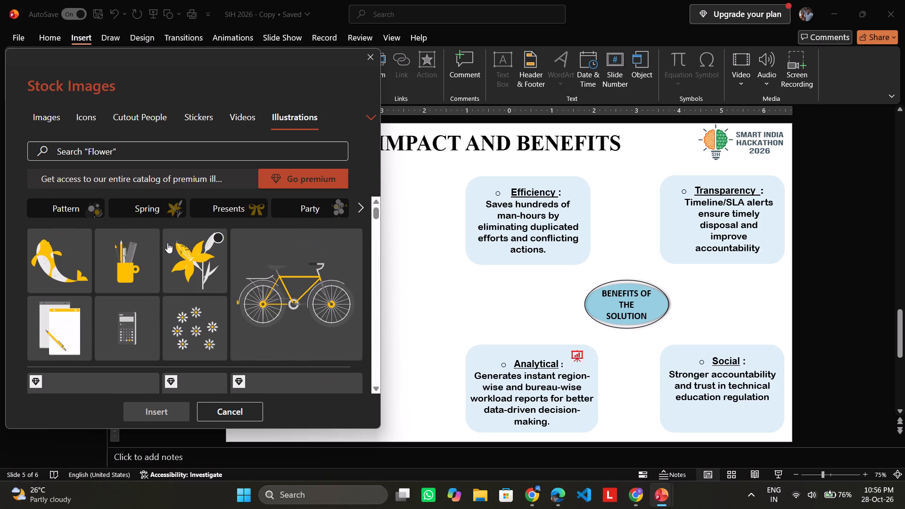
scroll(196, 260, down, 4)
scroll(196, 264, up, 1)
scroll(196, 264, down, 4)
scroll(197, 263, up, 1)
scroll(197, 264, down, 7)
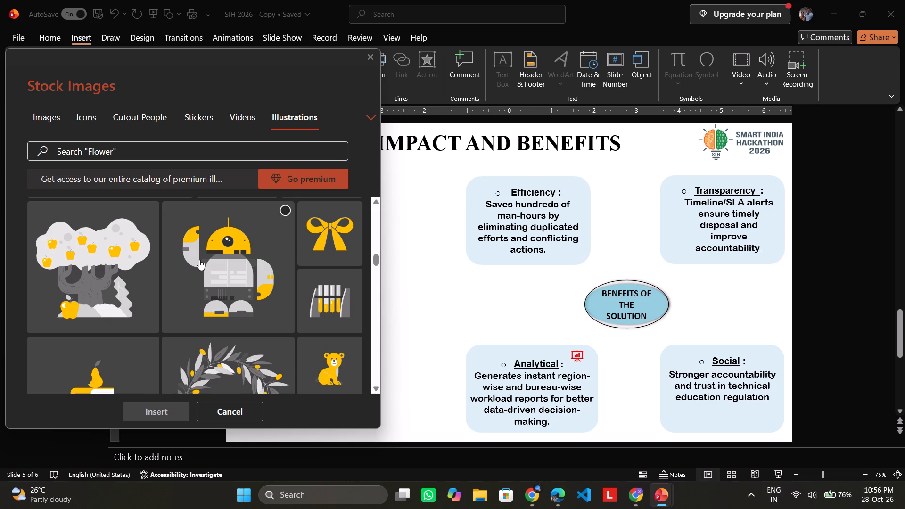
scroll(199, 260, up, 4)
click(232, 116)
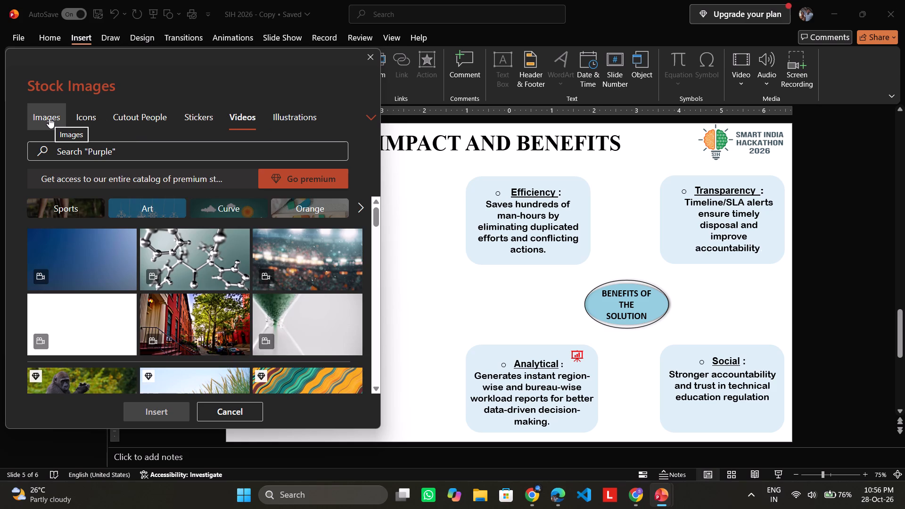
click(49, 118)
Look through the topic filters of the stock library's Icons category, from Travel through to Business.
click(91, 123)
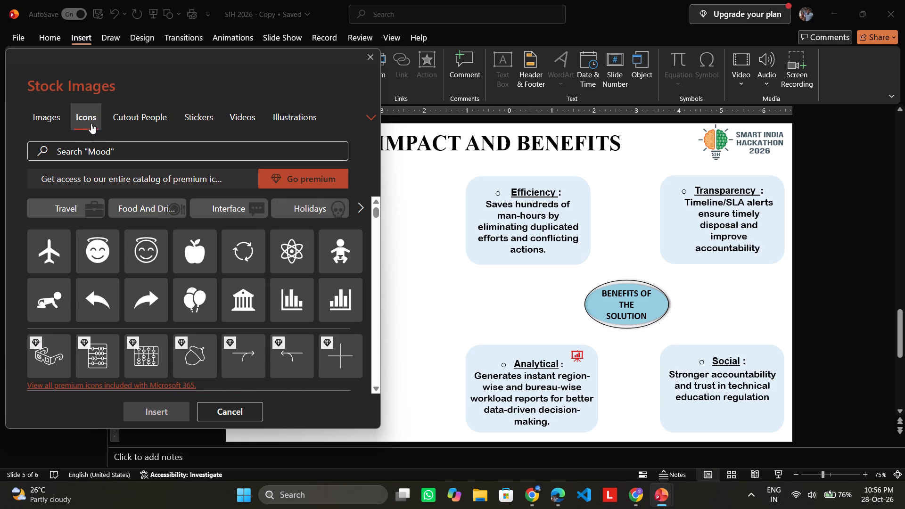
click(360, 205)
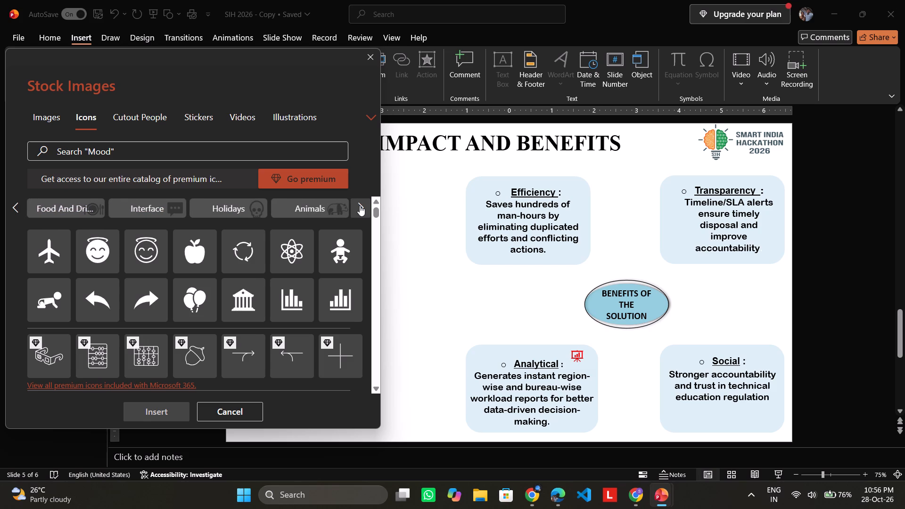
click(360, 205)
click(360, 205)
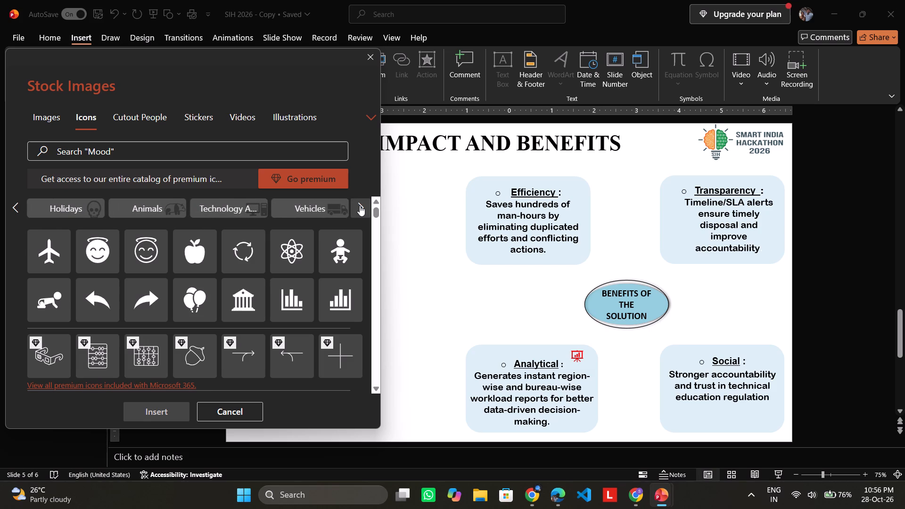
click(360, 205)
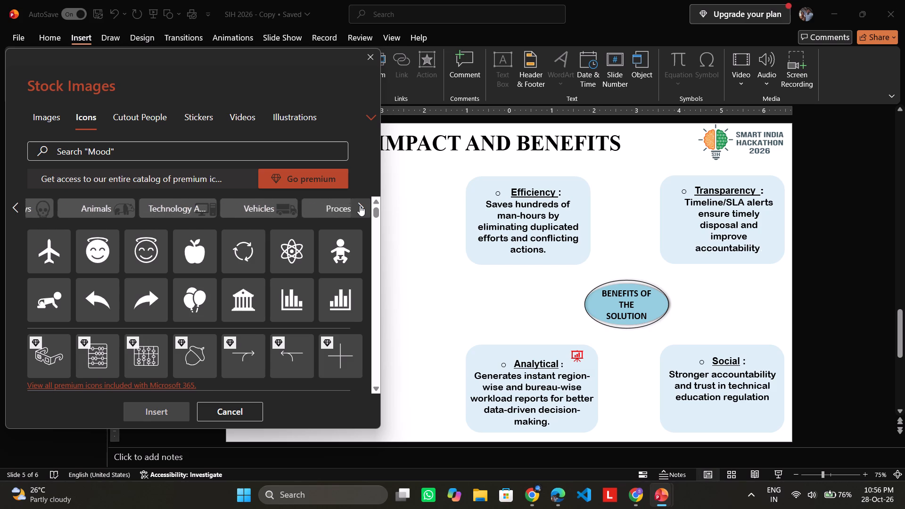
click(360, 205)
click(360, 205)
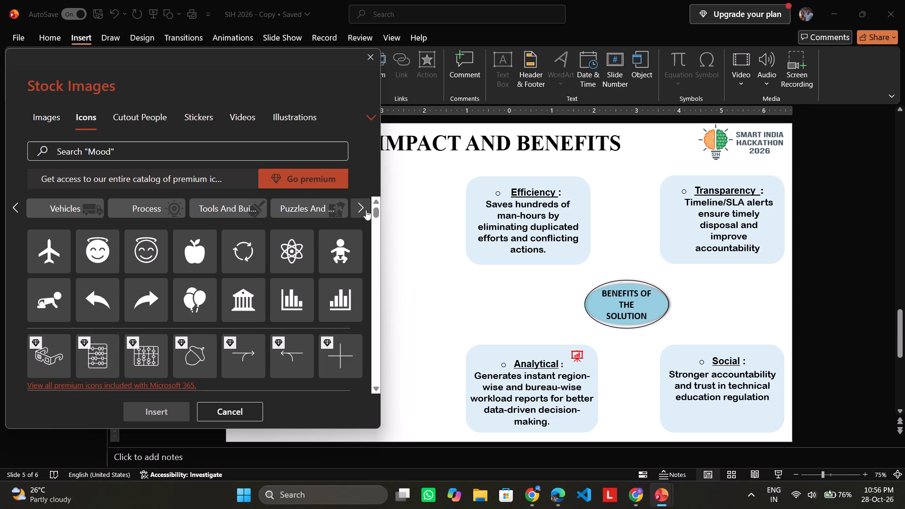
click(366, 210)
click(362, 206)
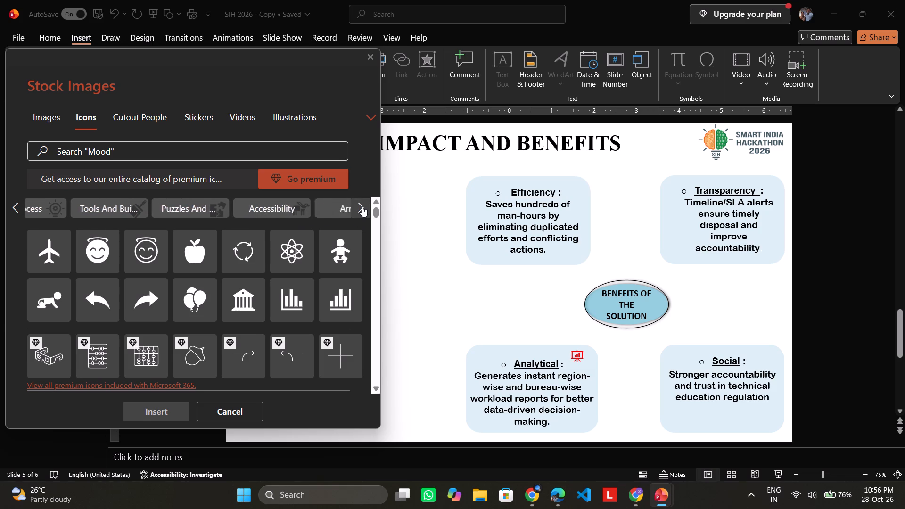
click(362, 206)
click(362, 206)
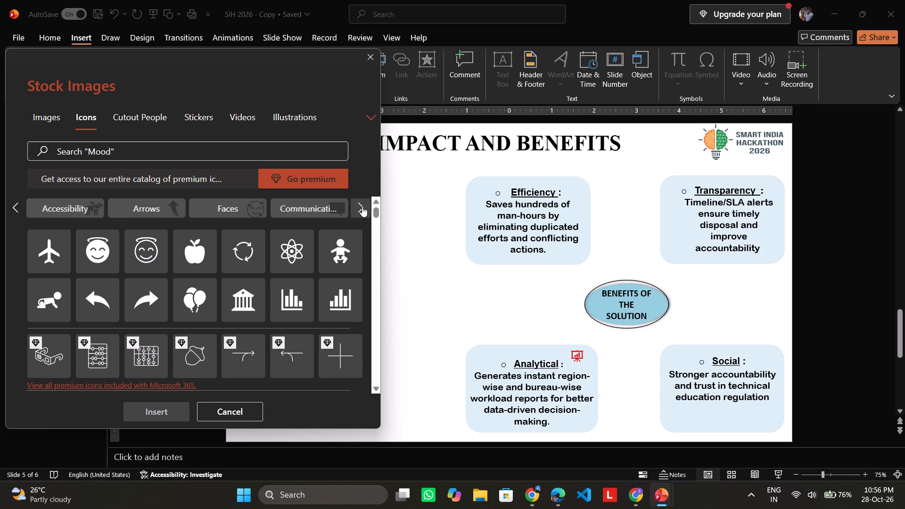
click(362, 206)
click(362, 206)
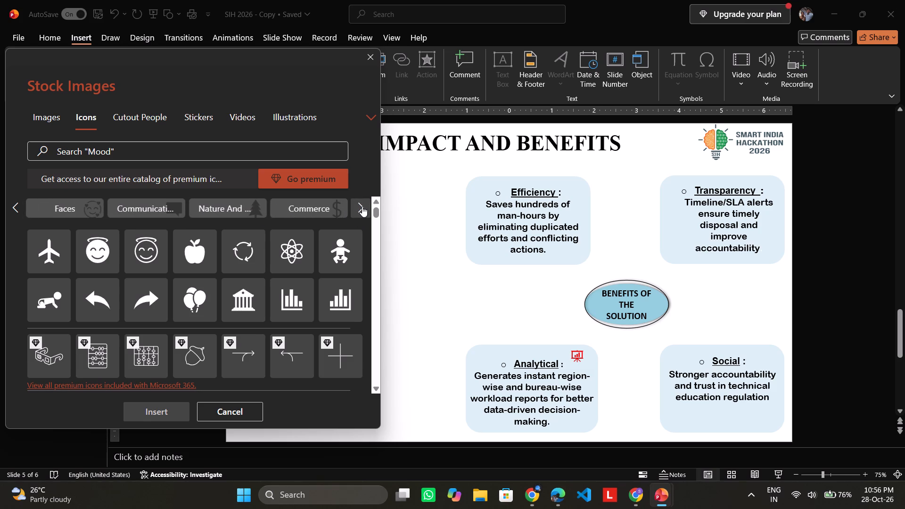
click(362, 206)
click(362, 206)
click(362, 206)
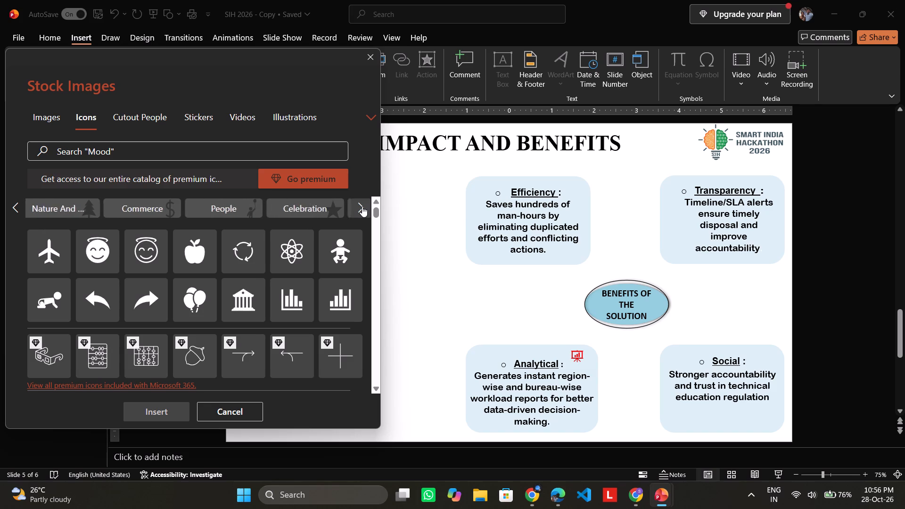
click(362, 206)
click(362, 206)
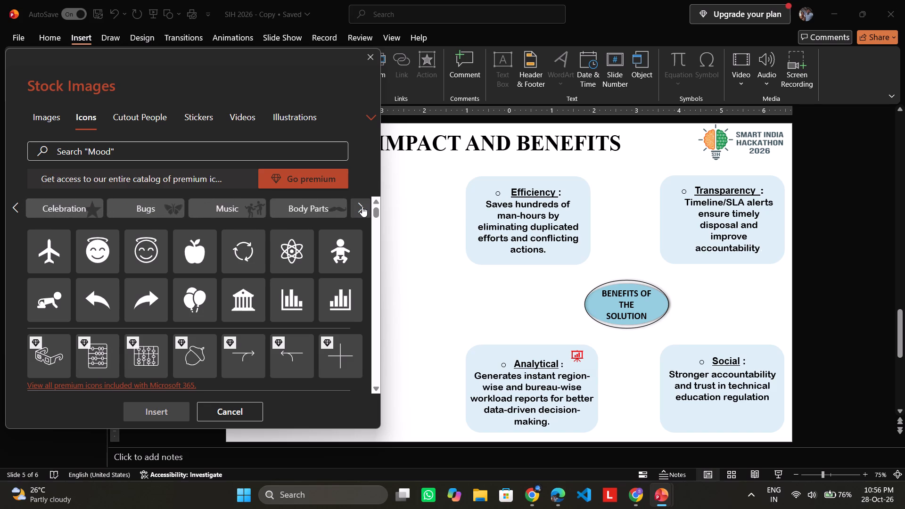
click(362, 206)
click(364, 207)
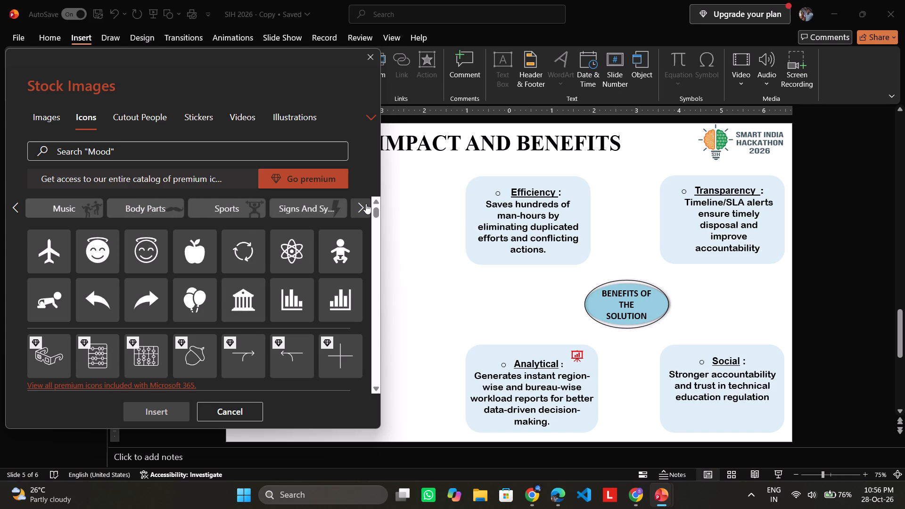
click(366, 204)
click(367, 204)
click(367, 204)
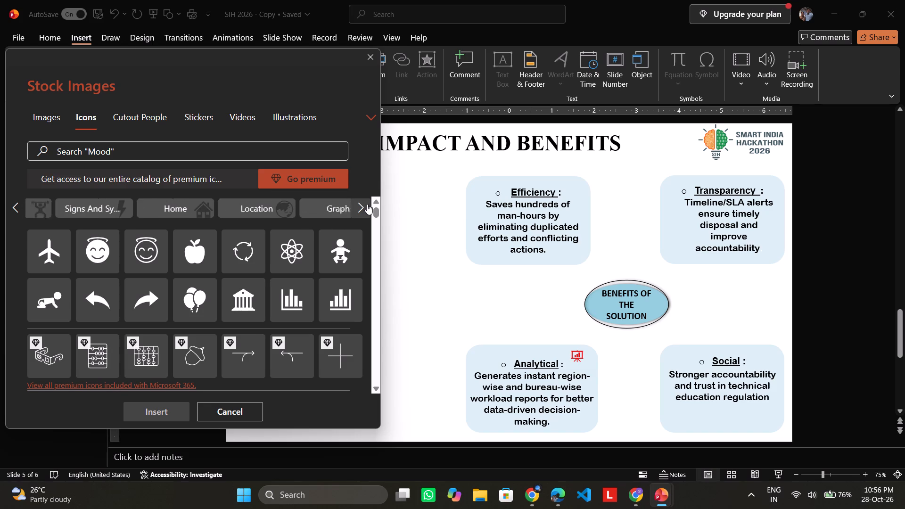
click(367, 204)
click(368, 204)
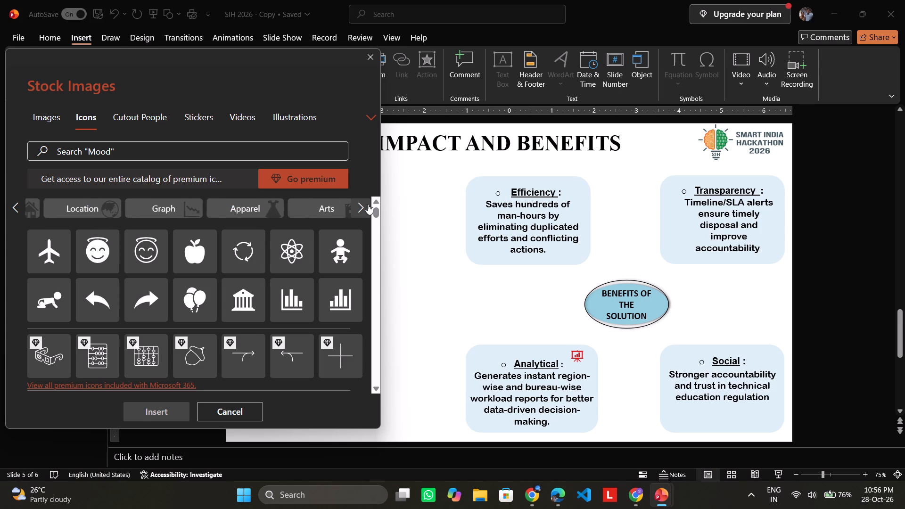
click(365, 203)
click(365, 203)
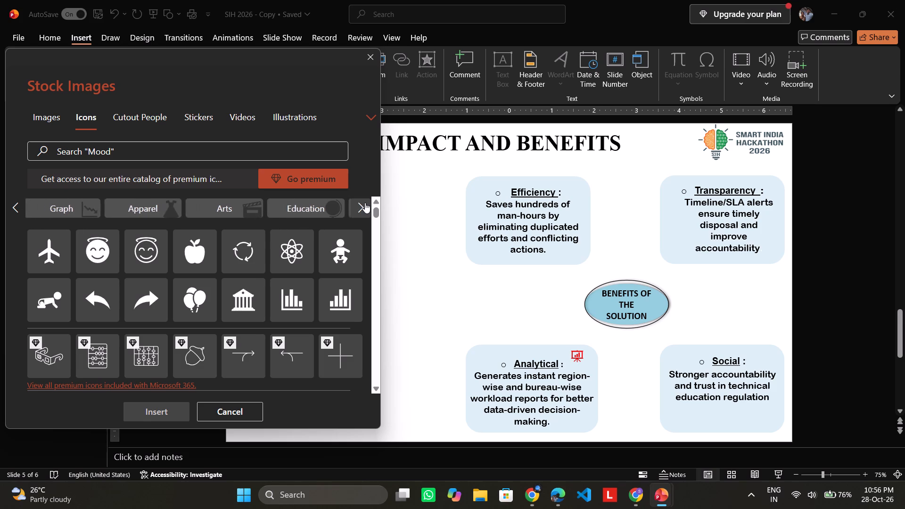
click(365, 203)
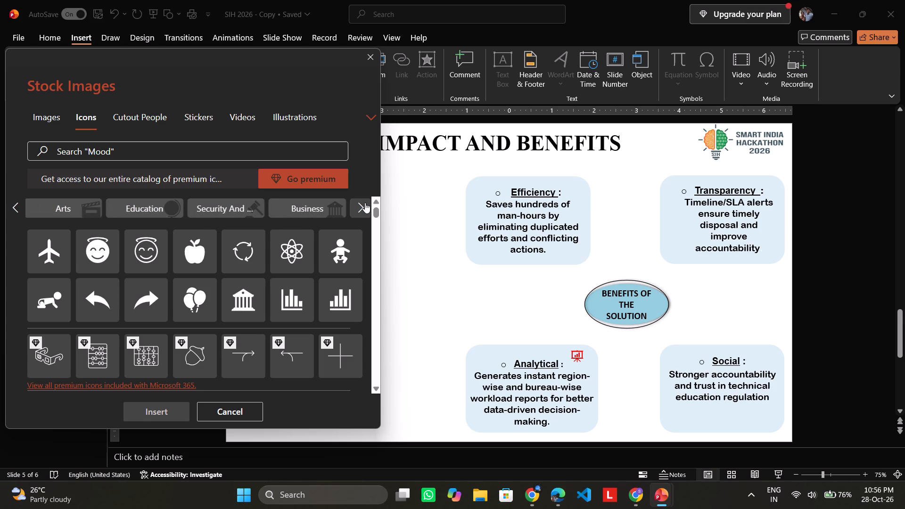
Filter the icons by the Security And Justice topic and select only the padlock icon for insertion.
click(243, 205)
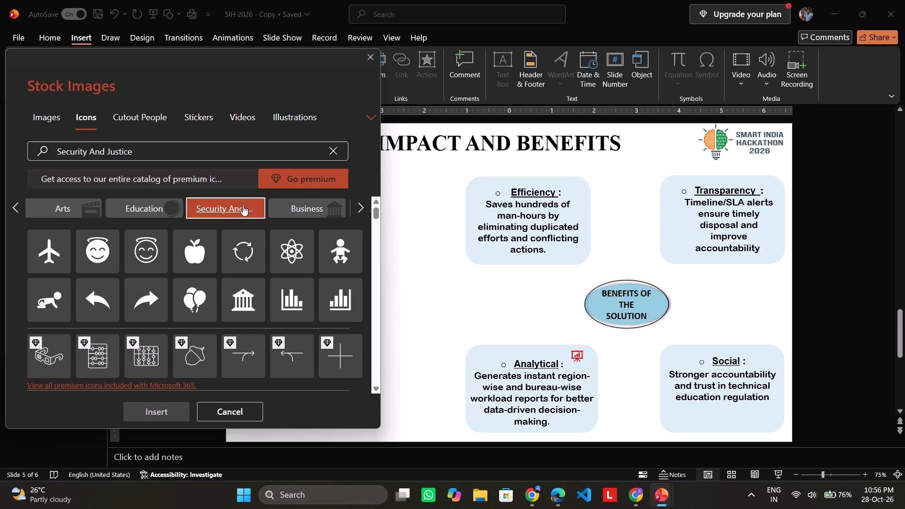
click(239, 212)
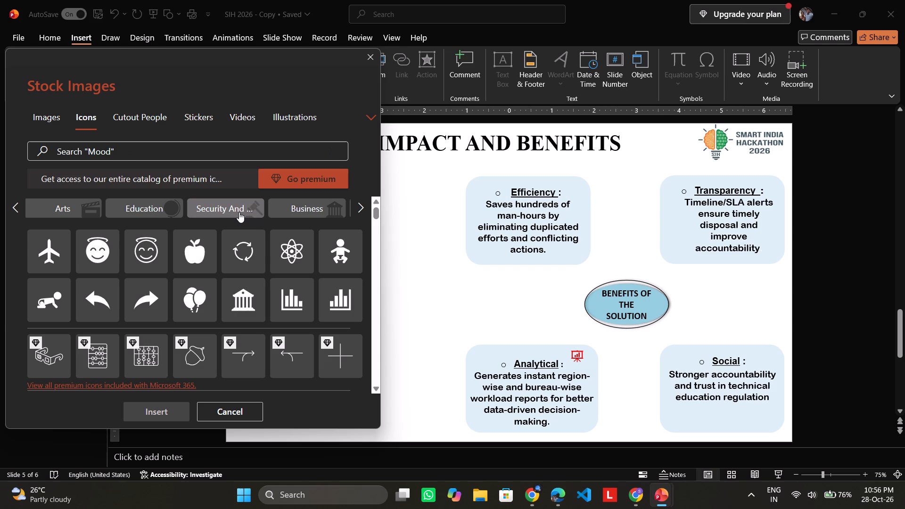
click(239, 212)
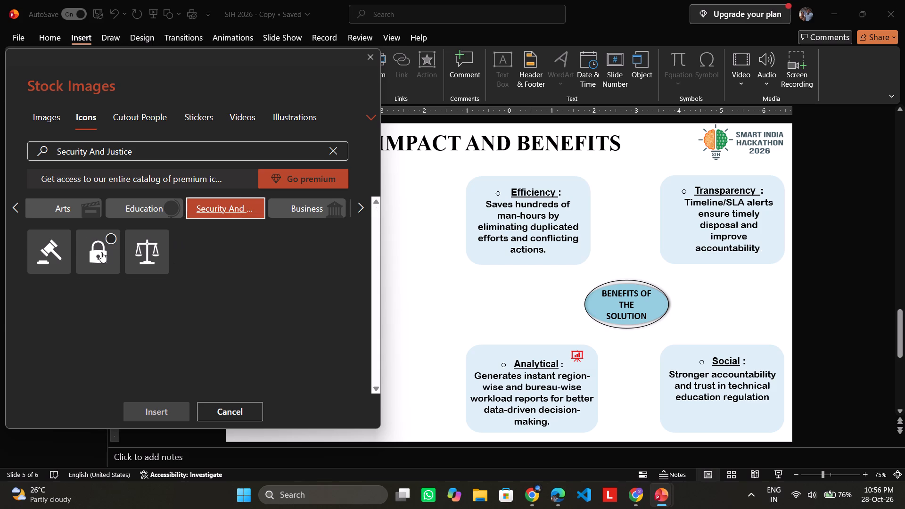
click(108, 234)
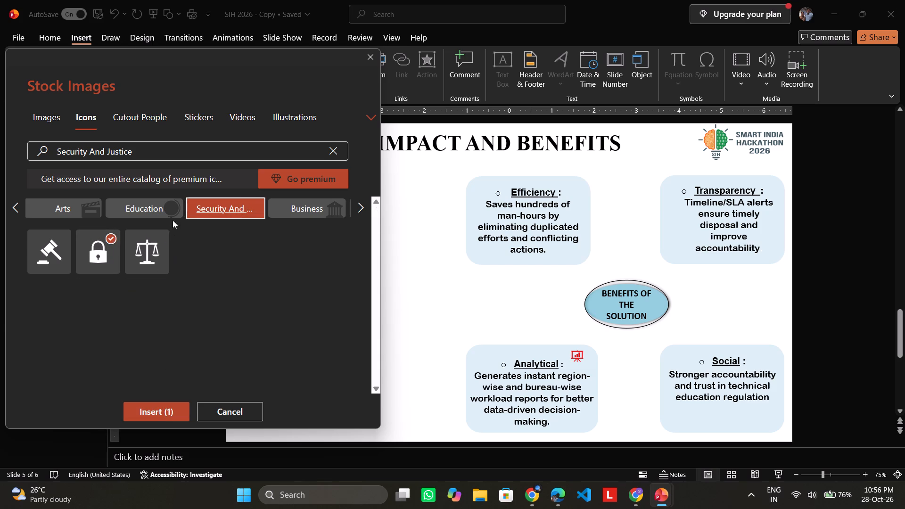
click(158, 241)
click(159, 239)
Look through the icon topic filters from Security And Justice on to Medical, and back to People.
click(361, 205)
click(360, 206)
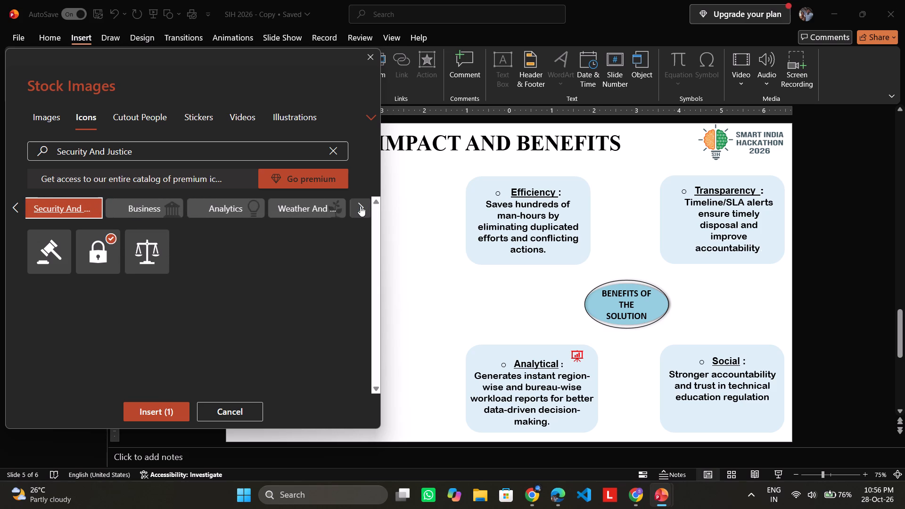
click(360, 206)
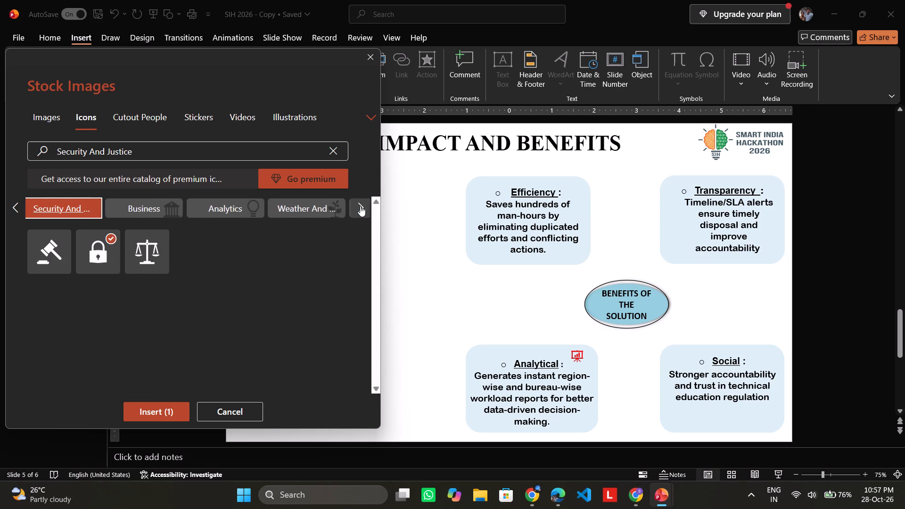
click(360, 206)
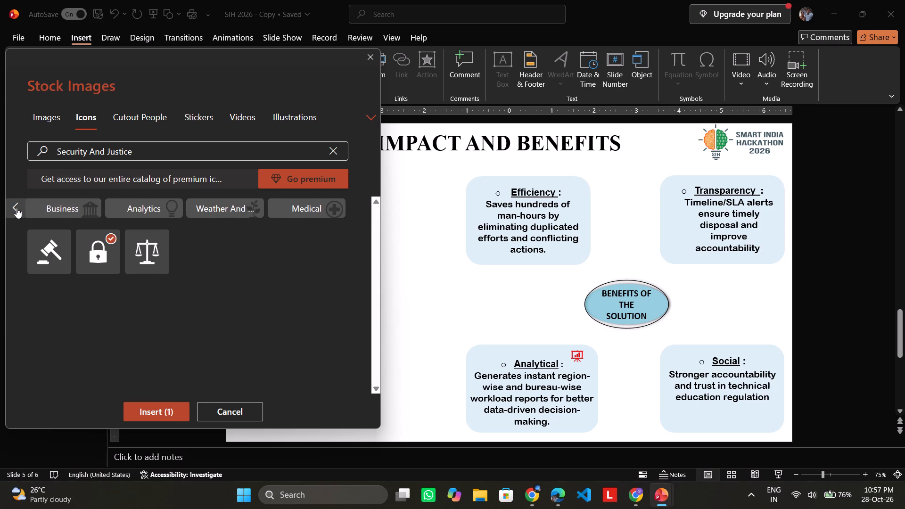
click(16, 208)
click(16, 208)
click(16, 208)
click(16, 208)
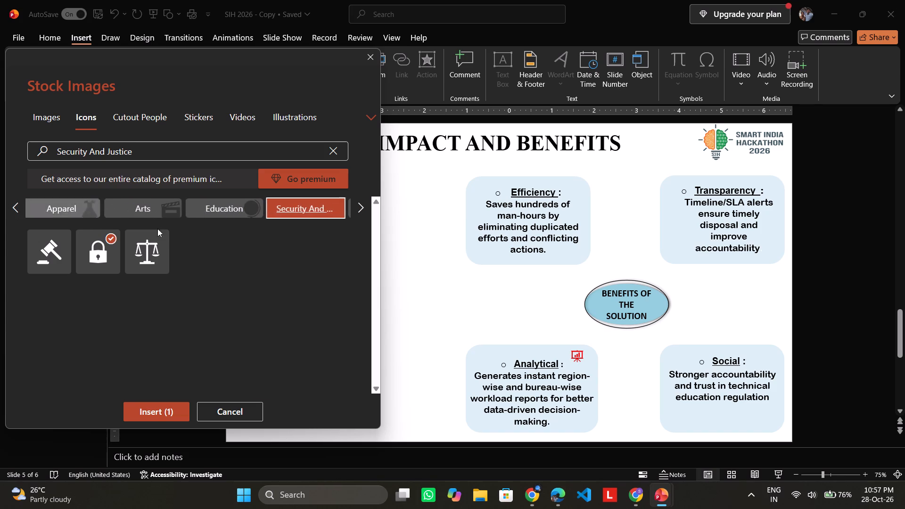
click(10, 205)
click(10, 205)
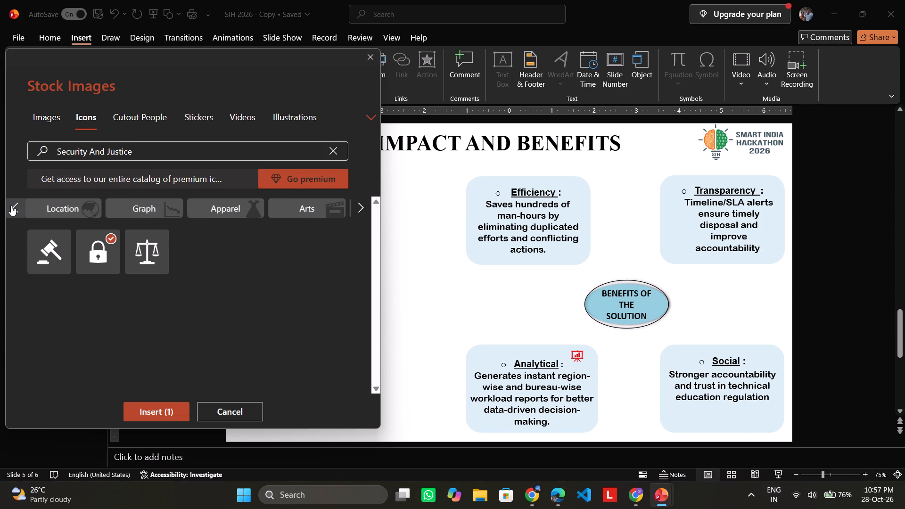
click(11, 205)
click(11, 205)
click(11, 205)
click(11, 205)
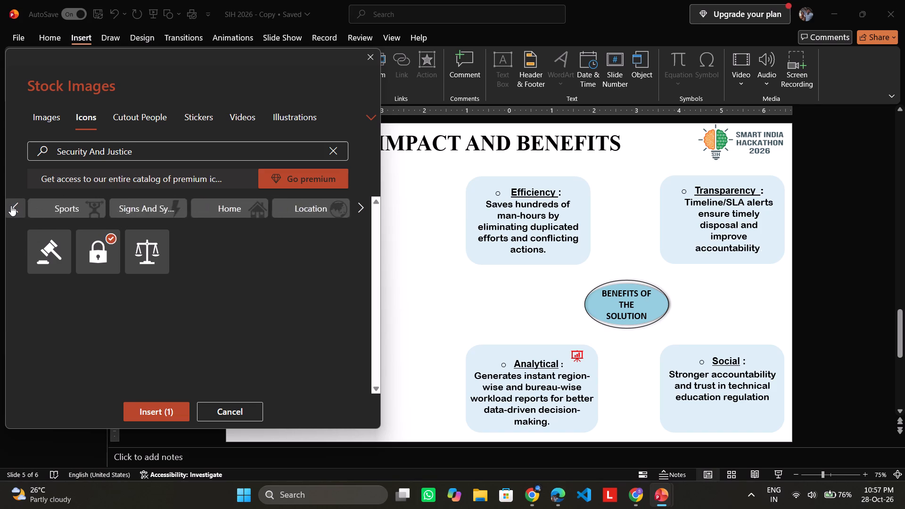
double_click(11, 205)
double_click(11, 205)
click(11, 205)
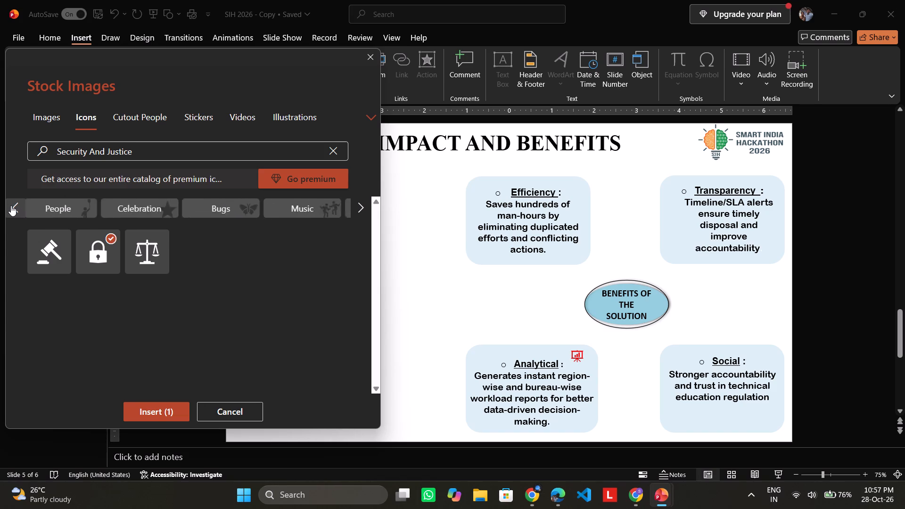
Filter the icons by the People topic and add the icon of three people's busts to the selection.
click(164, 213)
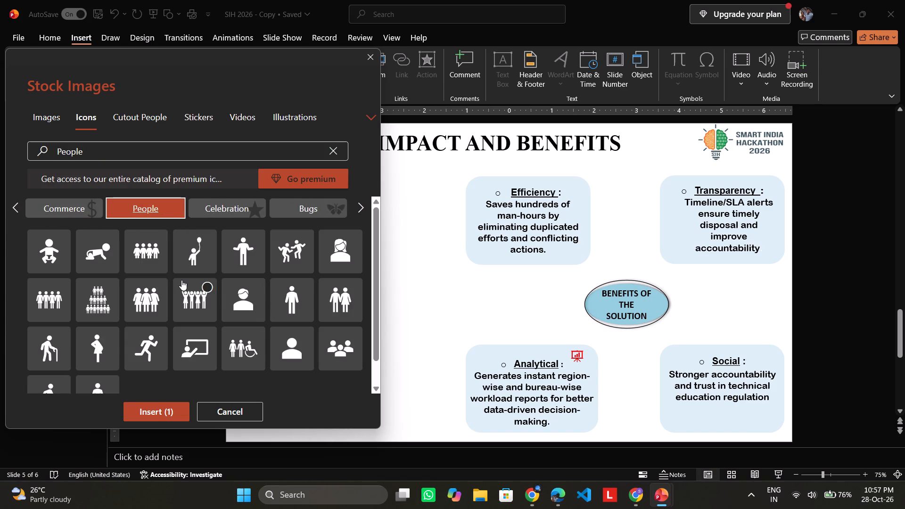
scroll(188, 276, down, 1)
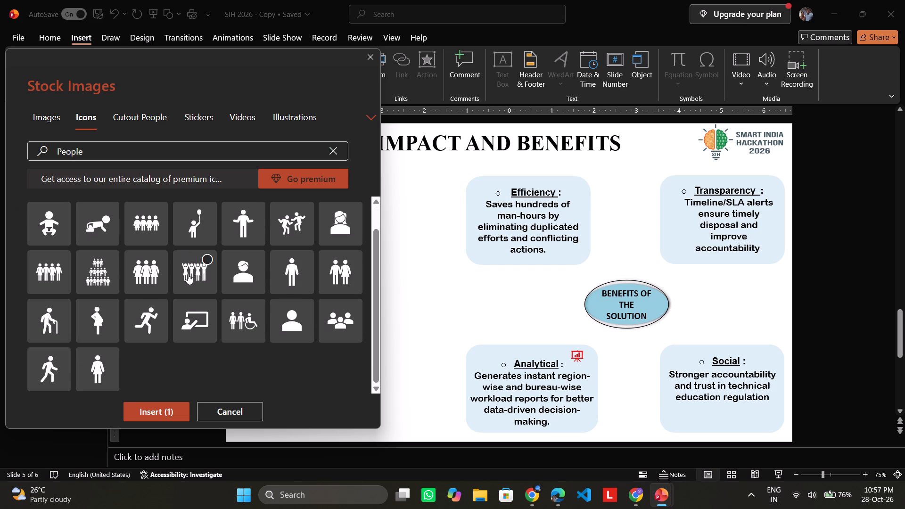
scroll(188, 273, down, 1)
click(353, 308)
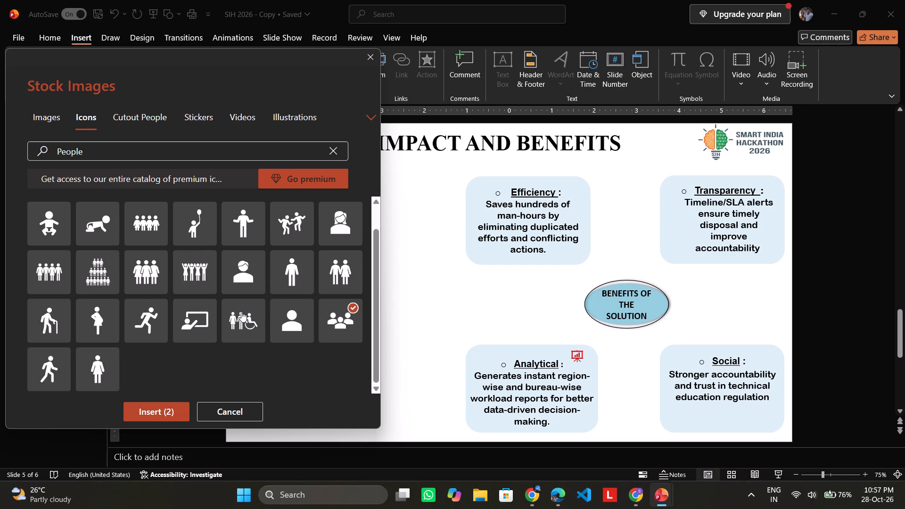
Look through the icons offered under the Faces and Accessibility topics.
scroll(172, 306, up, 3)
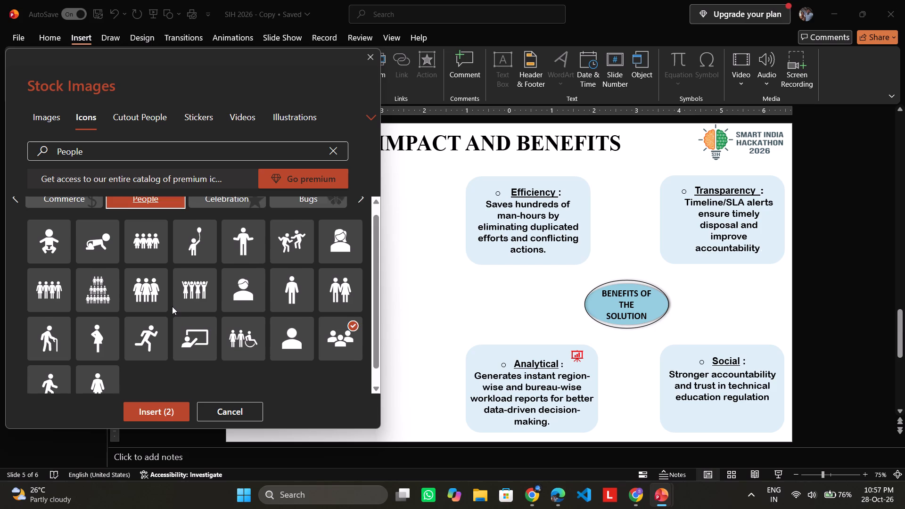
scroll(172, 306, up, 2)
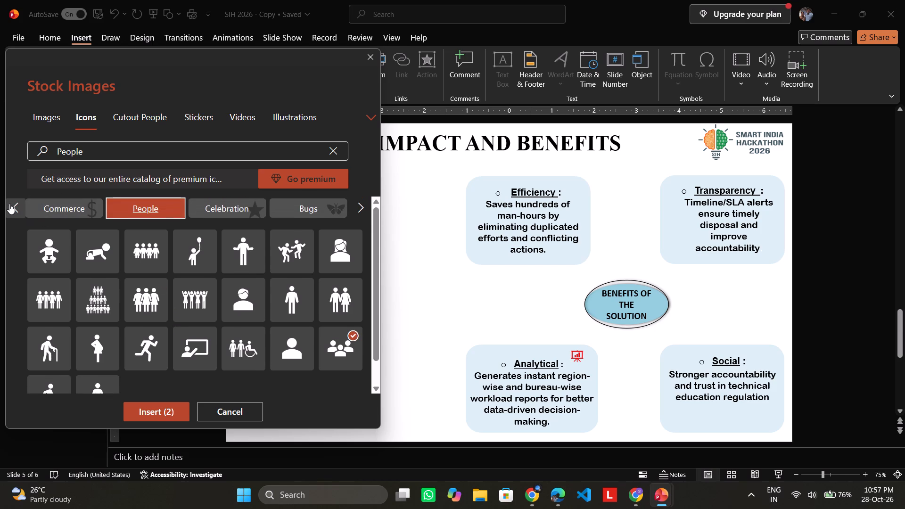
click(9, 204)
click(9, 204)
click(9, 204)
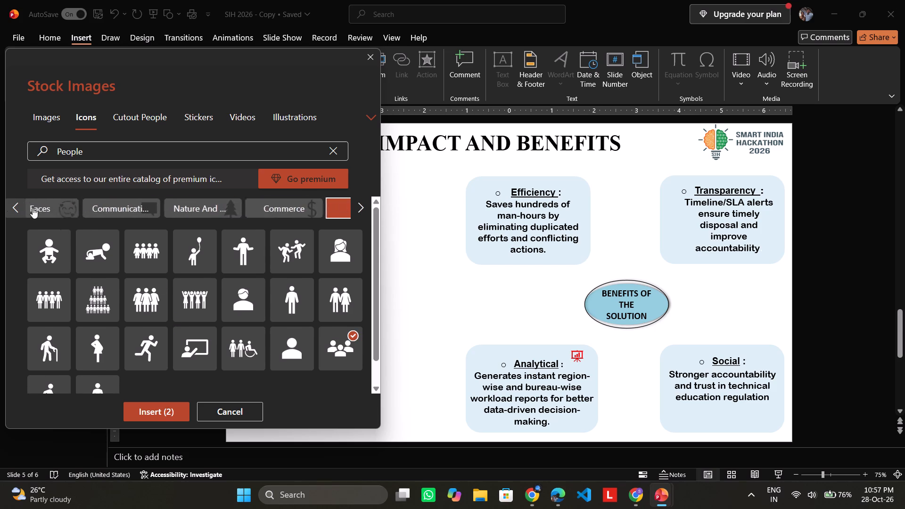
click(132, 212)
click(60, 210)
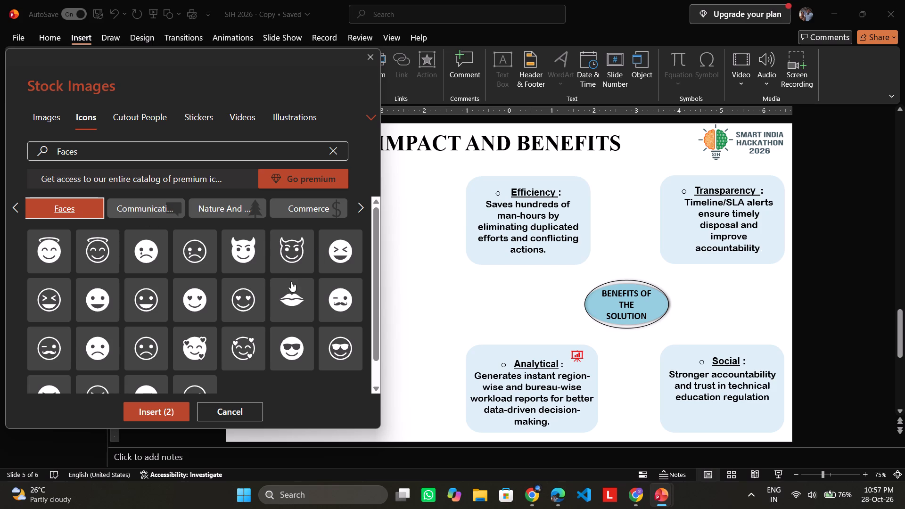
click(17, 202)
click(17, 202)
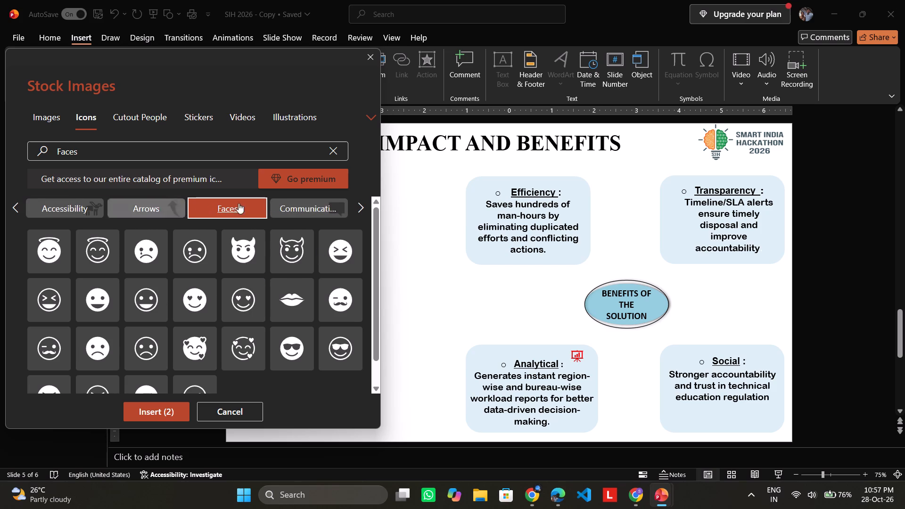
click(60, 205)
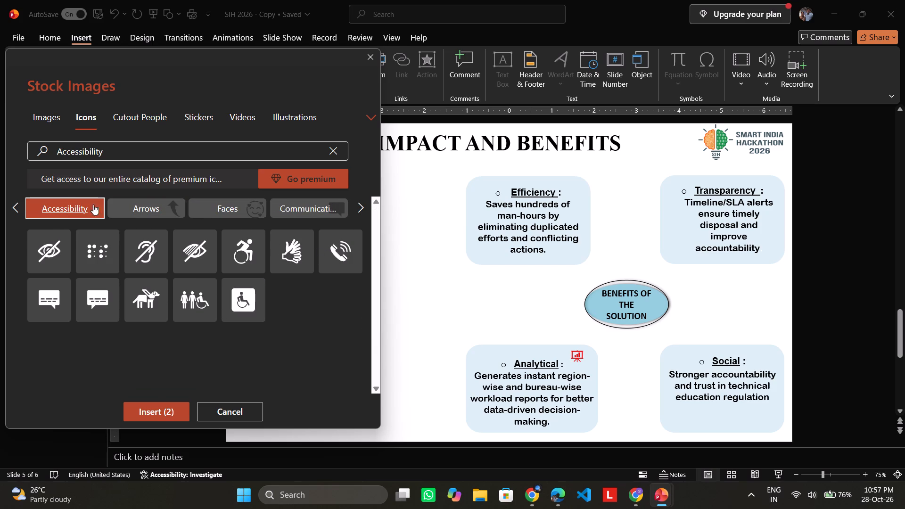
Filter the icons by the Education topic and add the clock icon to the selection.
triple_click(359, 200)
triple_click(358, 201)
click(359, 202)
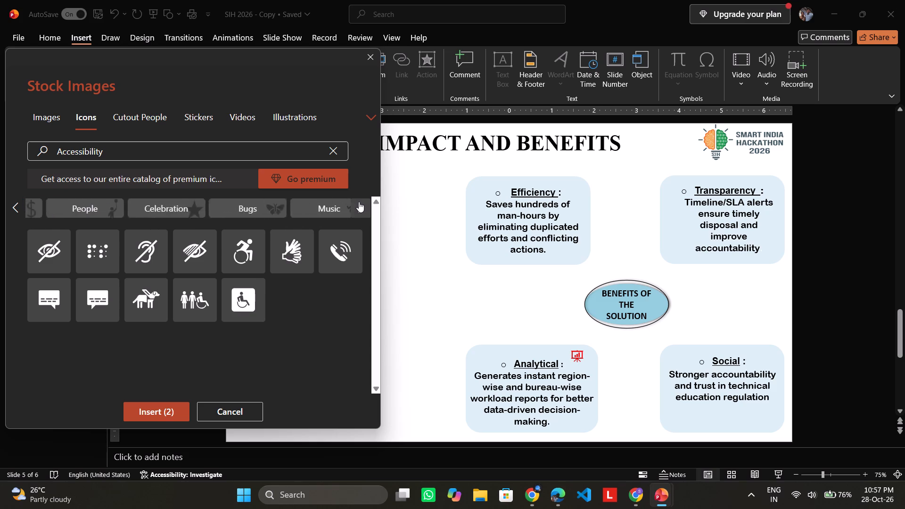
triple_click(362, 204)
double_click(364, 205)
click(366, 207)
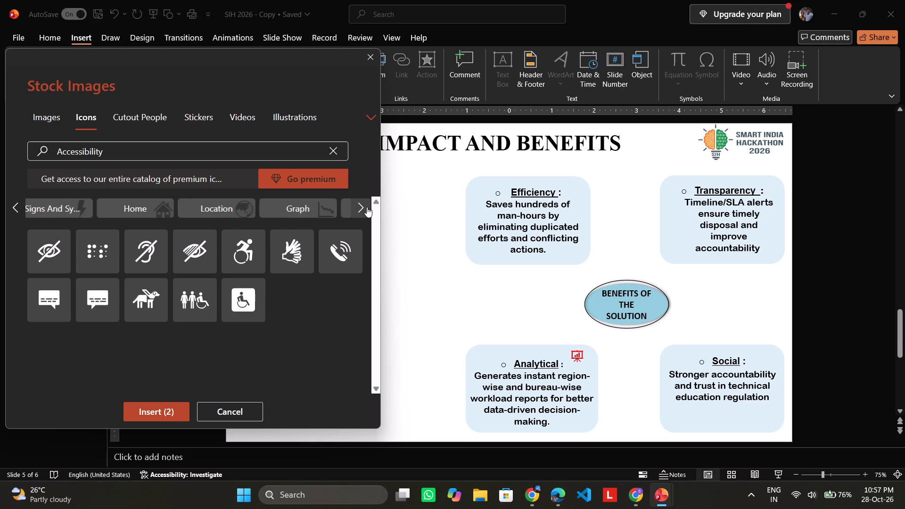
click(367, 207)
click(363, 208)
click(363, 208)
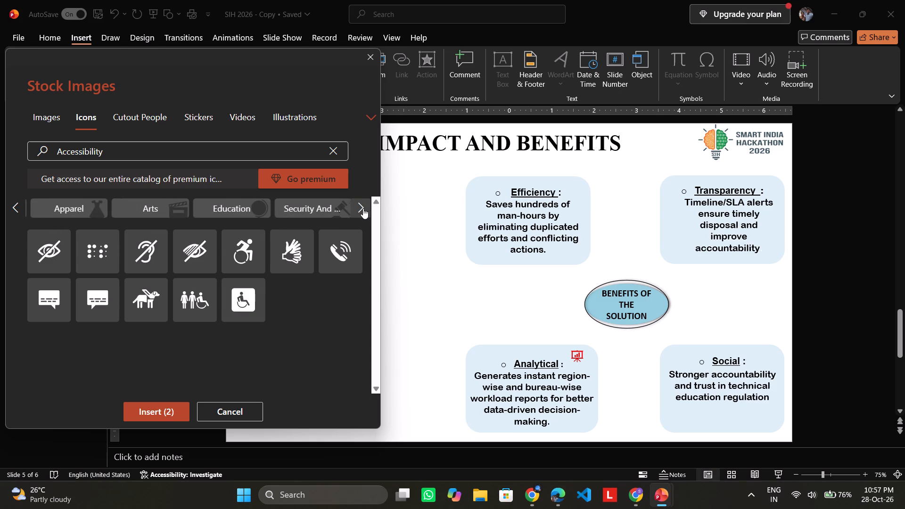
click(226, 207)
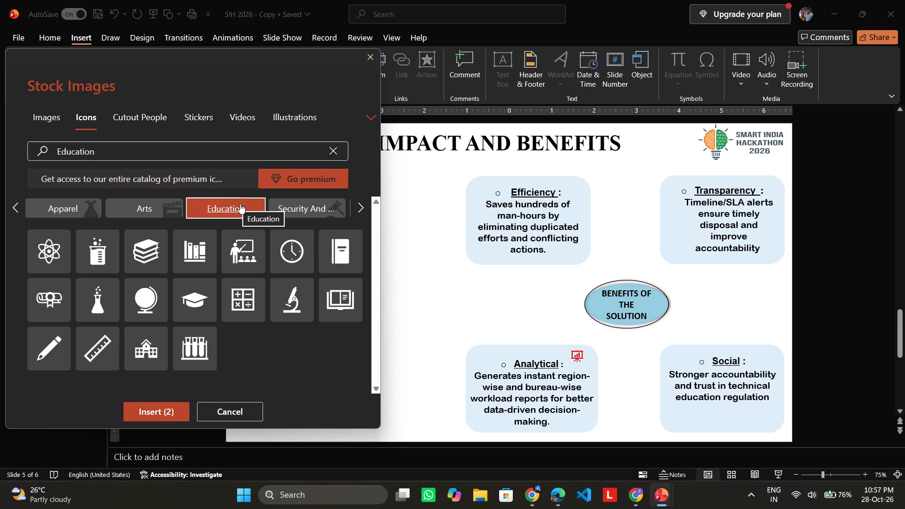
click(308, 238)
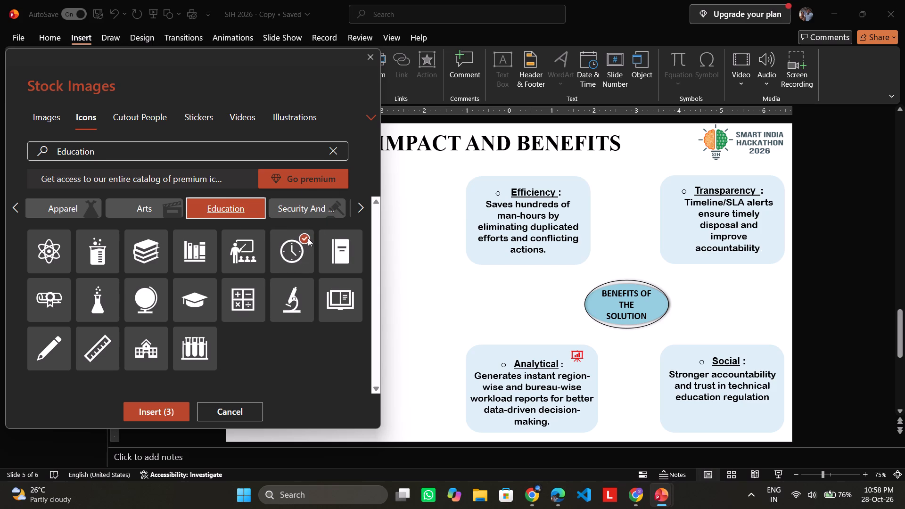
Insert the selected padlock, people and clock icons and move them together into the blank area beside the Efficiency box.
click(163, 416)
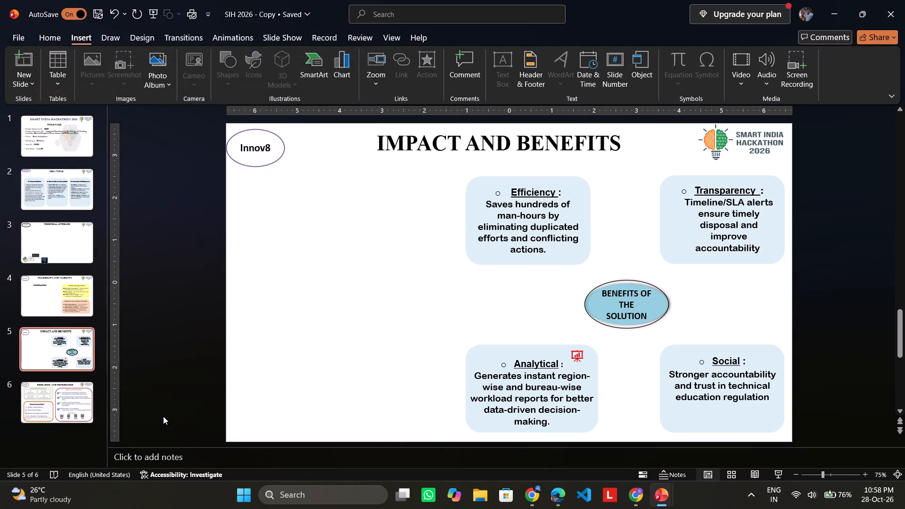
drag(522, 296, 318, 238)
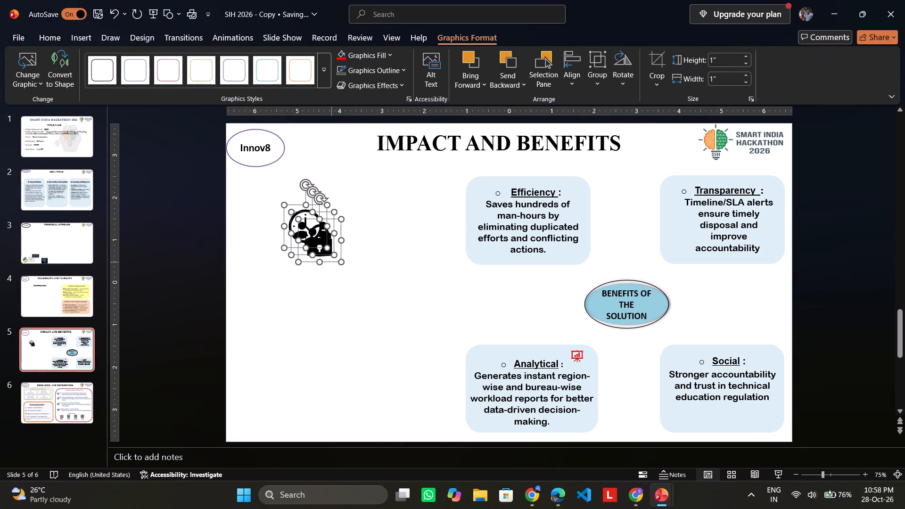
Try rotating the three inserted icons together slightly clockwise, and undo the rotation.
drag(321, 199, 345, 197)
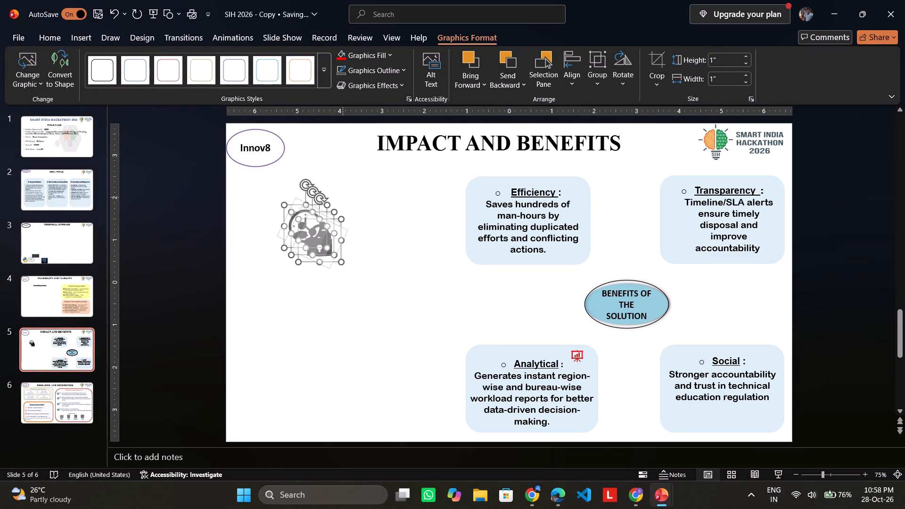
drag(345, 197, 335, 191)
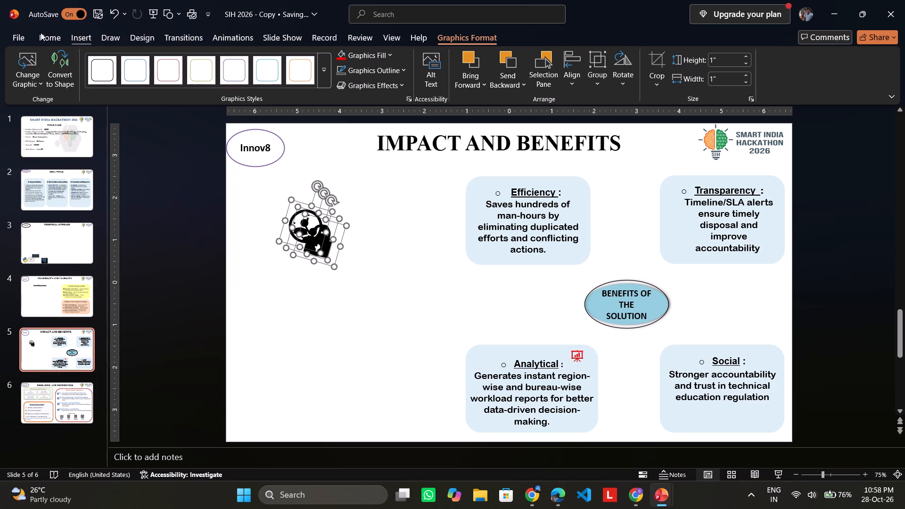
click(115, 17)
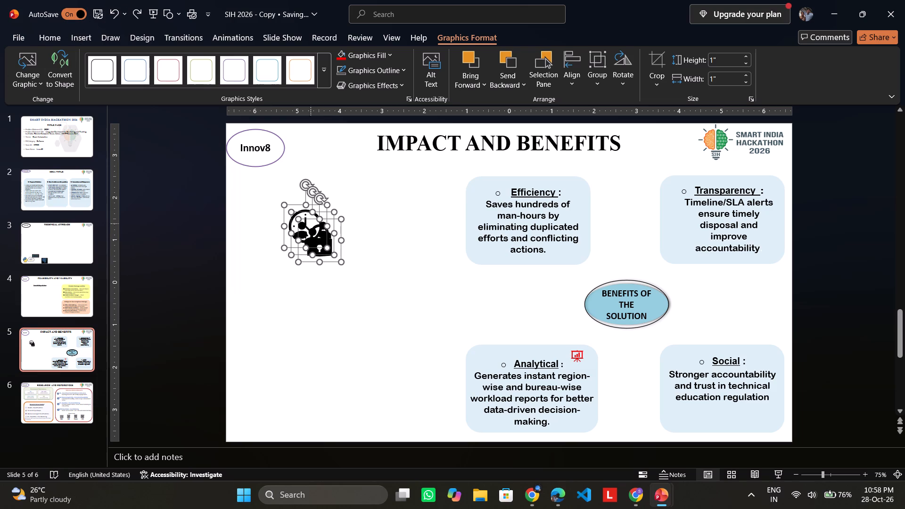
Shift the three overlapping icons slightly within the blank area and enlarge them together to 2.33" by 2.33".
drag(307, 222, 322, 243)
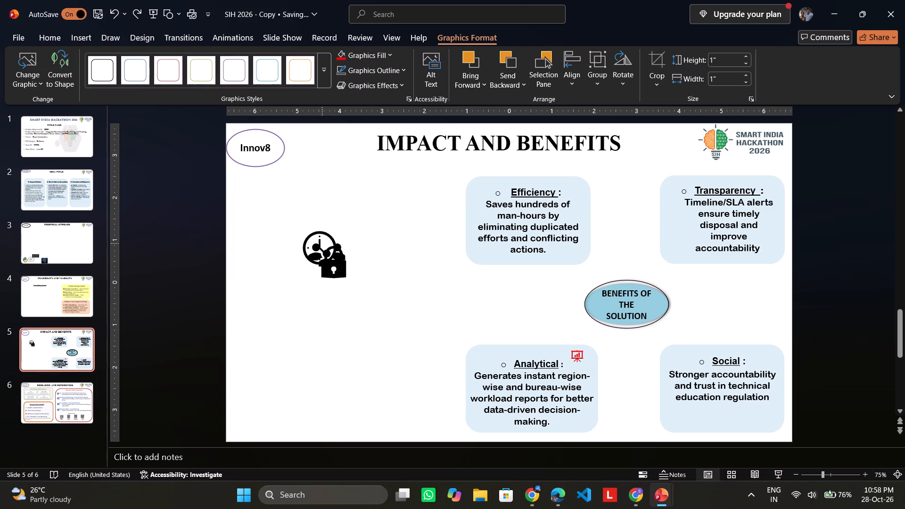
drag(322, 243, 301, 225)
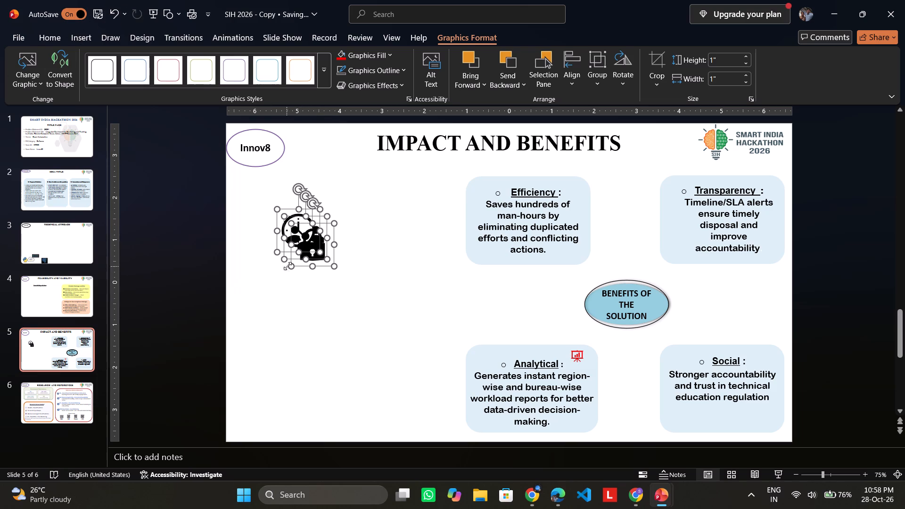
drag(290, 264, 360, 243)
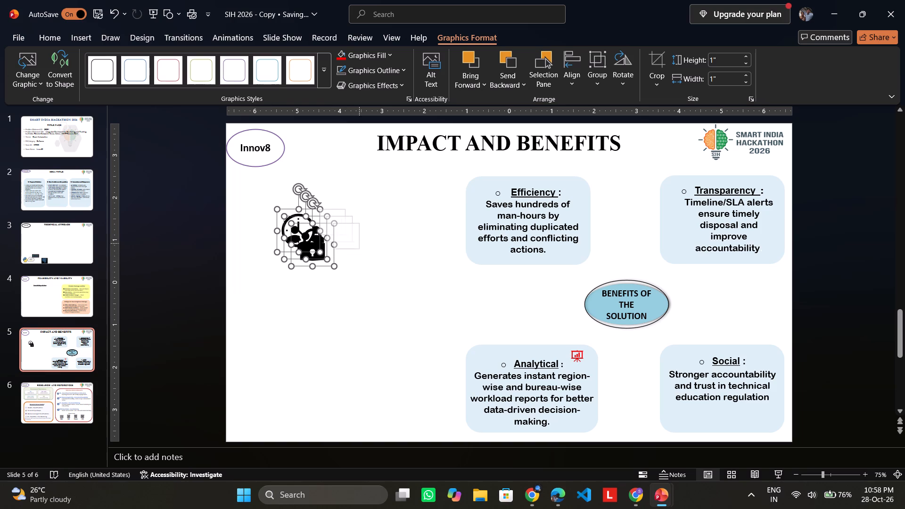
drag(360, 243, 383, 313)
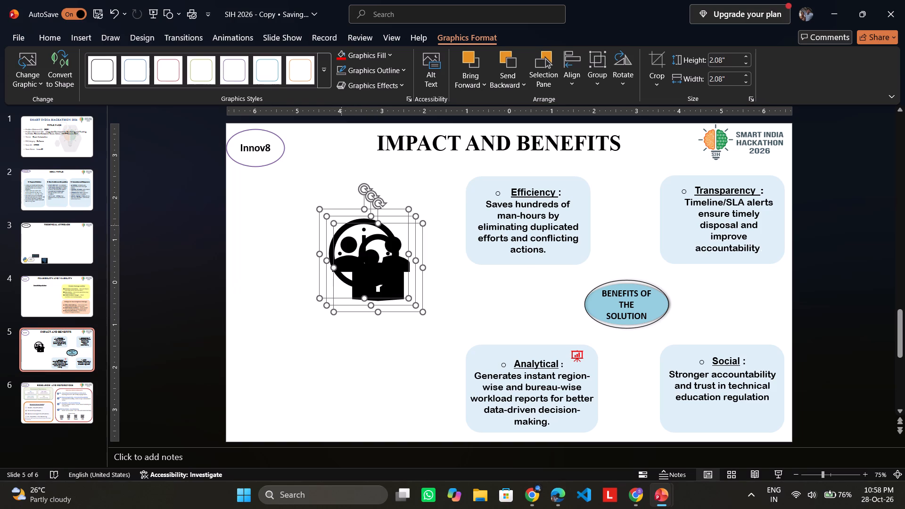
drag(334, 222, 332, 228)
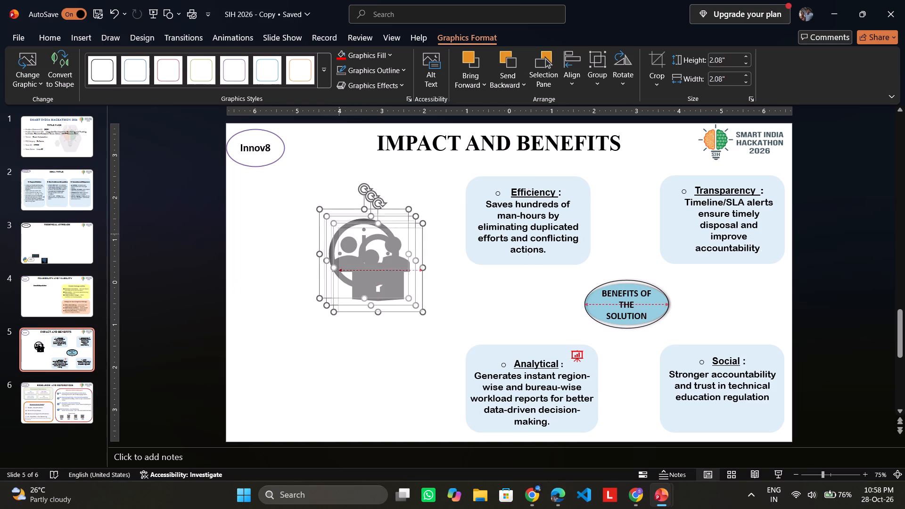
drag(332, 228, 323, 223)
Move the three overlapping icons together closer to the Innov8 label in the slide's blank area.
right_click(326, 226)
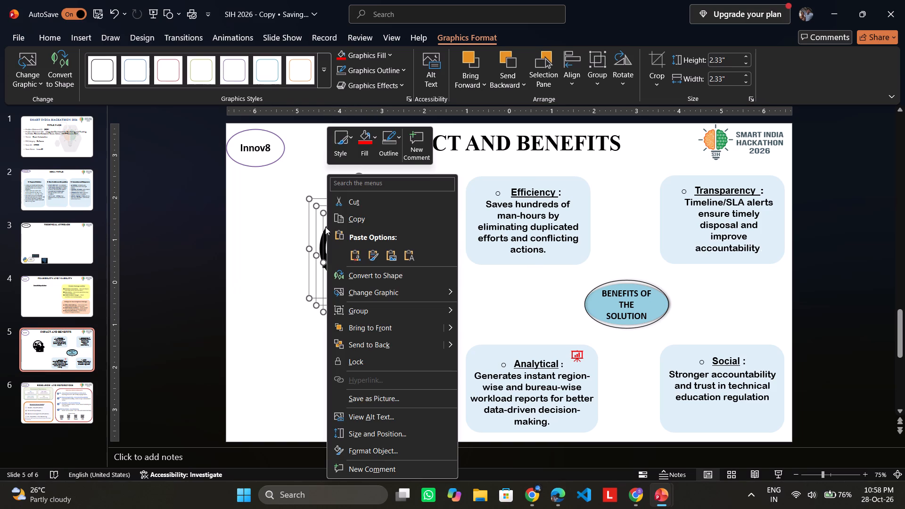
click(277, 226)
drag(332, 227, 313, 210)
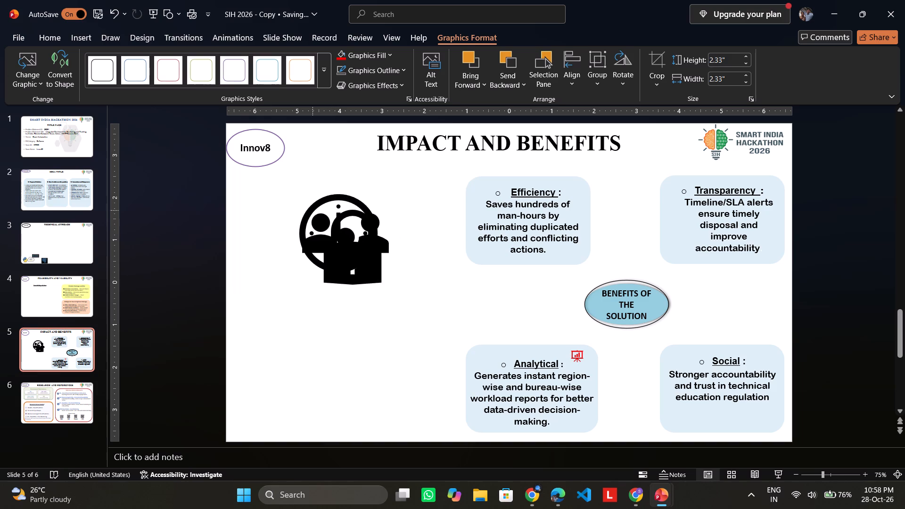
drag(313, 210, 299, 203)
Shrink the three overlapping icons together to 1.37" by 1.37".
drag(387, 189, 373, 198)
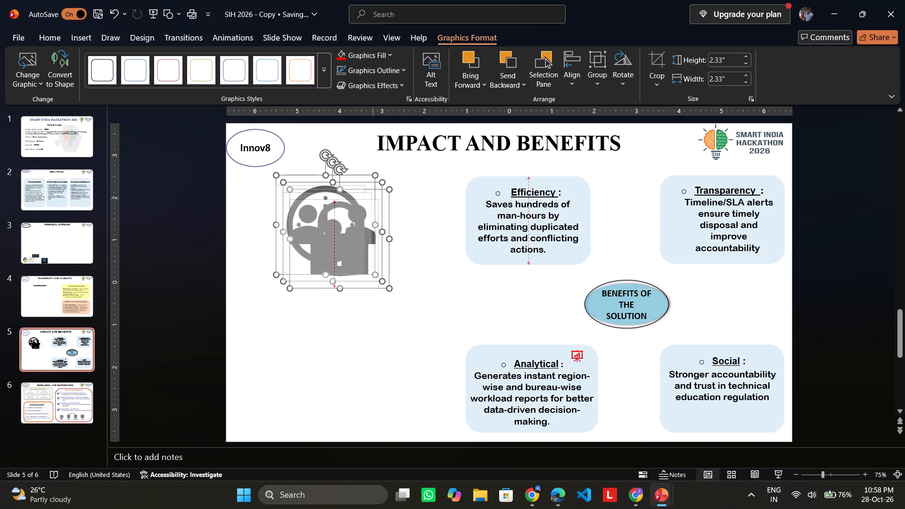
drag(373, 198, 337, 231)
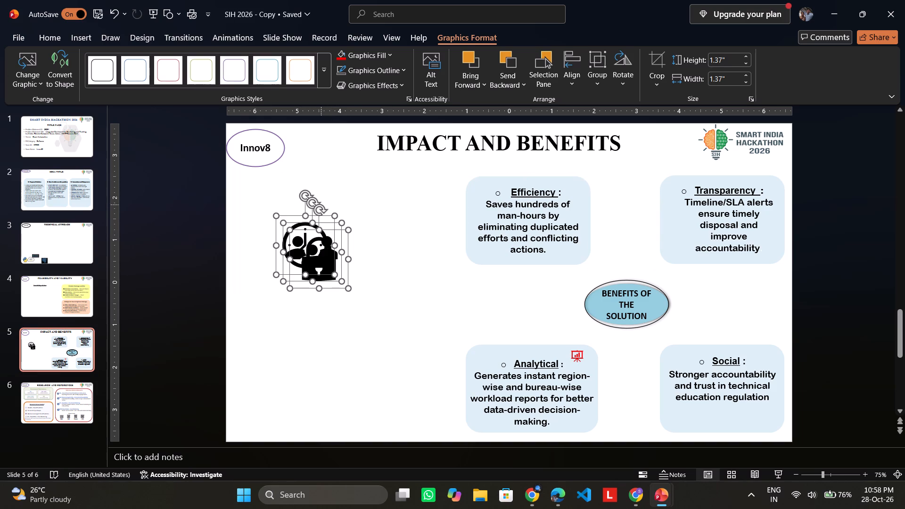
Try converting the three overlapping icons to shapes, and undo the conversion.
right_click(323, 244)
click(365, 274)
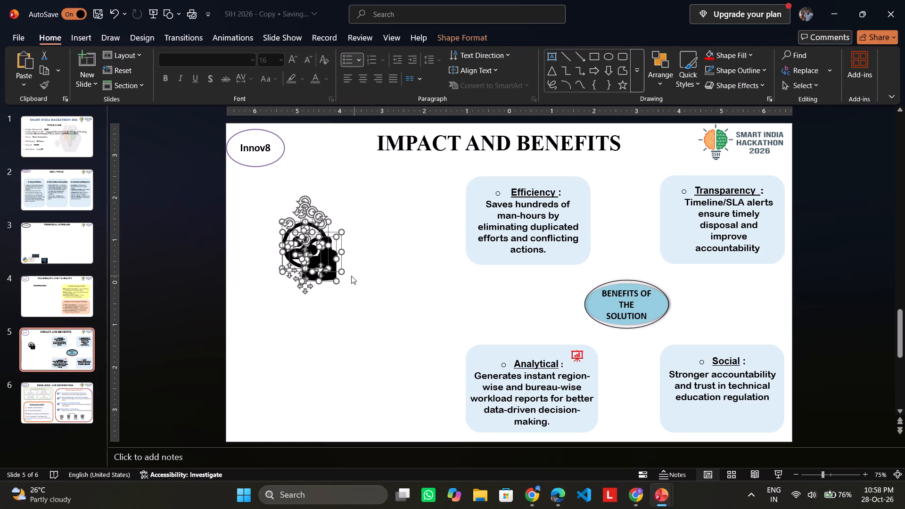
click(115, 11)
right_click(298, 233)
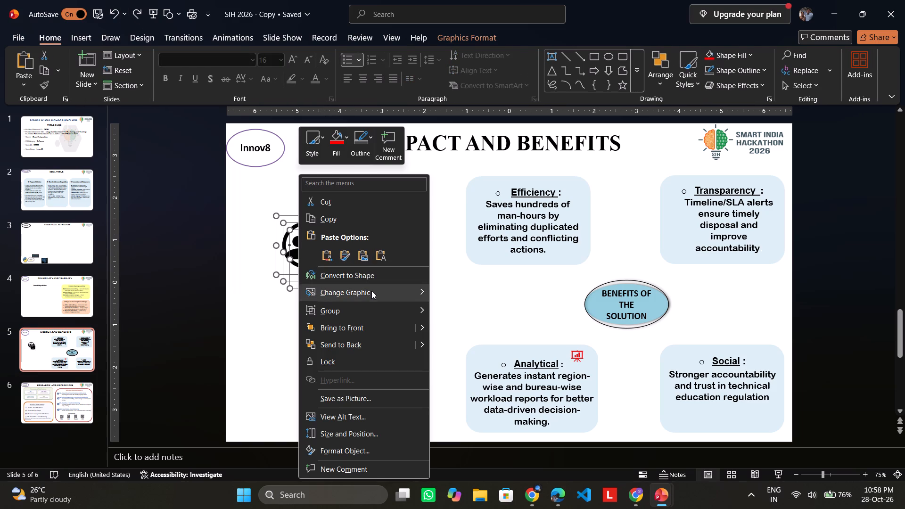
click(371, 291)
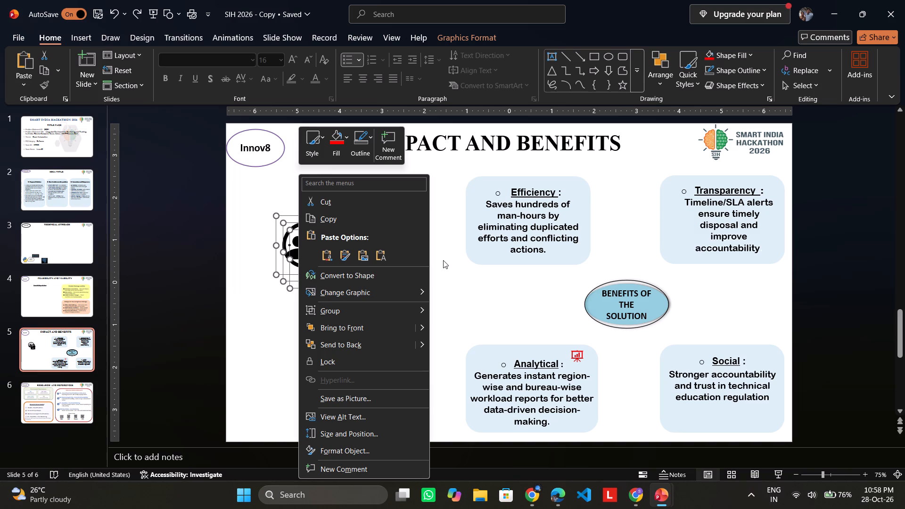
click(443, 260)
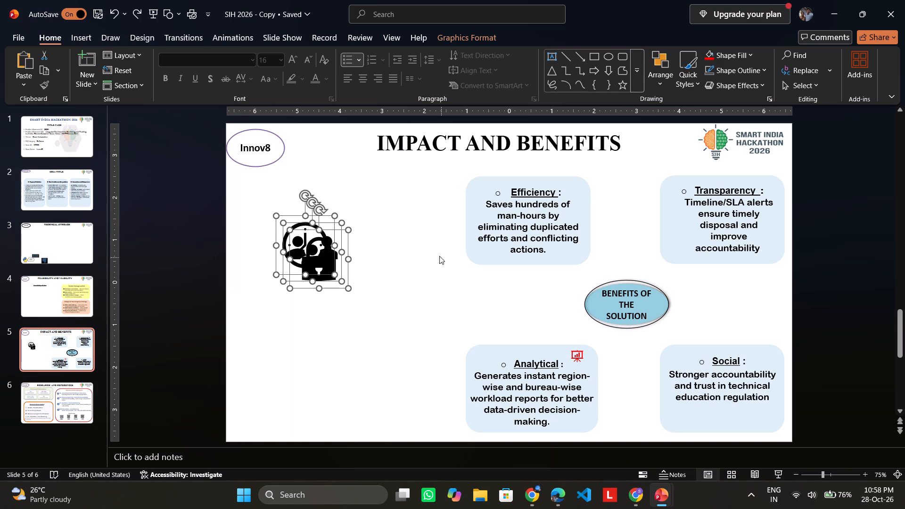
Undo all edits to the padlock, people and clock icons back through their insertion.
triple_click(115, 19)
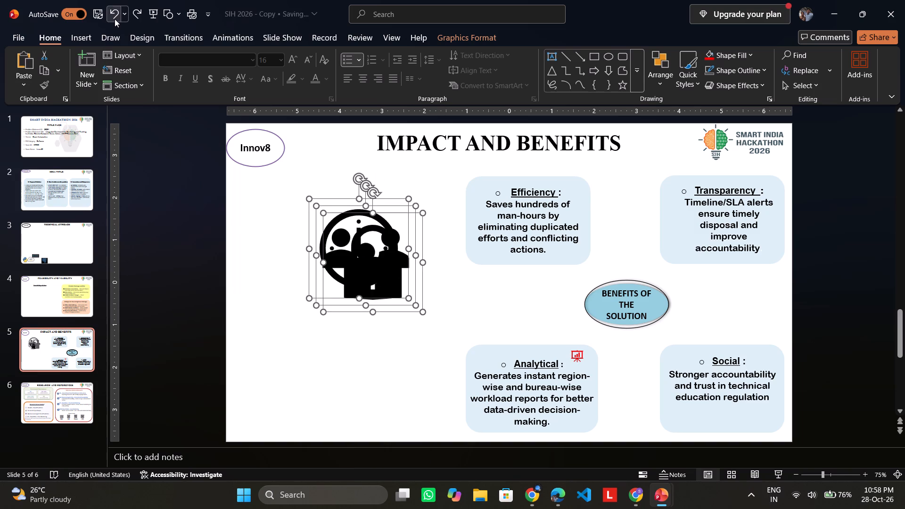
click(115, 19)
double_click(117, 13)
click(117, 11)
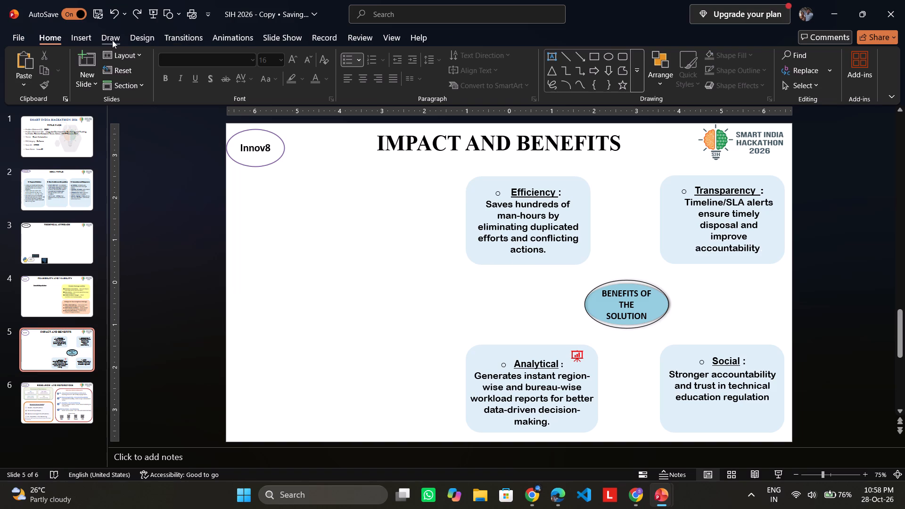
Insert the stock icon of three grouped people from the People icon category.
click(88, 37)
click(253, 76)
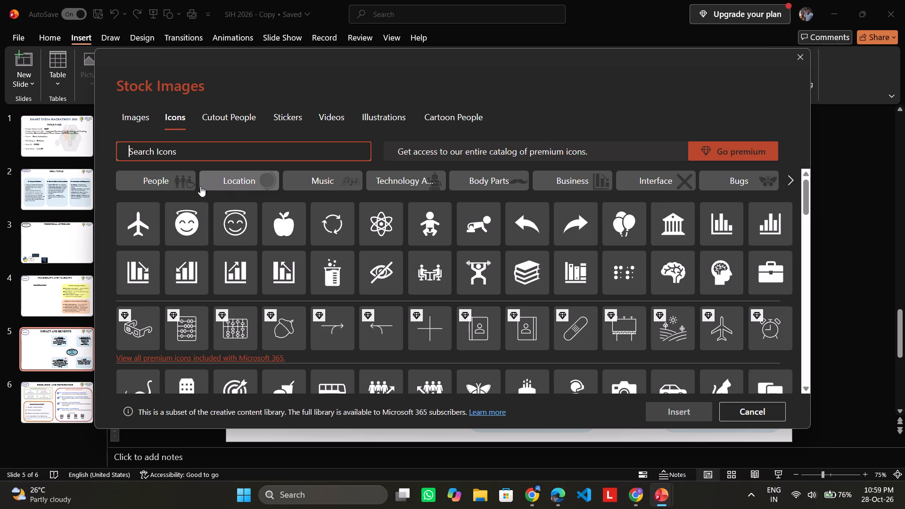
click(165, 182)
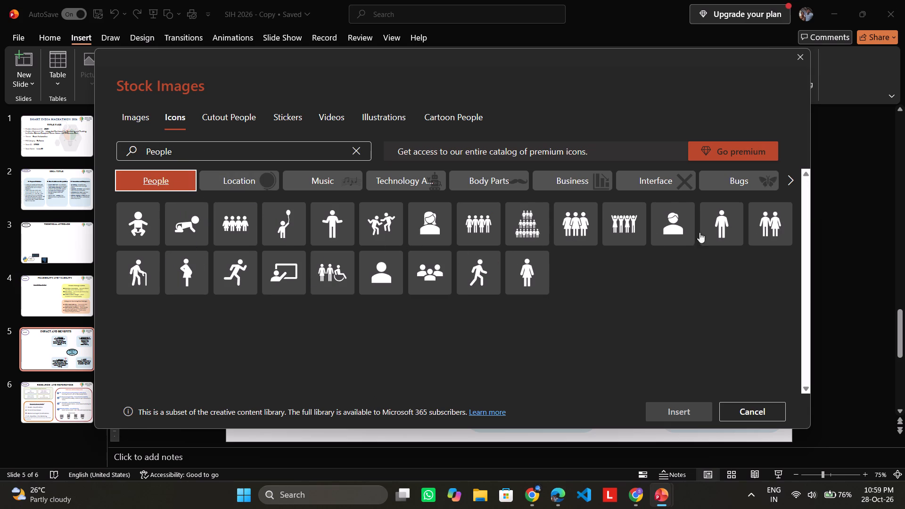
click(425, 276)
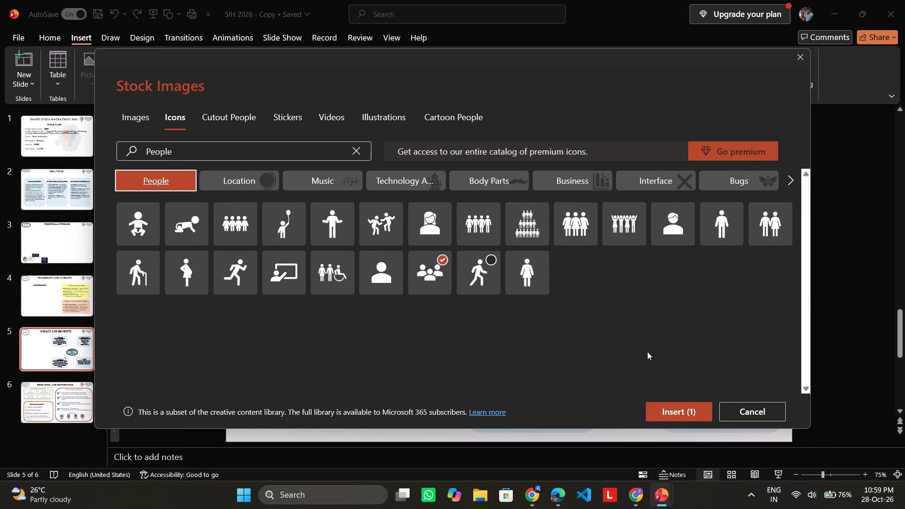
click(679, 412)
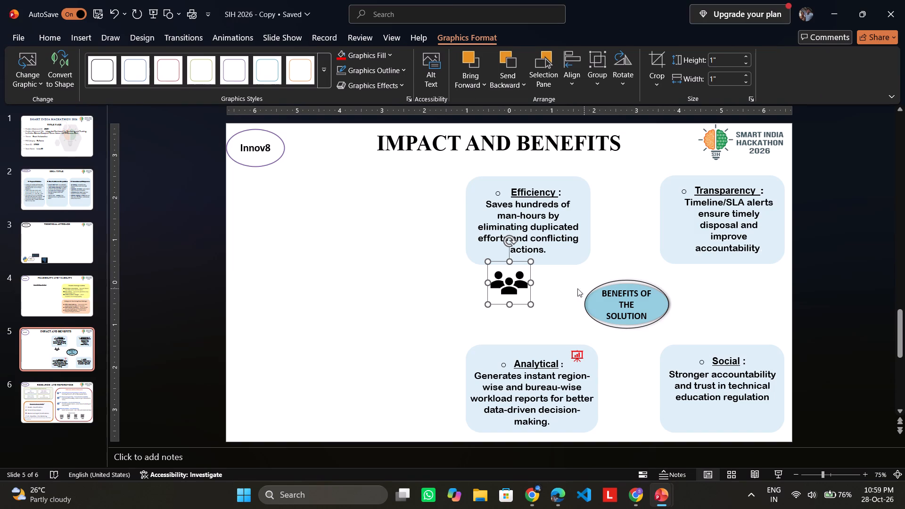
Shrink the people icon to about 0.46" high by 0.55" wide.
drag(533, 305, 518, 295)
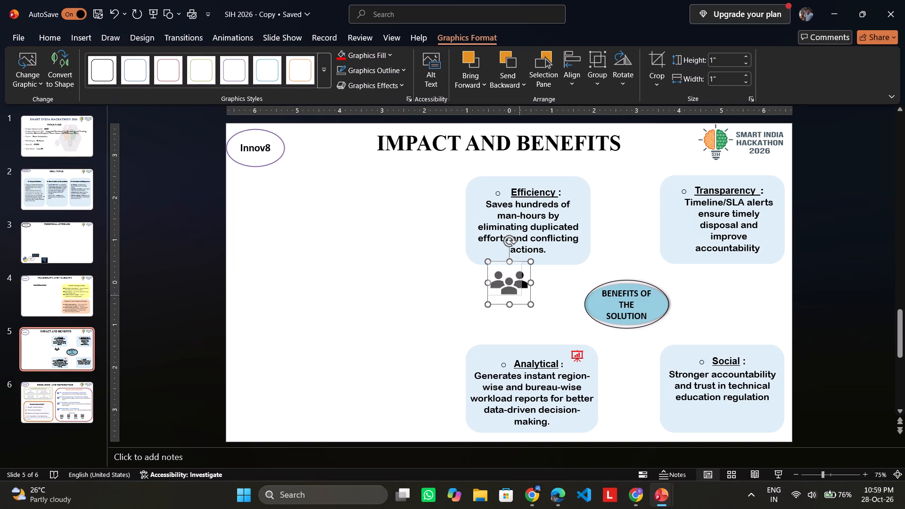
drag(518, 295, 499, 287)
drag(499, 306, 494, 322)
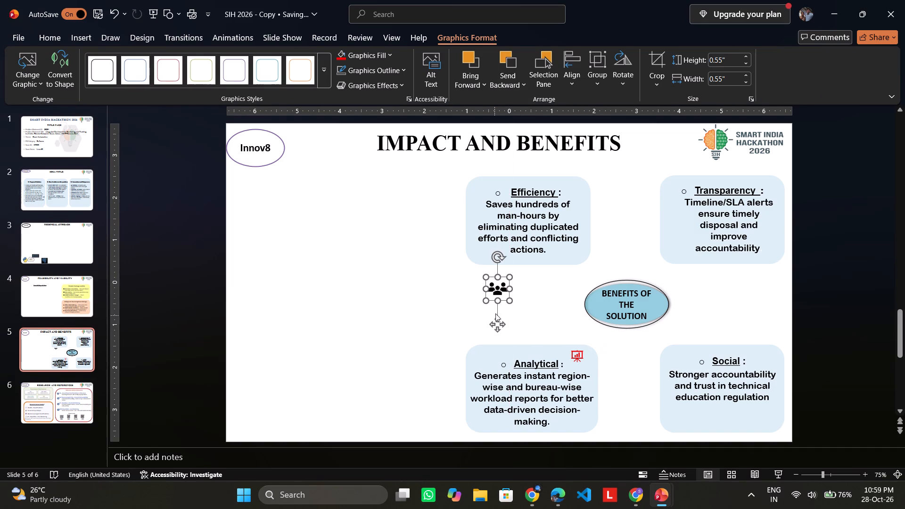
drag(510, 289, 520, 293)
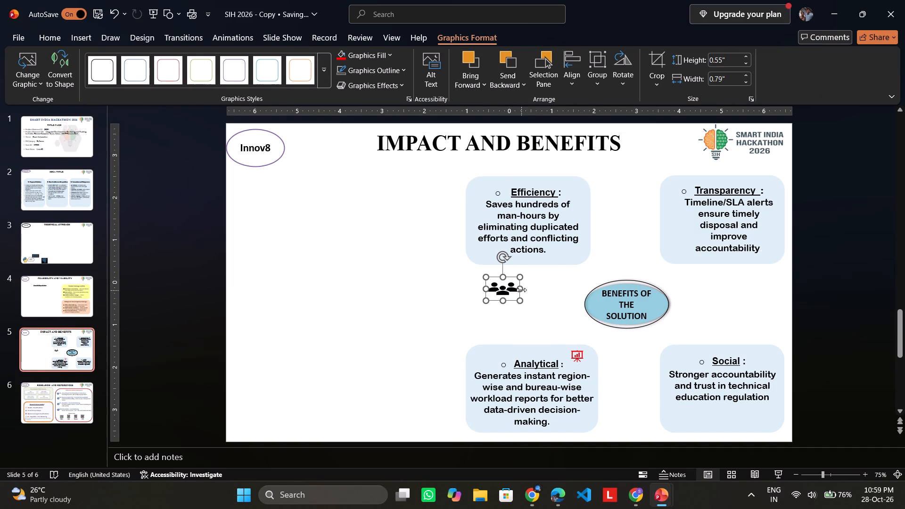
drag(521, 290, 510, 289)
drag(512, 303, 512, 297)
click(511, 290)
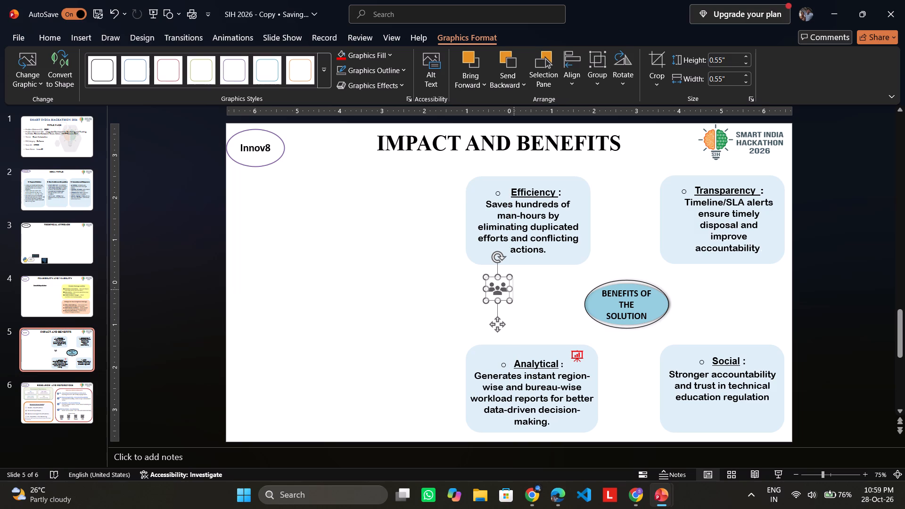
drag(514, 302, 510, 296)
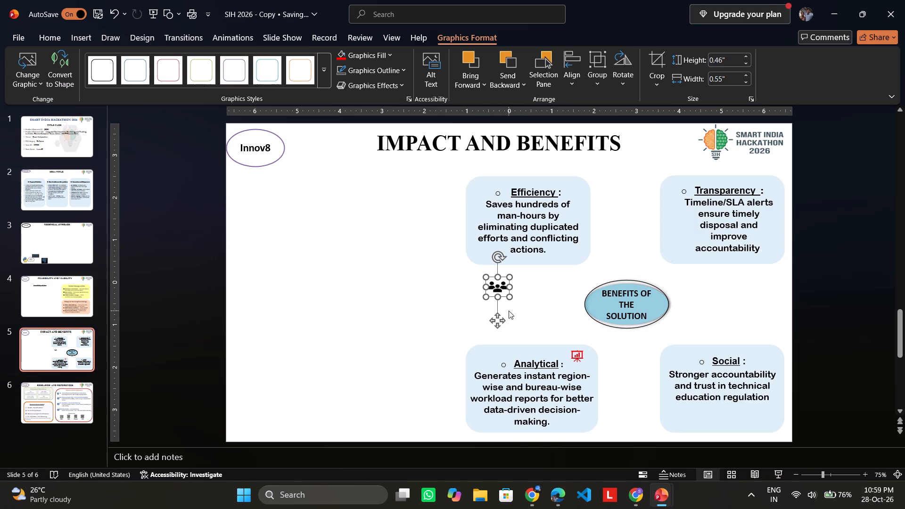
Move the people icon into the upper corner of the Social box, just beside its heading.
drag(494, 321, 739, 394)
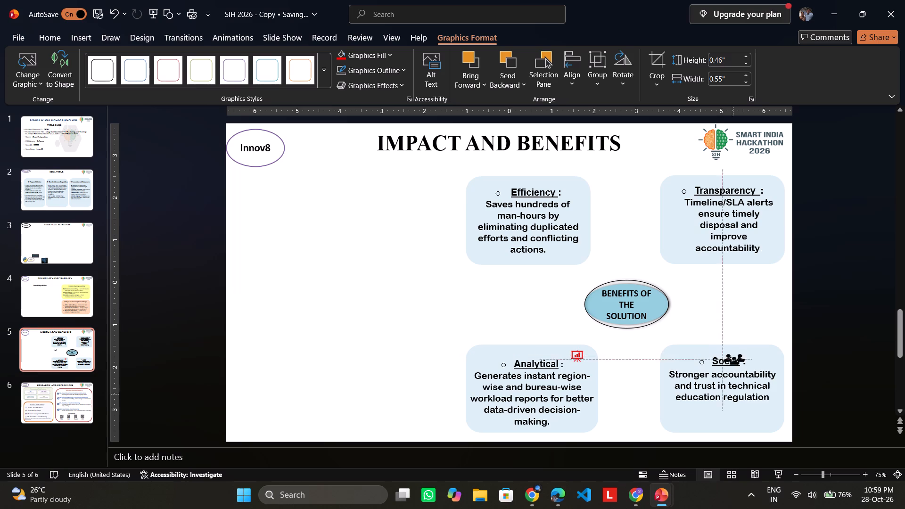
drag(739, 394, 757, 388)
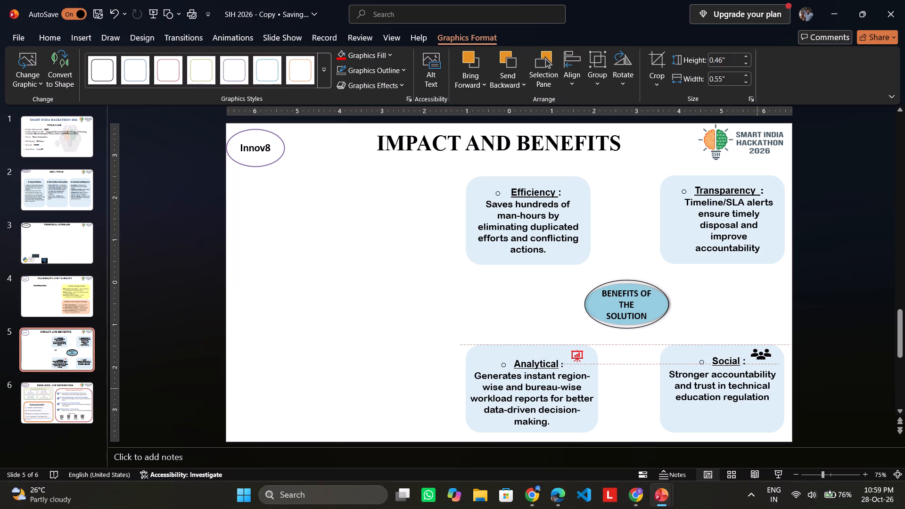
drag(757, 388, 759, 388)
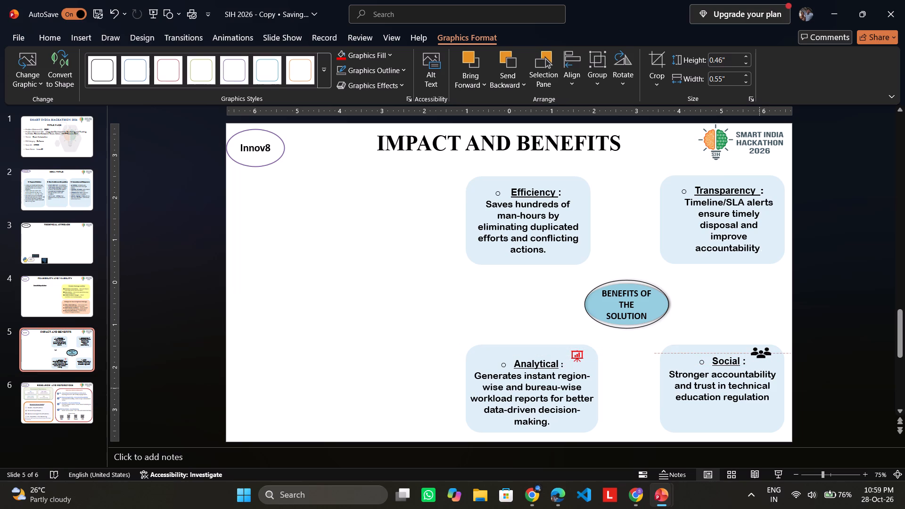
drag(759, 388, 759, 389)
click(736, 317)
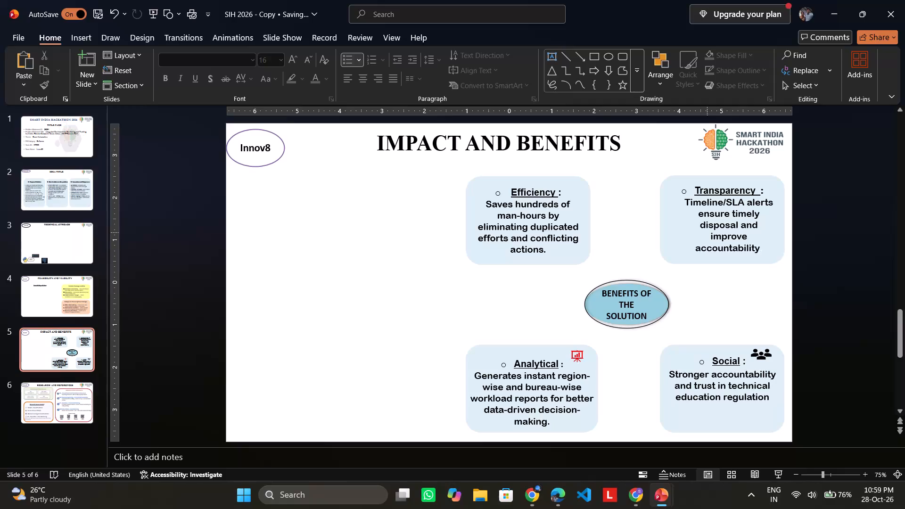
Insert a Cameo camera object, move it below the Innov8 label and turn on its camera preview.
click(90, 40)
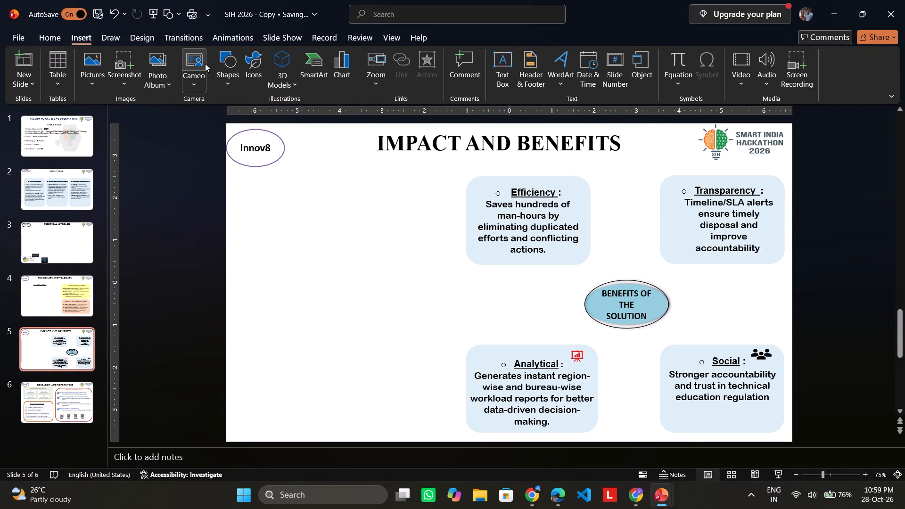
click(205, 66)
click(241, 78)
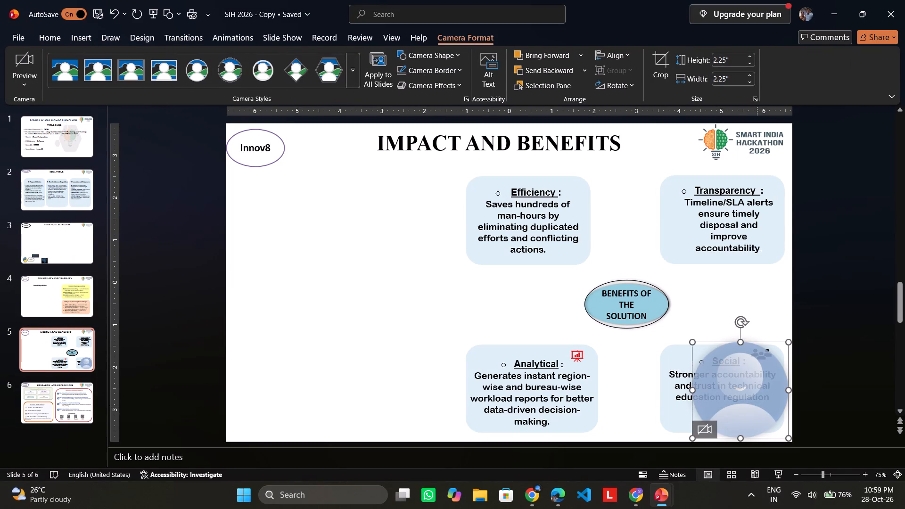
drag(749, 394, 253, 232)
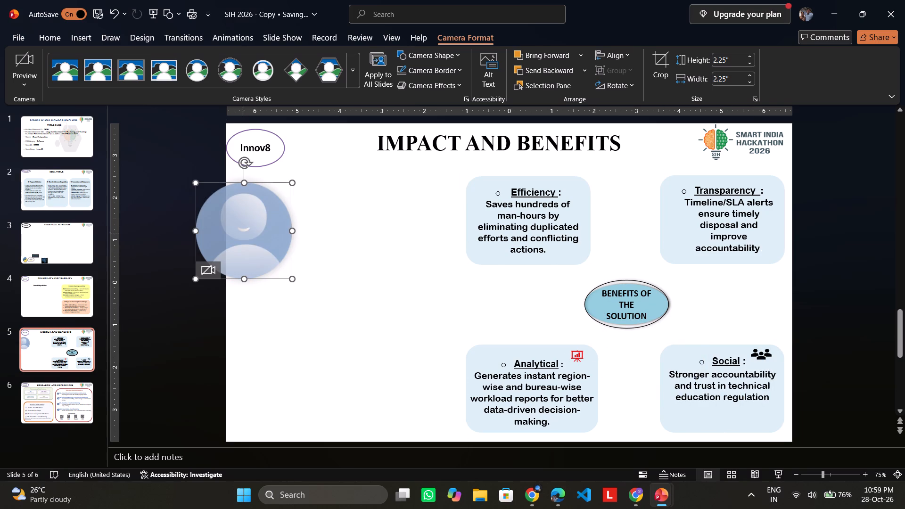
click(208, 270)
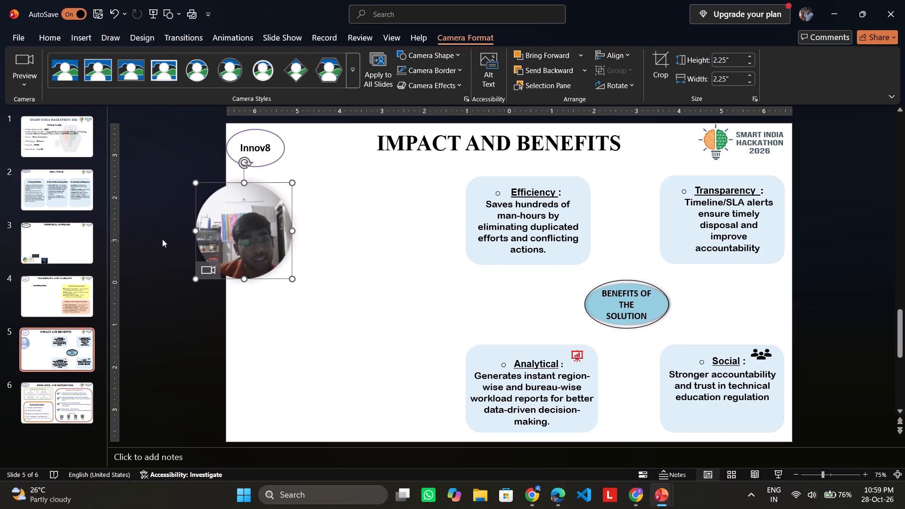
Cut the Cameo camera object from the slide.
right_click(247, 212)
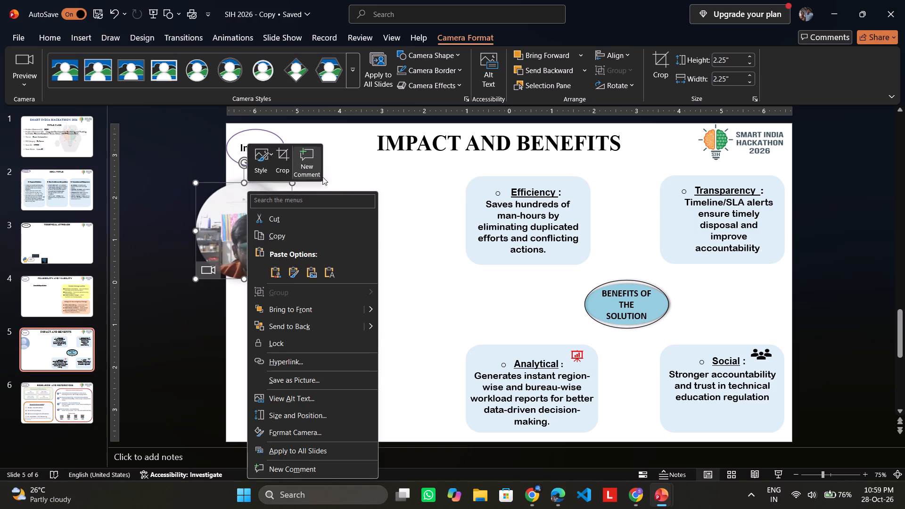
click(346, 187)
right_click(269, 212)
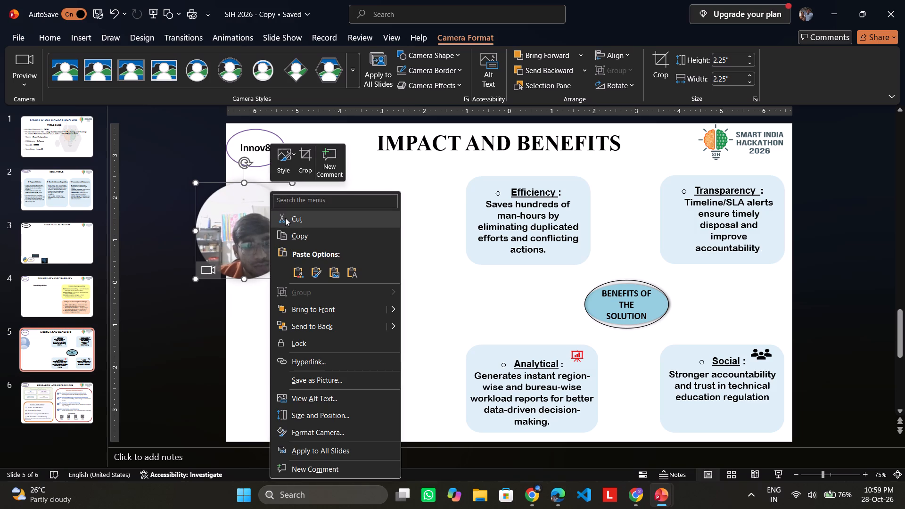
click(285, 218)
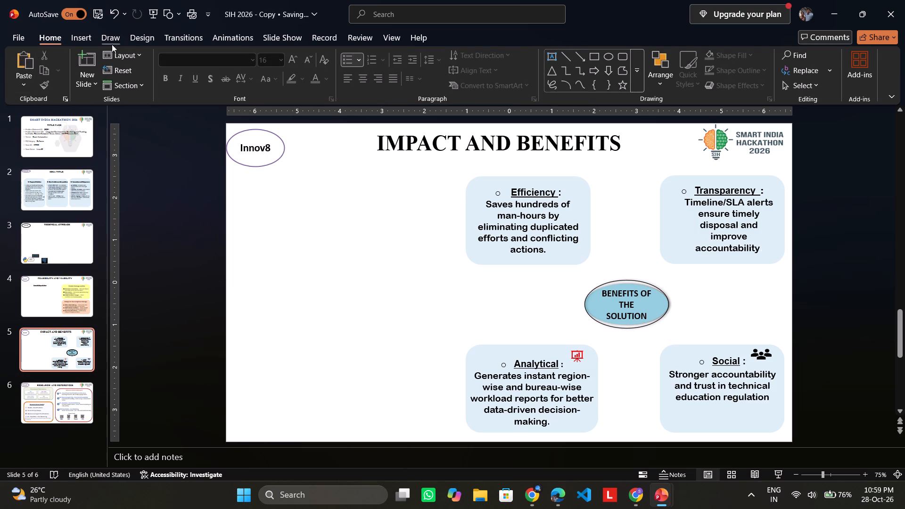
Browse the stock icon categories from Accessibility through Sports for an icon suited to the remaining benefit boxes.
click(95, 42)
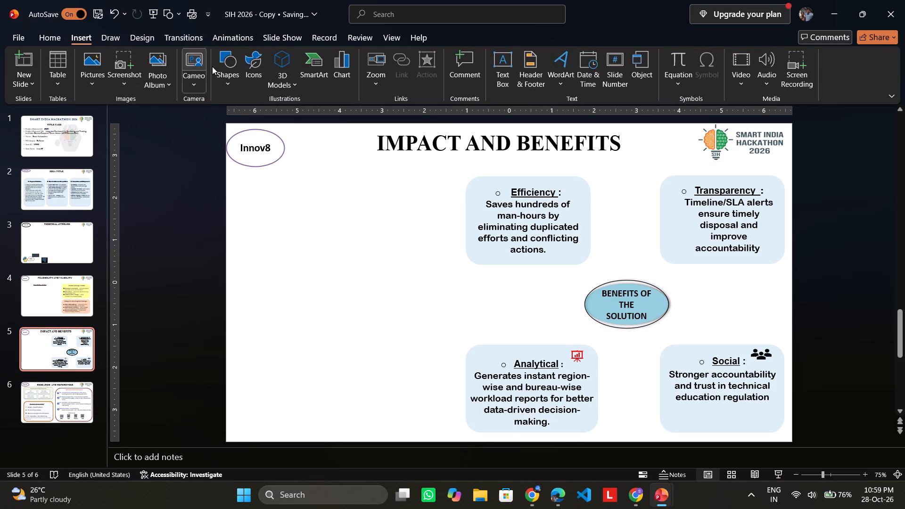
click(255, 73)
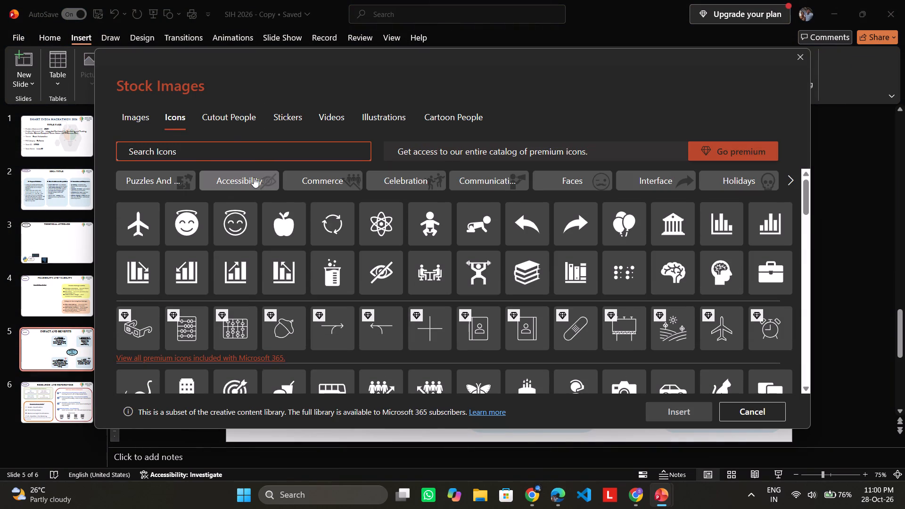
click(254, 177)
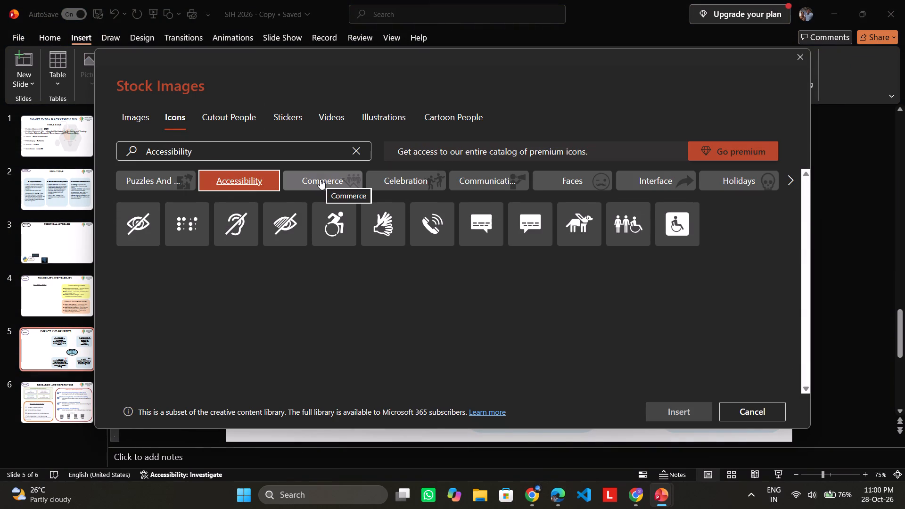
click(320, 179)
click(390, 175)
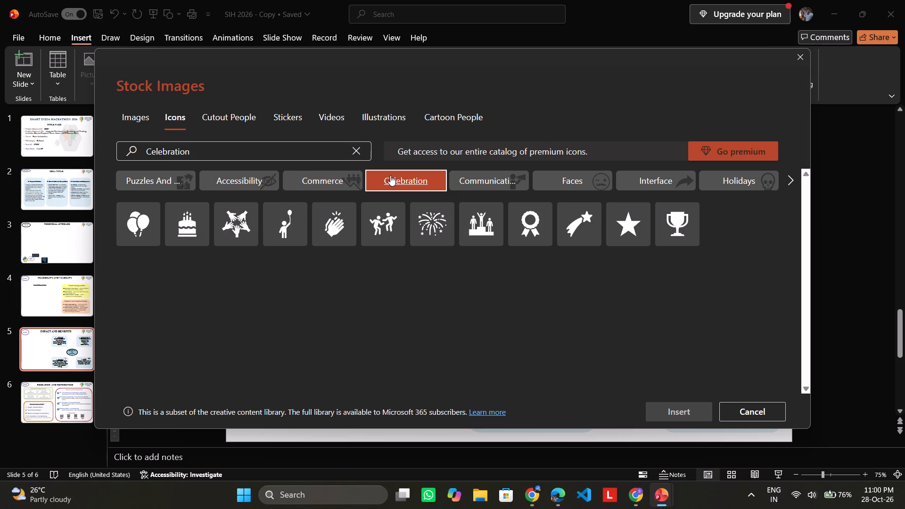
click(460, 174)
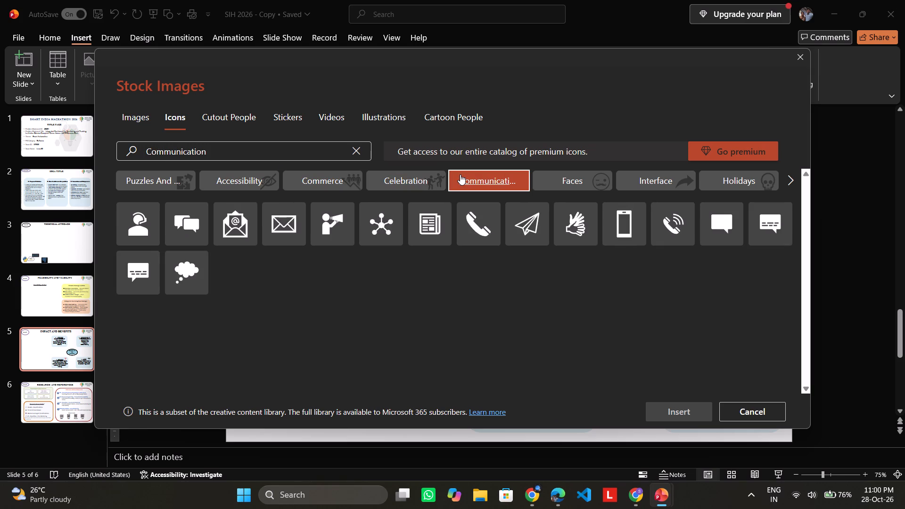
click(546, 177)
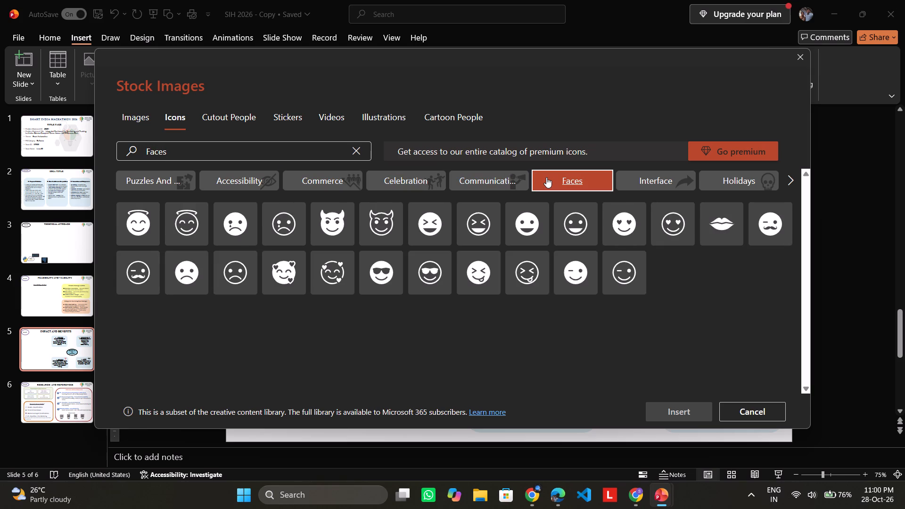
click(642, 177)
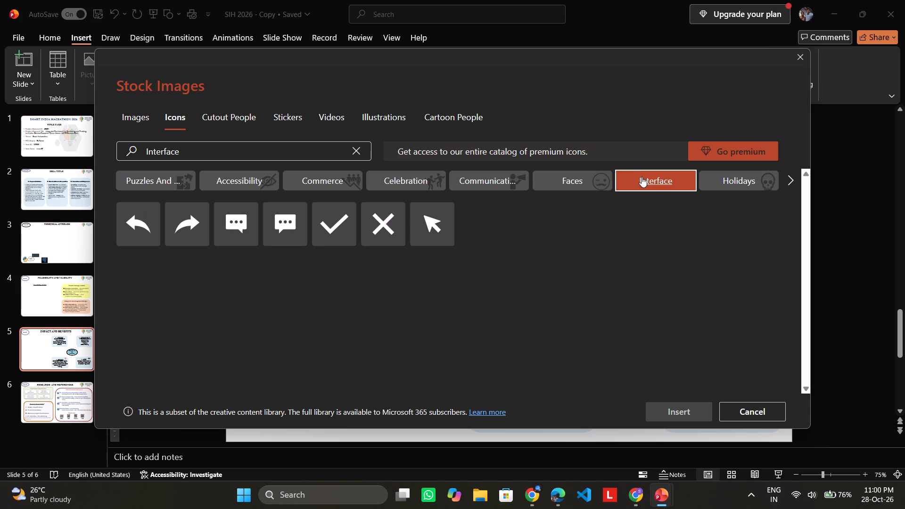
click(725, 179)
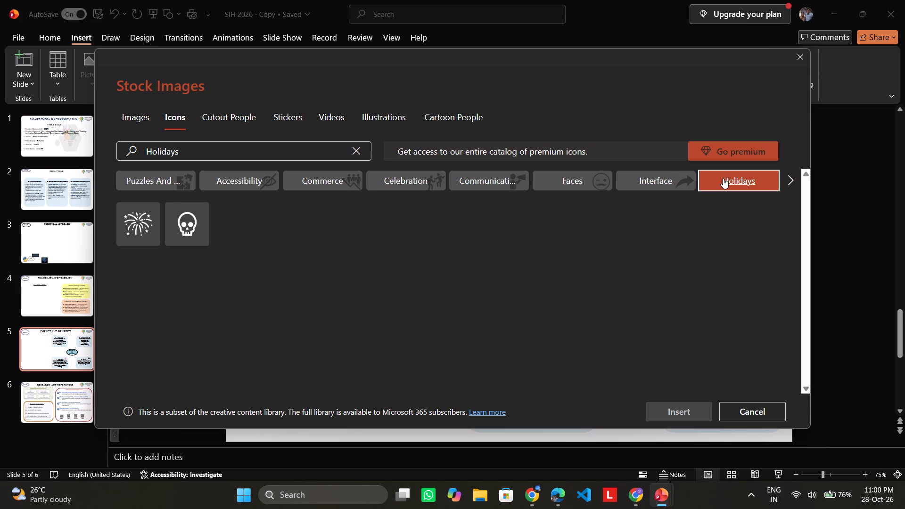
click(786, 180)
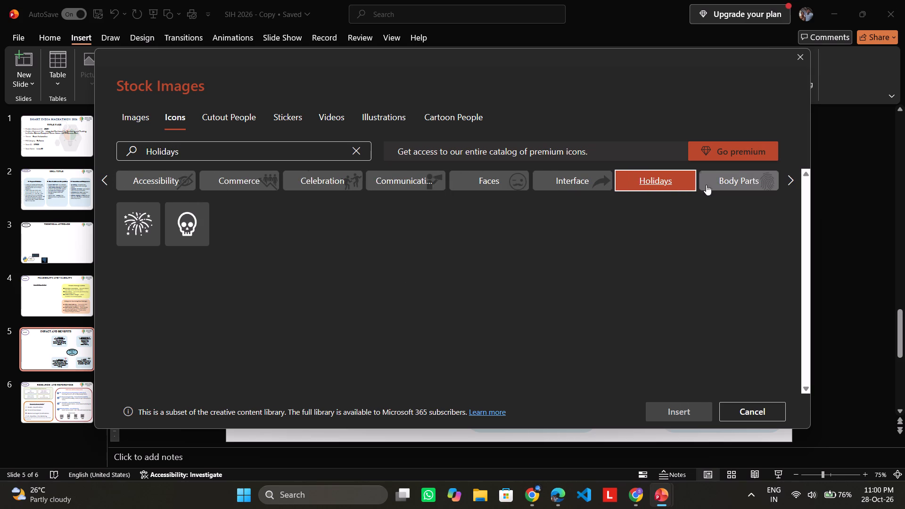
click(716, 181)
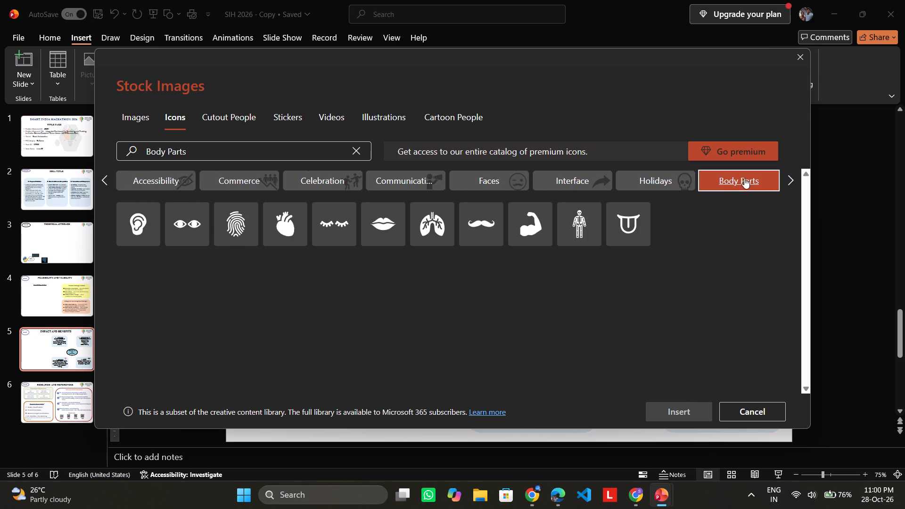
click(780, 177)
click(783, 178)
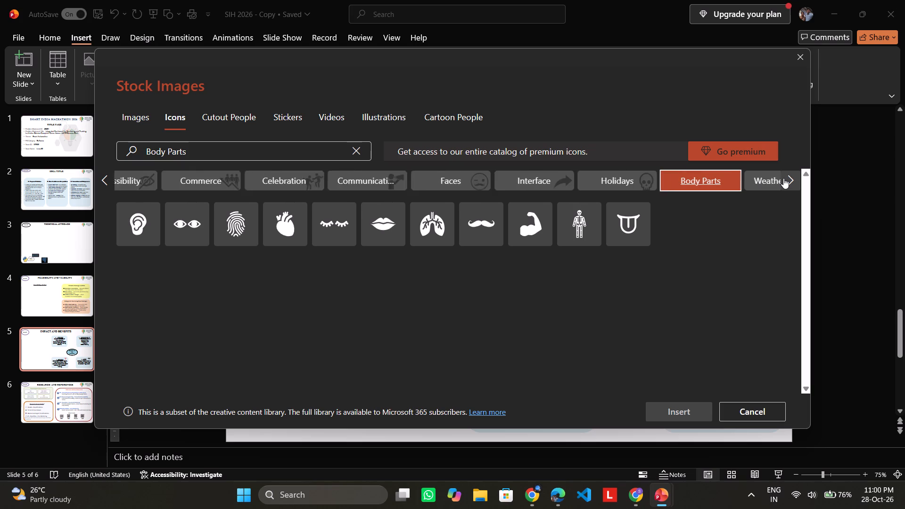
click(772, 177)
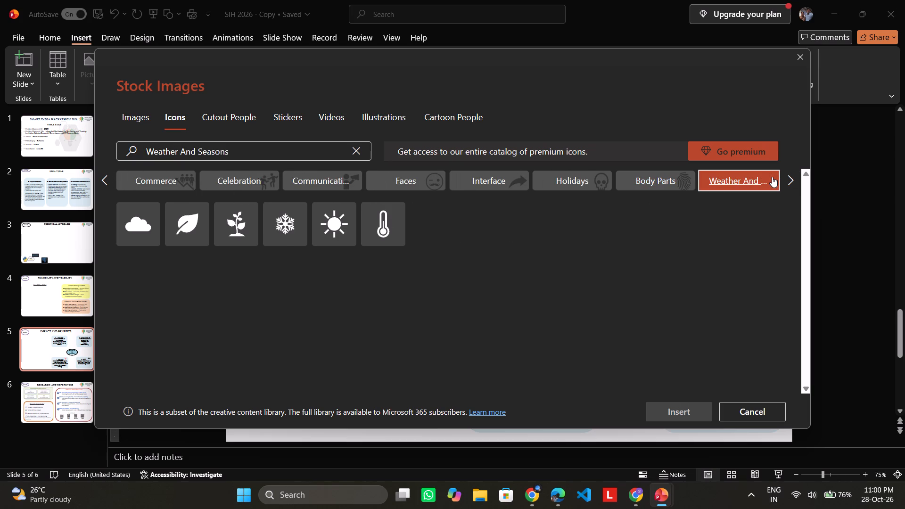
click(791, 179)
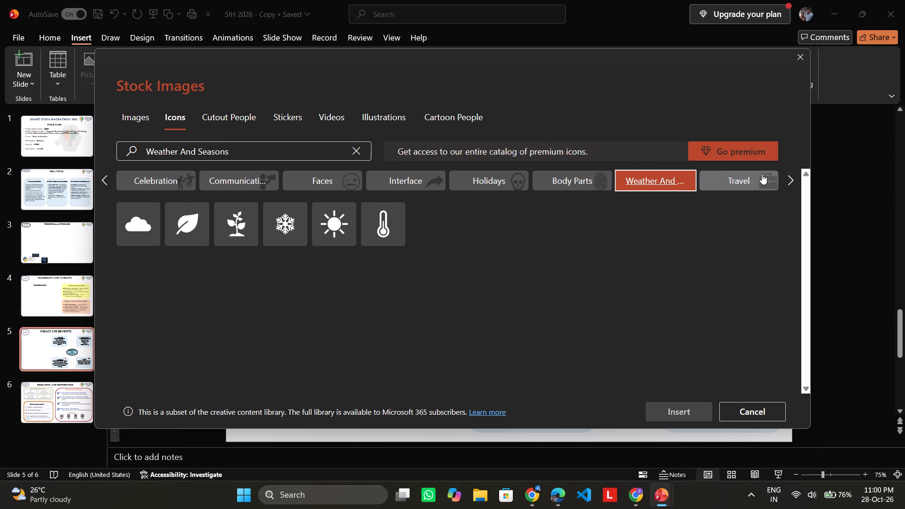
click(760, 174)
click(784, 180)
click(752, 175)
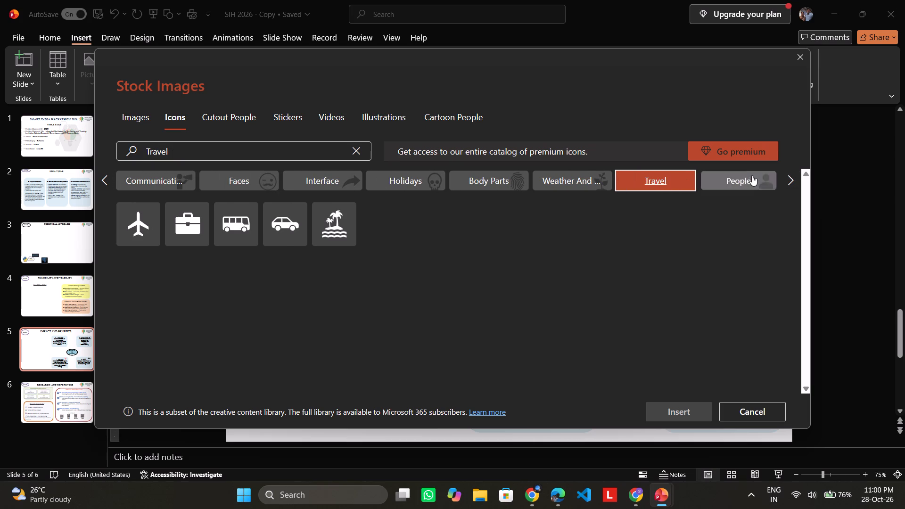
click(788, 181)
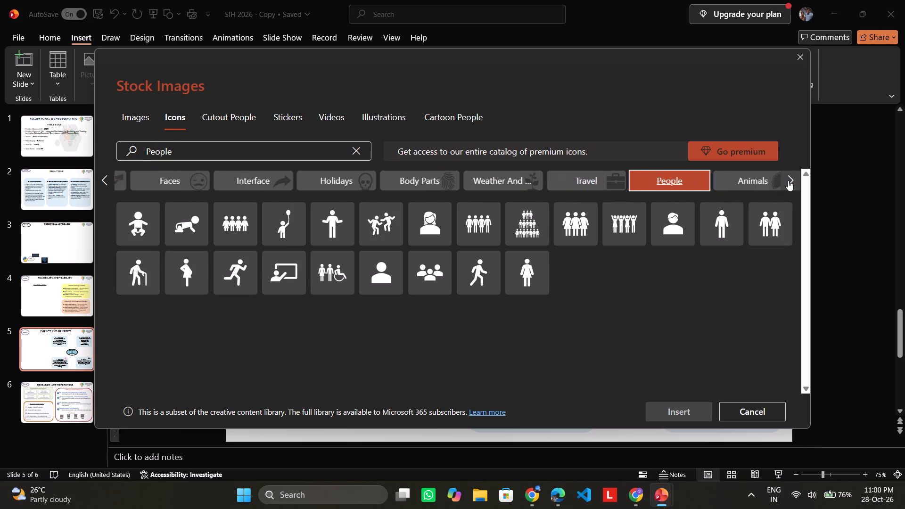
click(788, 181)
click(788, 181)
click(788, 181)
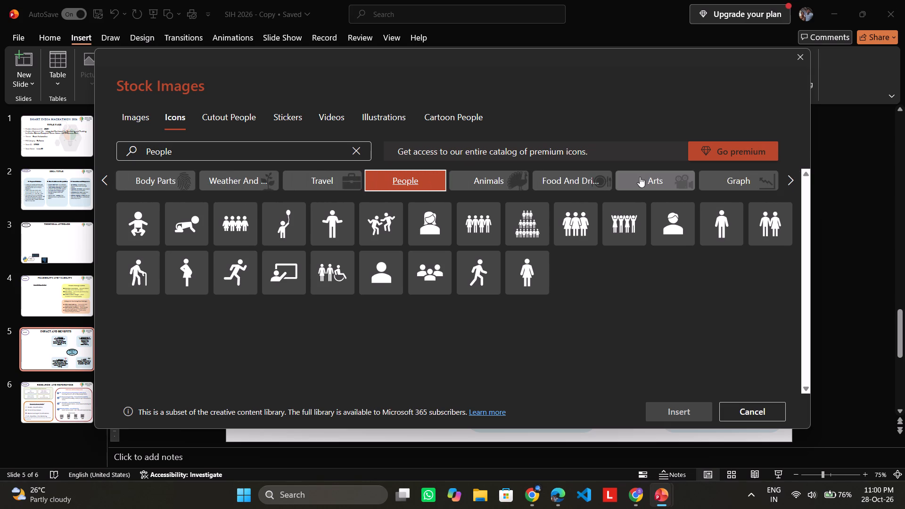
click(788, 180)
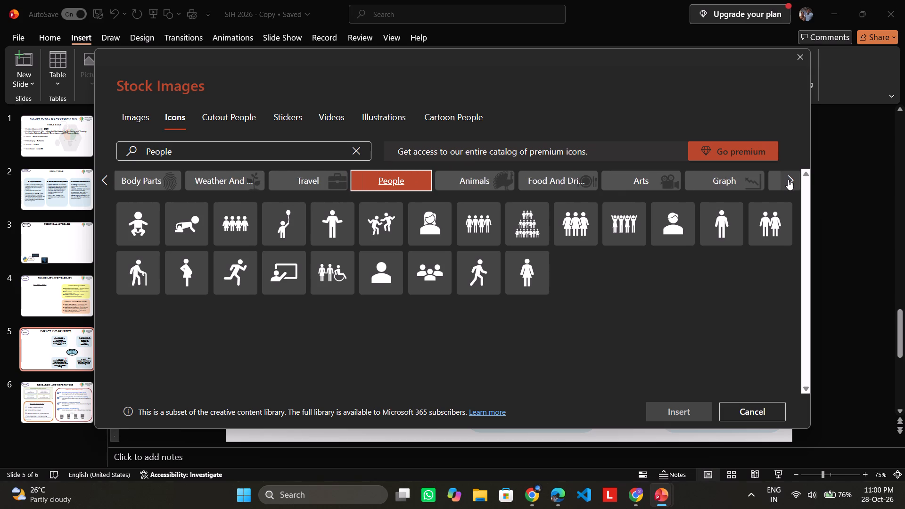
click(789, 179)
click(789, 179)
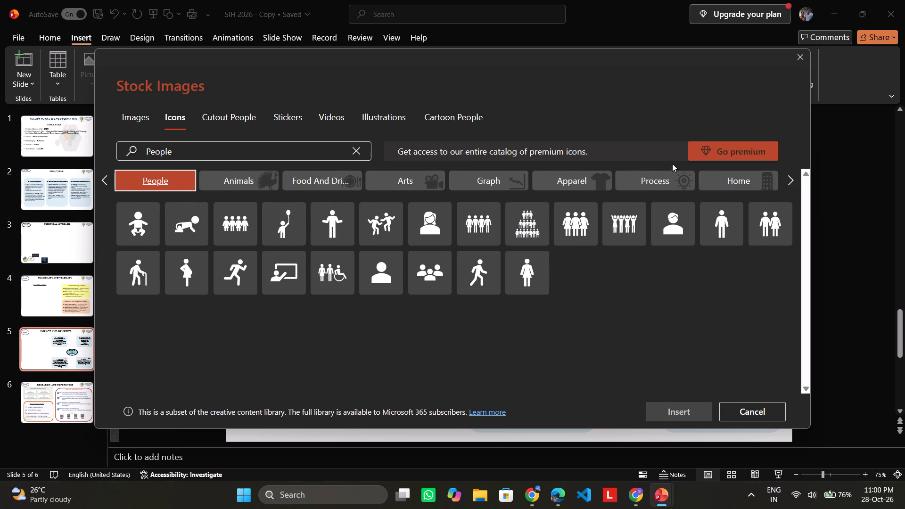
click(671, 171)
click(667, 175)
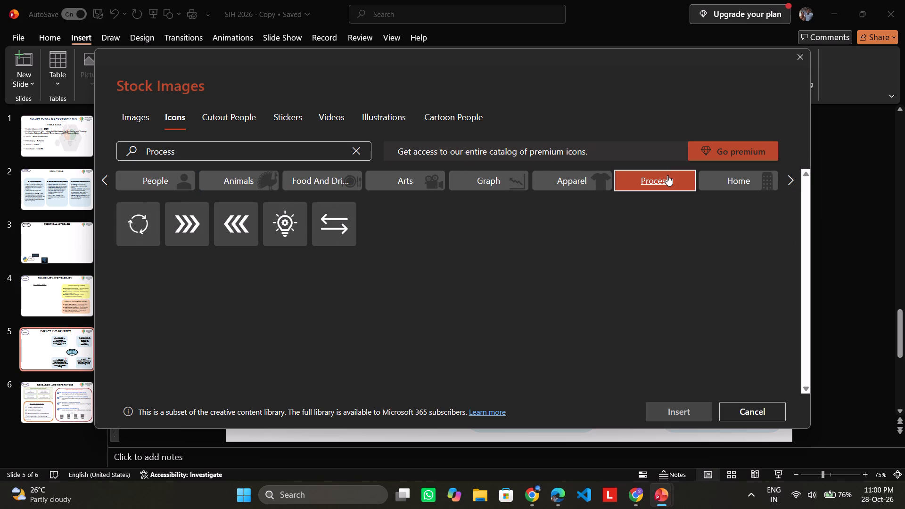
click(788, 177)
click(788, 176)
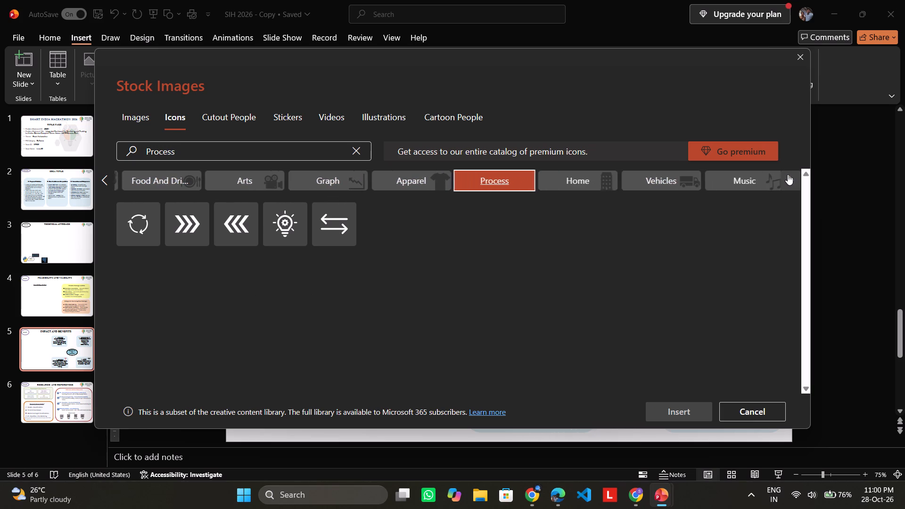
click(788, 174)
click(780, 173)
click(738, 179)
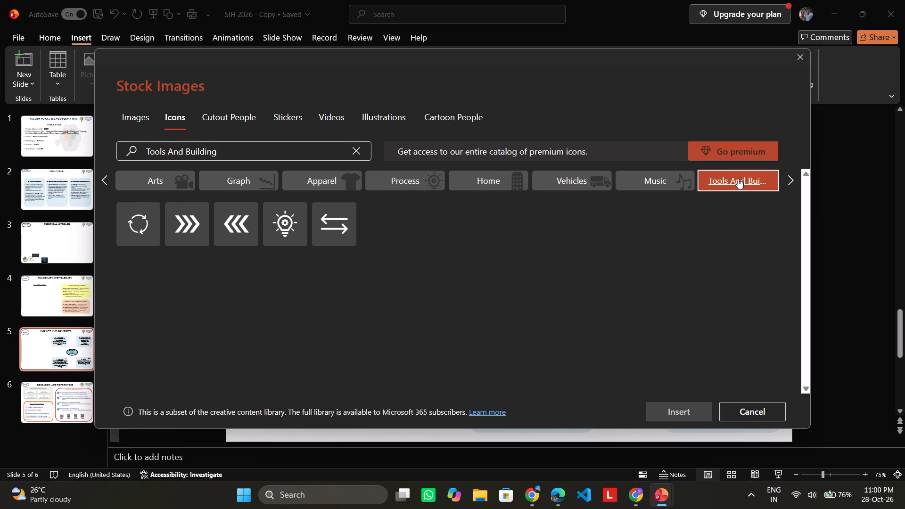
click(792, 174)
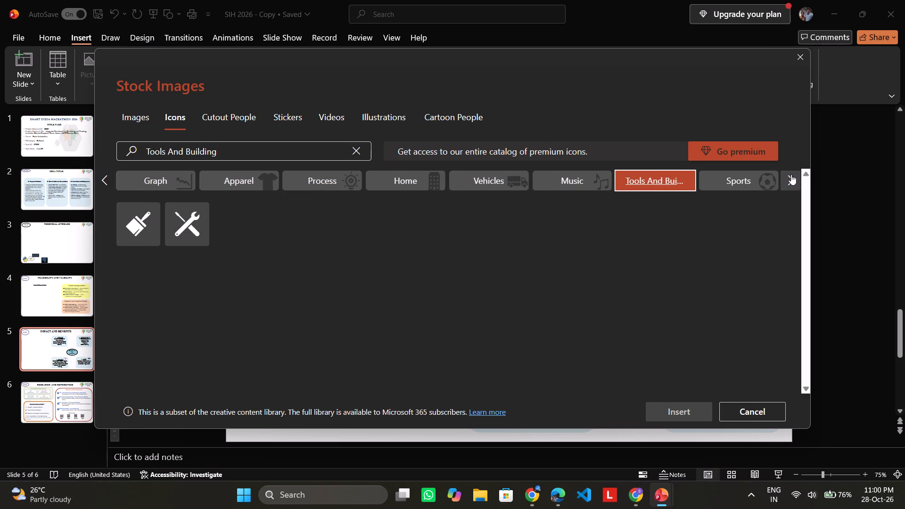
click(758, 181)
Insert the padlock icon from the Security And Justice category of the stock icons.
click(788, 182)
click(789, 181)
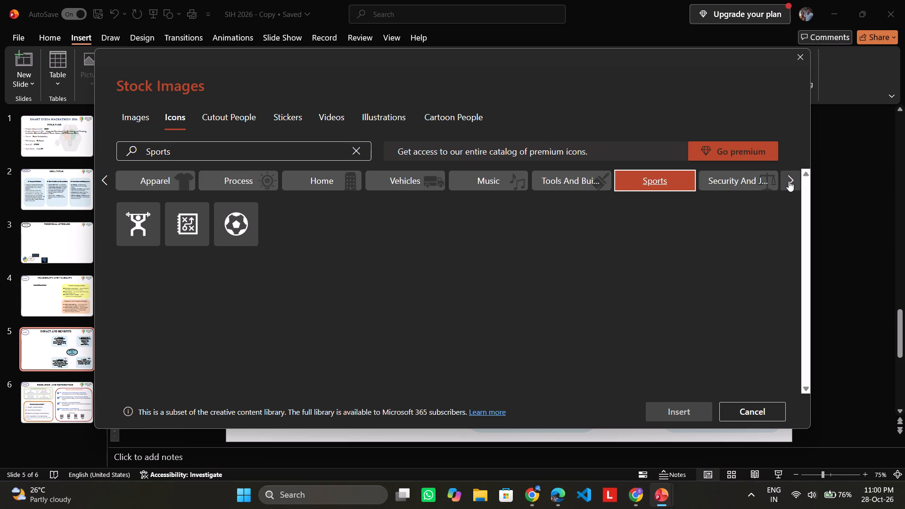
click(671, 178)
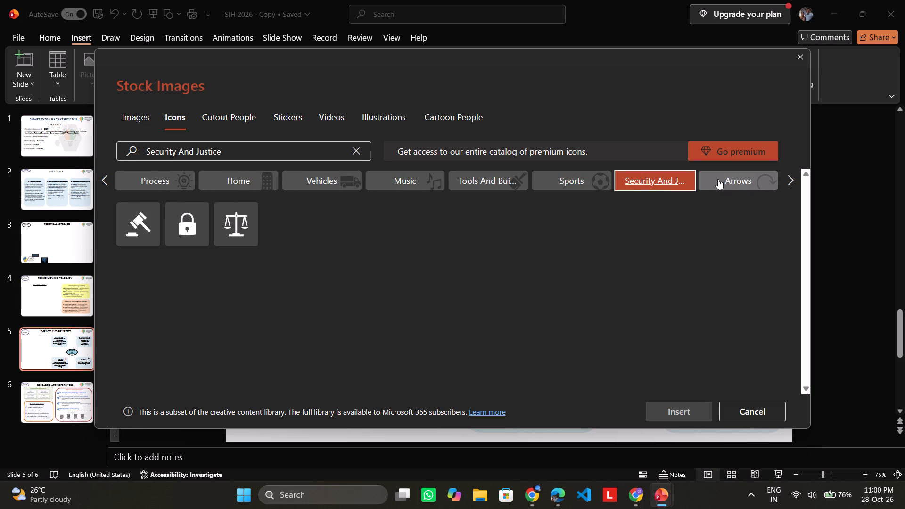
click(179, 215)
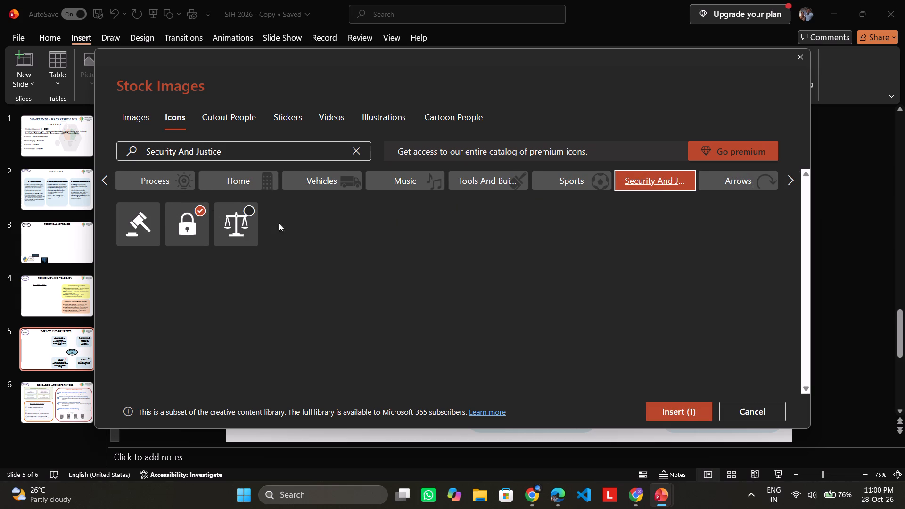
click(669, 413)
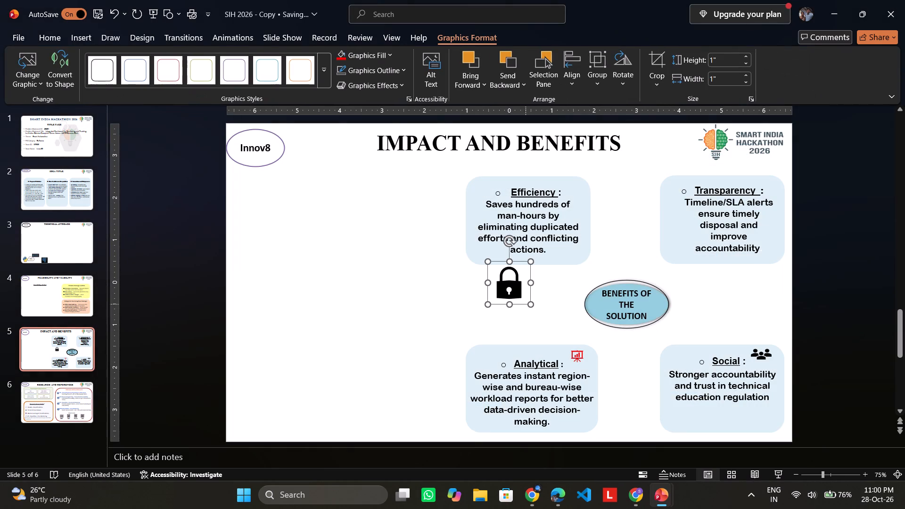
Move the padlock slightly down into the gap below the Efficiency box and shrink it to about 0.36" by 0.36".
drag(501, 286, 502, 301)
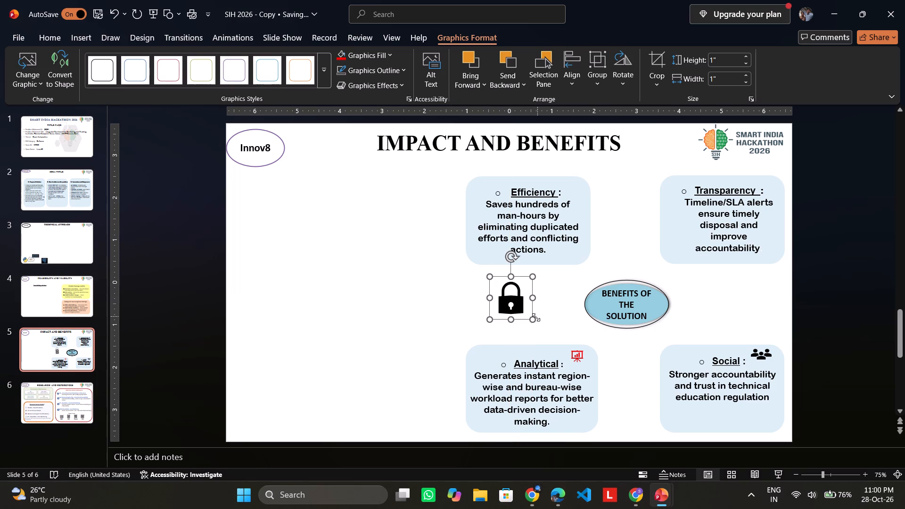
drag(533, 319, 494, 296)
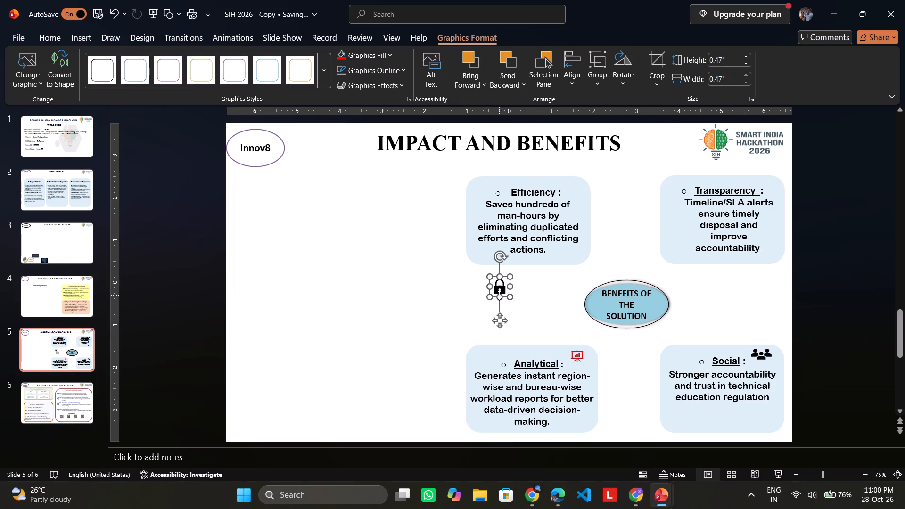
drag(511, 298, 506, 294)
drag(509, 298, 501, 293)
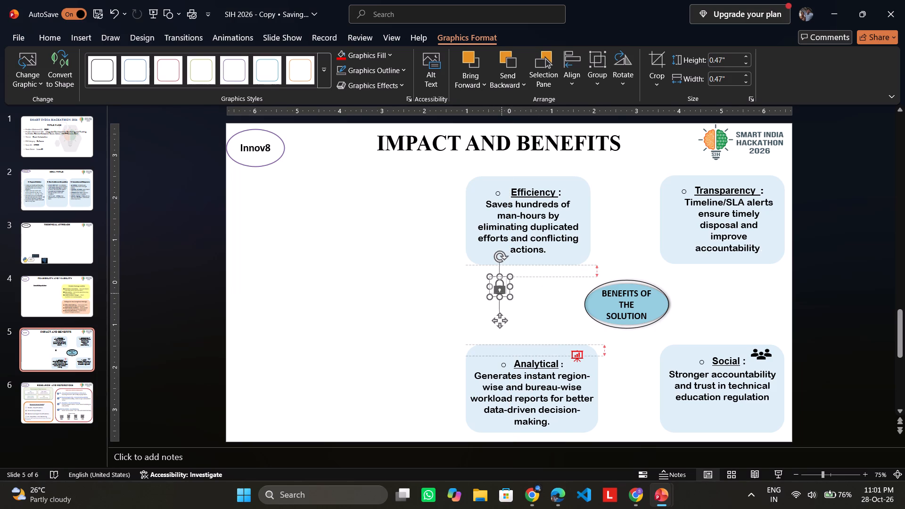
drag(501, 293, 499, 292)
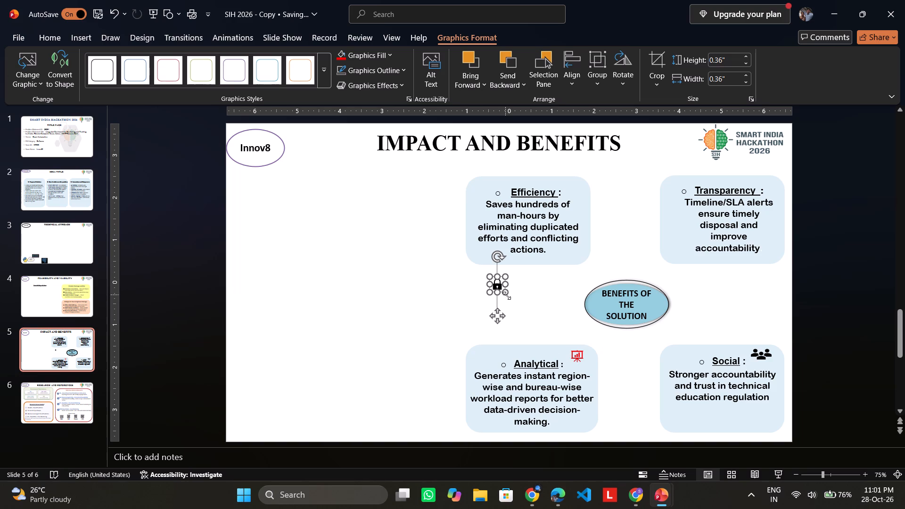
Narrow the people icon in the Social box to about 0.43" wide, clear of the heading.
click(762, 354)
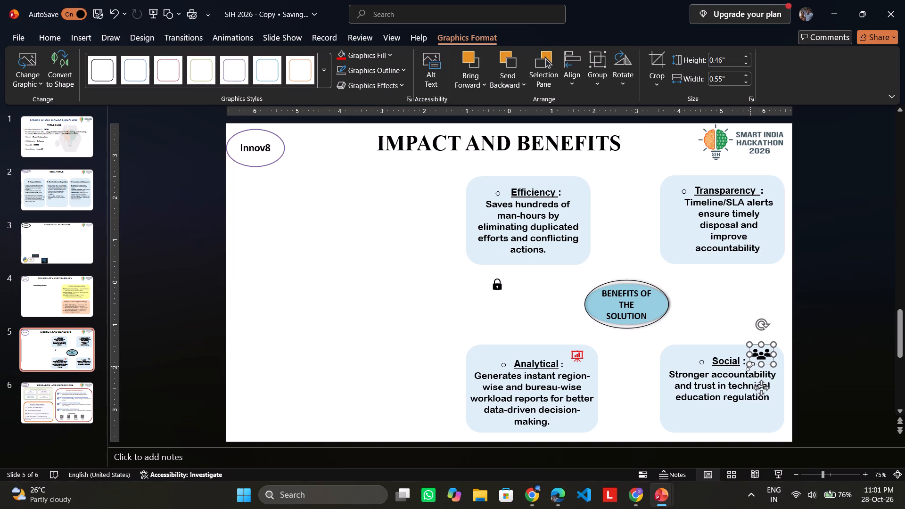
drag(750, 366, 758, 361)
drag(750, 355, 757, 355)
drag(757, 355, 759, 355)
drag(759, 355, 756, 355)
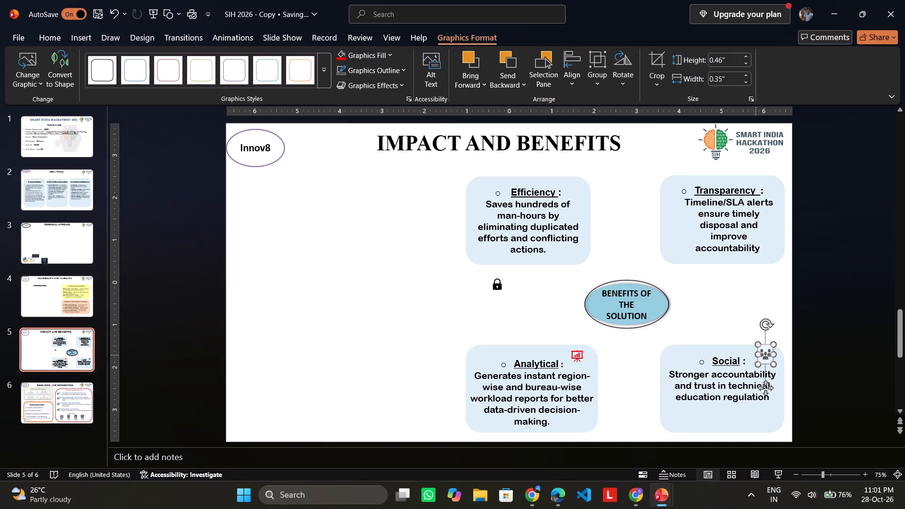
drag(756, 355, 754, 355)
click(739, 328)
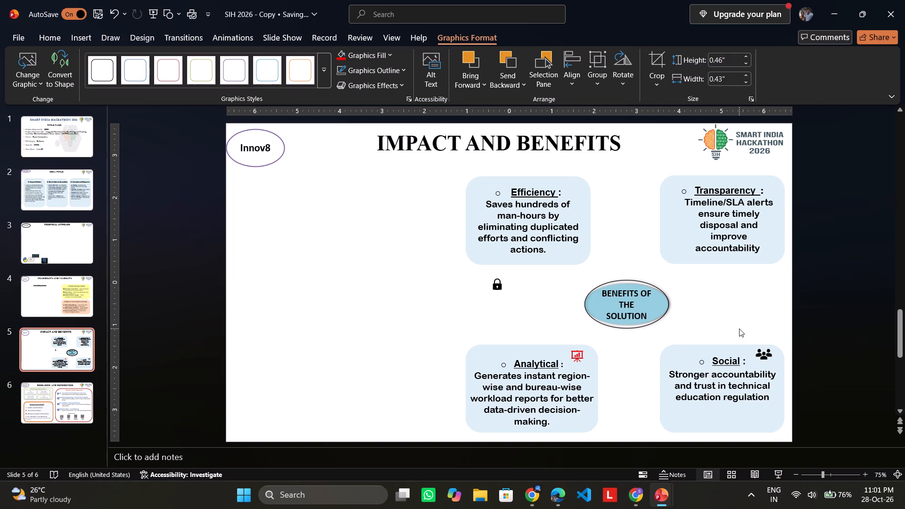
Fill the padlock icon with the standard dark blue colour.
click(499, 285)
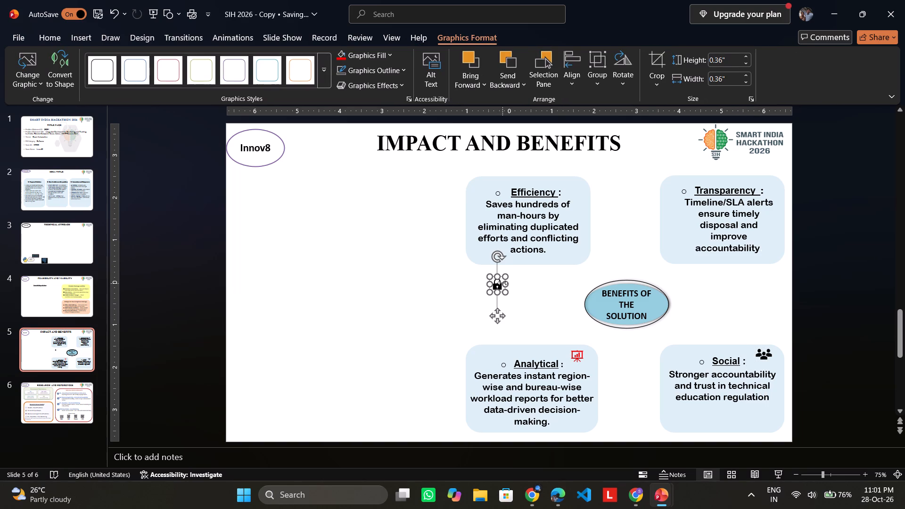
right_click(500, 285)
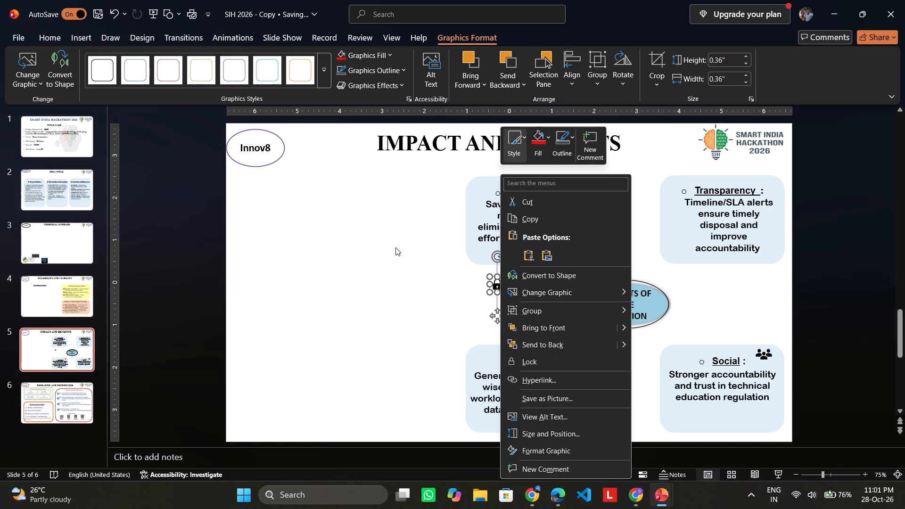
click(395, 252)
right_click(499, 312)
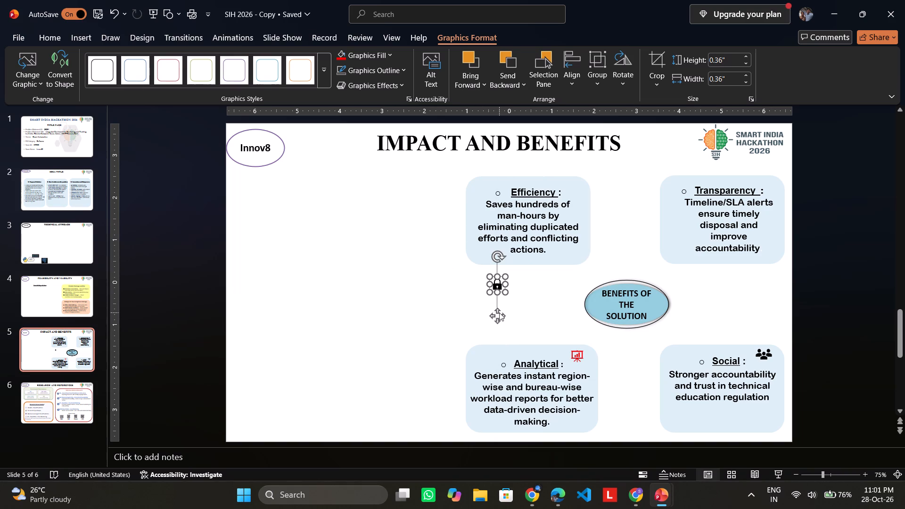
click(534, 335)
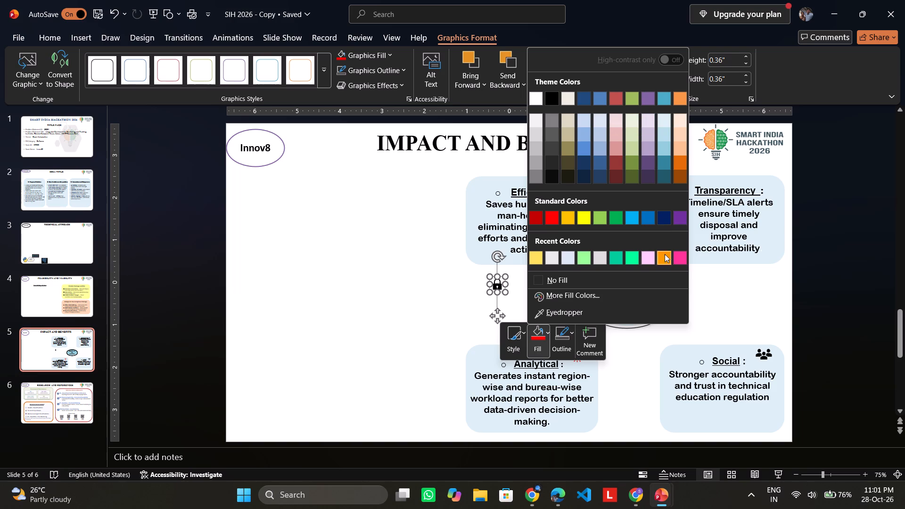
click(659, 219)
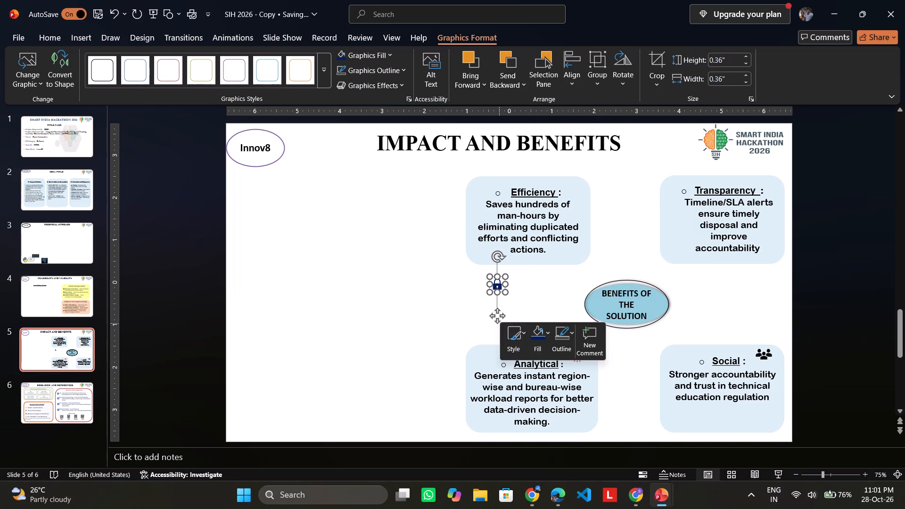
Move the padlock icon into the upper-right corner of the Transparency box, beside its heading.
drag(497, 316, 771, 216)
click(610, 179)
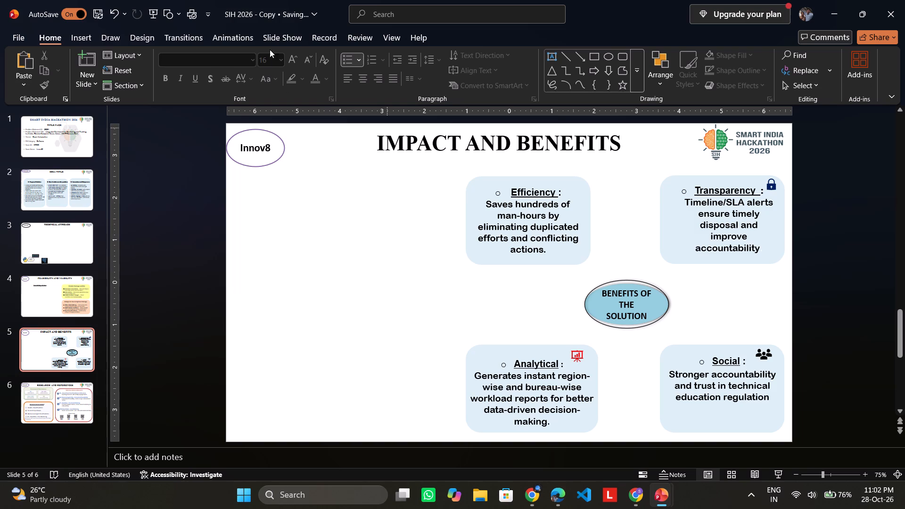
Open the stock icons and browse the Location, Music, Arts and Celebration categories for an icon suited to the Efficiency box.
click(91, 39)
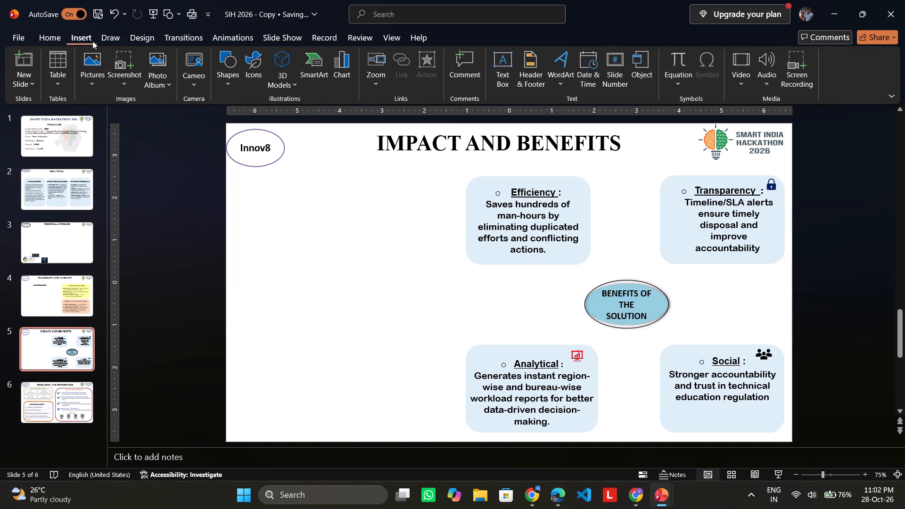
click(250, 70)
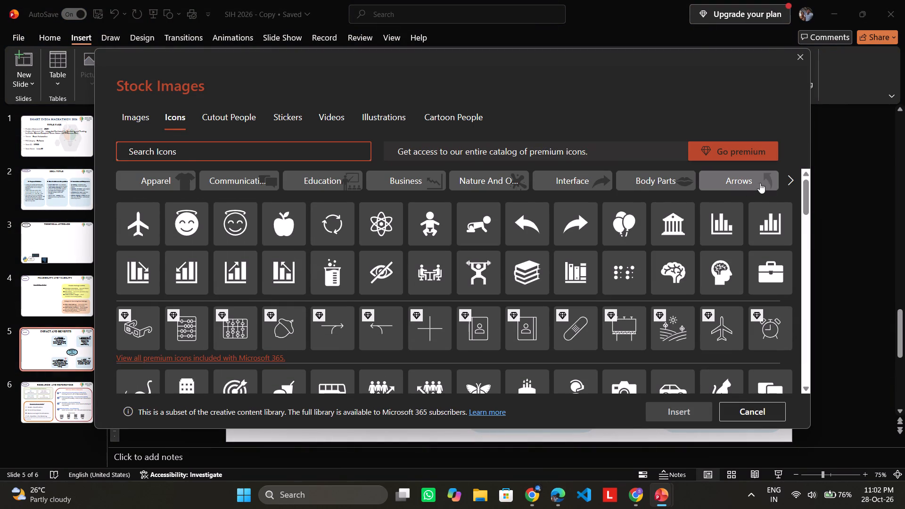
click(790, 179)
click(790, 179)
click(790, 179)
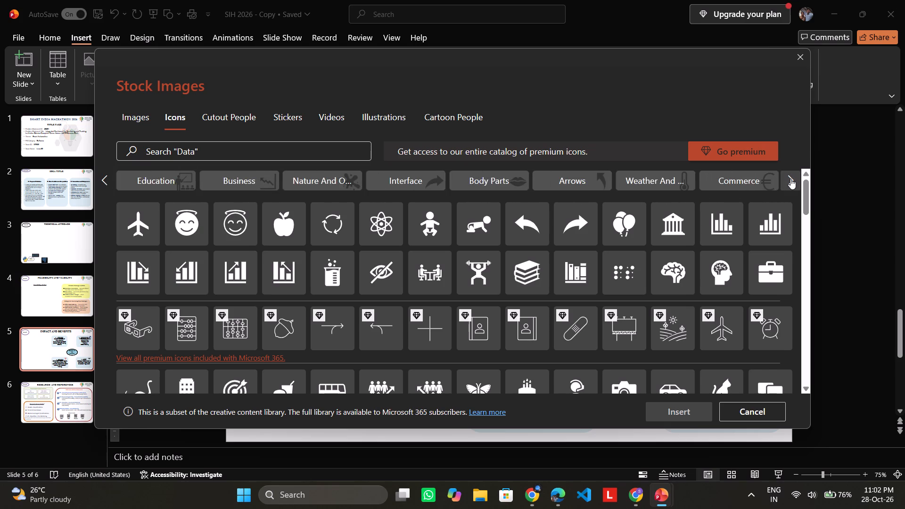
click(790, 179)
click(790, 179)
click(790, 179)
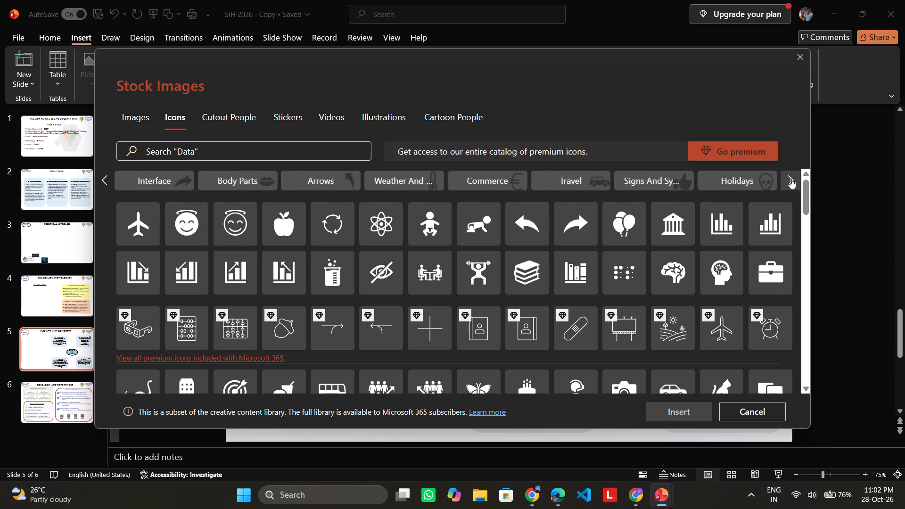
click(790, 179)
click(679, 180)
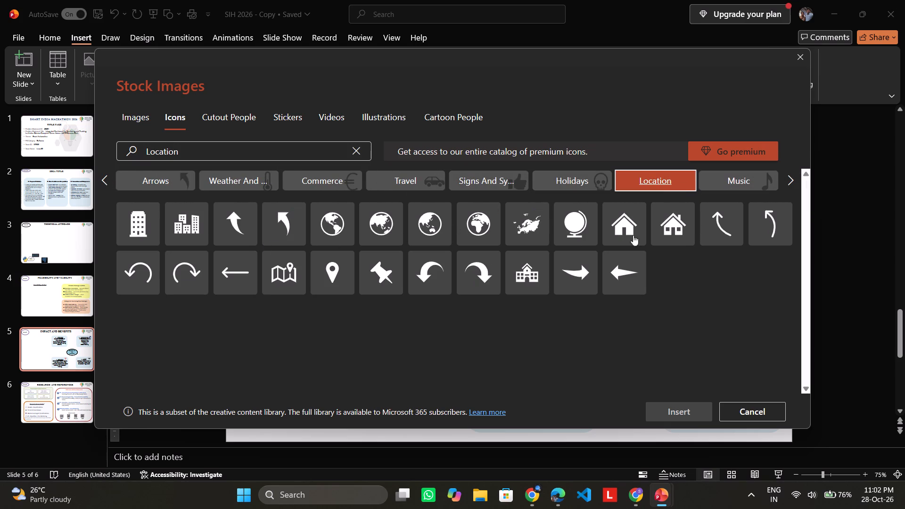
click(735, 181)
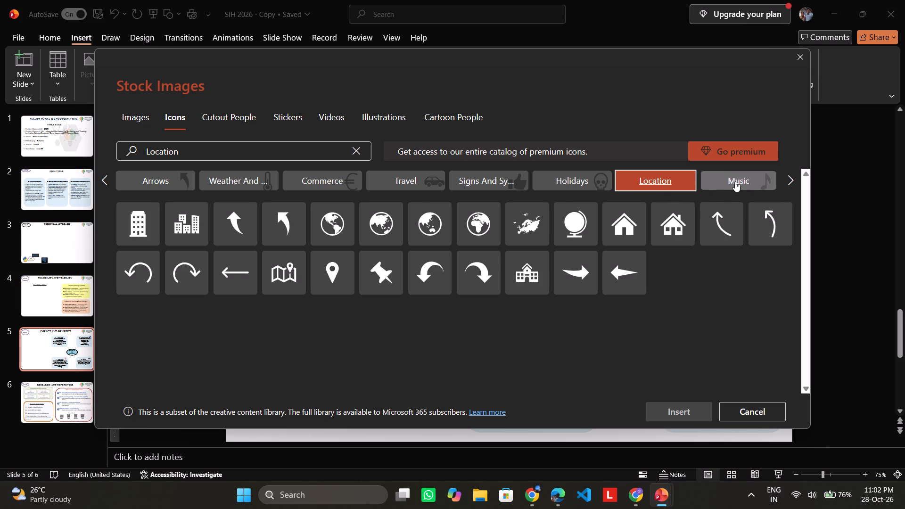
click(791, 181)
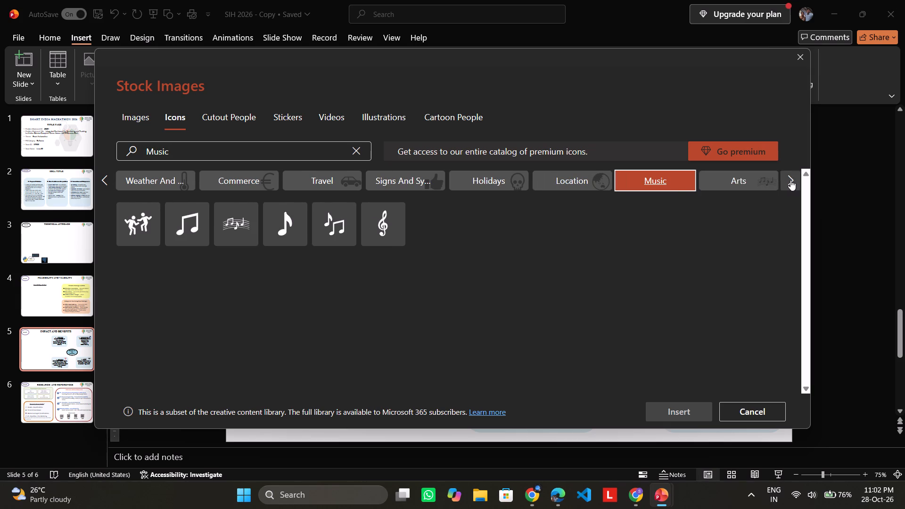
click(756, 179)
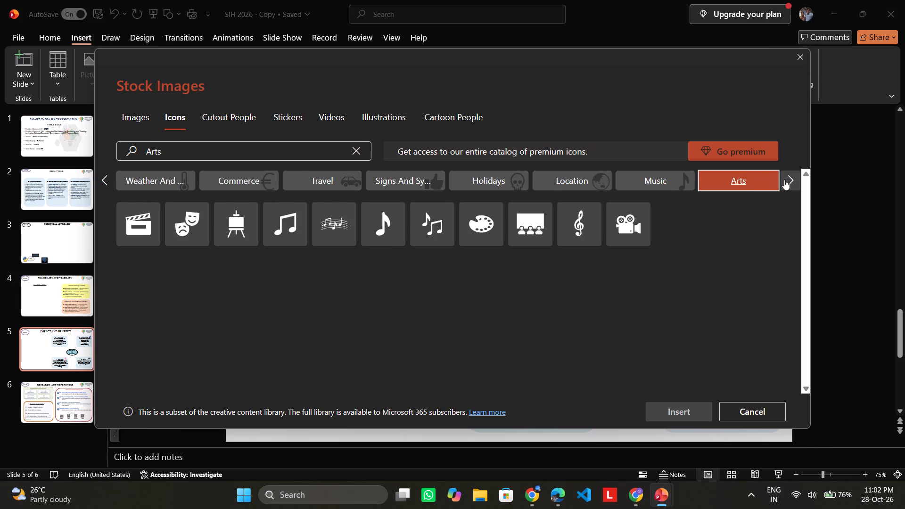
click(784, 180)
click(747, 182)
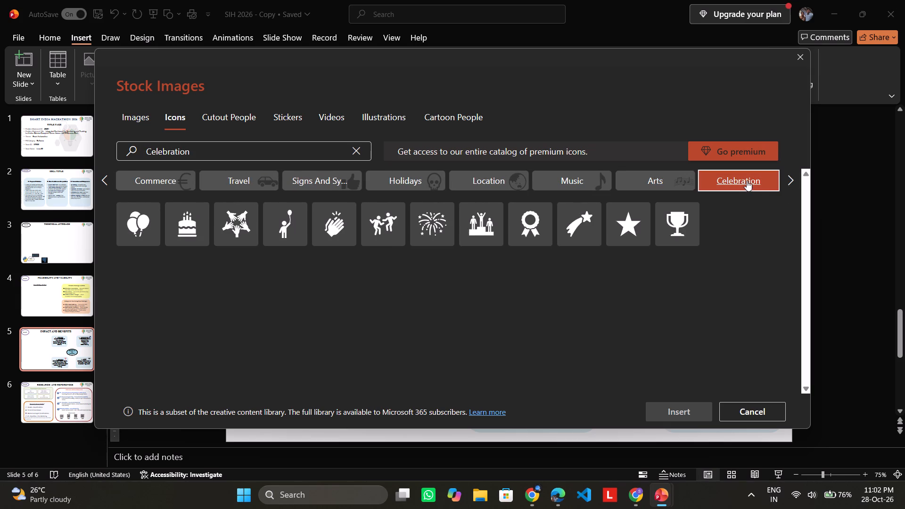
Browse the Accessibility, Process, Analytics, Graph, Technology And Electronics and Bugs icon categories for an icon suited to the Efficiency box.
click(796, 180)
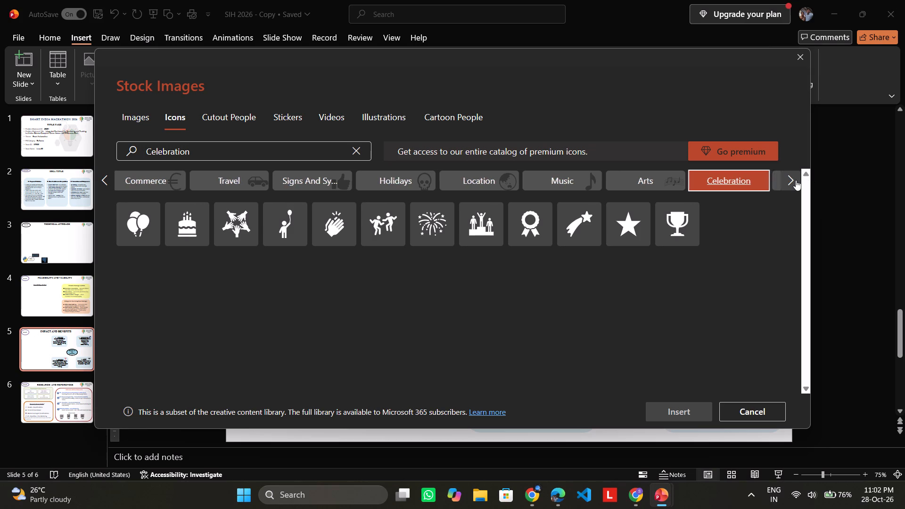
click(796, 178)
click(792, 175)
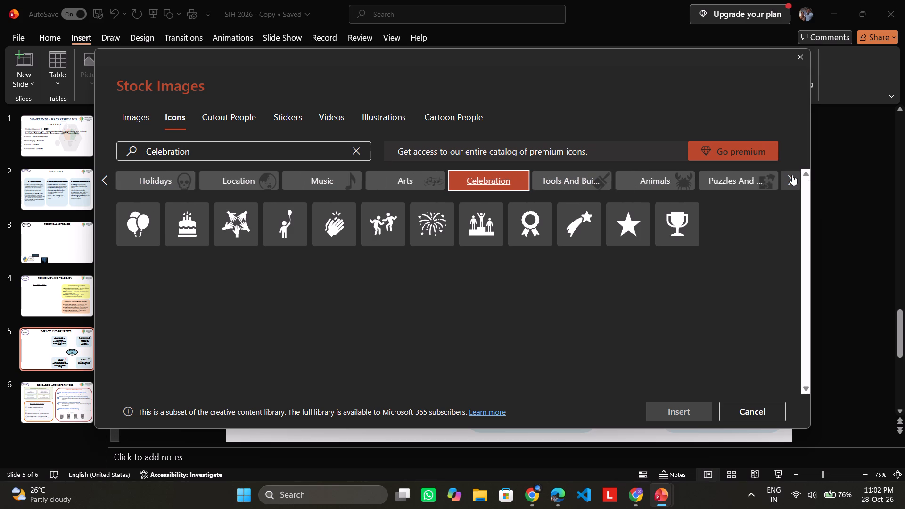
click(792, 175)
click(792, 175)
click(792, 175)
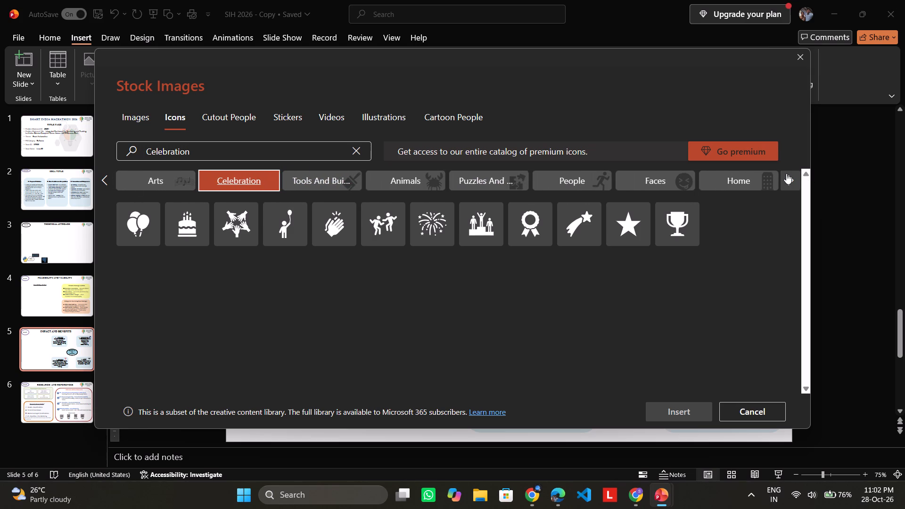
click(782, 178)
click(782, 179)
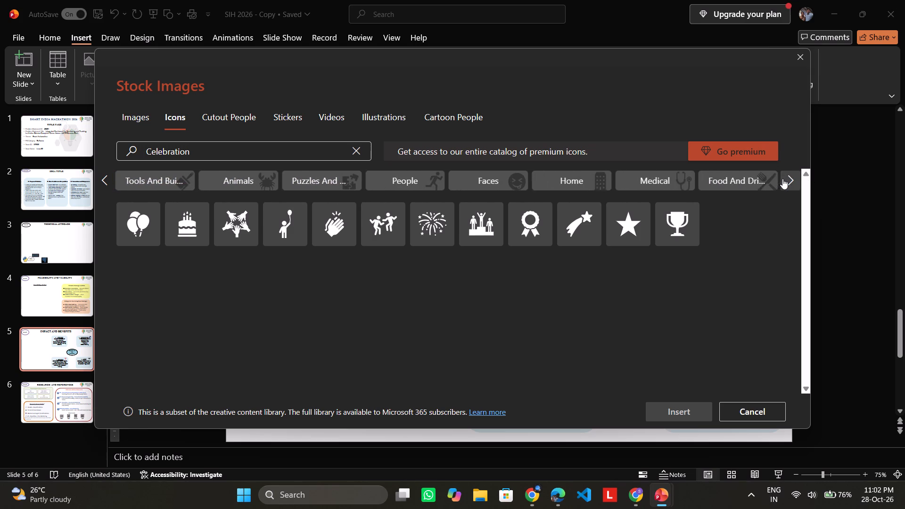
click(782, 179)
click(782, 179)
click(782, 179)
click(782, 179)
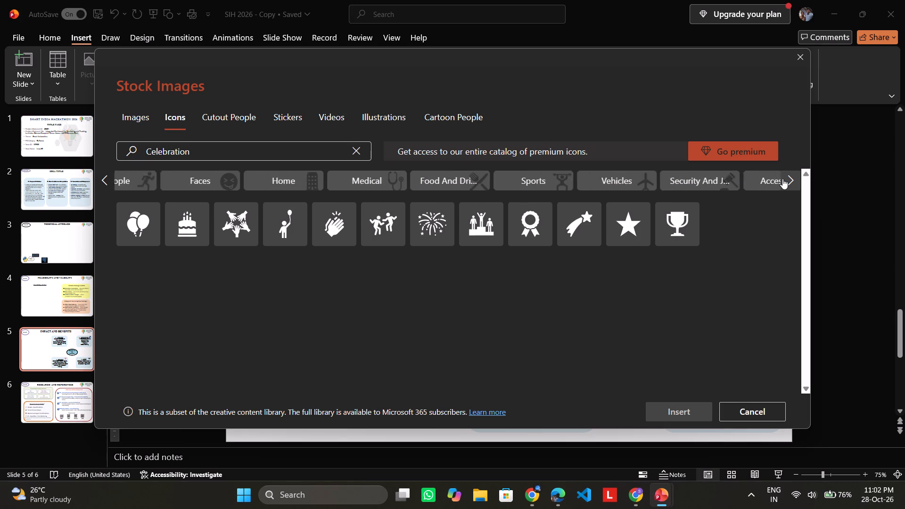
click(771, 181)
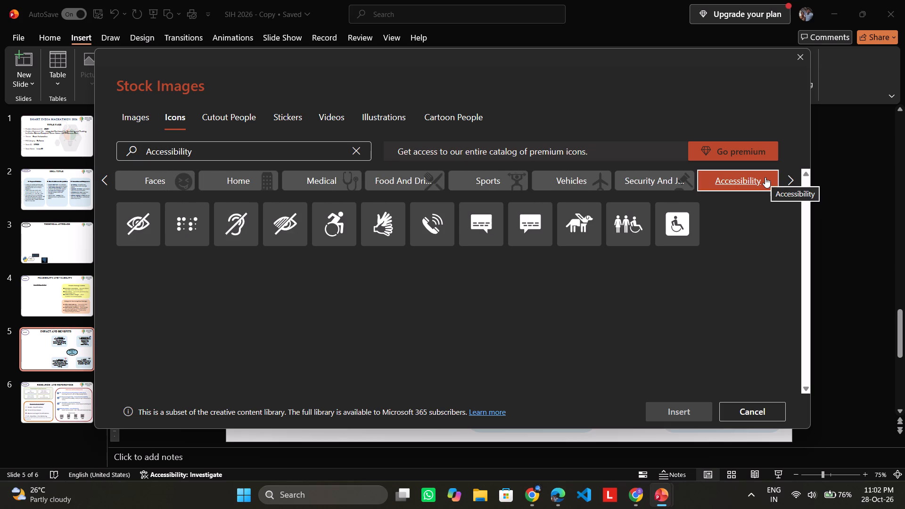
click(787, 175)
click(787, 175)
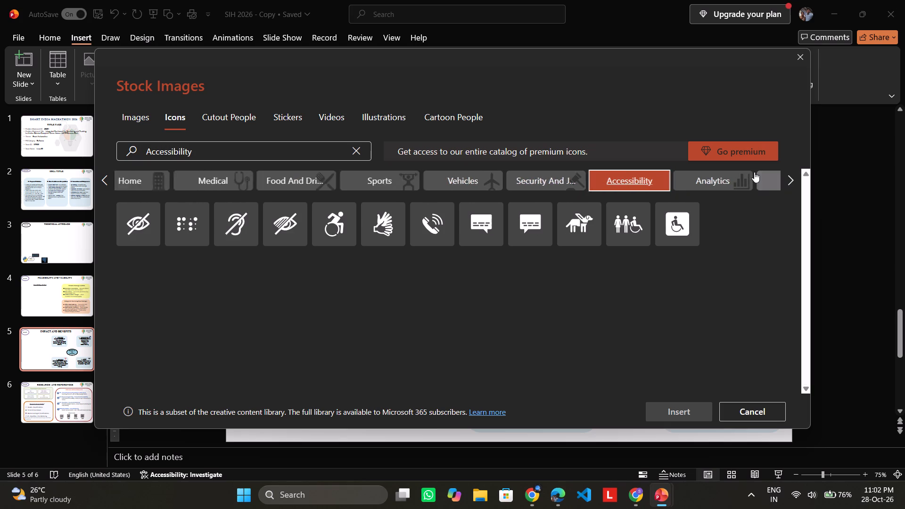
click(723, 174)
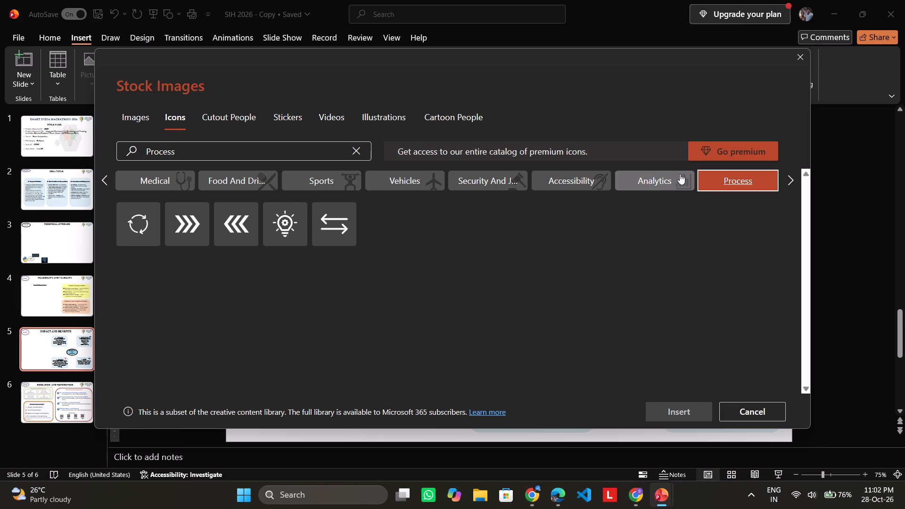
click(629, 185)
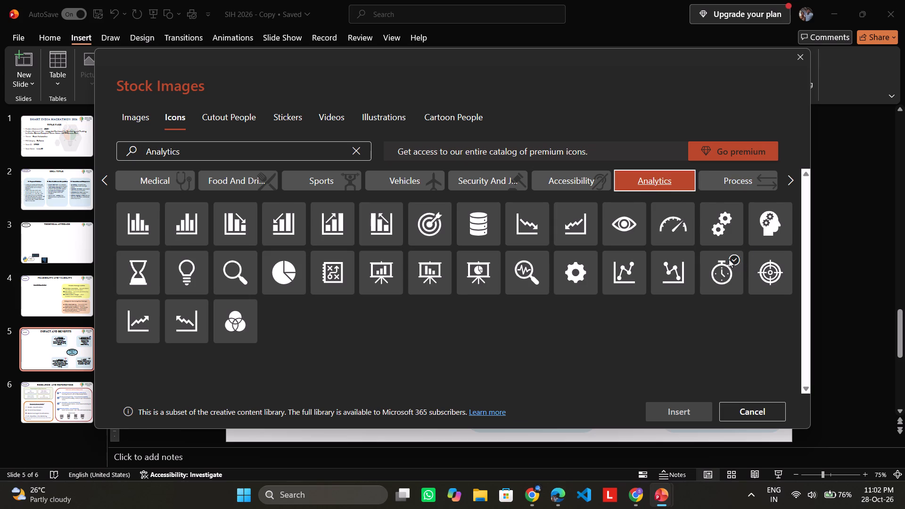
click(792, 178)
click(792, 178)
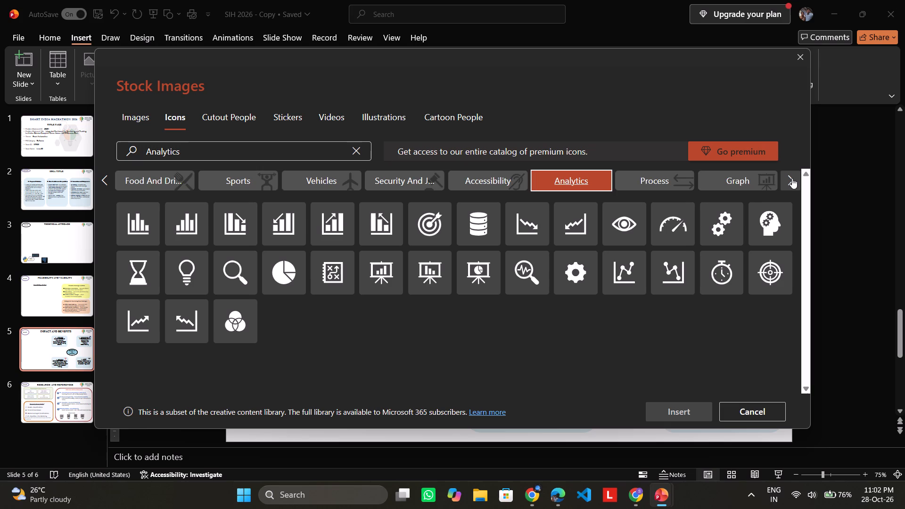
click(647, 179)
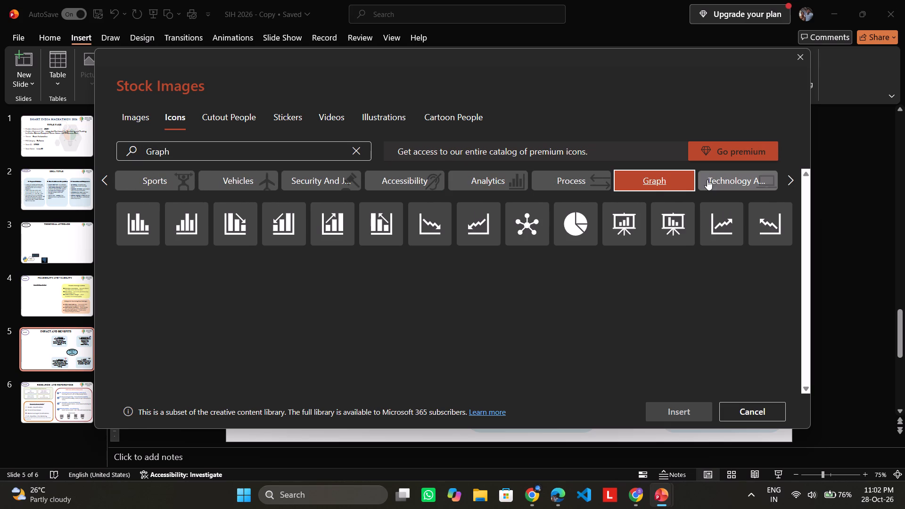
click(709, 179)
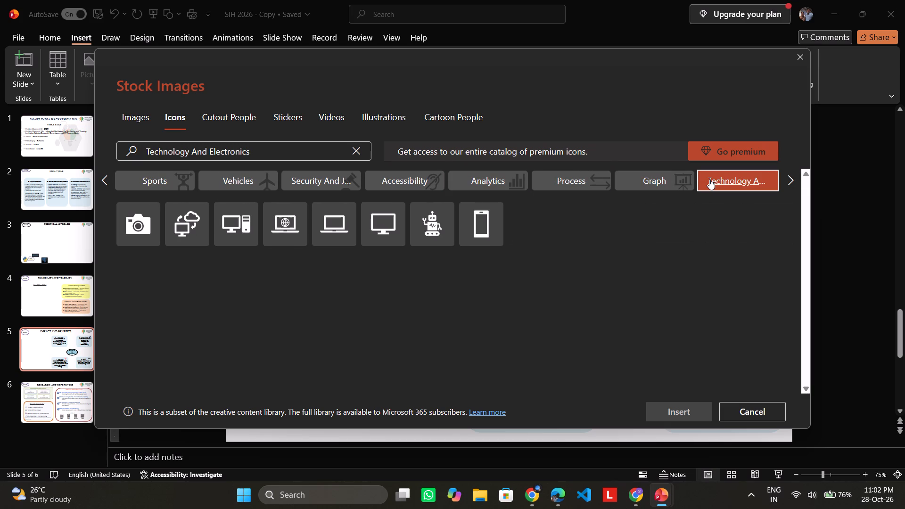
click(789, 180)
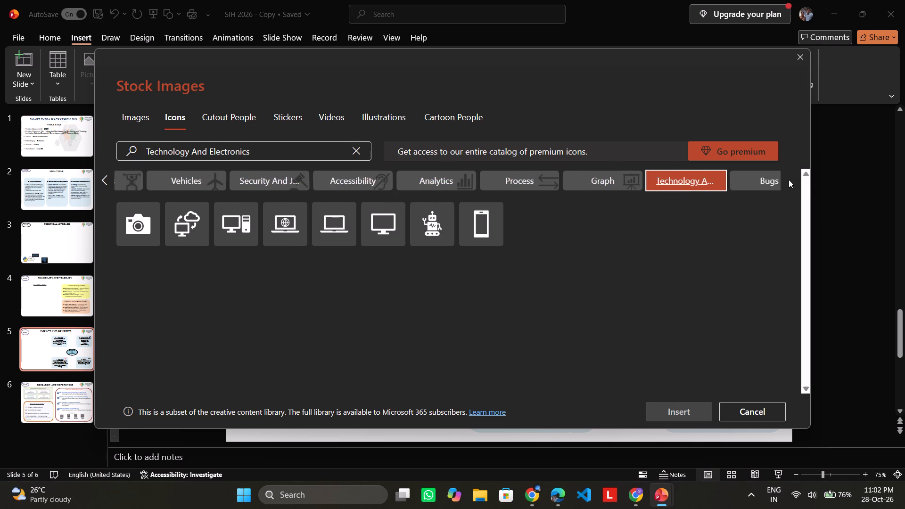
click(749, 182)
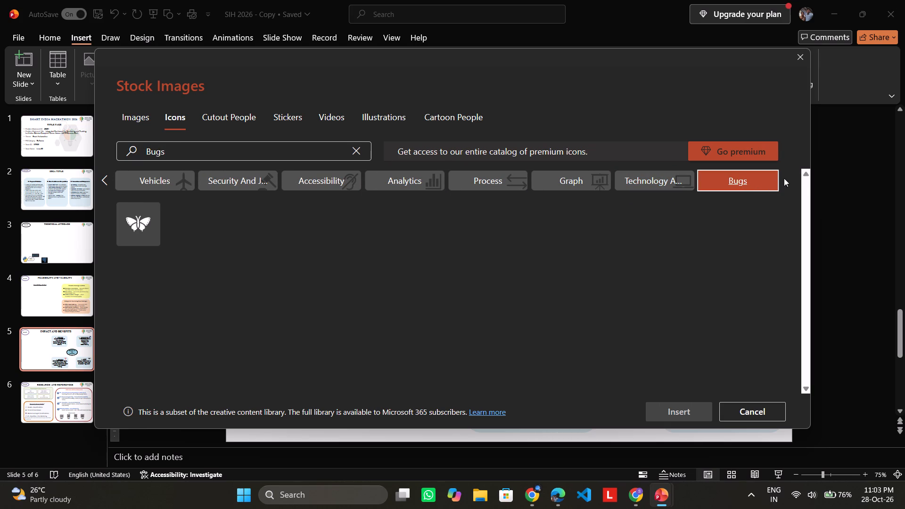
click(785, 178)
Insert the stopwatch icon from the Analytics category of the stock icons.
click(422, 179)
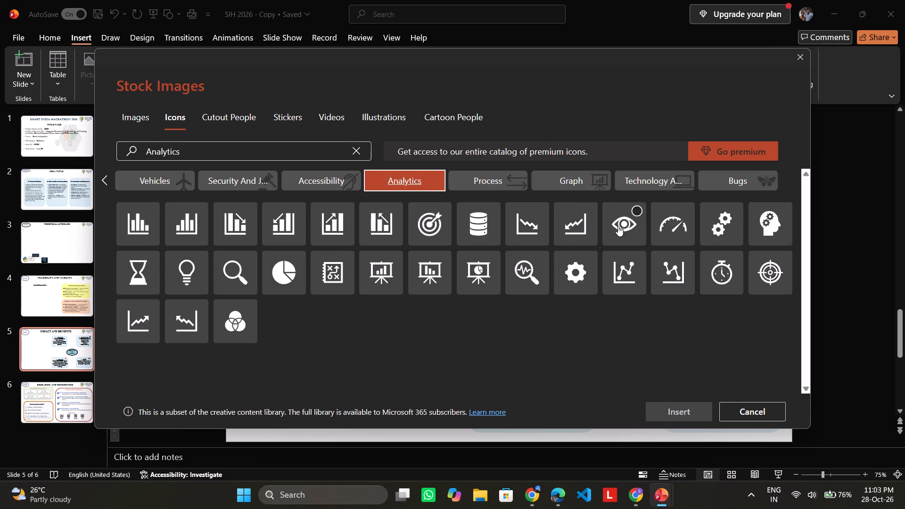
click(732, 256)
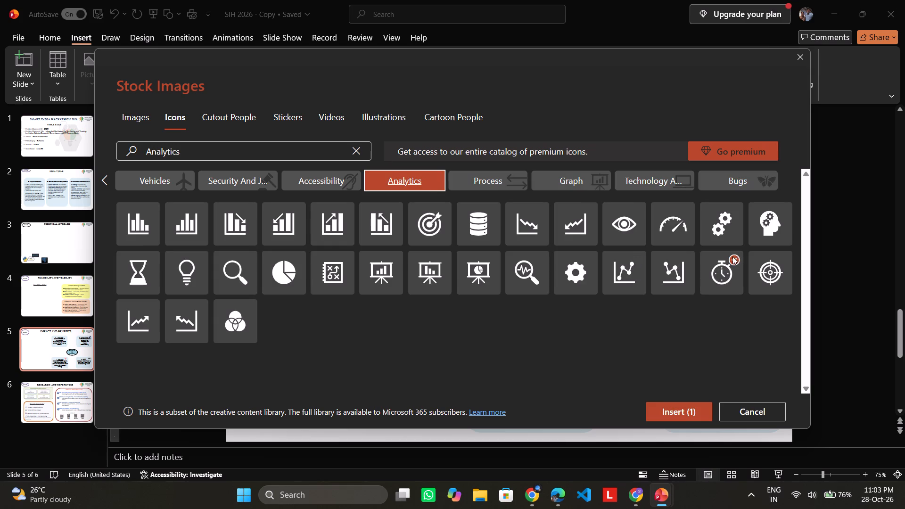
click(692, 410)
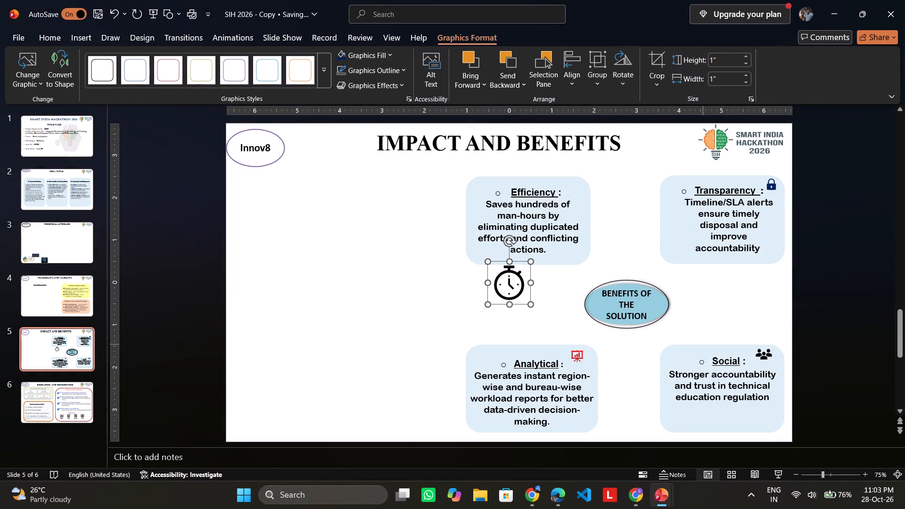
Fill the stopwatch icon with the standard green colour.
right_click(497, 261)
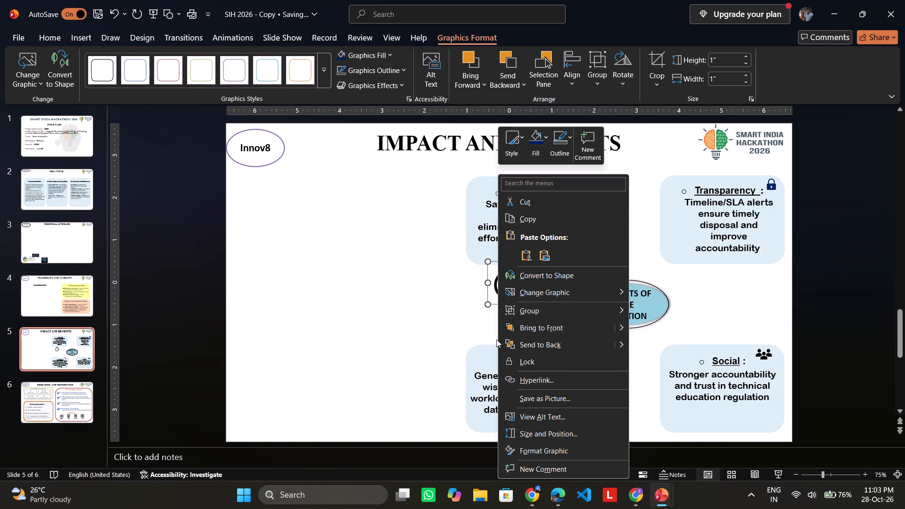
click(485, 305)
right_click(532, 302)
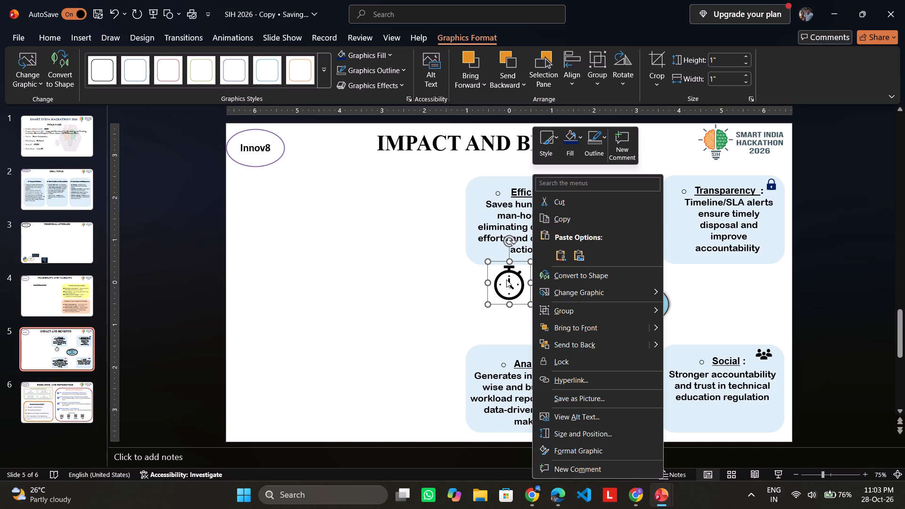
click(575, 140)
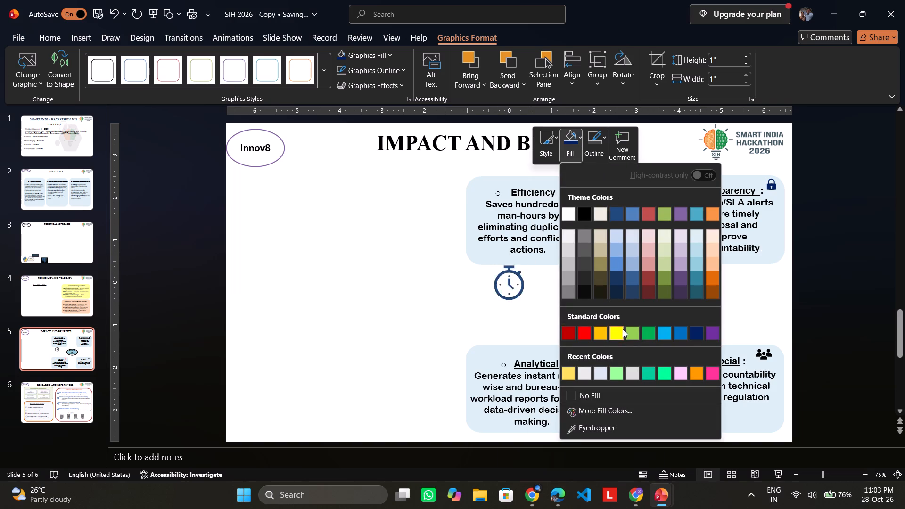
click(647, 332)
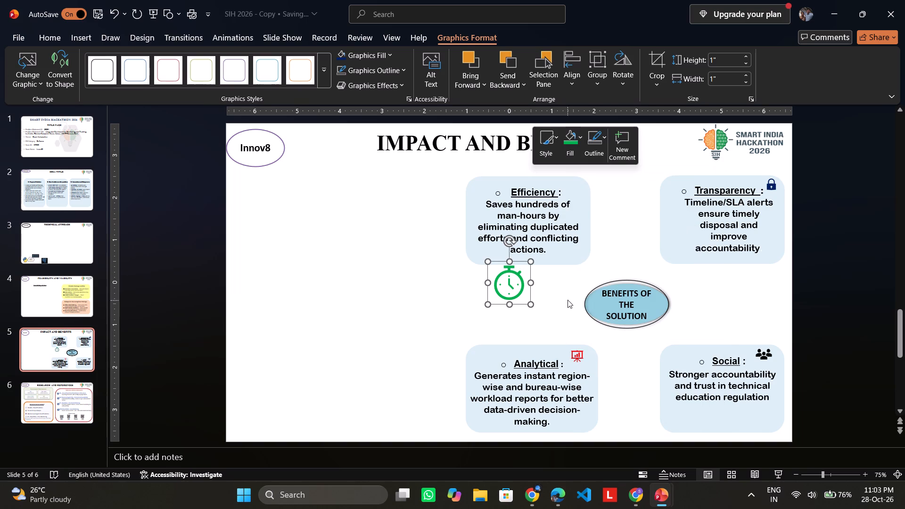
Shrink the stopwatch icon to about 0.4 inches in height and width.
drag(530, 303, 508, 280)
drag(508, 284, 505, 279)
drag(501, 306, 493, 323)
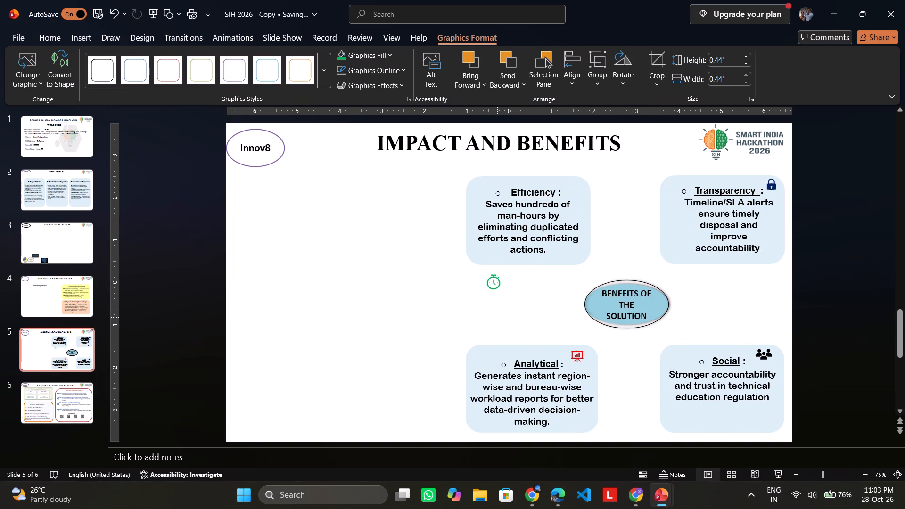
drag(493, 323, 486, 327)
drag(492, 302, 490, 298)
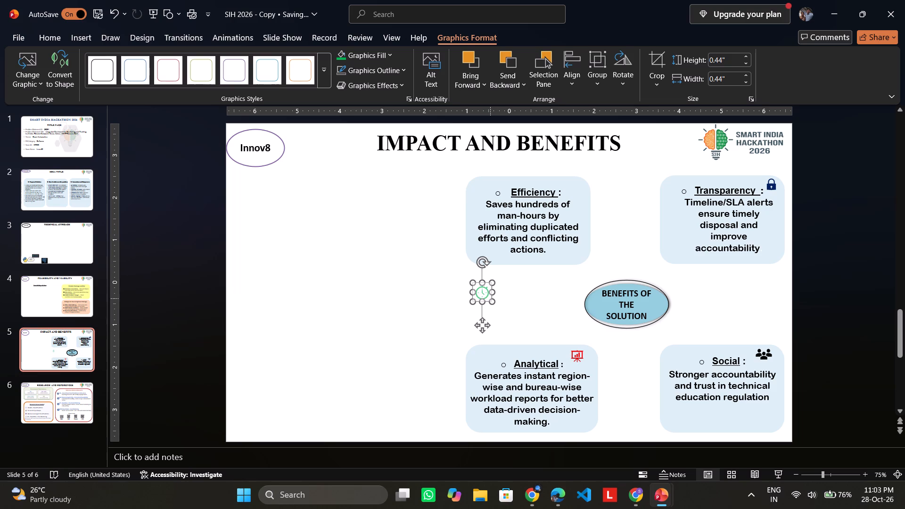
drag(490, 298, 484, 295)
drag(479, 321, 542, 271)
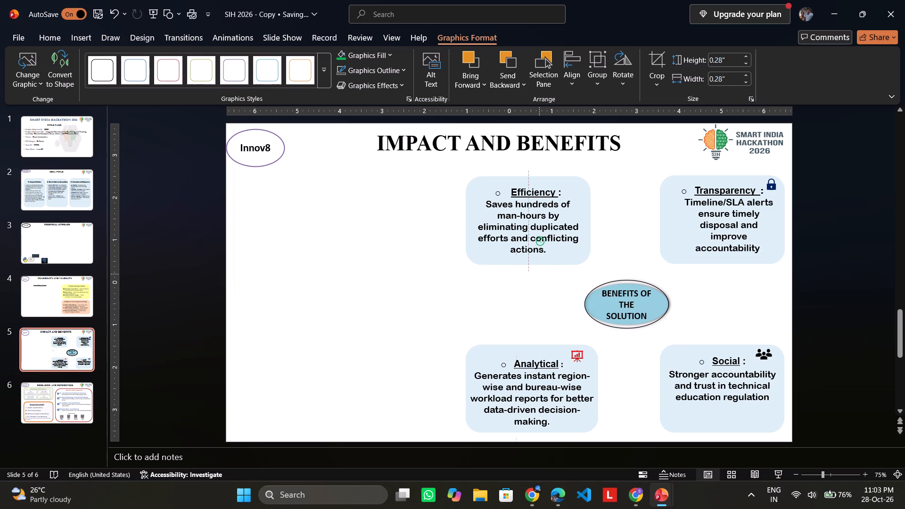
drag(542, 271, 436, 300)
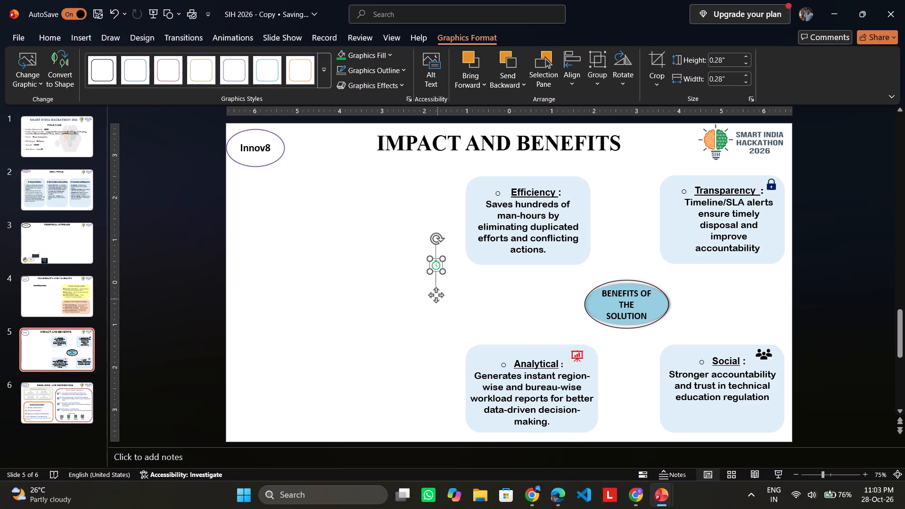
click(444, 273)
drag(440, 301, 450, 294)
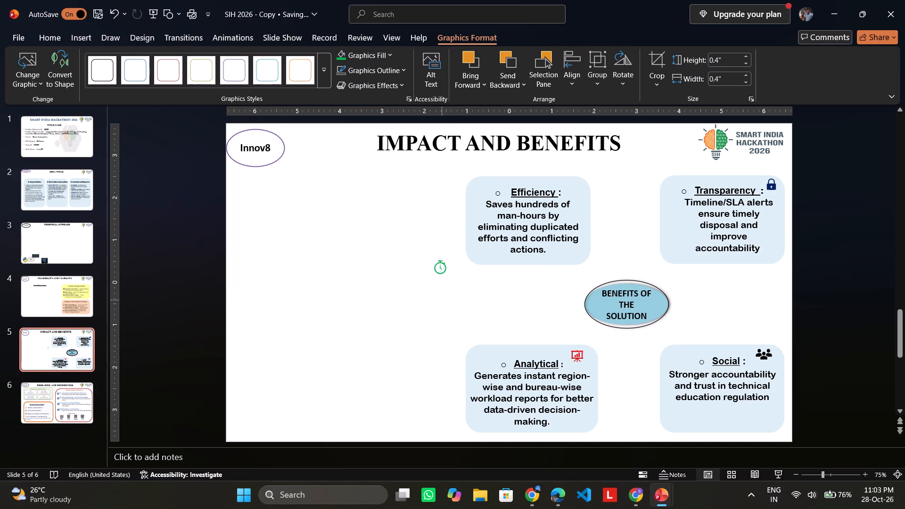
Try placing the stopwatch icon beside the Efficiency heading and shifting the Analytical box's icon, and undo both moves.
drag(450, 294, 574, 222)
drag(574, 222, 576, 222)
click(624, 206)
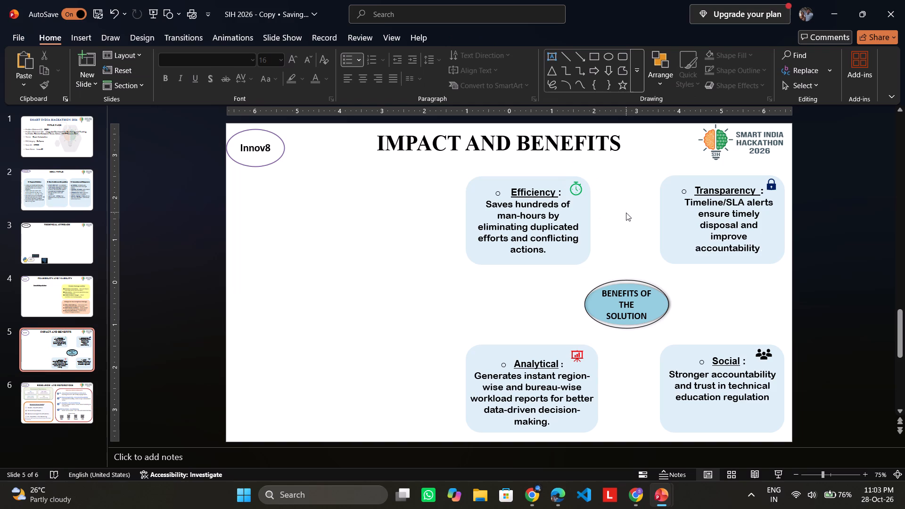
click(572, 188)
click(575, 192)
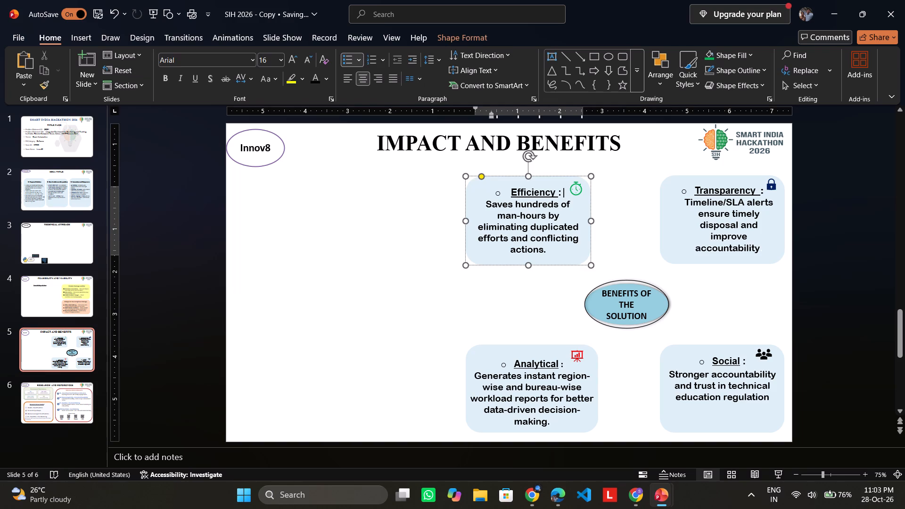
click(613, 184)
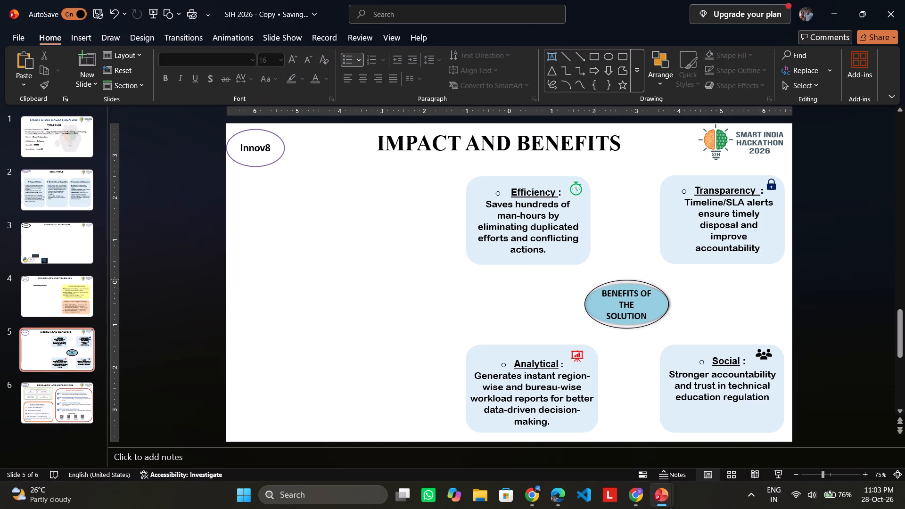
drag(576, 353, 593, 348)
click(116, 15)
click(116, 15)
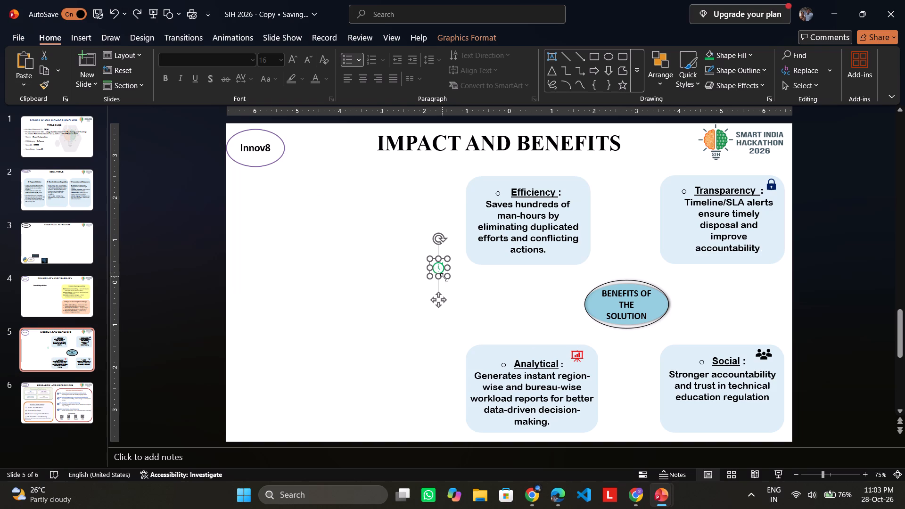
Move the stopwatch icon into the upper-right corner of the Efficiency box, beside its heading.
drag(436, 300, 572, 218)
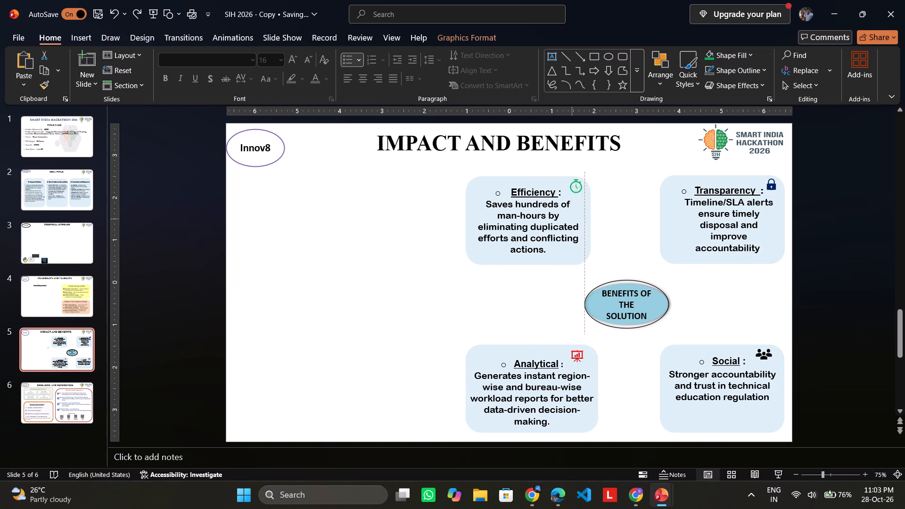
drag(572, 218, 573, 220)
drag(573, 220, 574, 220)
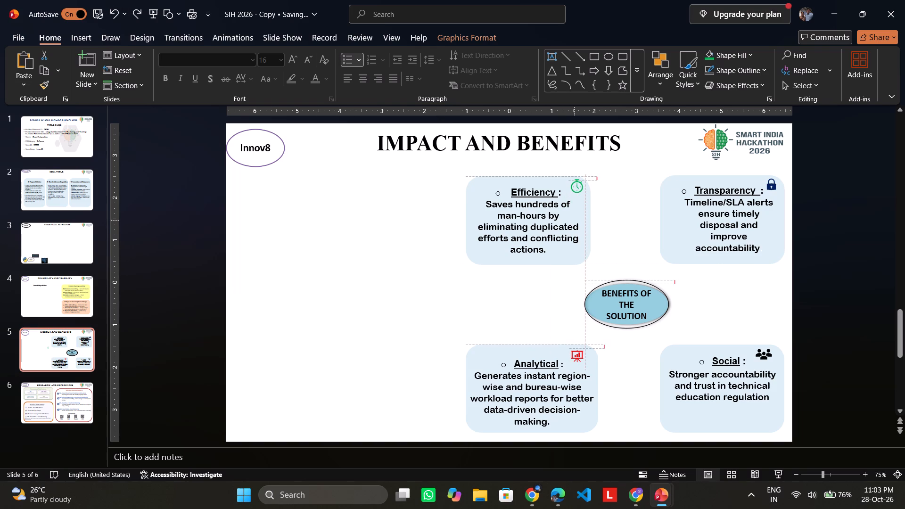
drag(574, 220, 571, 222)
click(620, 195)
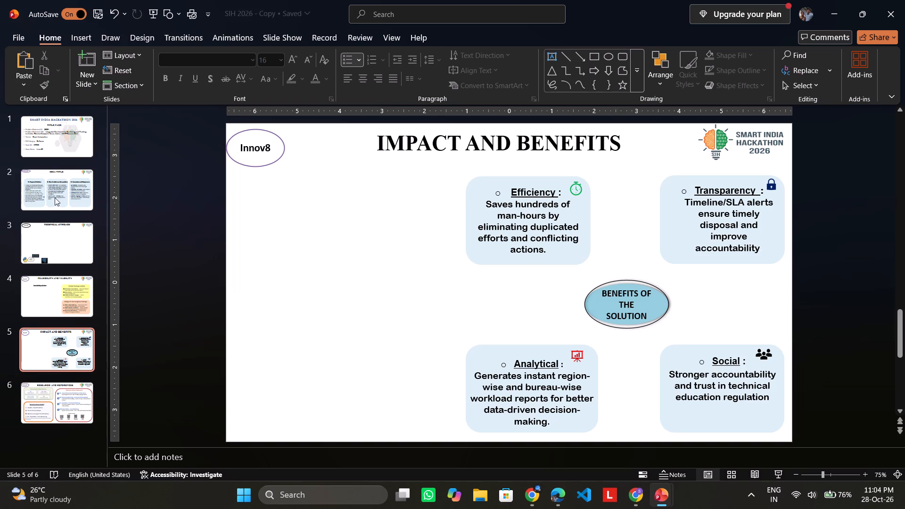
Examine how the benefit boxes connect to the central oval on page 5 of FINAL PPT INNOV8.pdf, and return to the SIH 2026 - Copy presentation.
click(55, 306)
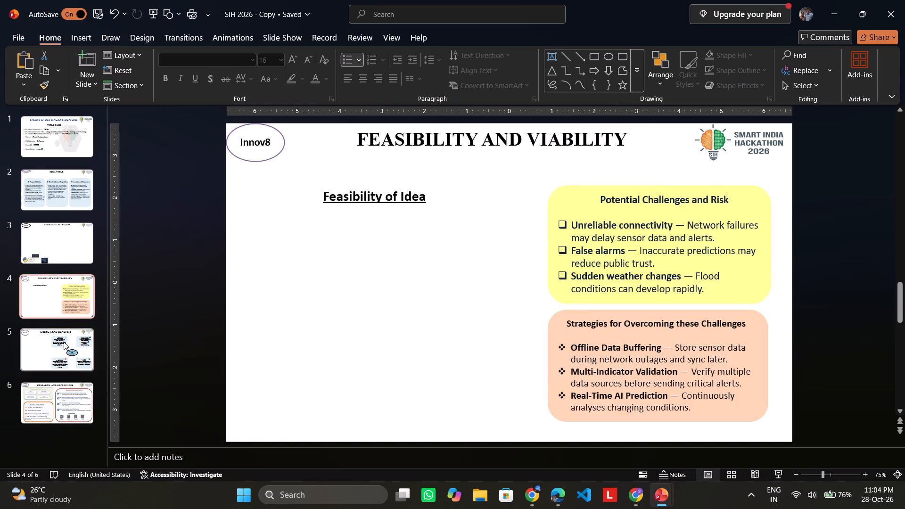
click(64, 342)
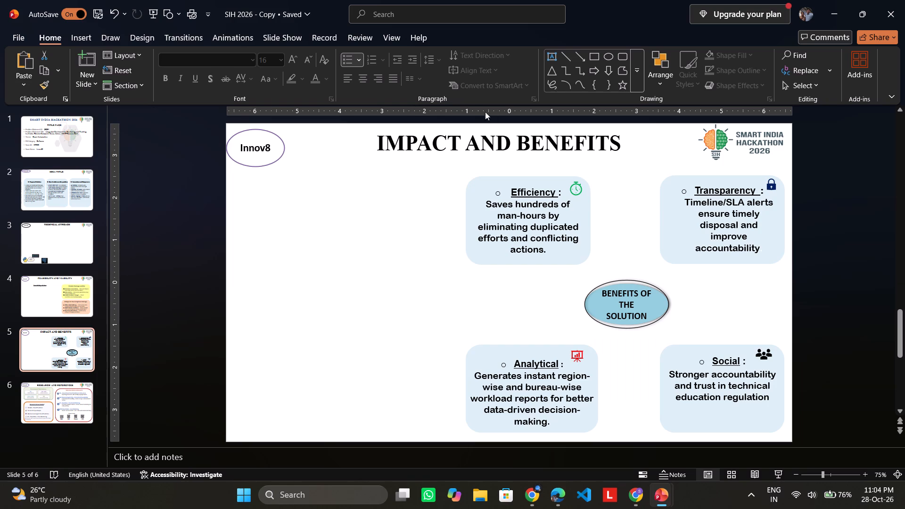
click(538, 500)
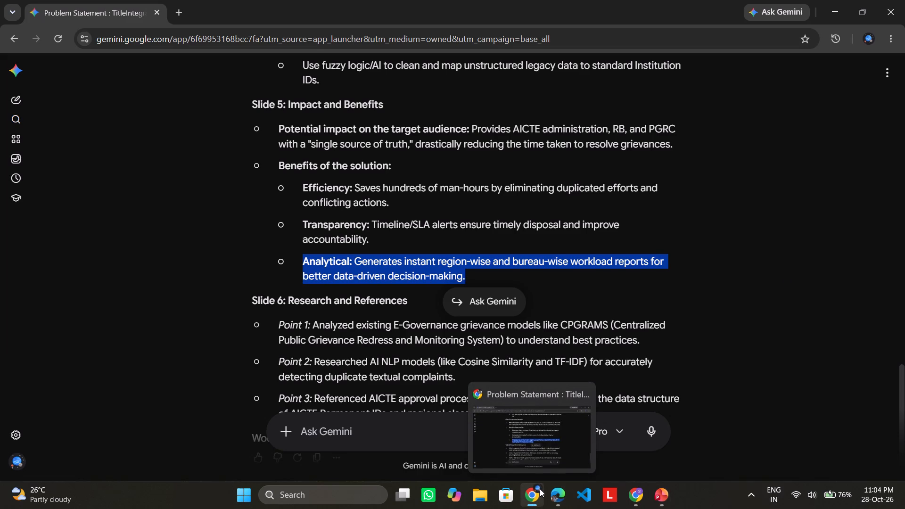
click(550, 491)
scroll(402, 363, down, 2)
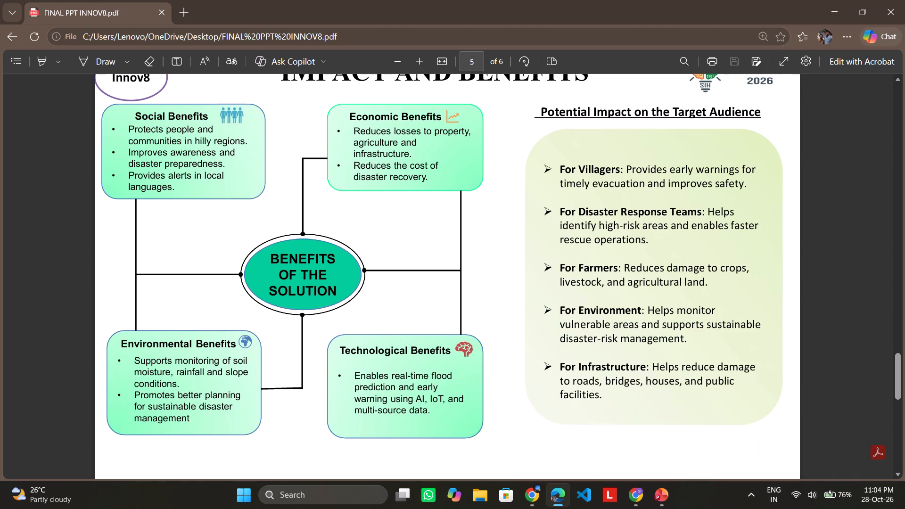
click(661, 498)
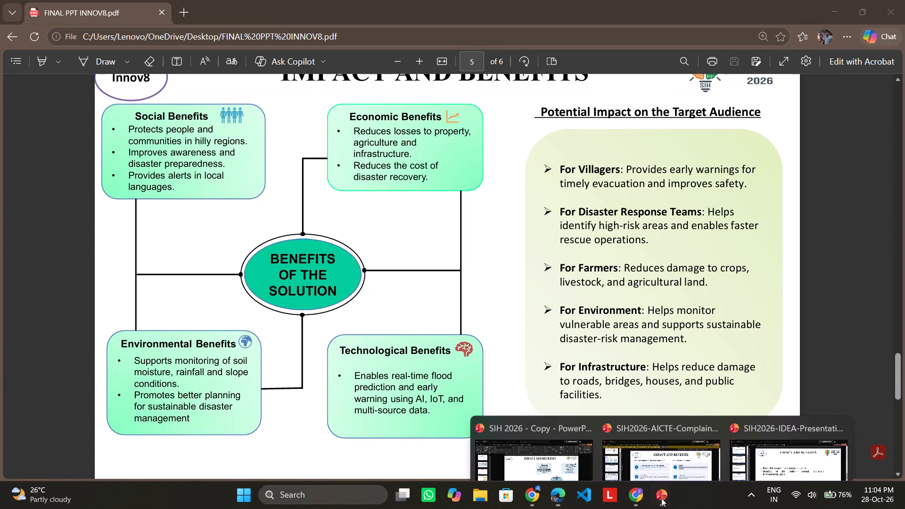
click(544, 455)
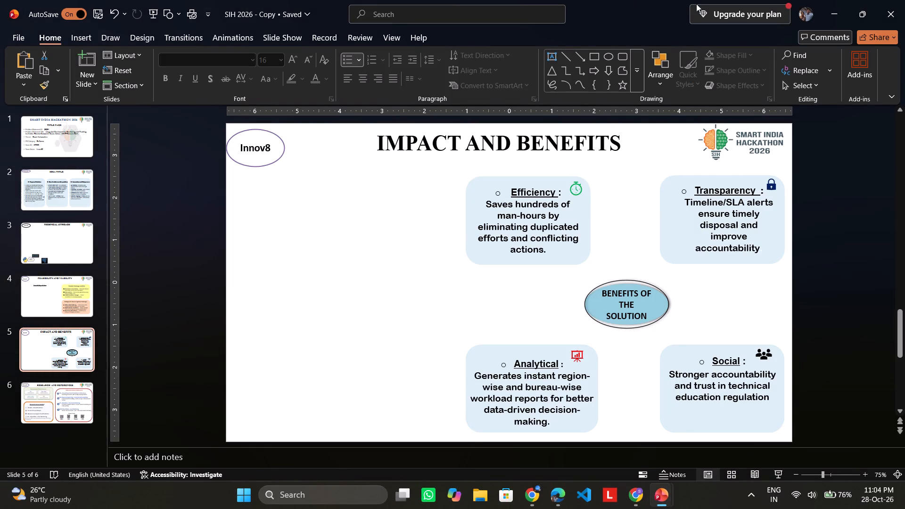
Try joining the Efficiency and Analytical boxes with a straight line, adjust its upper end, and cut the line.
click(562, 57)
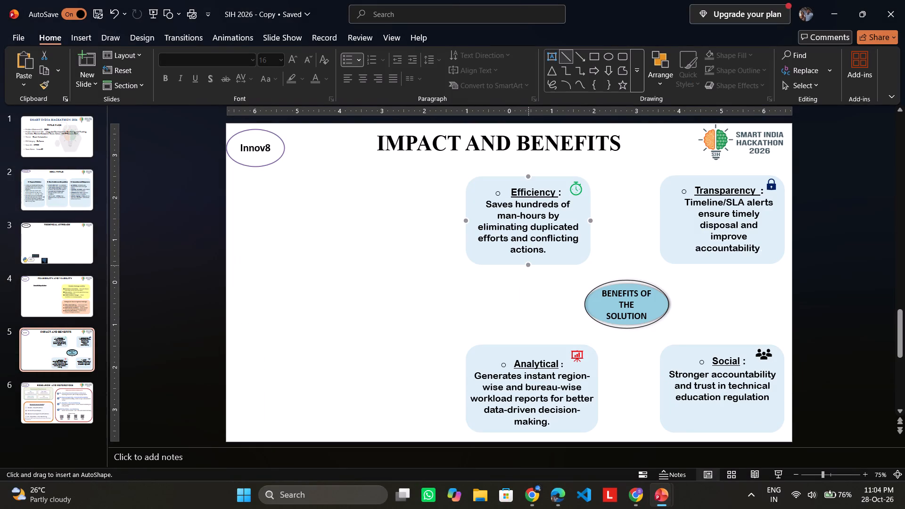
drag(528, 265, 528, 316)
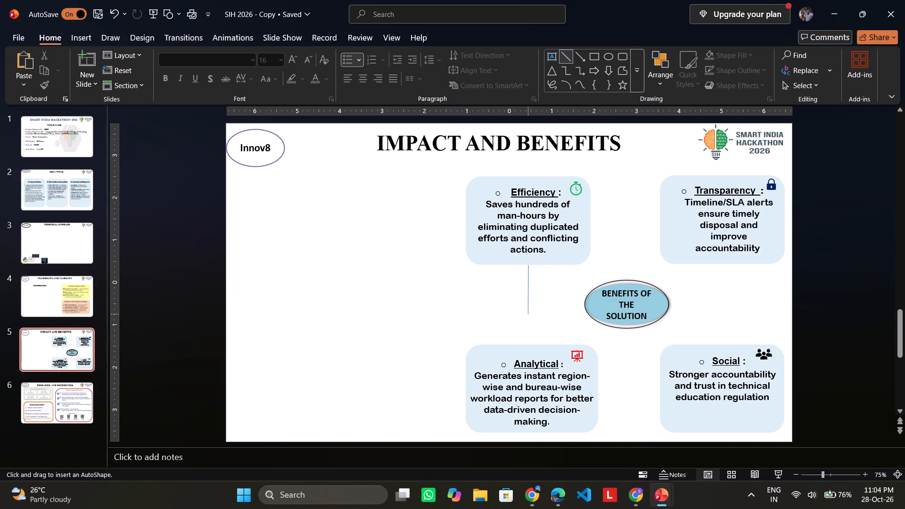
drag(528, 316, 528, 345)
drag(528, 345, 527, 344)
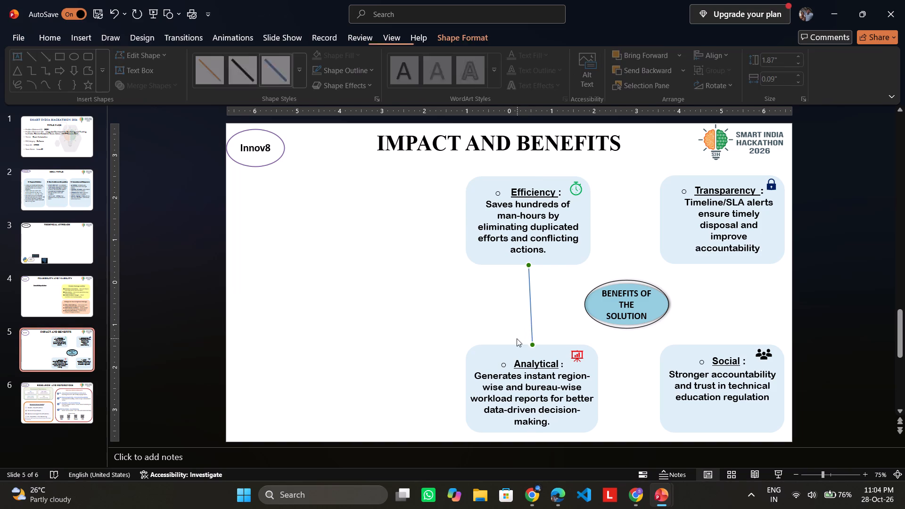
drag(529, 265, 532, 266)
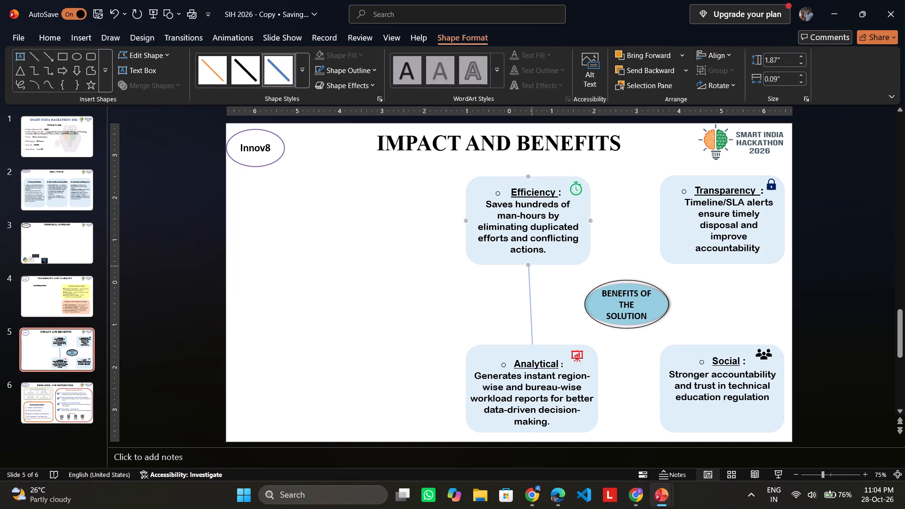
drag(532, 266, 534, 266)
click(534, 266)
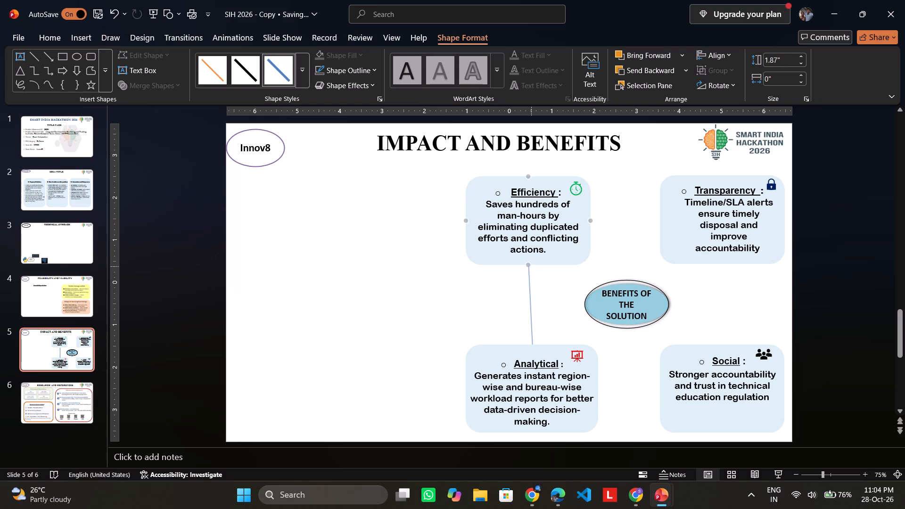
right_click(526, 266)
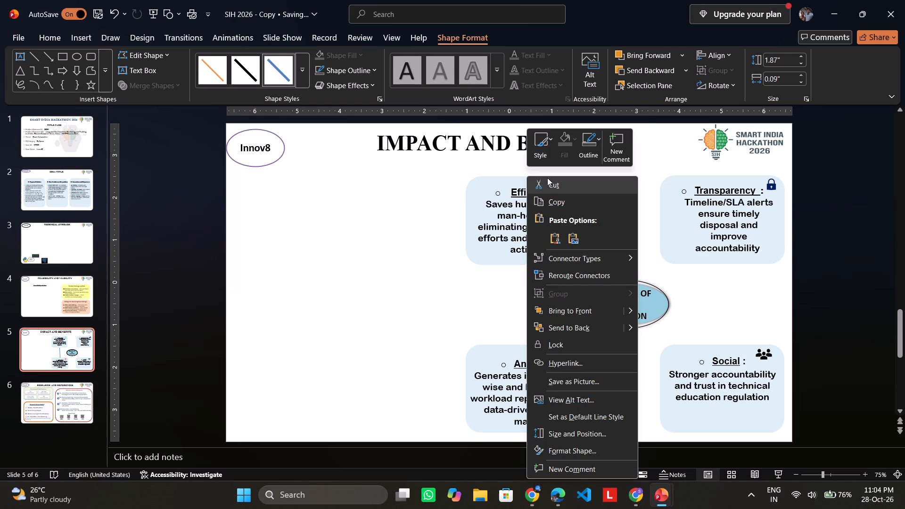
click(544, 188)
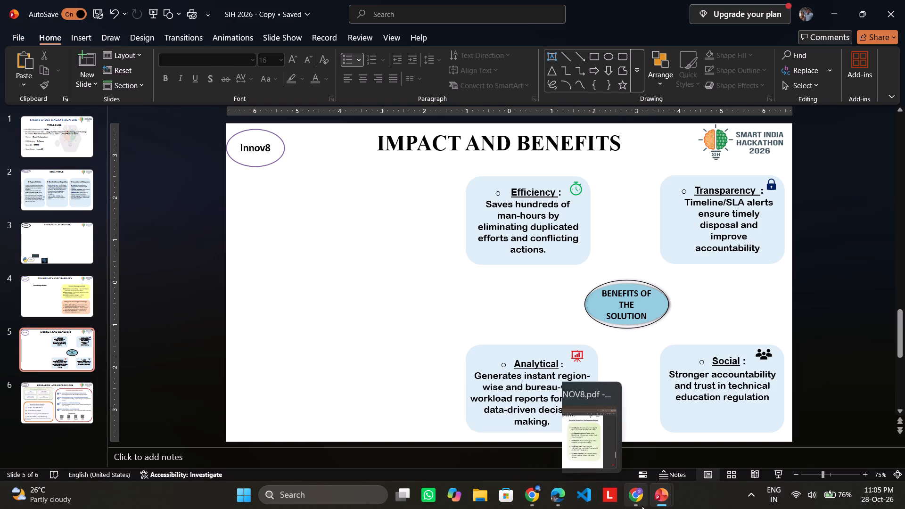
Check the connector lines between the benefit boxes in FINAL PPT INNOV8.pdf again, and return to the SIH 2026 - Copy presentation.
click(557, 498)
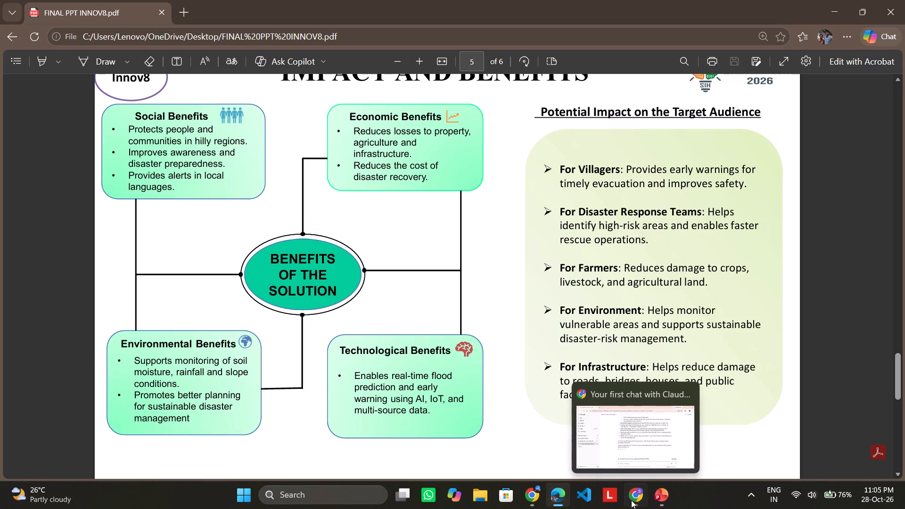
click(548, 430)
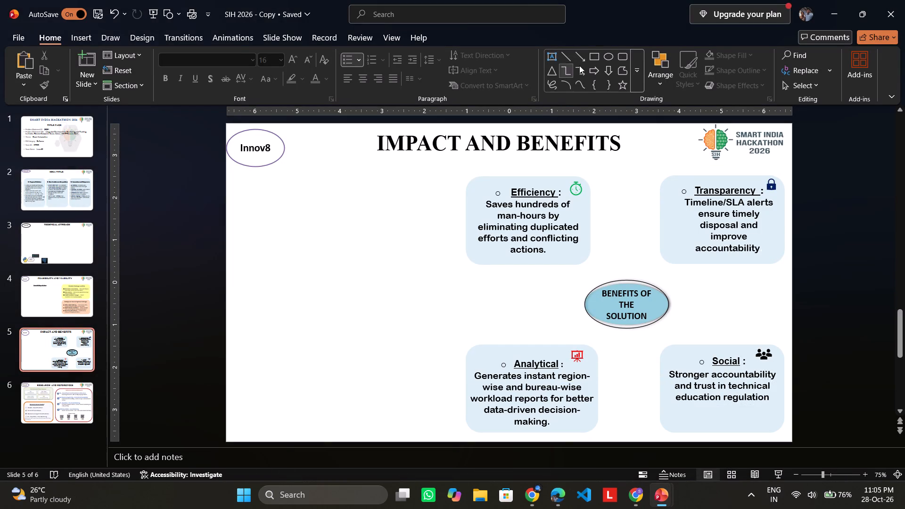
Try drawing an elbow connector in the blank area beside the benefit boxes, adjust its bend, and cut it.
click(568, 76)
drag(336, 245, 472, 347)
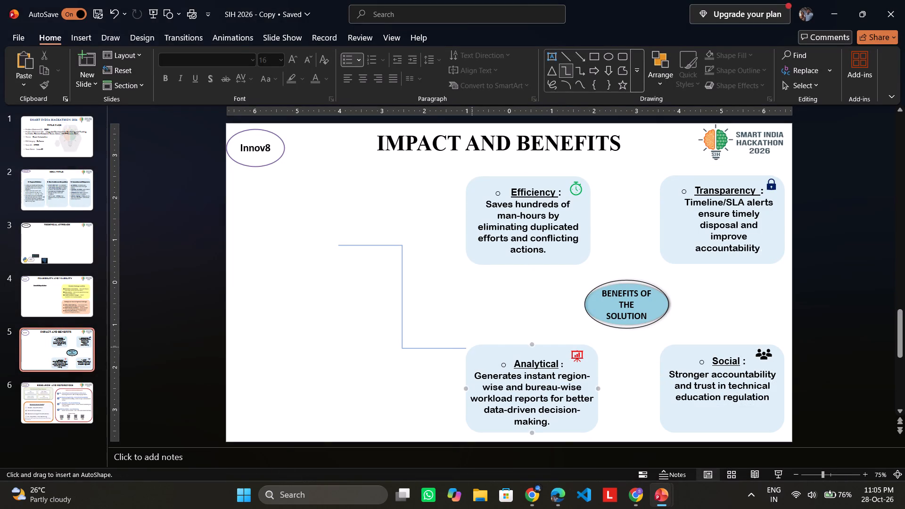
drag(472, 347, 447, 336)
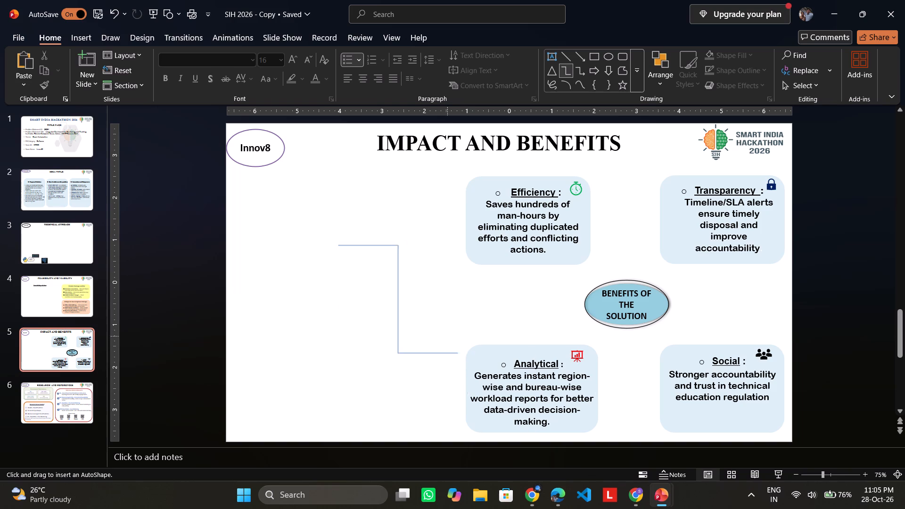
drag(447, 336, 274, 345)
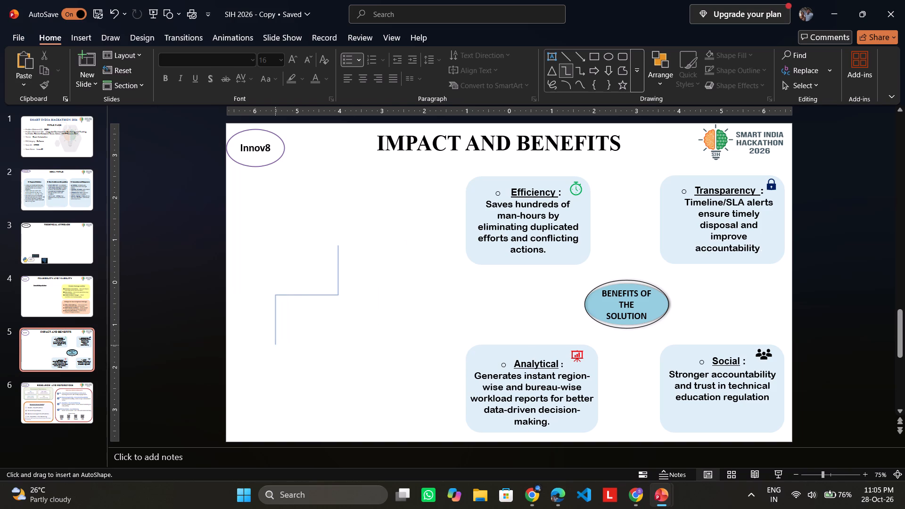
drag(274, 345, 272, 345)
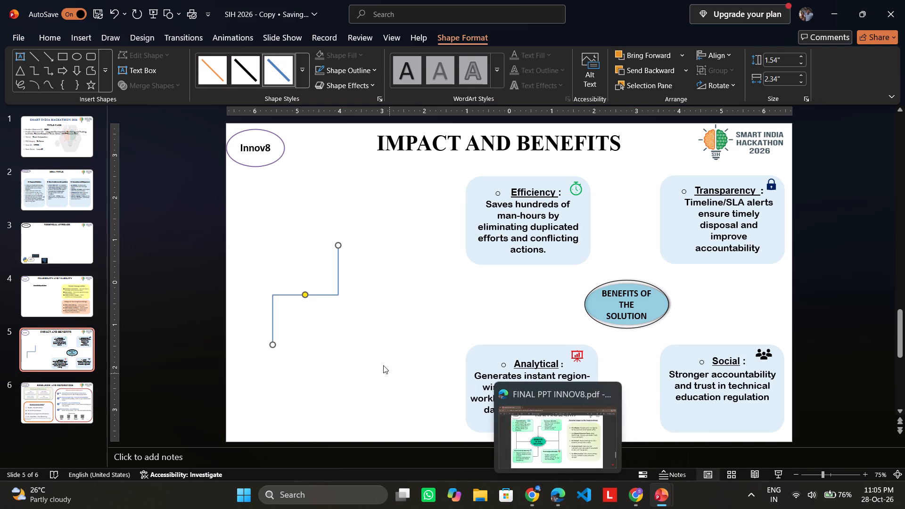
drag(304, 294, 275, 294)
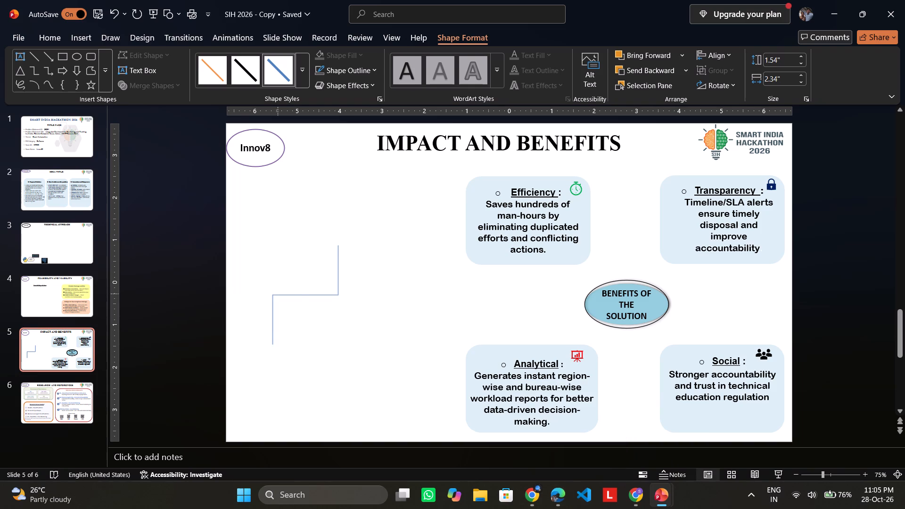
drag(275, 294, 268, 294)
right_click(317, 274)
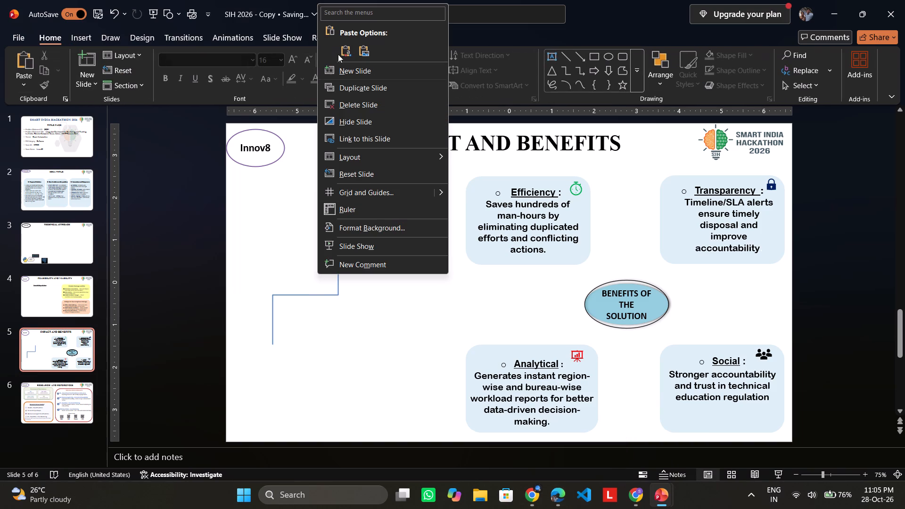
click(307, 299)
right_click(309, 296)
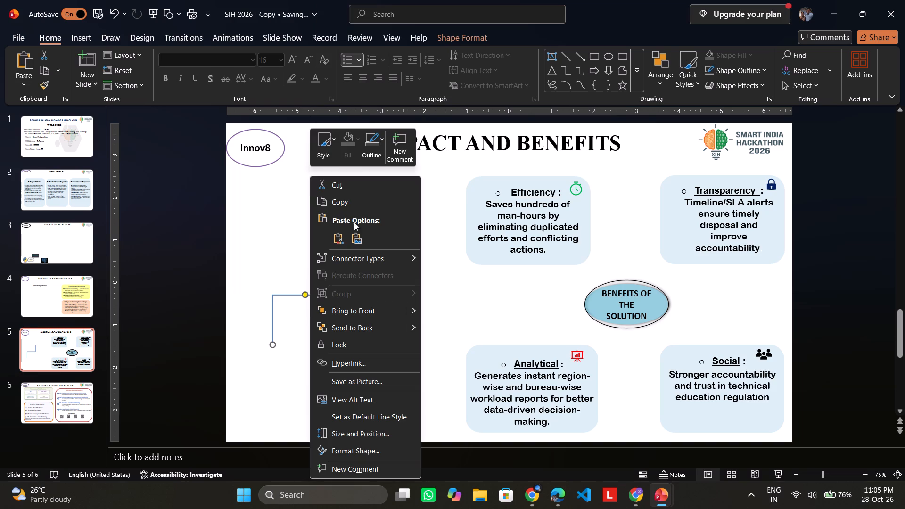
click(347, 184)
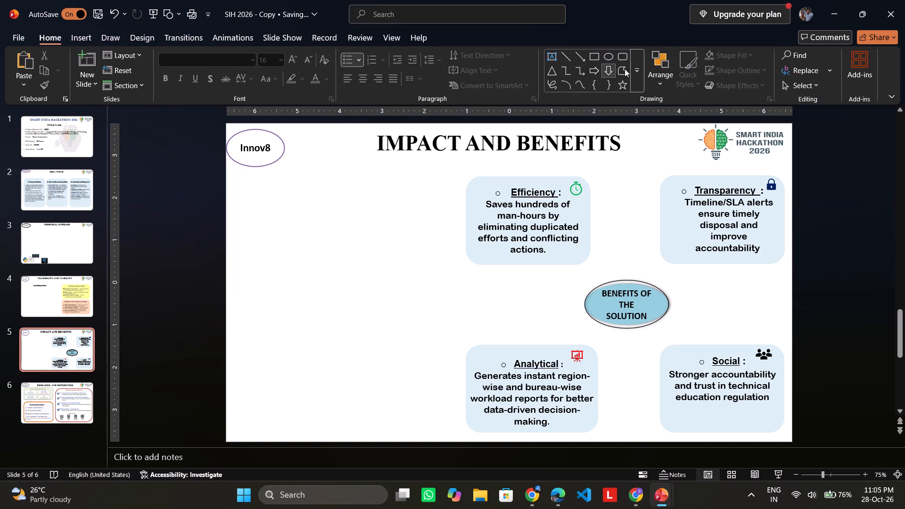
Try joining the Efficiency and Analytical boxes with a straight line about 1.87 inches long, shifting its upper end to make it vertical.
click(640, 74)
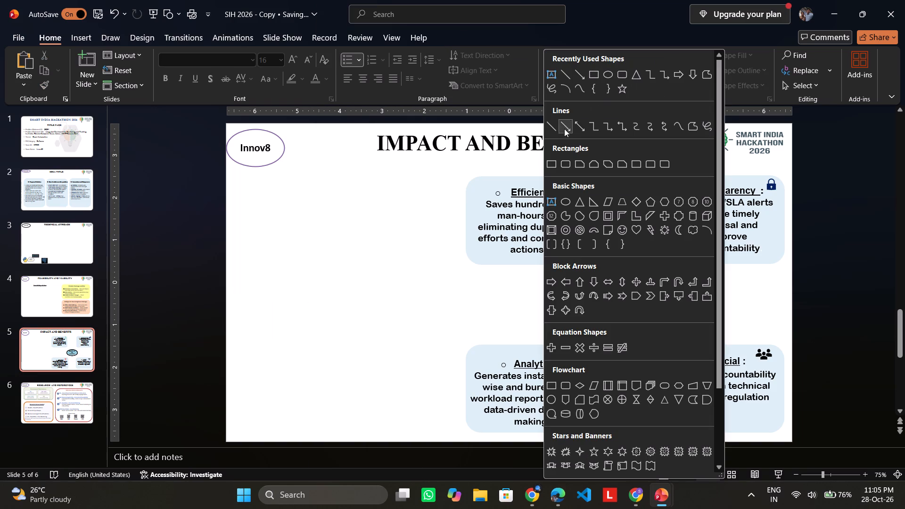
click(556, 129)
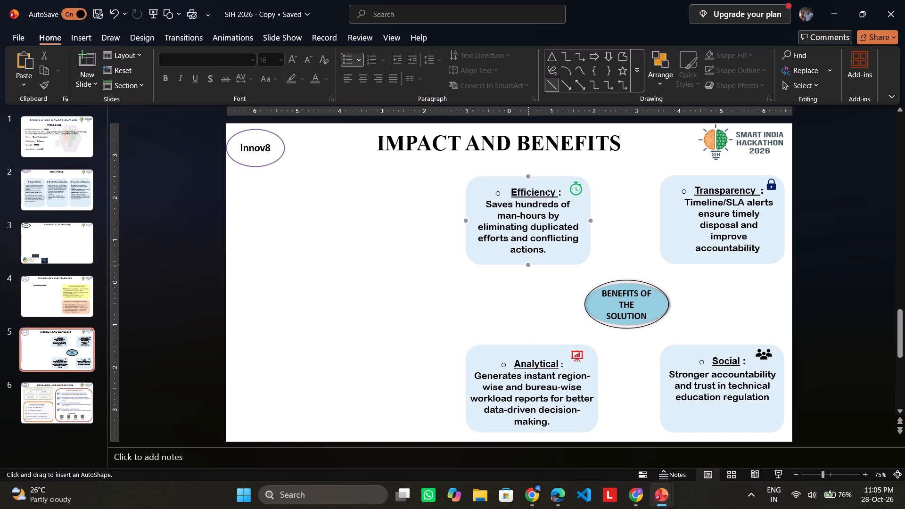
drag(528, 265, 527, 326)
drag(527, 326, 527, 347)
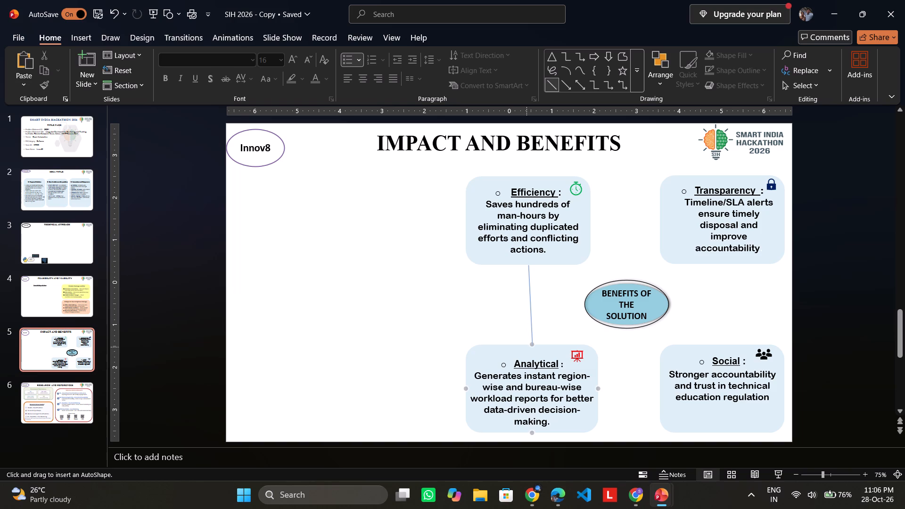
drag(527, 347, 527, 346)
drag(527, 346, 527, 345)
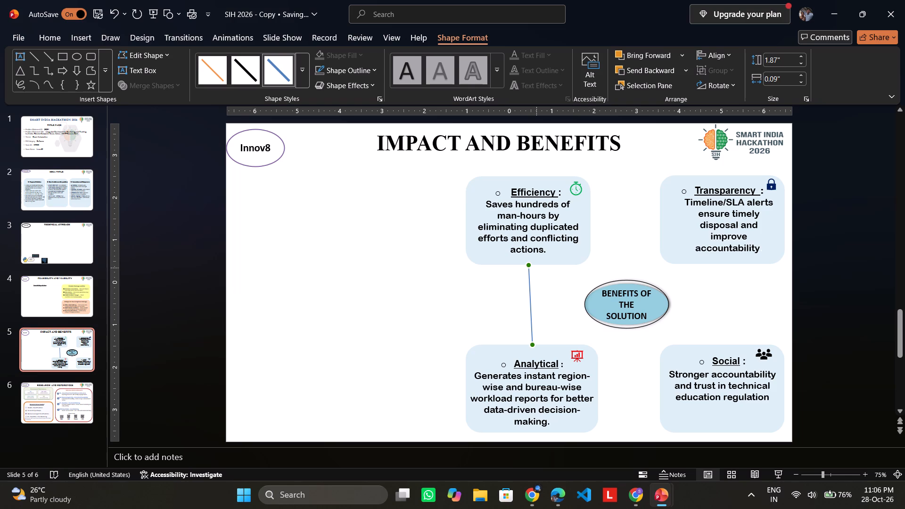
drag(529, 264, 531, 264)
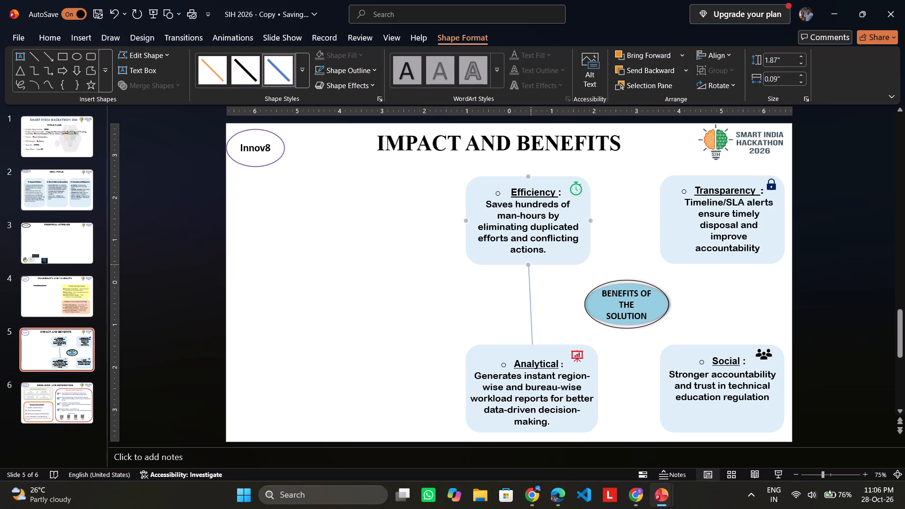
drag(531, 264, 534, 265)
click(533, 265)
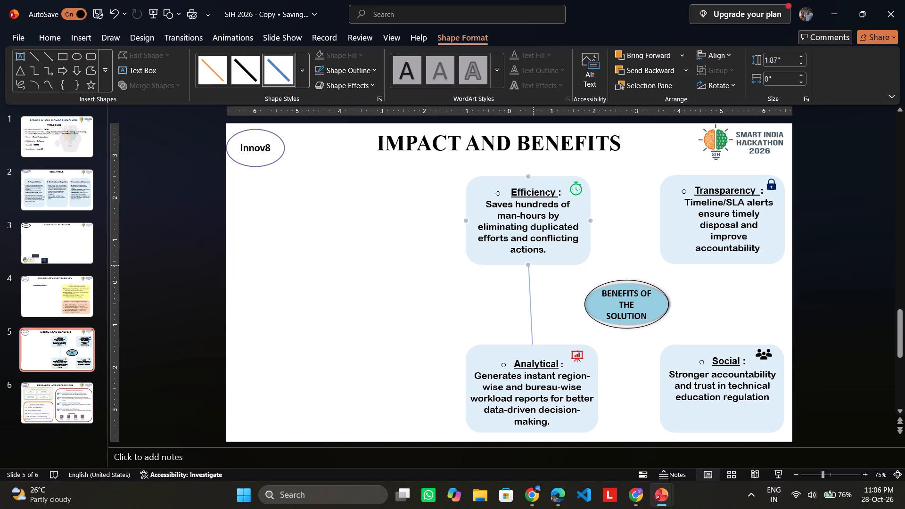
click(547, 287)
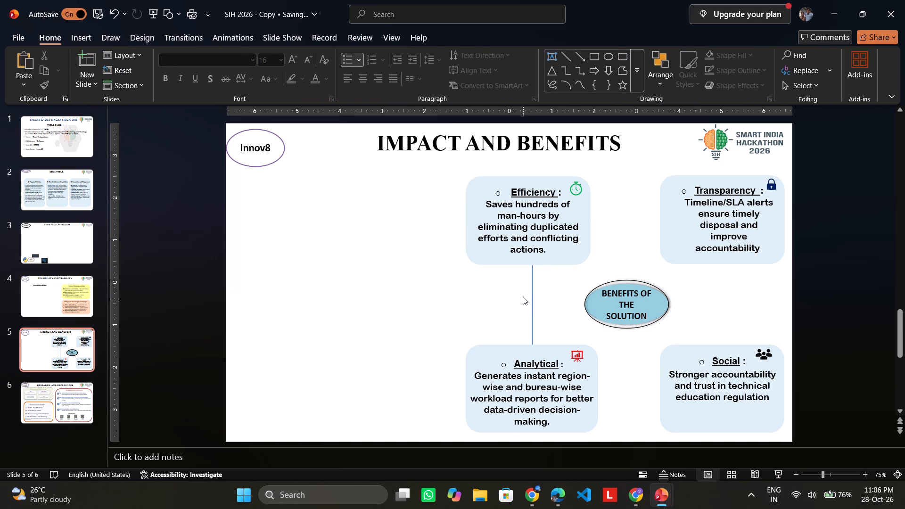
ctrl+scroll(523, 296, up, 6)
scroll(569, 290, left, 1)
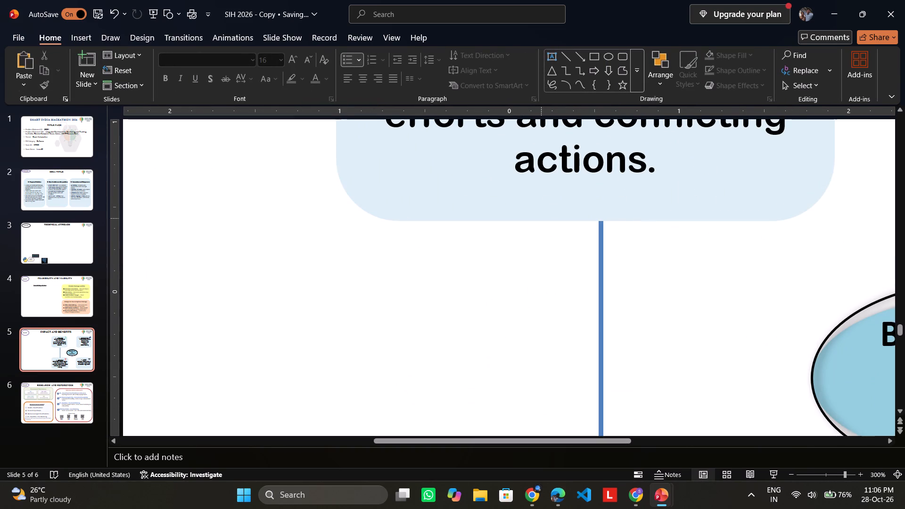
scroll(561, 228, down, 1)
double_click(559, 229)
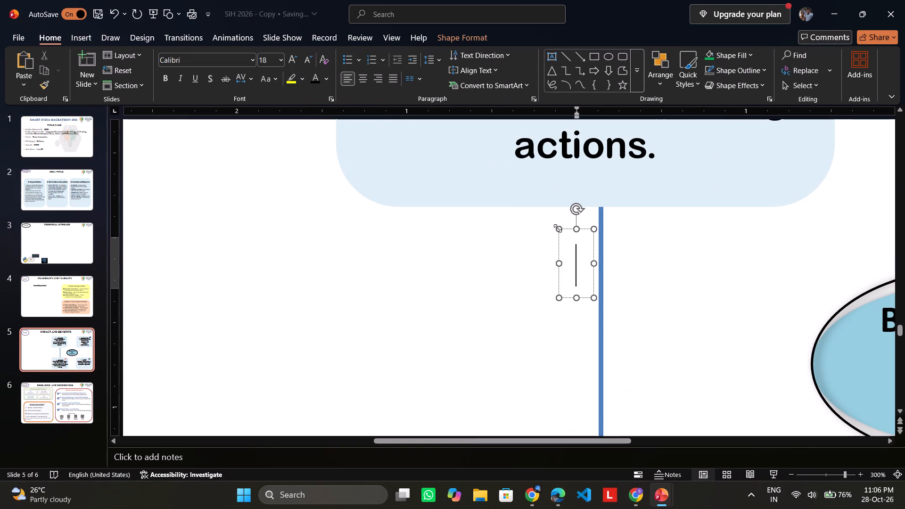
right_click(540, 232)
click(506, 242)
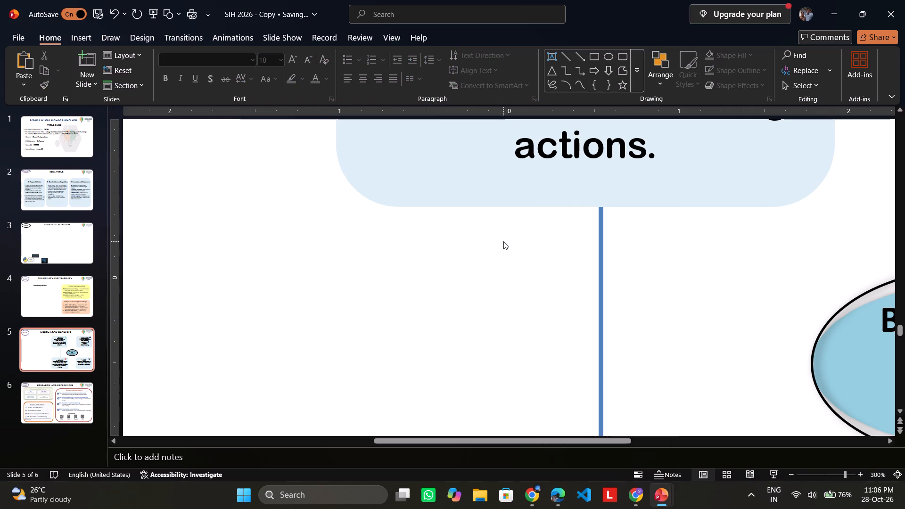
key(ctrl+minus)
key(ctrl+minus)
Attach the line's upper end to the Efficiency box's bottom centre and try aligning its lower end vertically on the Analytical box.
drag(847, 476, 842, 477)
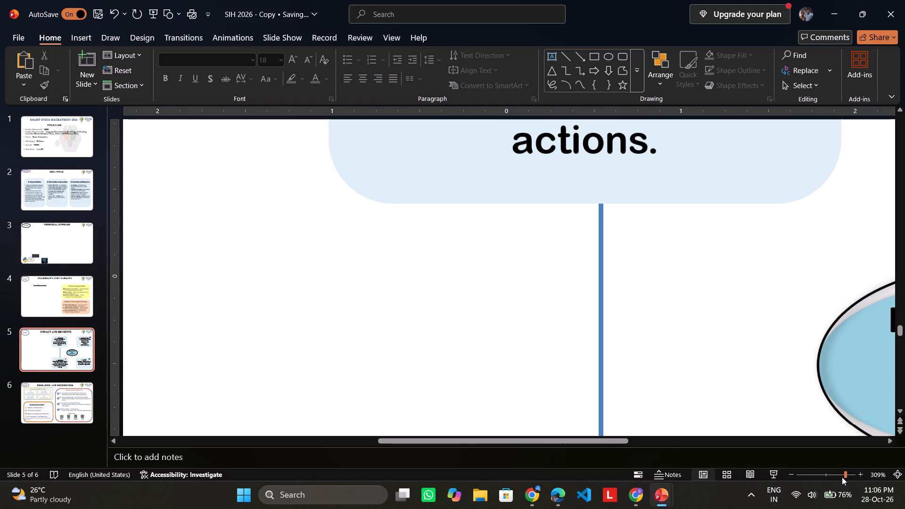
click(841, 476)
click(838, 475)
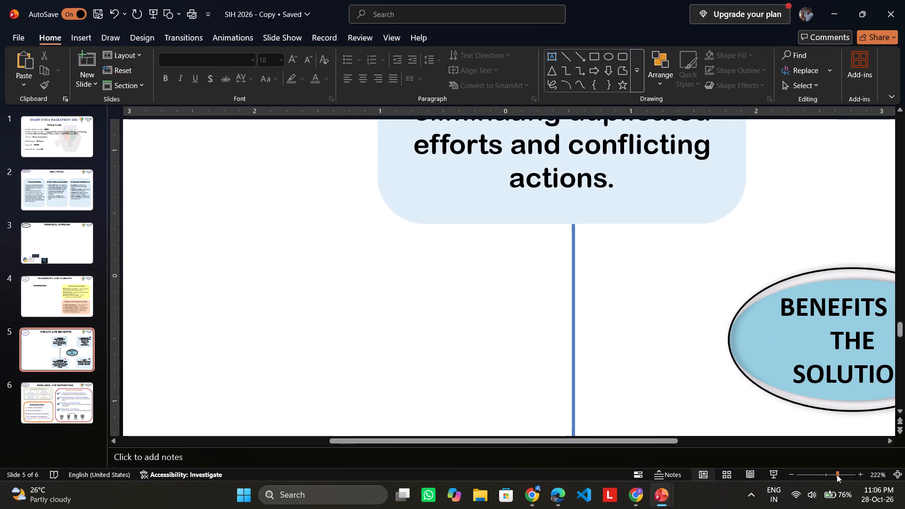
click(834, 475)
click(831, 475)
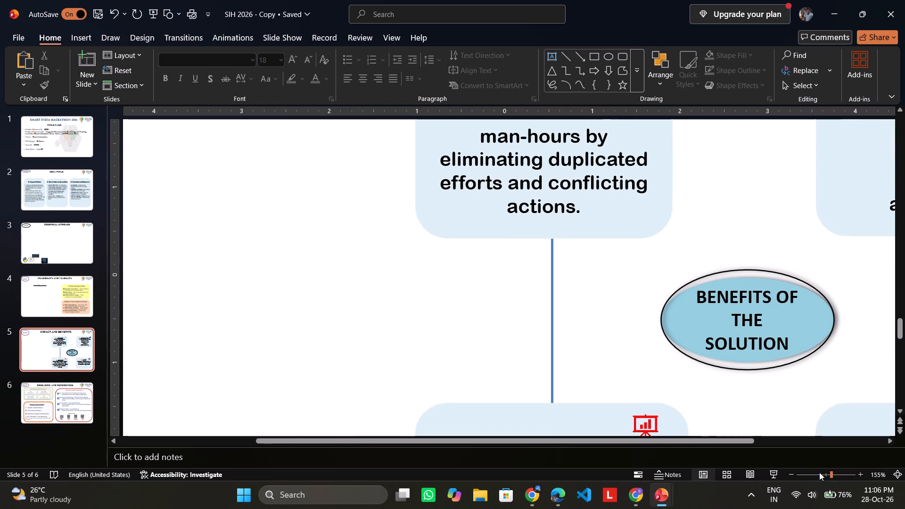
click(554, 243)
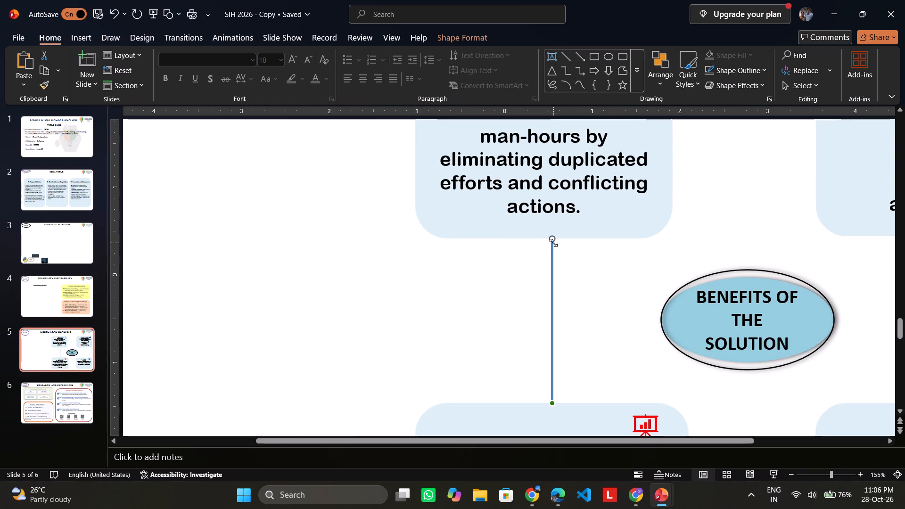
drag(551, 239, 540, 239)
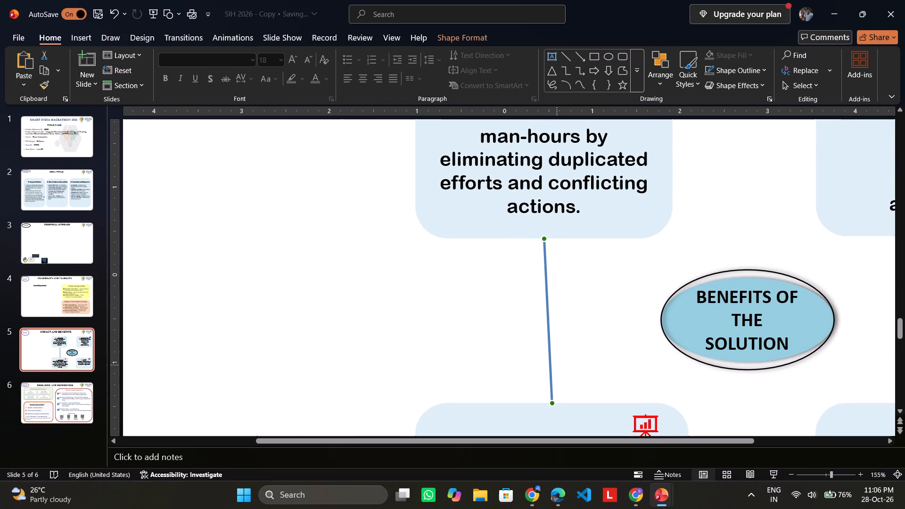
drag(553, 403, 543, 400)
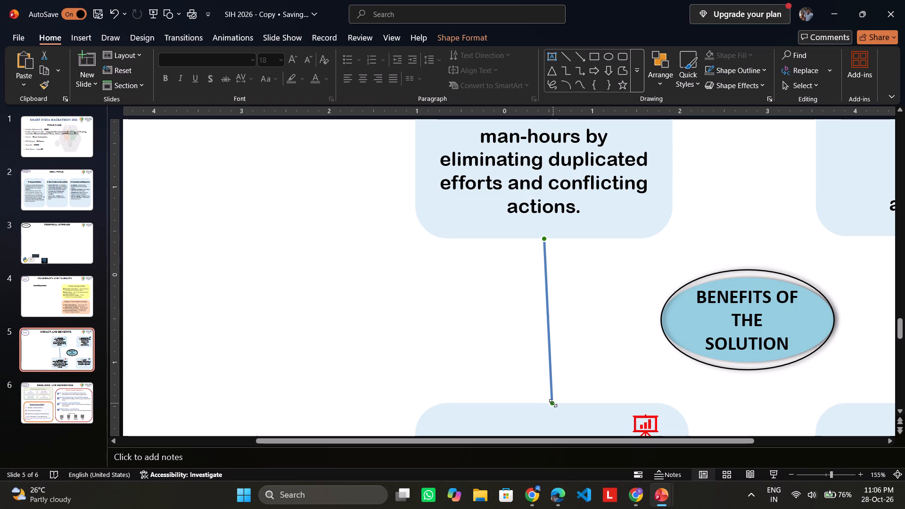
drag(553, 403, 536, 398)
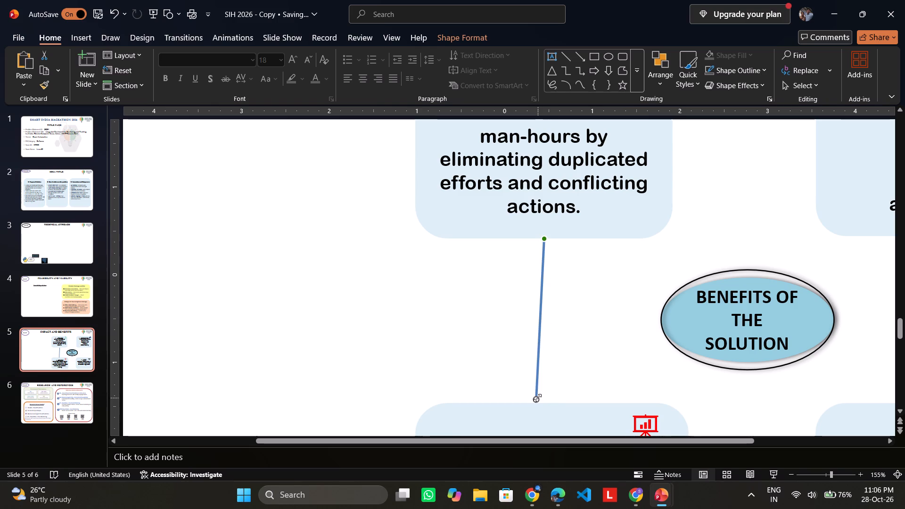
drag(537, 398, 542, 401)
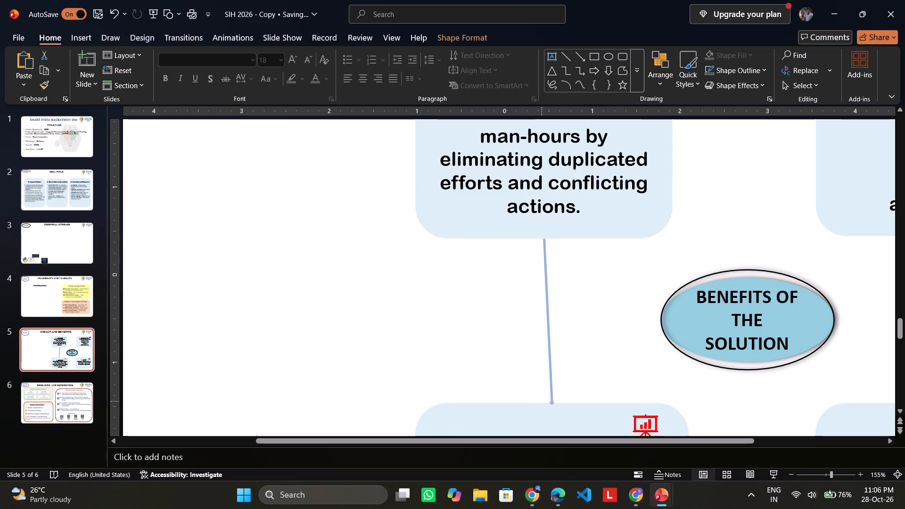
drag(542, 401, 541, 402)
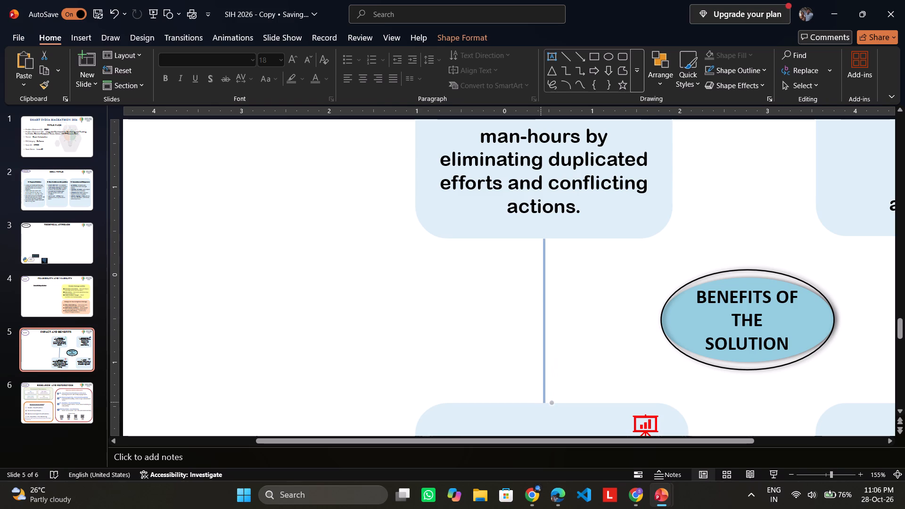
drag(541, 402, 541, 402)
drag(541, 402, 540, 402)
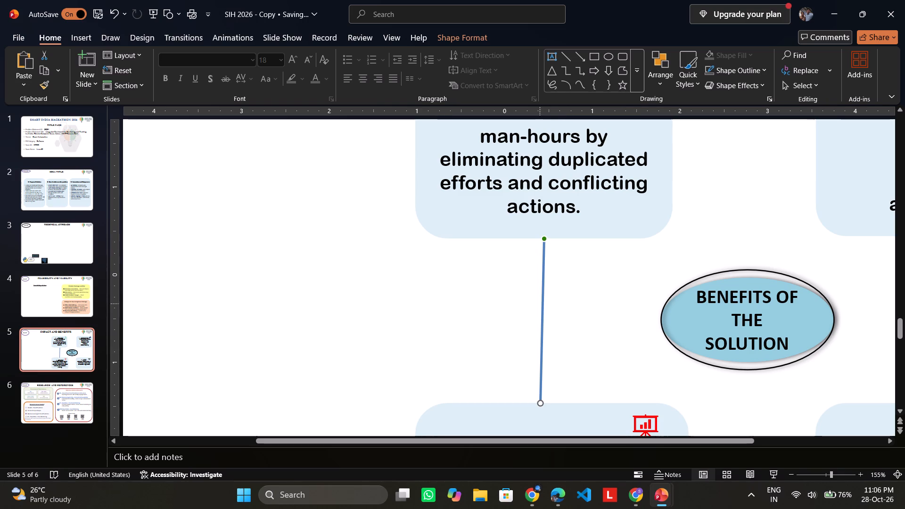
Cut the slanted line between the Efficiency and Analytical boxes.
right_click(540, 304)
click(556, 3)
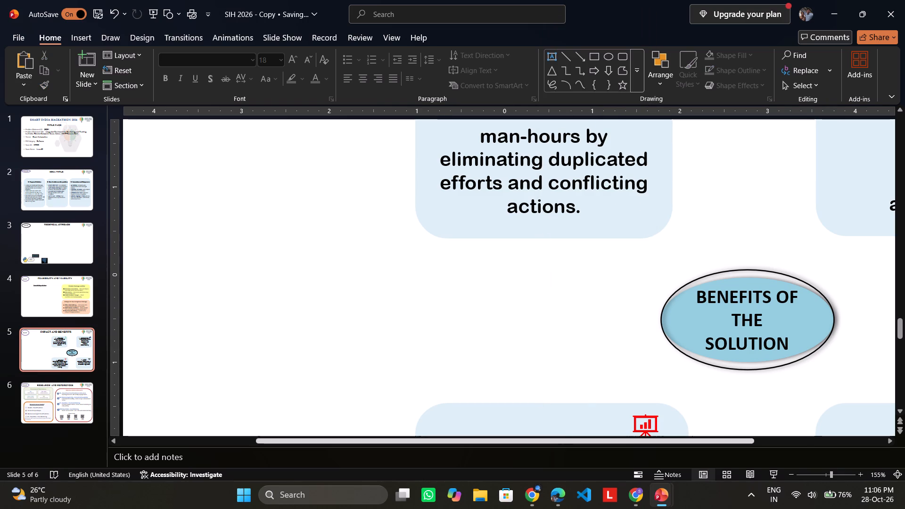
Draw a vertical straight line about 1.8 inches long from the Efficiency box's bottom centre down to just above the Analytical box.
click(569, 58)
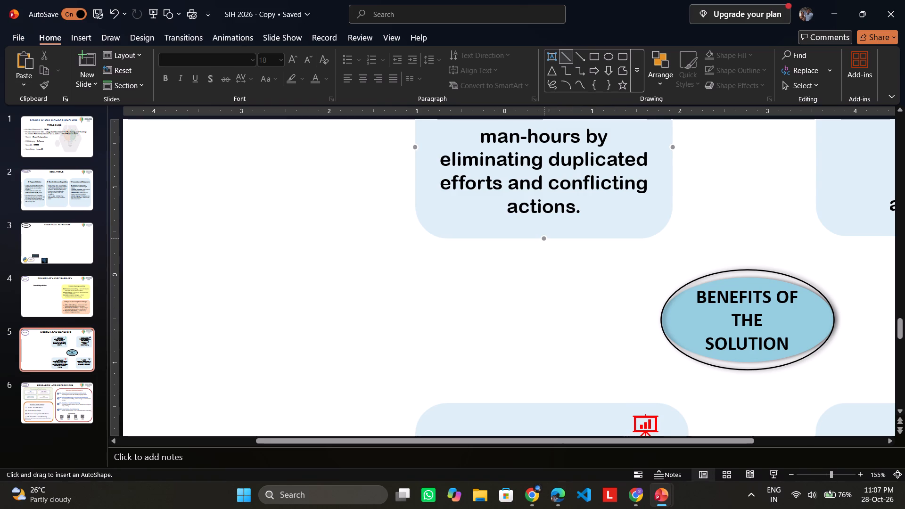
drag(544, 238, 539, 307)
drag(539, 307, 540, 358)
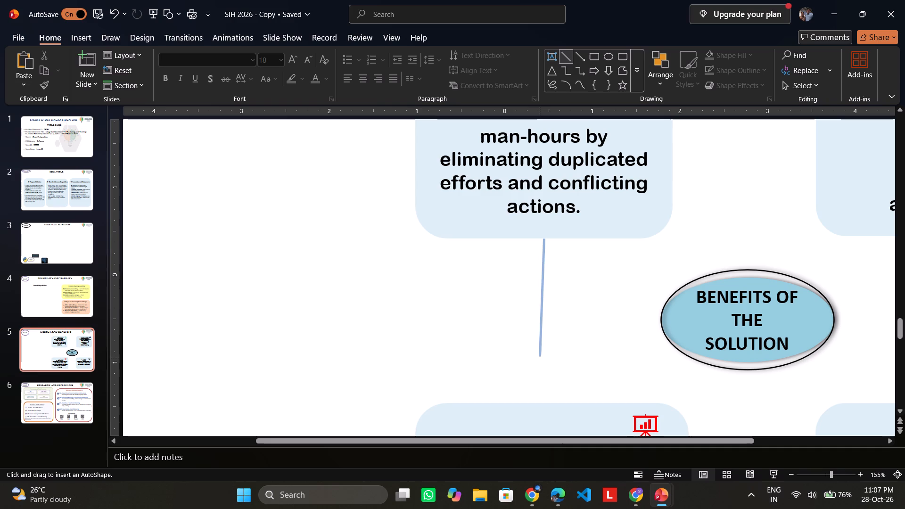
drag(540, 358, 543, 386)
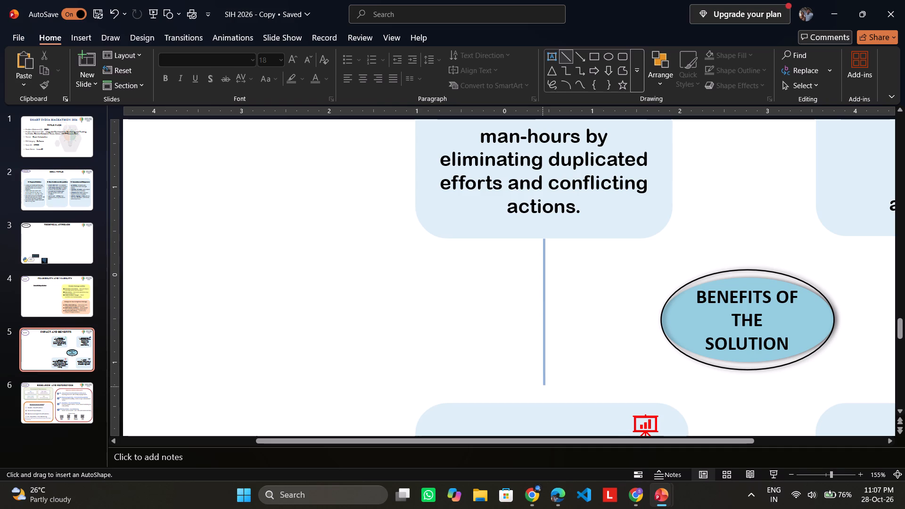
drag(543, 386, 543, 395)
drag(543, 395, 543, 396)
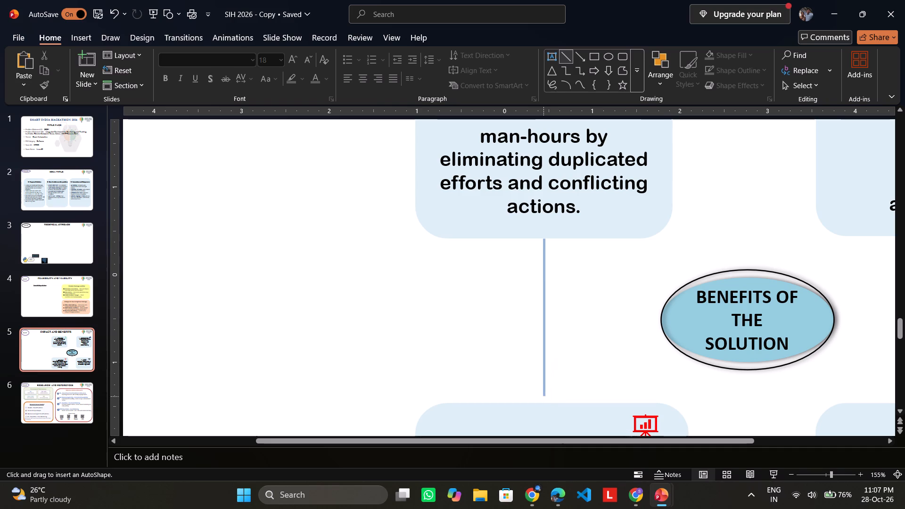
drag(543, 396, 543, 397)
drag(543, 397, 542, 402)
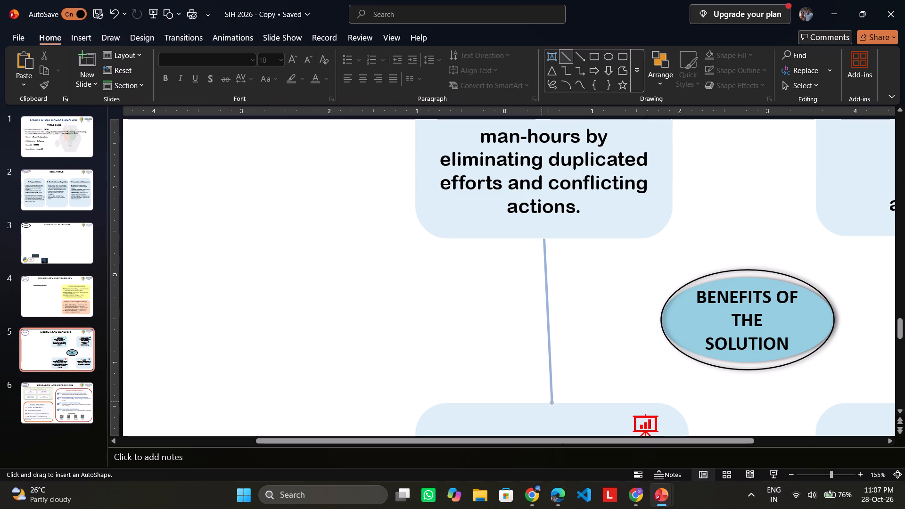
drag(542, 402, 539, 406)
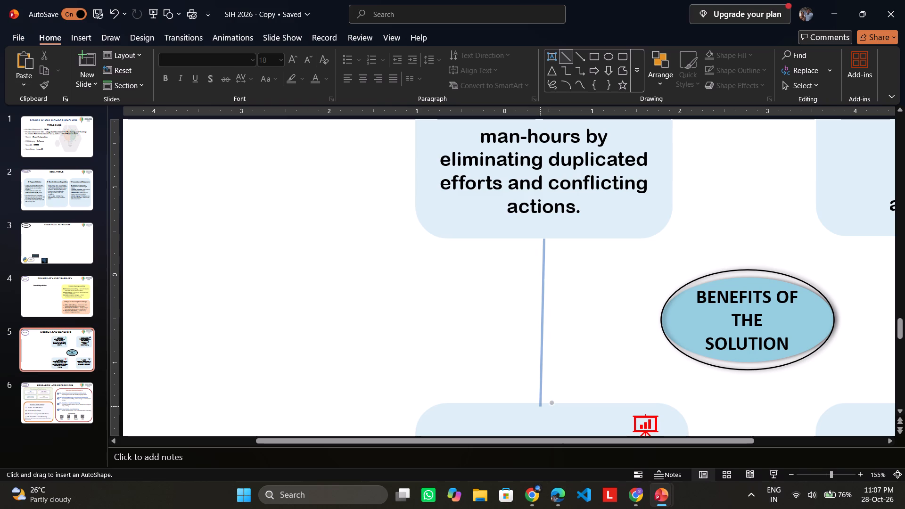
drag(539, 406, 543, 408)
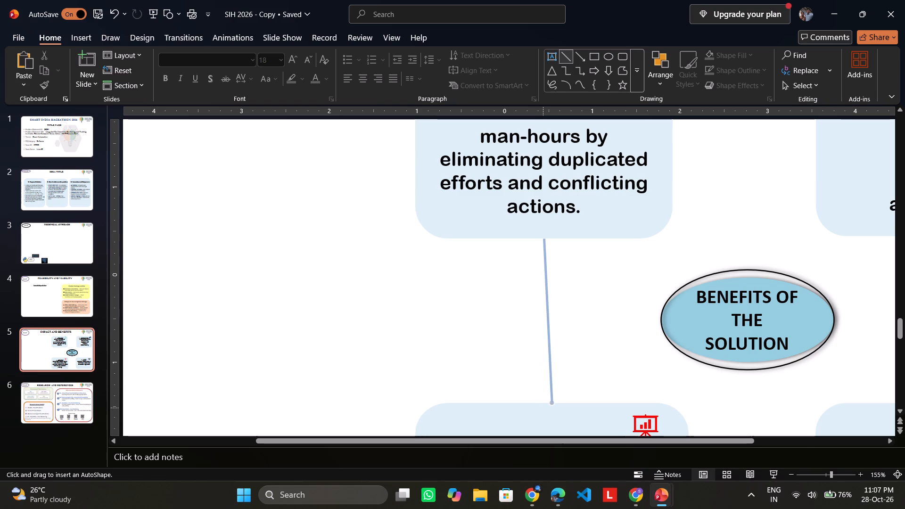
drag(543, 408, 541, 408)
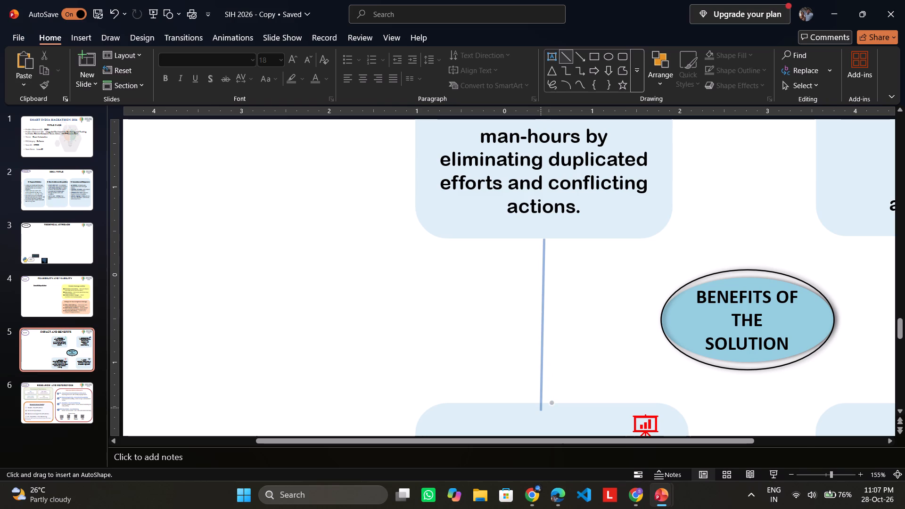
drag(541, 408, 542, 406)
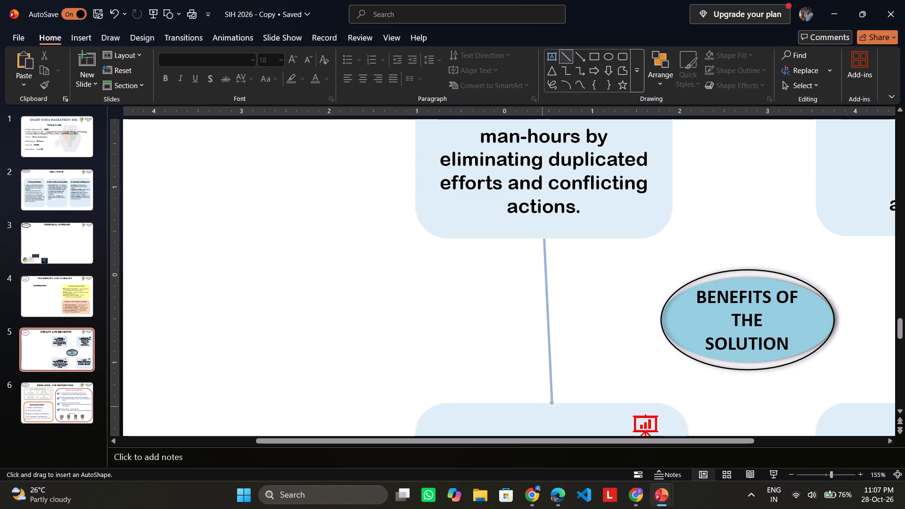
drag(542, 406, 541, 407)
drag(541, 407, 540, 427)
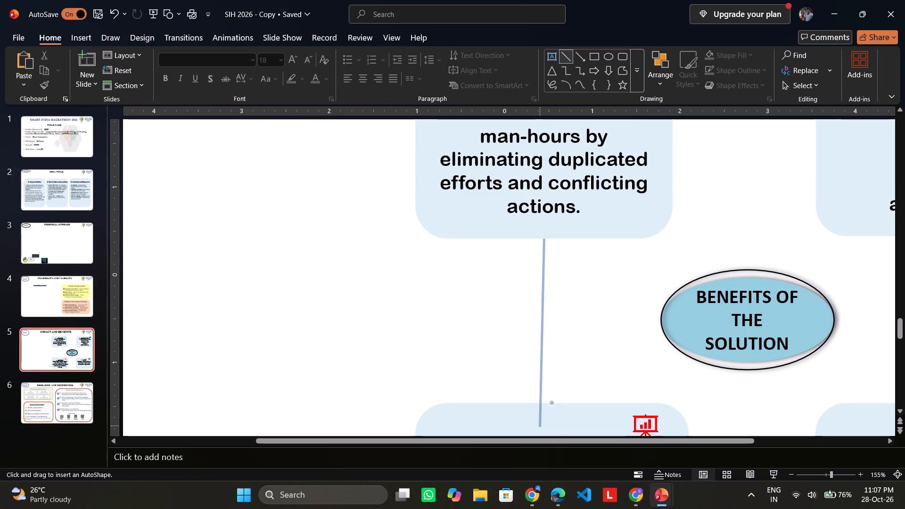
drag(540, 427, 544, 427)
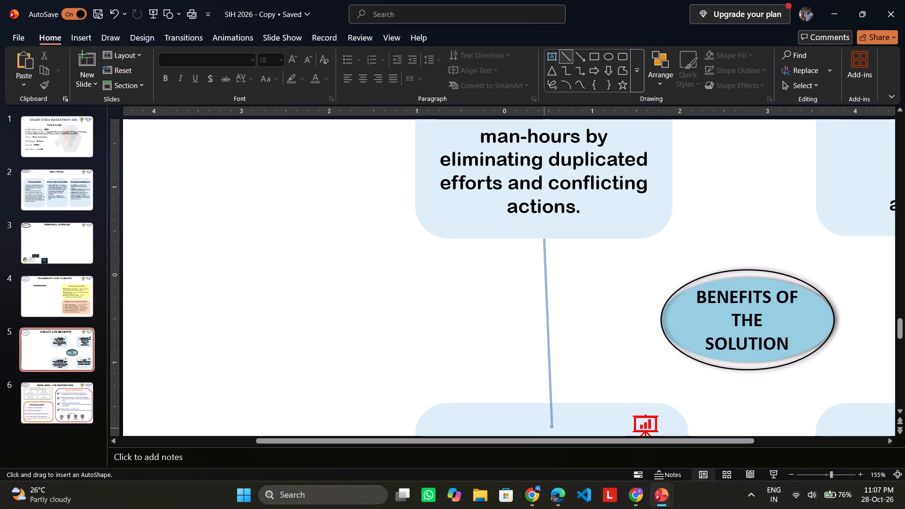
drag(544, 427, 542, 396)
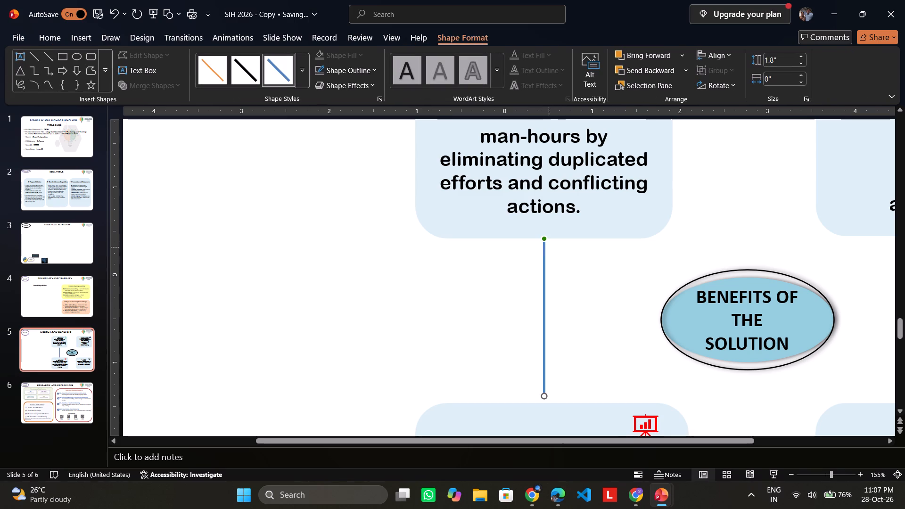
Move the vertical line slightly down, keeping it aligned with the Efficiency box's centre, so its lower end meets the Analytical box's top edge.
drag(545, 253, 544, 263)
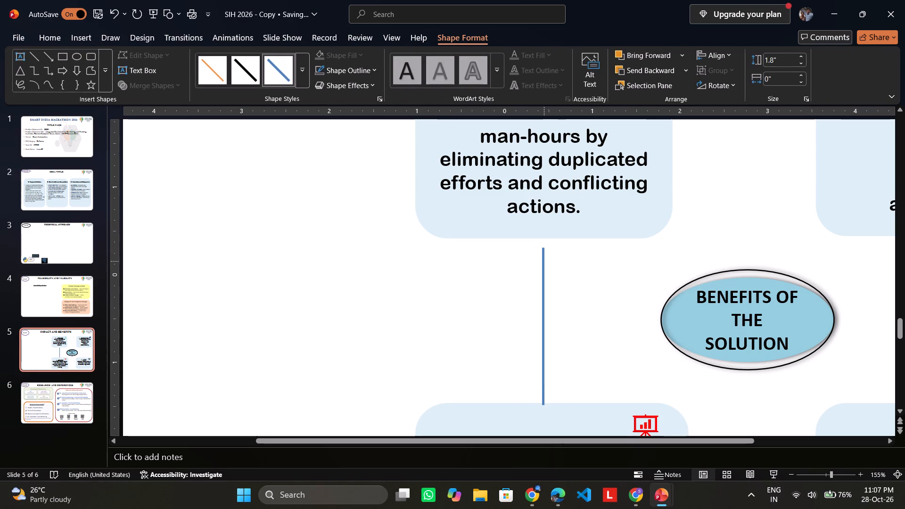
drag(544, 263, 545, 261)
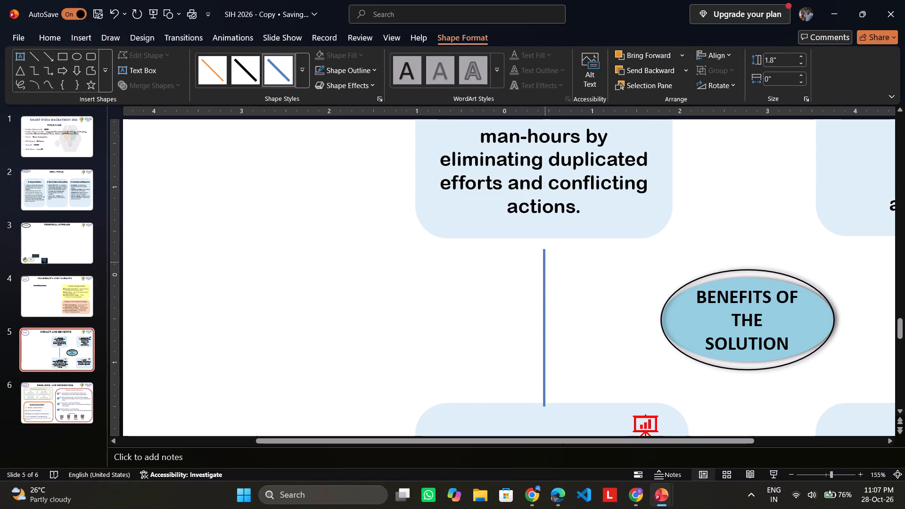
drag(545, 261, 545, 261)
click(567, 266)
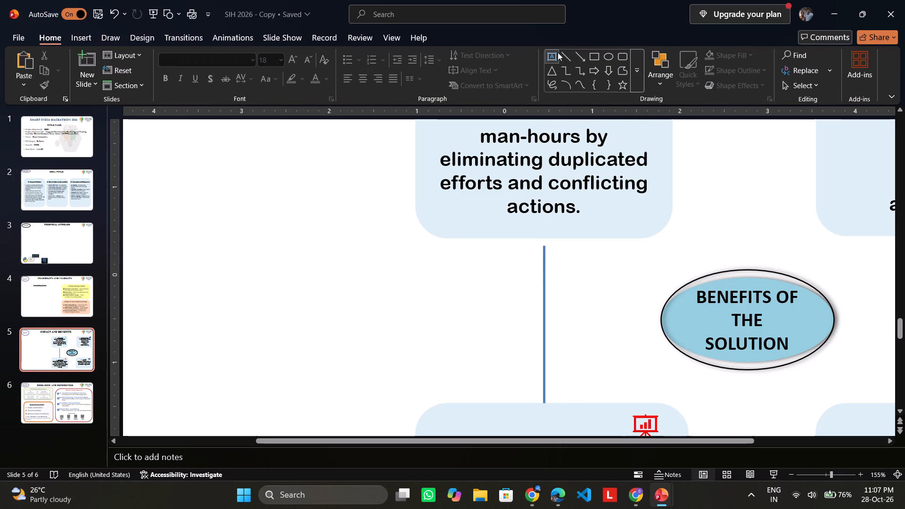
Bridge the gap below the Efficiency box with two short vertical lines from its bottom centre, overlapping the long line's upper end.
click(567, 51)
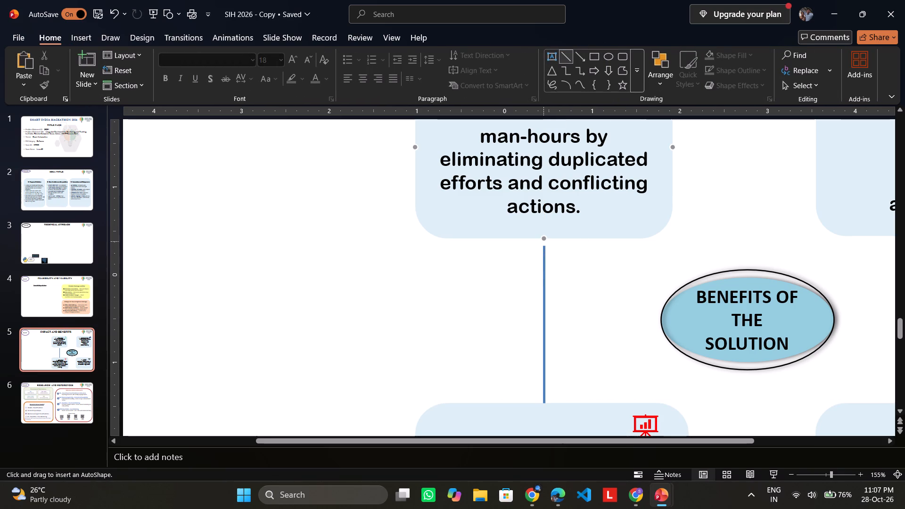
drag(543, 238, 543, 247)
click(561, 254)
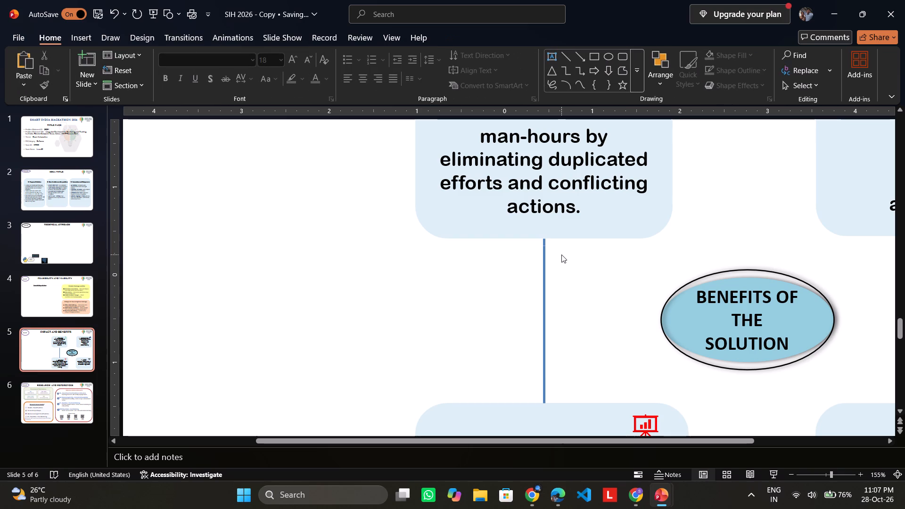
click(564, 60)
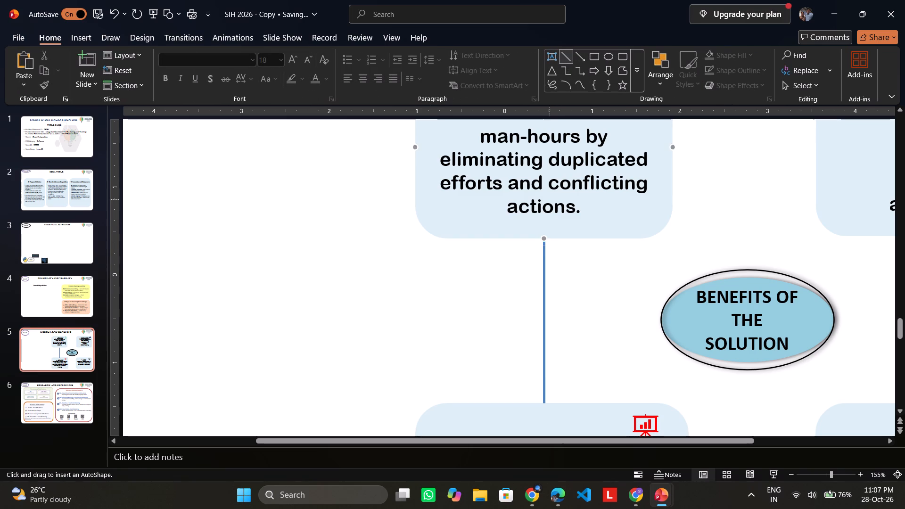
drag(543, 238, 543, 257)
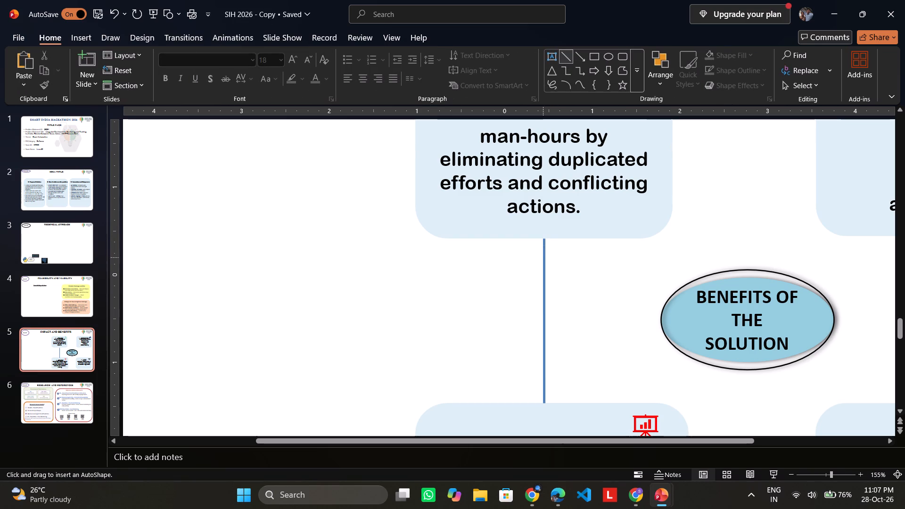
drag(543, 257, 543, 265)
click(552, 264)
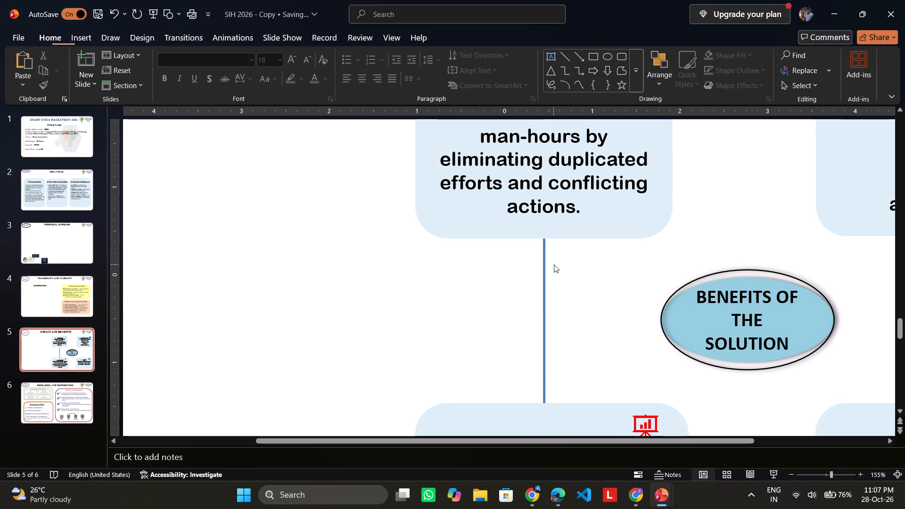
Draw a vertical straight line about 1.5 inches long from the bottom centre of the box above Social towards the Social box.
scroll(584, 256, down, 3)
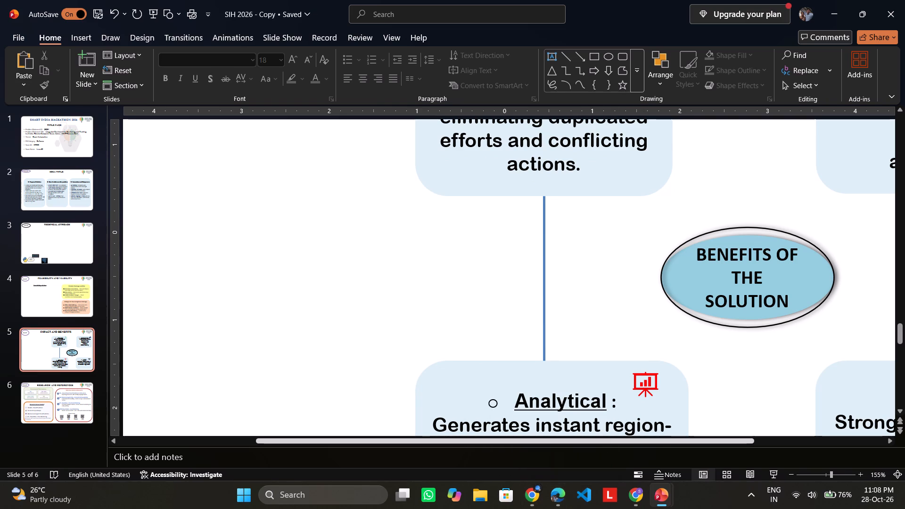
drag(609, 443, 699, 443)
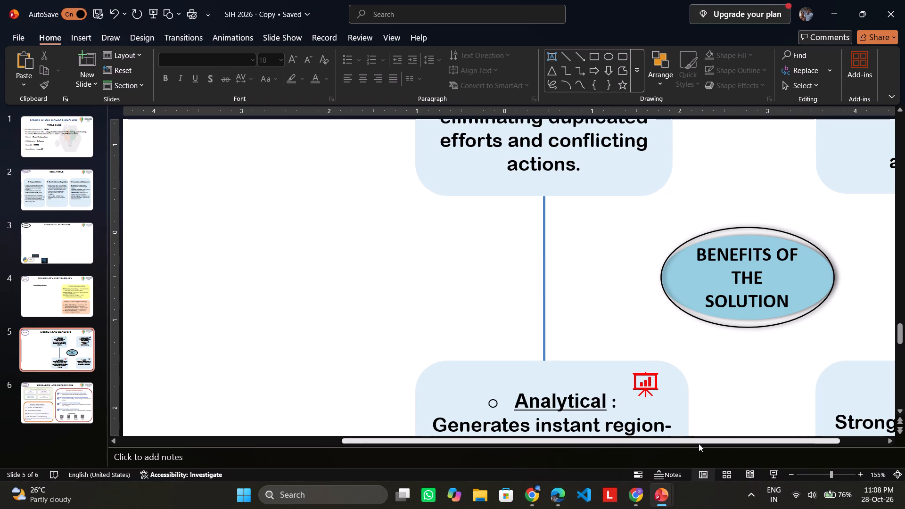
drag(699, 443, 770, 452)
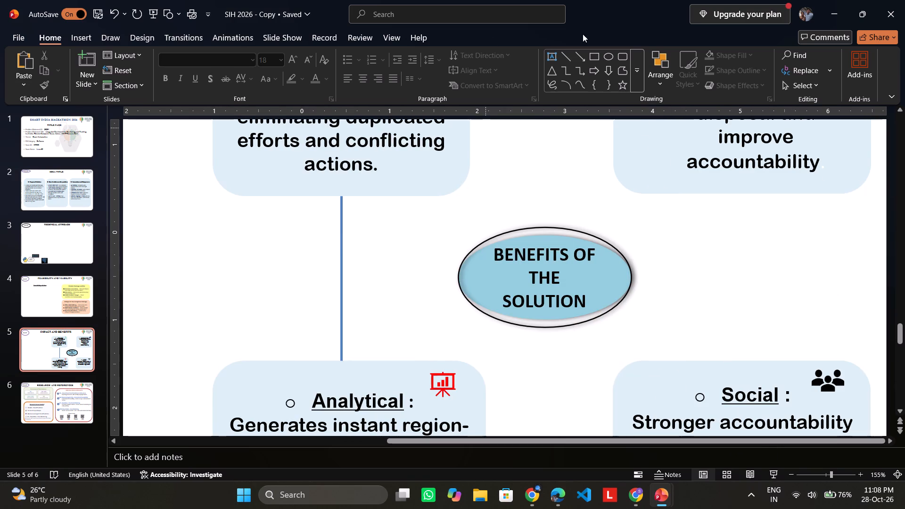
click(568, 56)
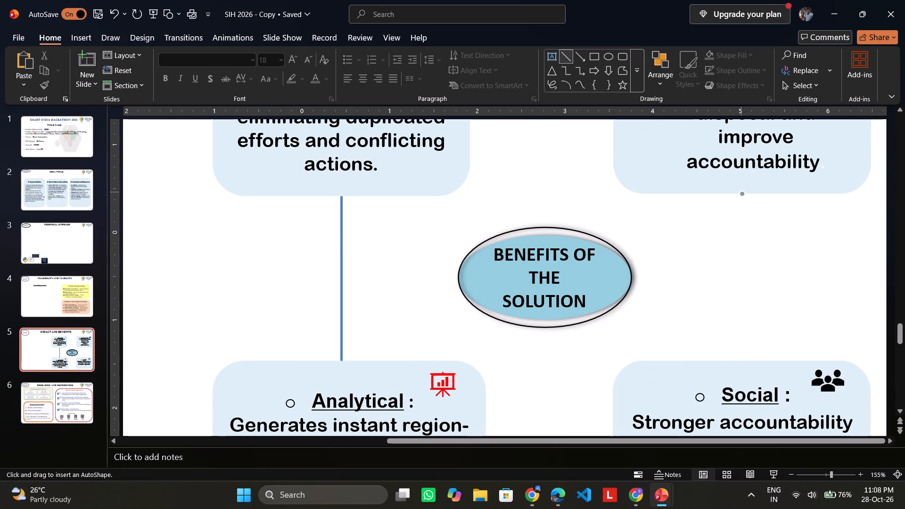
drag(742, 194, 740, 238)
drag(740, 238, 741, 330)
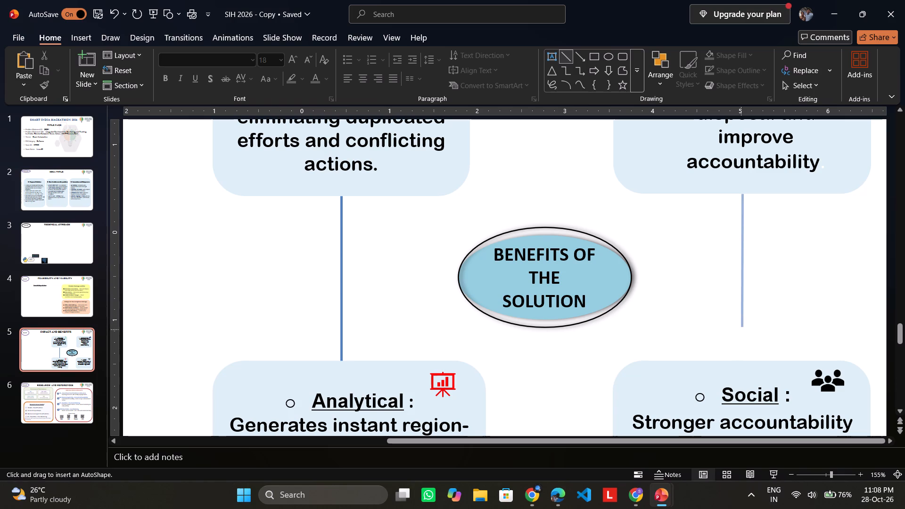
drag(741, 330, 745, 355)
drag(745, 355, 756, 361)
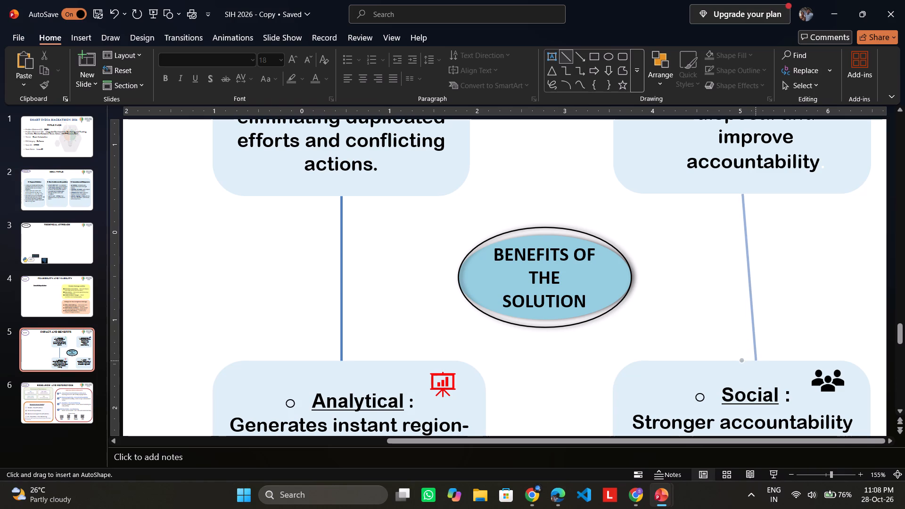
drag(756, 361, 749, 343)
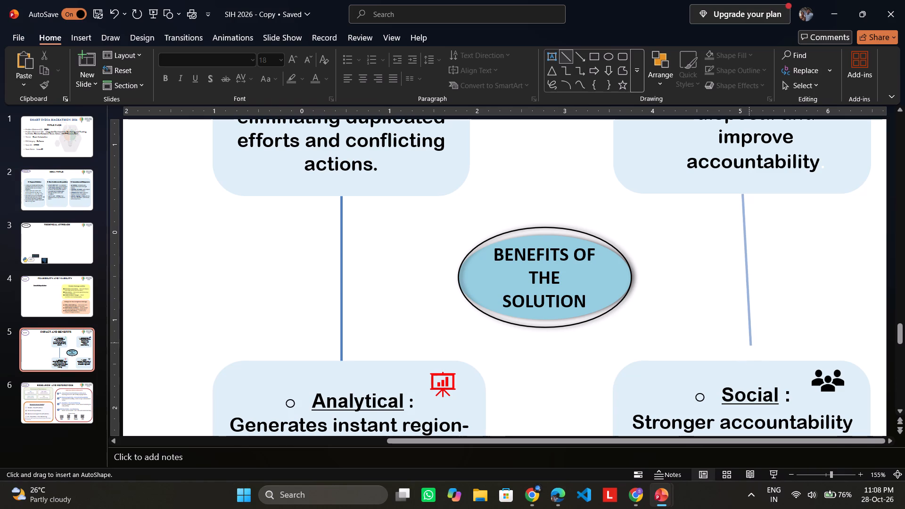
drag(749, 343, 747, 337)
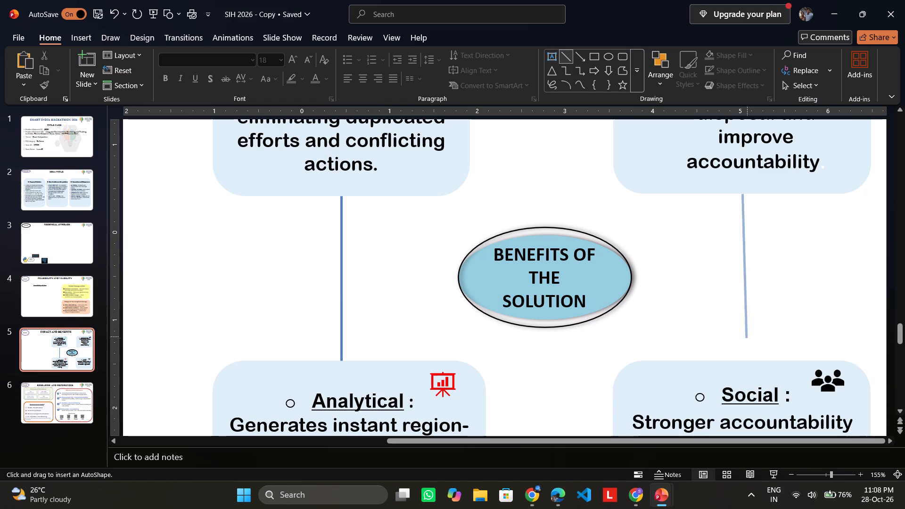
drag(747, 337, 747, 209)
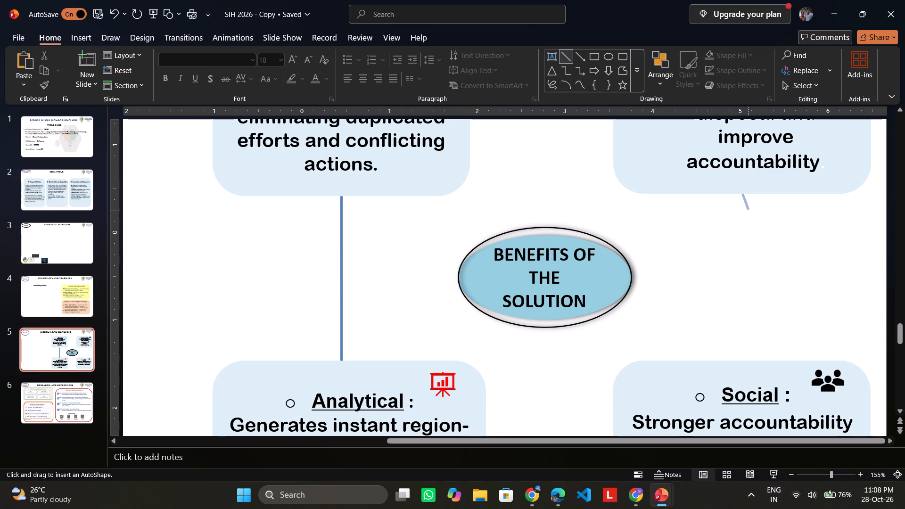
drag(747, 209, 737, 253)
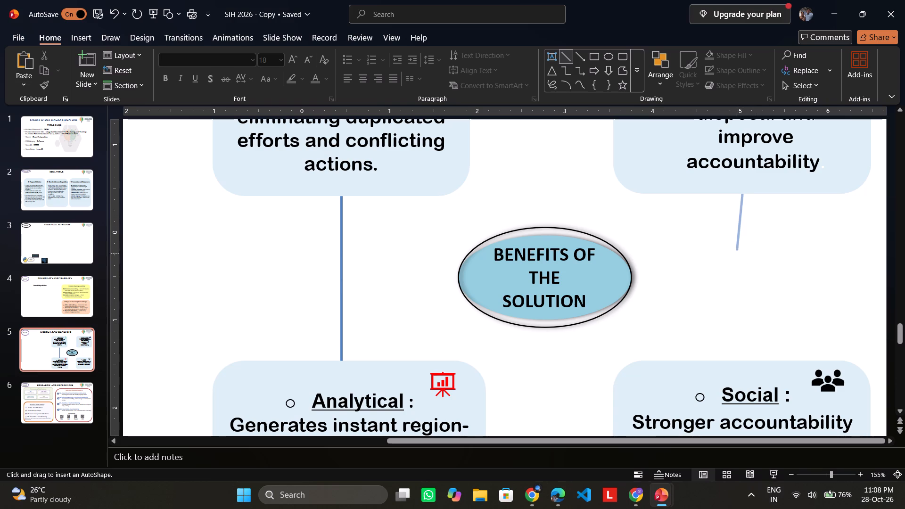
drag(737, 253, 740, 314)
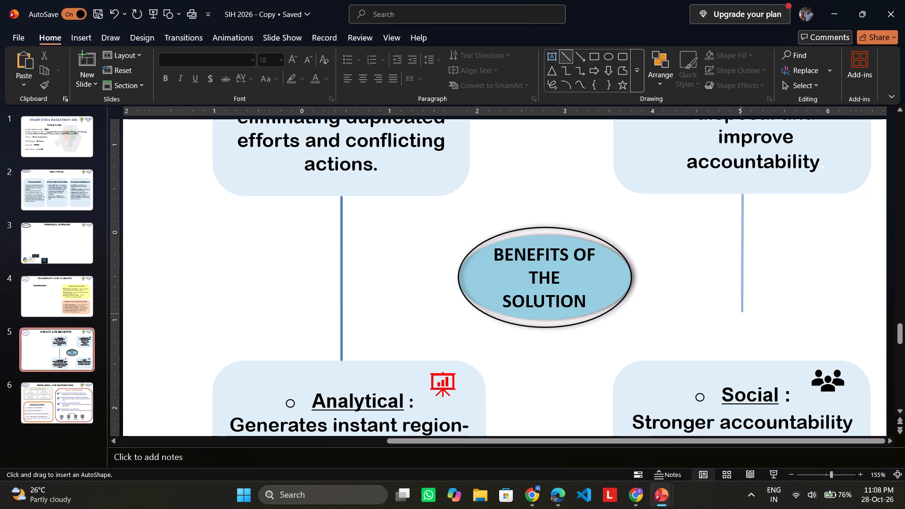
drag(740, 314, 745, 327)
drag(745, 327, 748, 332)
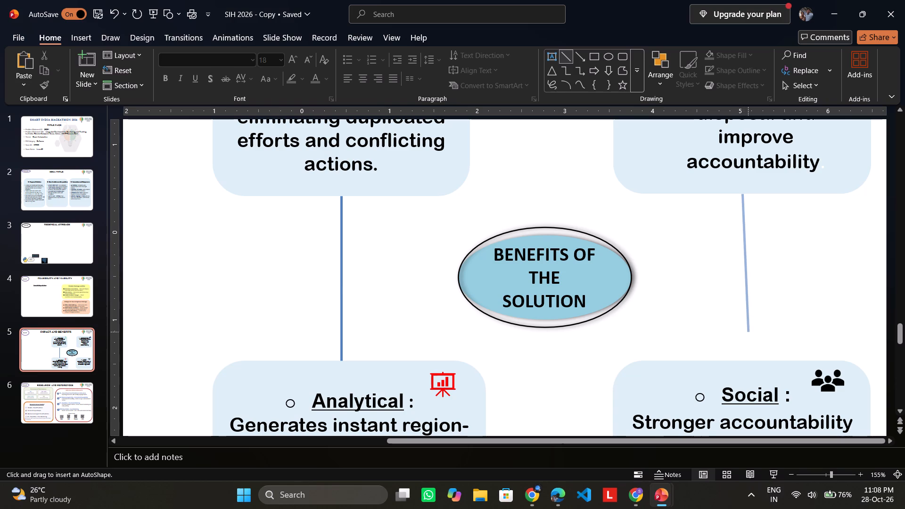
drag(748, 332, 746, 328)
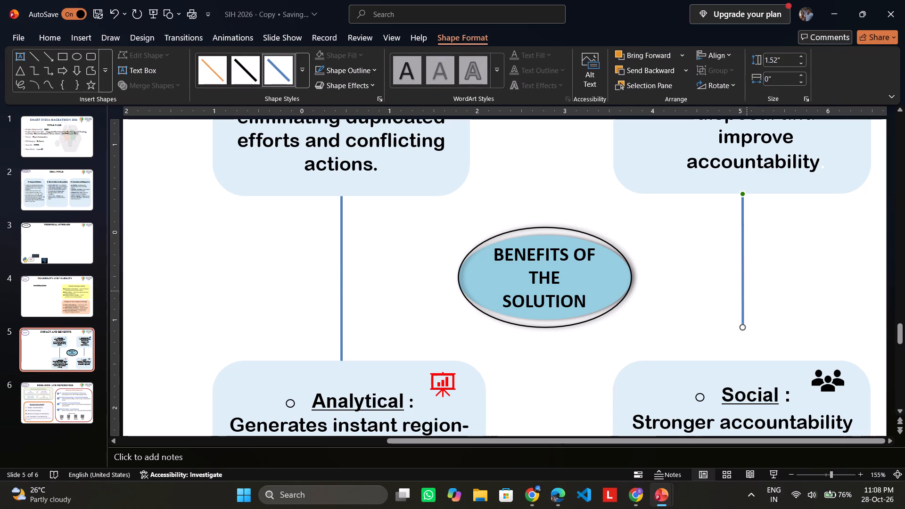
Move the new vertical line straight down so its lower end meets the Social box's top edge.
drag(742, 288, 742, 312)
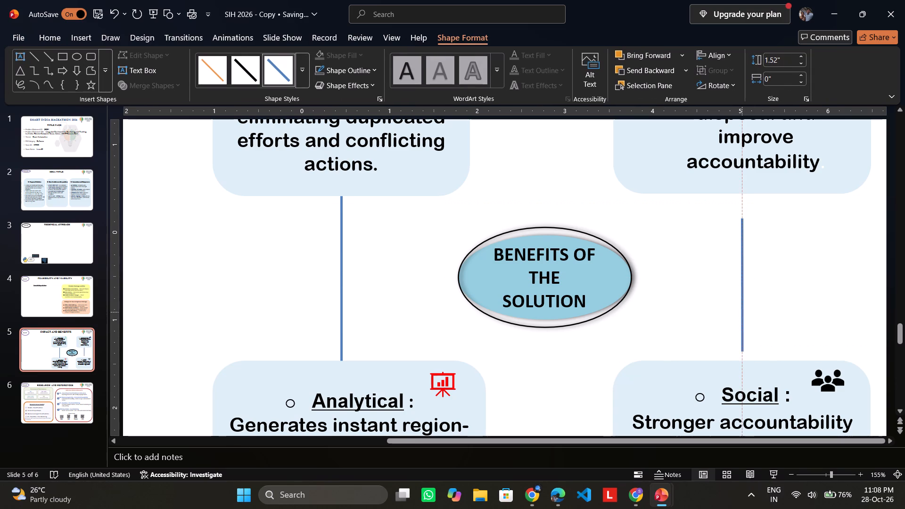
drag(742, 312, 742, 321)
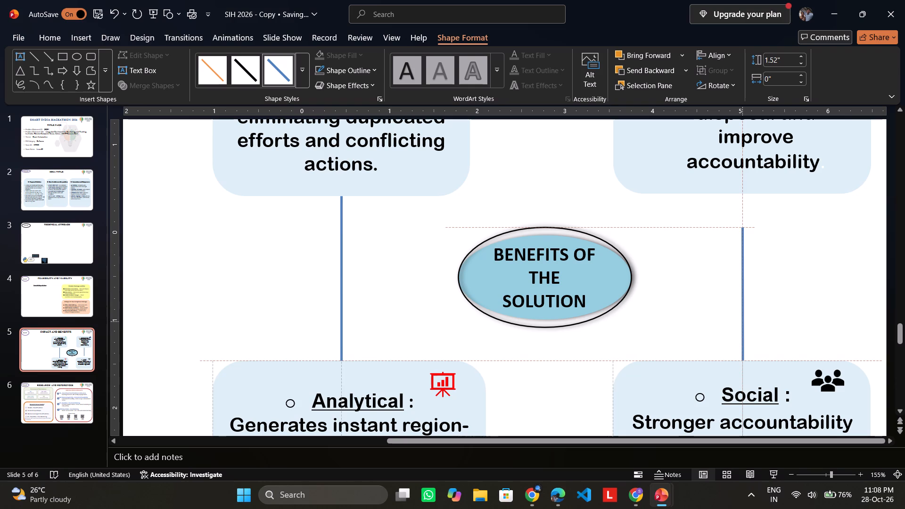
drag(742, 321, 742, 322)
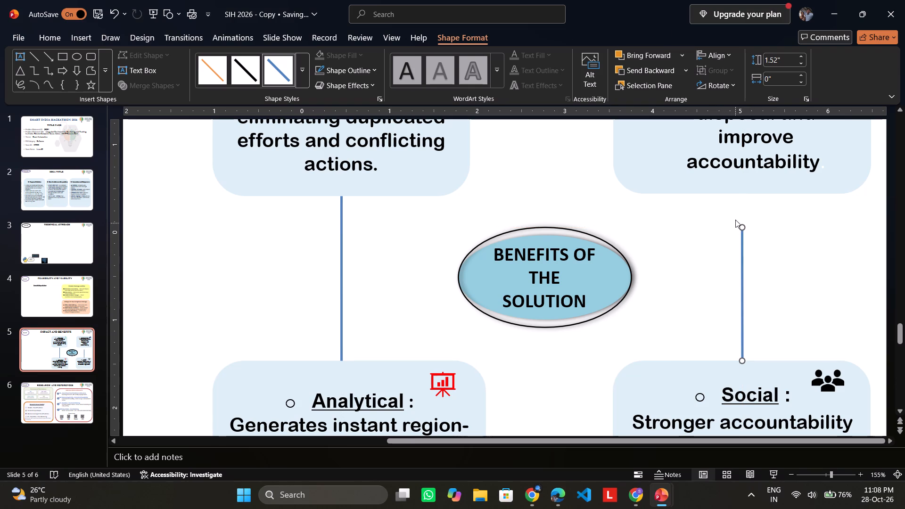
Stretch the line's upper end vertically up to just below the bottom edge of the box above Social.
drag(743, 230, 743, 203)
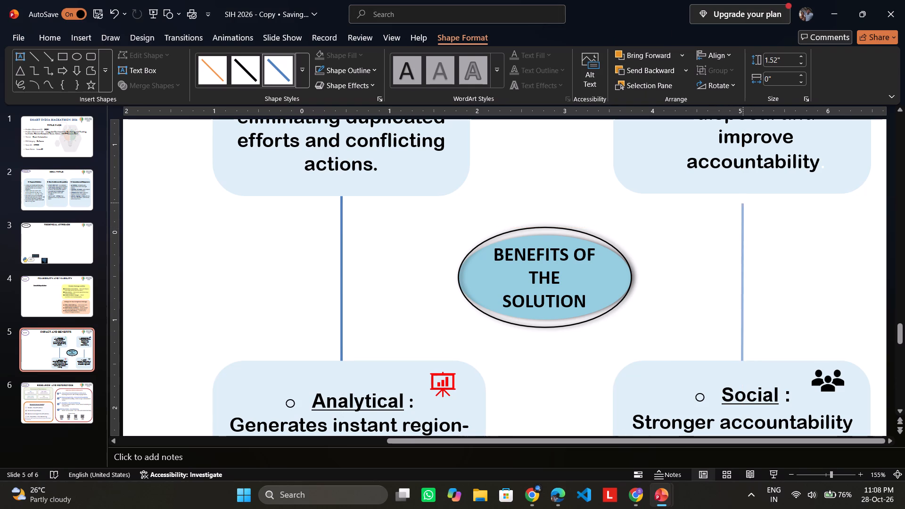
drag(743, 203, 740, 195)
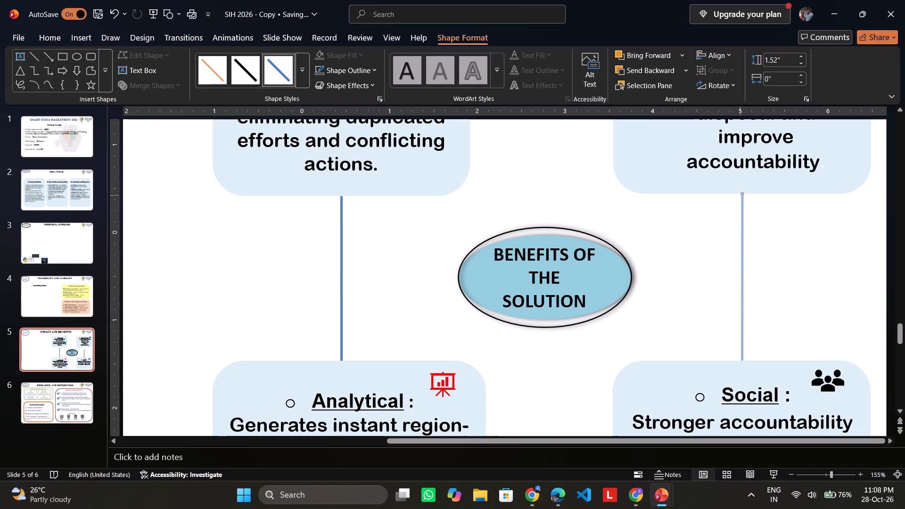
drag(740, 195, 739, 197)
click(766, 213)
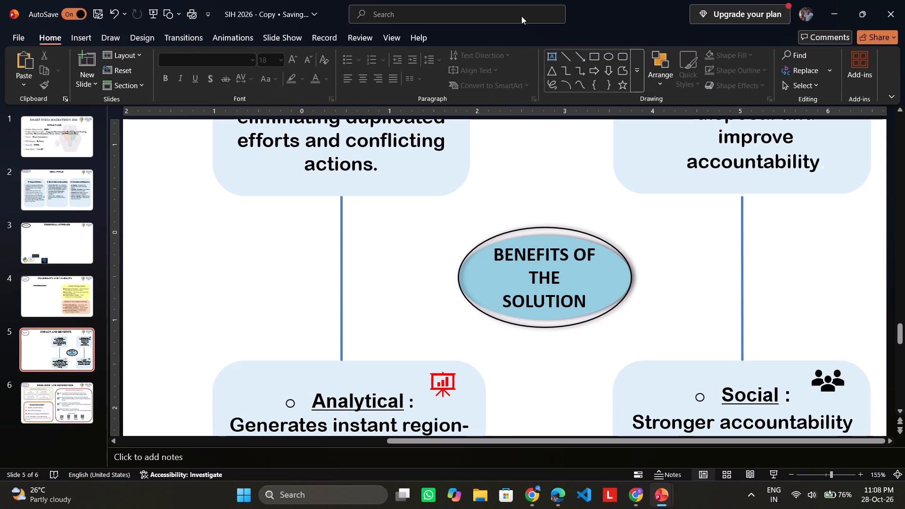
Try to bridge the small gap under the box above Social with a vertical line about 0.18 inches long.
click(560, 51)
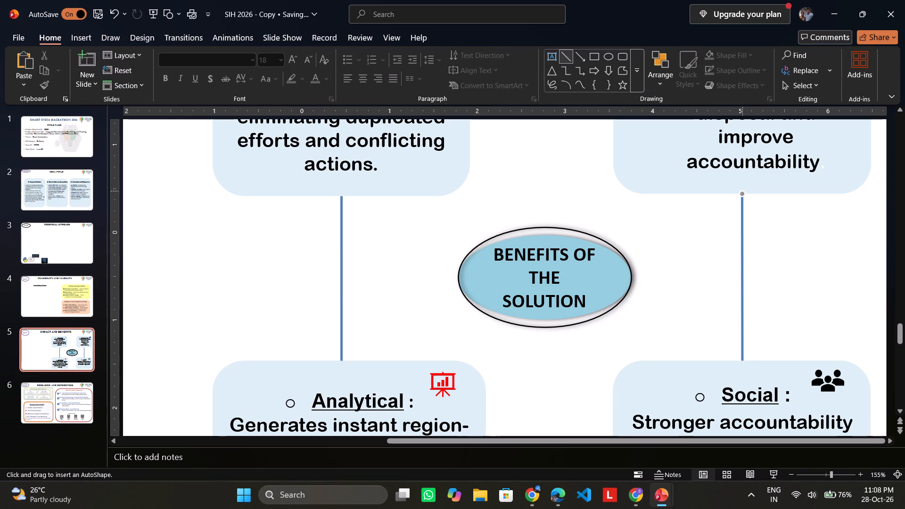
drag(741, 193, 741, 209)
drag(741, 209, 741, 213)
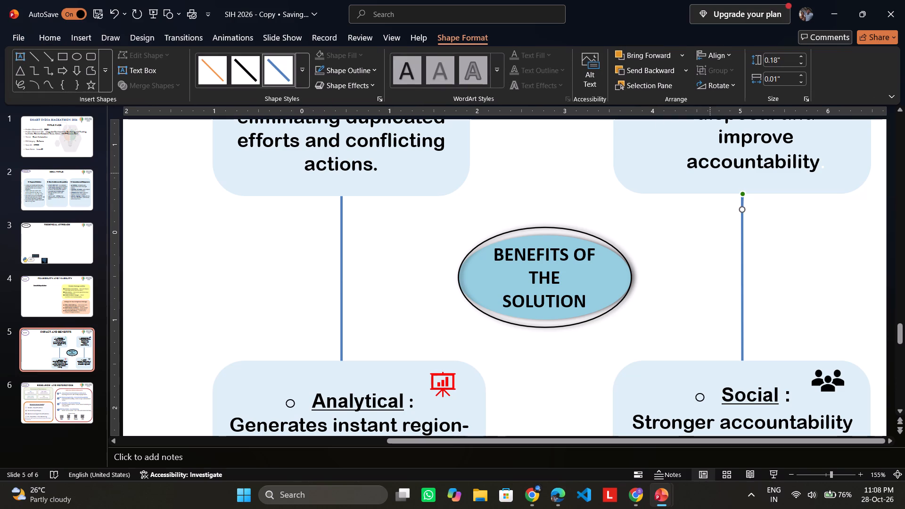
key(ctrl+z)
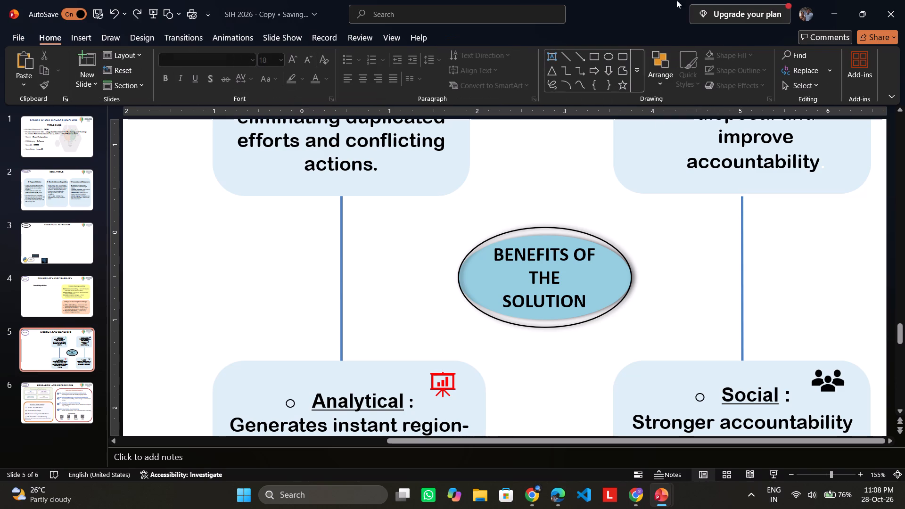
Draw a short vertical line over the long line's upper end, up to the bottom centre of the box above Social.
click(559, 56)
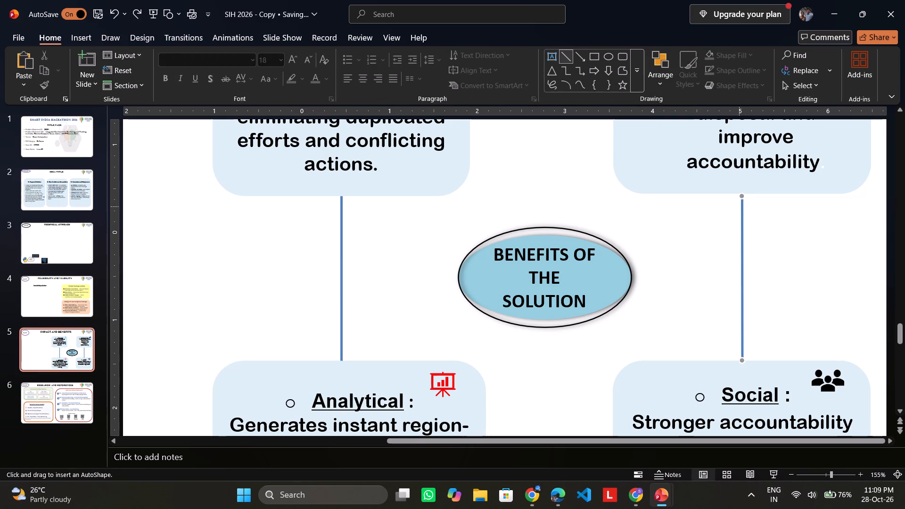
drag(742, 209, 741, 193)
drag(741, 193, 741, 193)
click(765, 213)
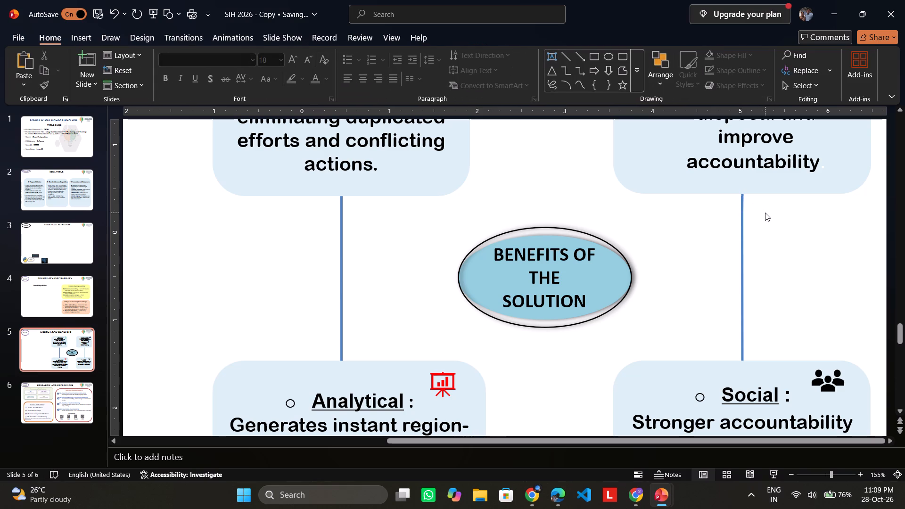
Draw a horizontal straight line from the Benefits of the Solution oval's left side to the vertical line above the Analytical box.
scroll(773, 208, down, 1)
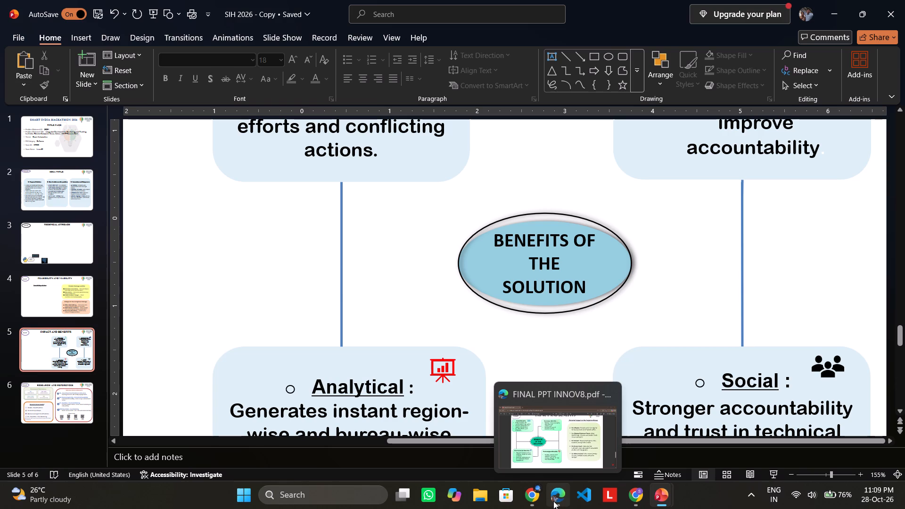
click(565, 58)
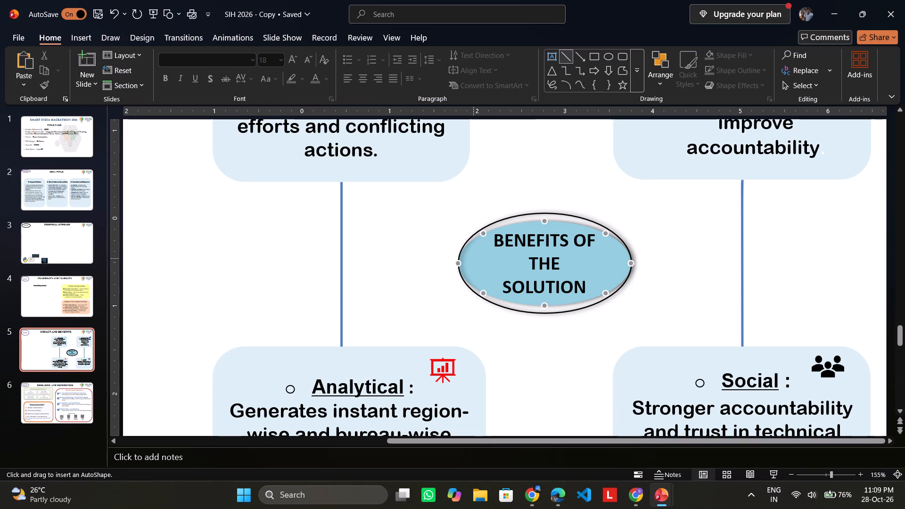
drag(459, 263, 374, 262)
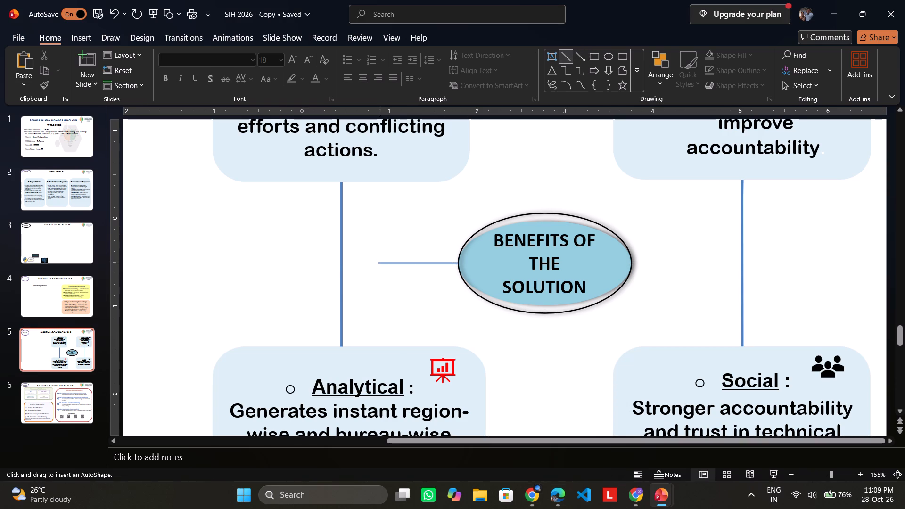
drag(374, 262, 339, 260)
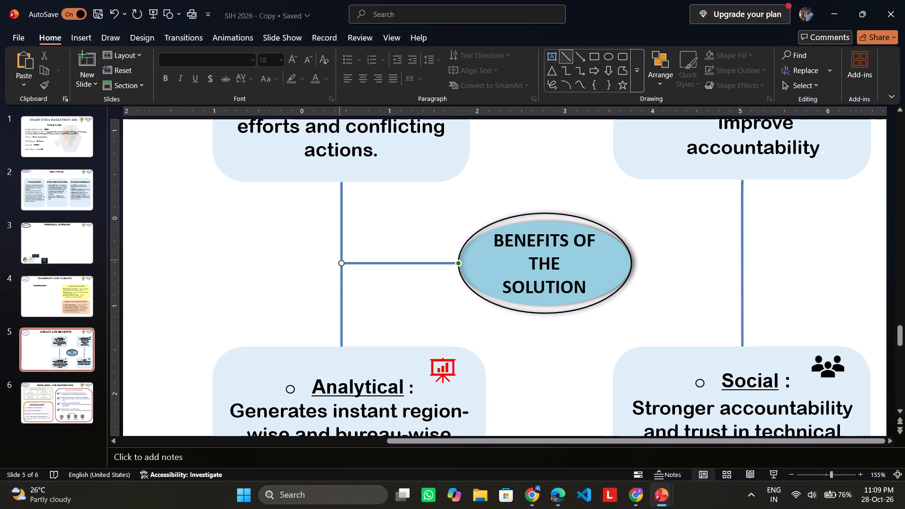
click(643, 268)
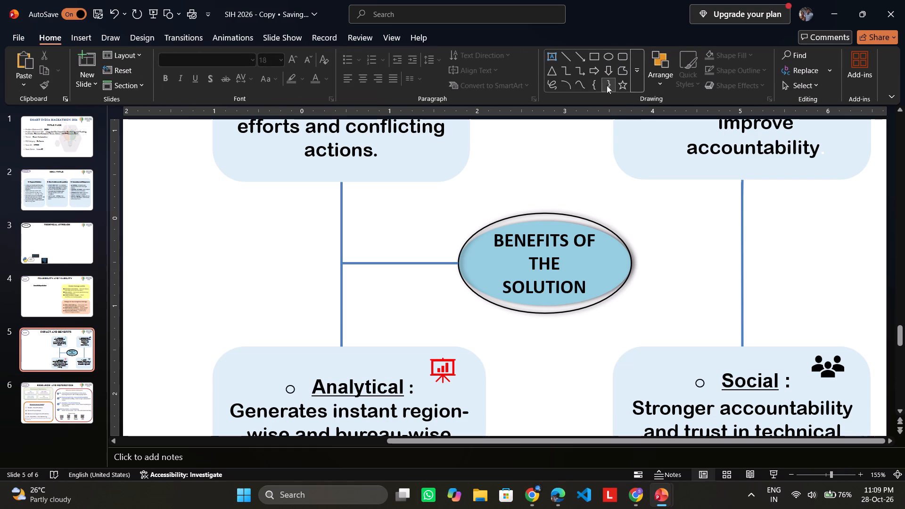
Draw a horizontal straight line from the Benefits of the Solution oval's right side to the vertical line above the Social box.
click(568, 55)
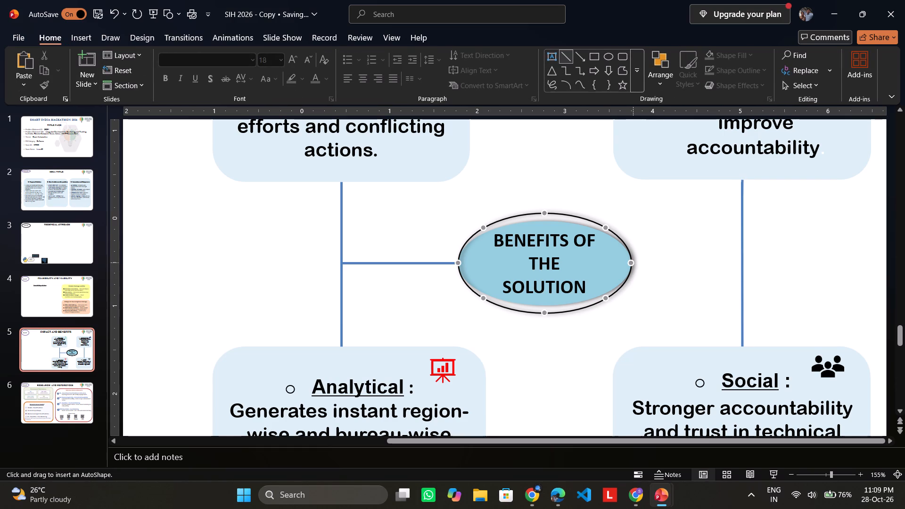
drag(632, 263, 743, 262)
click(801, 266)
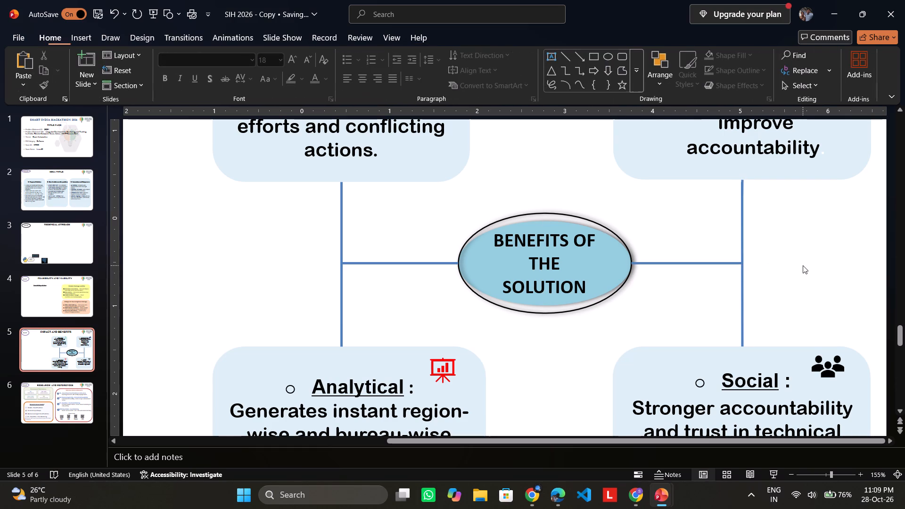
click(743, 236)
click(830, 251)
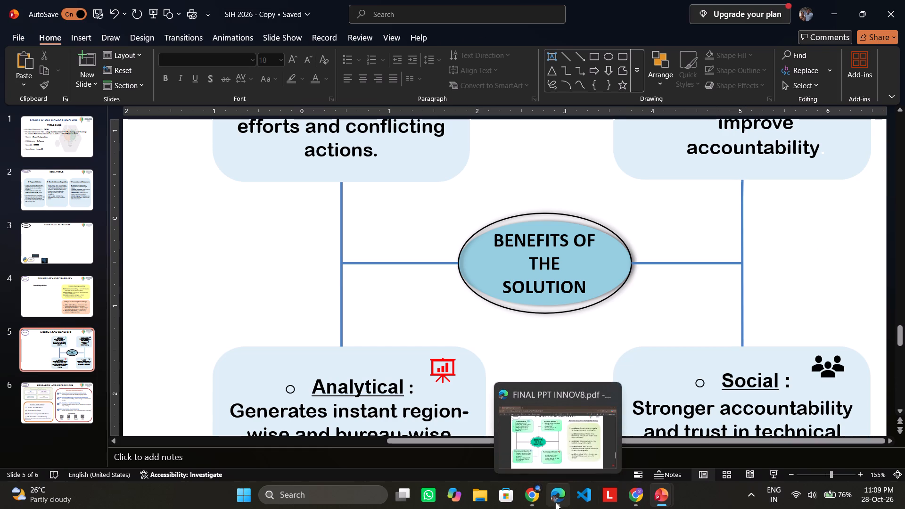
Draw a horizontal straight line about 0.79 inches long from the Transparency box's left-side midpoint to above the oval's centre.
scroll(553, 370, up, 3)
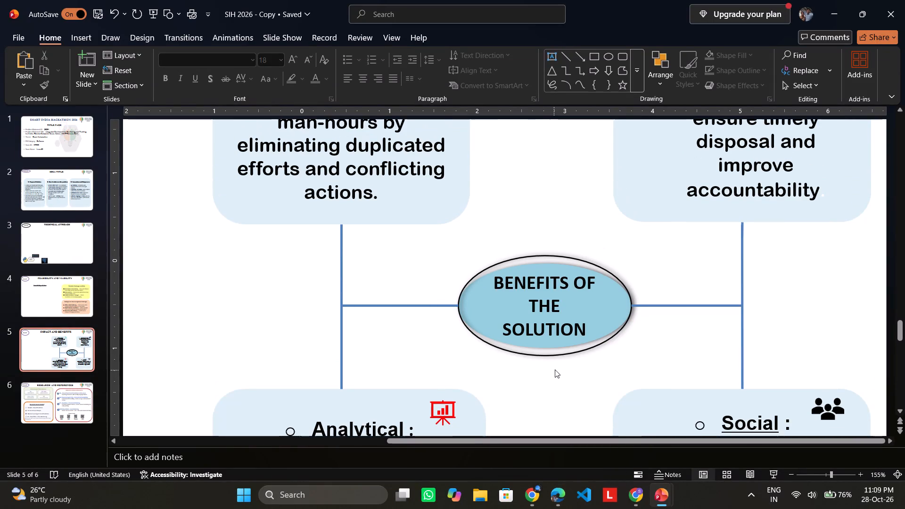
scroll(555, 369, up, 3)
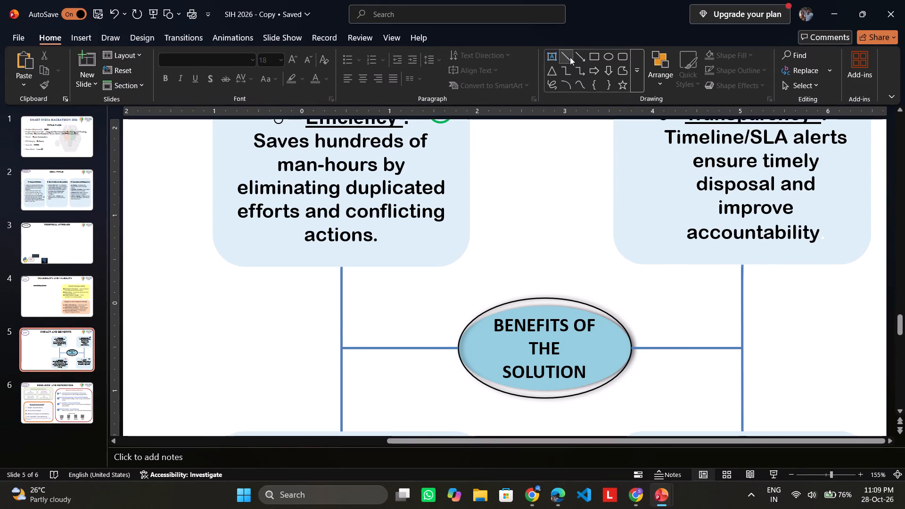
click(570, 57)
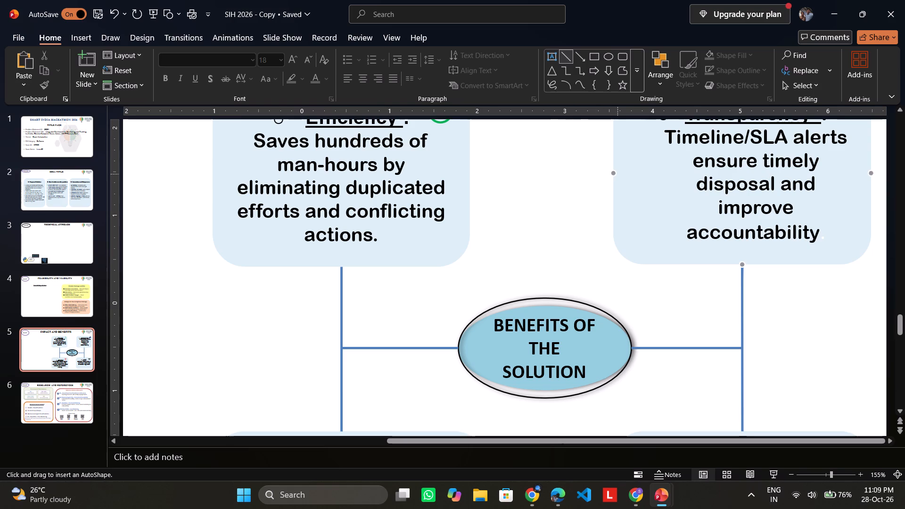
drag(614, 172, 594, 170)
drag(594, 170, 543, 171)
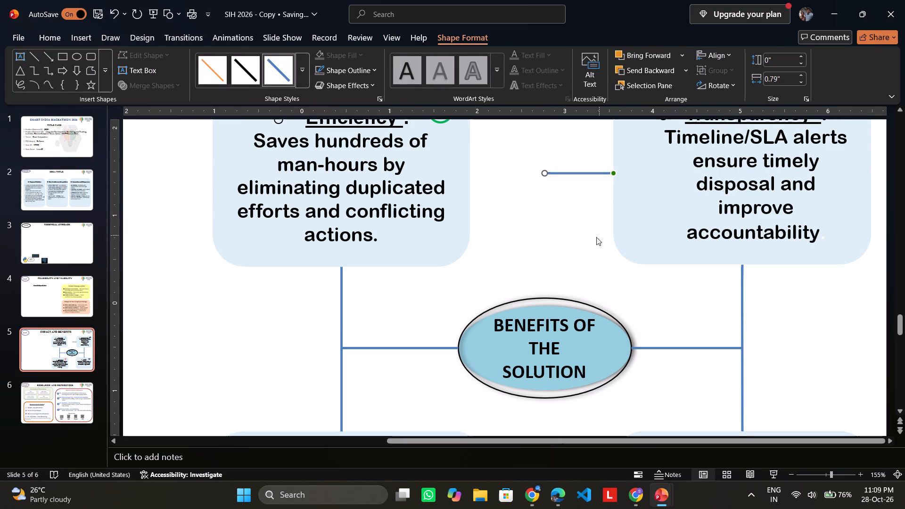
click(584, 239)
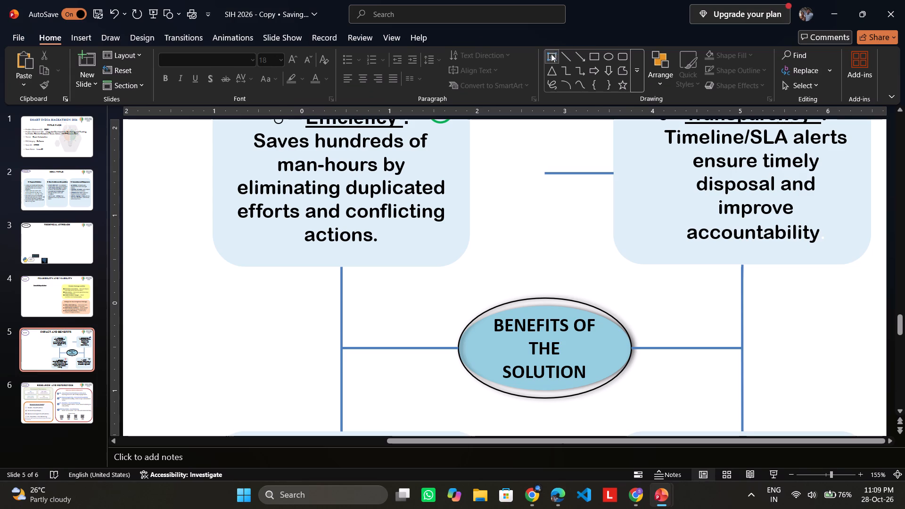
Draw a vertical straight line about 1.42 inches long from the oval's top centre up to the Transparency box's horizontal line.
click(571, 60)
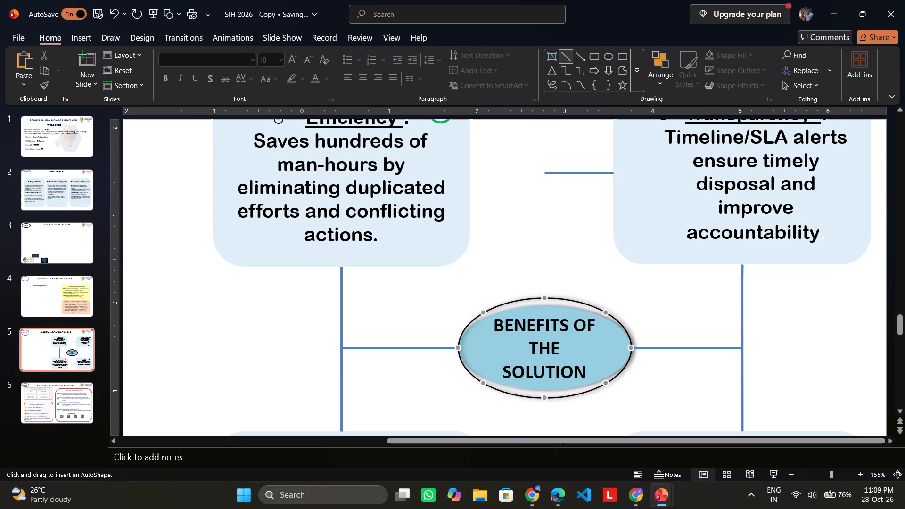
drag(544, 297, 546, 172)
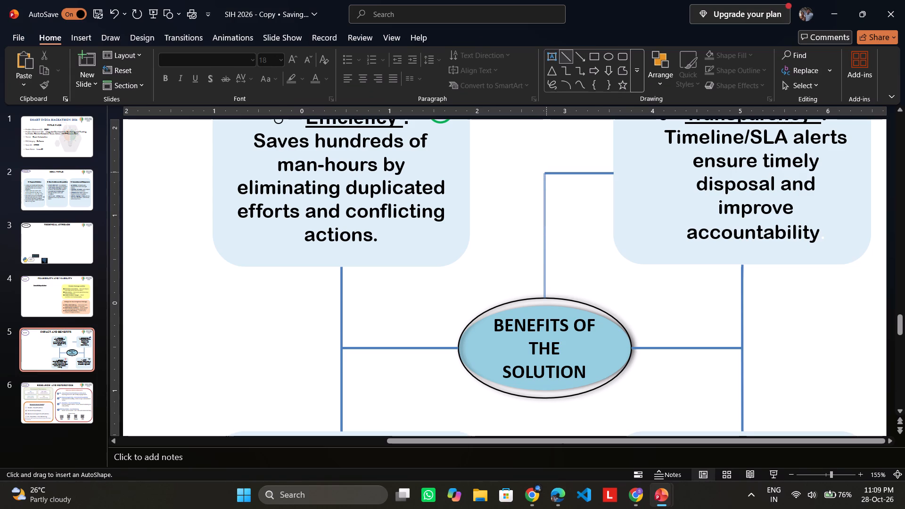
drag(546, 172, 546, 169)
drag(546, 169, 546, 170)
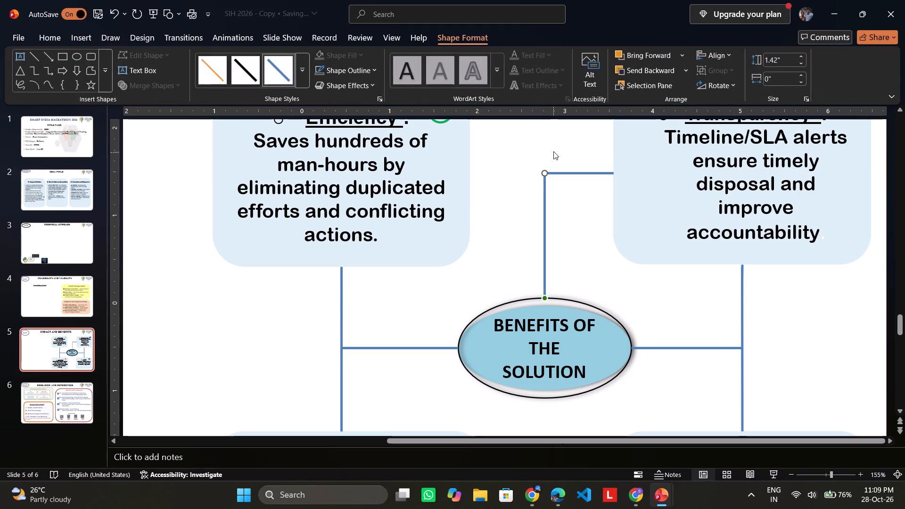
click(553, 151)
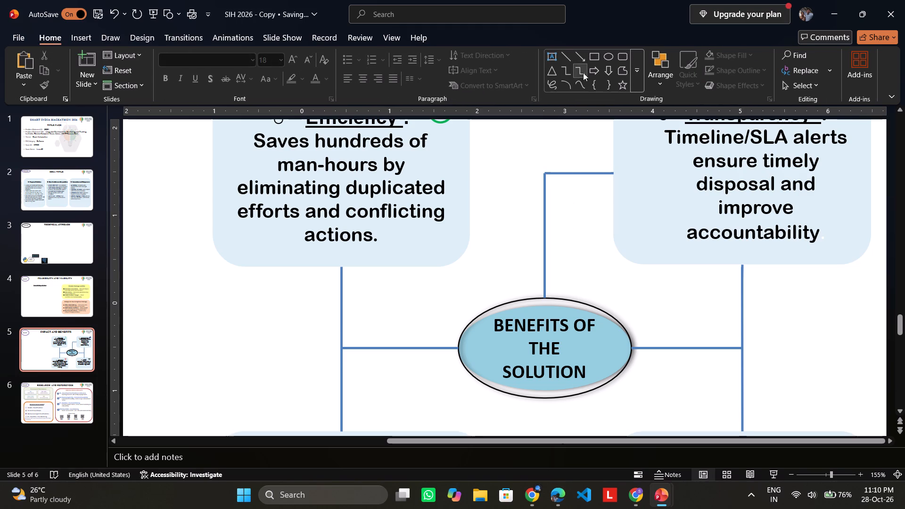
Draw a short horizontal line about 0.15 inches long over the corner where the oval's vertical line meets the Transparency line.
click(570, 55)
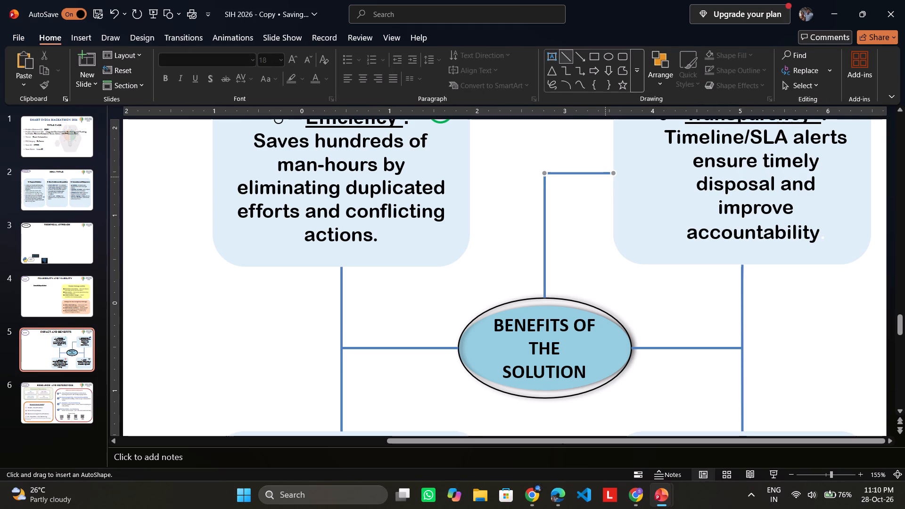
drag(557, 172, 544, 172)
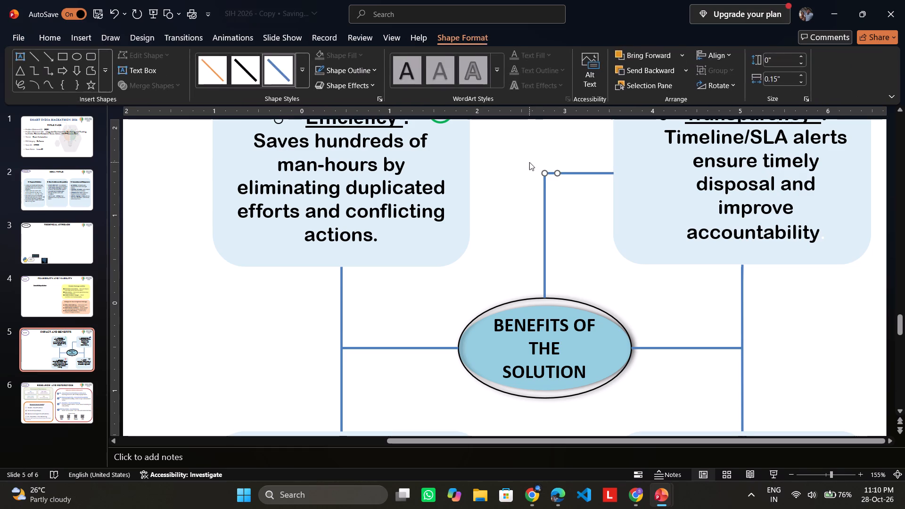
click(529, 162)
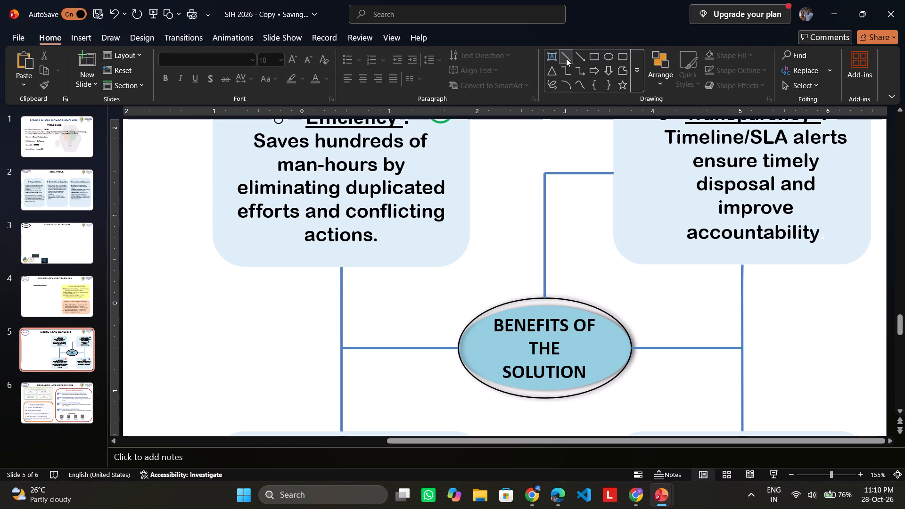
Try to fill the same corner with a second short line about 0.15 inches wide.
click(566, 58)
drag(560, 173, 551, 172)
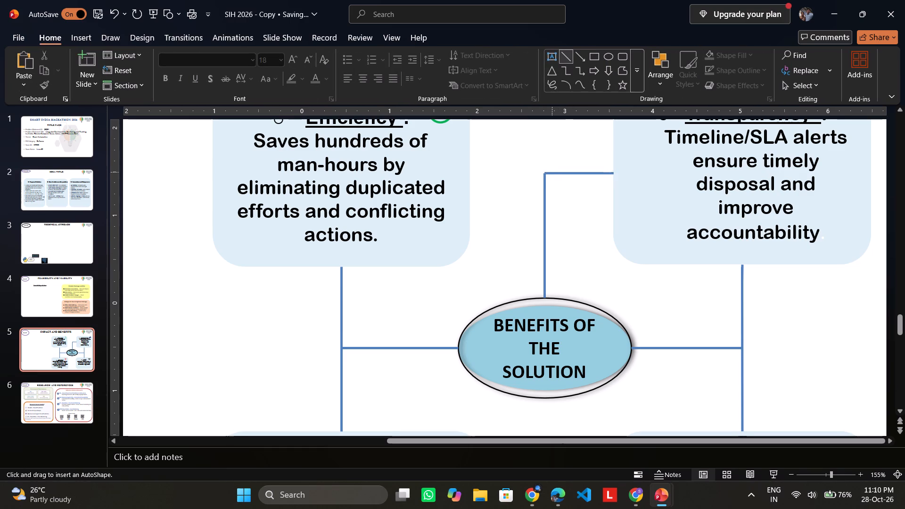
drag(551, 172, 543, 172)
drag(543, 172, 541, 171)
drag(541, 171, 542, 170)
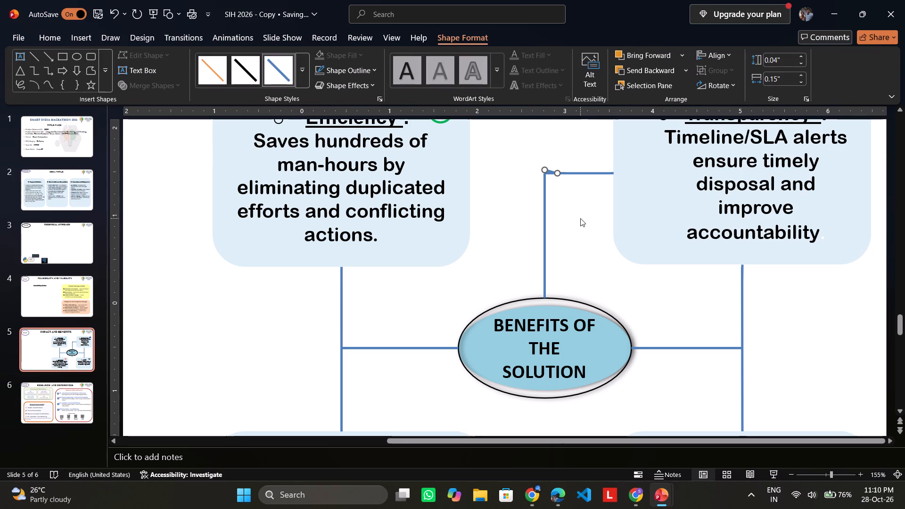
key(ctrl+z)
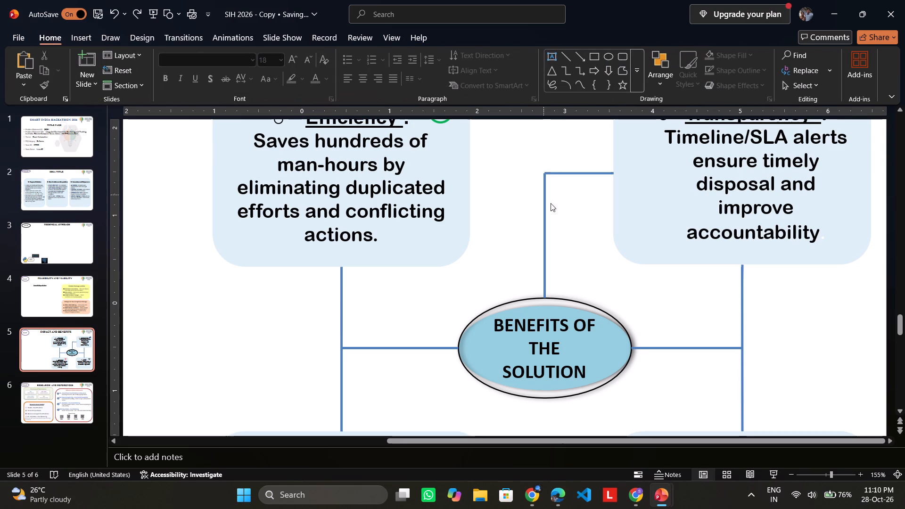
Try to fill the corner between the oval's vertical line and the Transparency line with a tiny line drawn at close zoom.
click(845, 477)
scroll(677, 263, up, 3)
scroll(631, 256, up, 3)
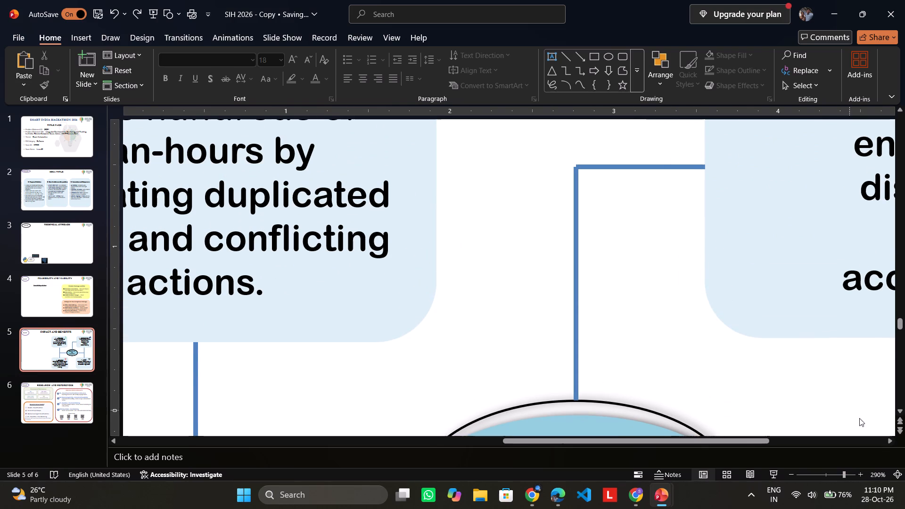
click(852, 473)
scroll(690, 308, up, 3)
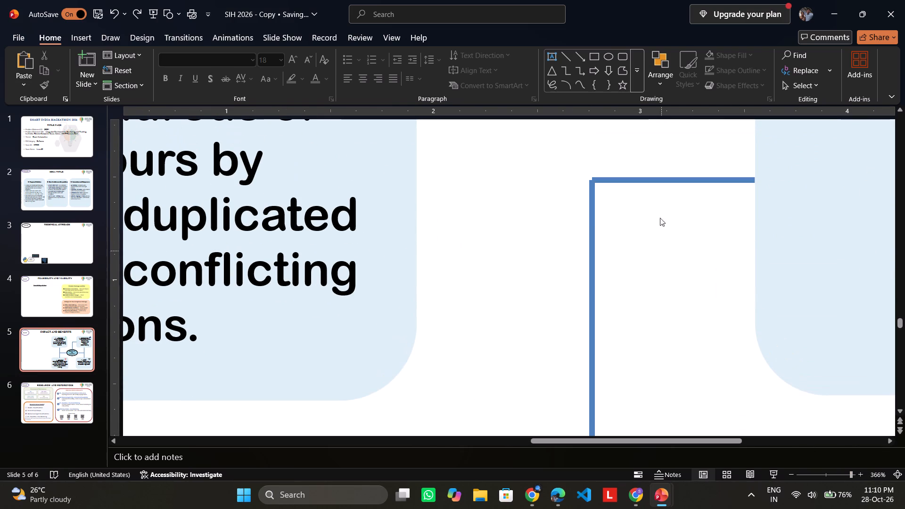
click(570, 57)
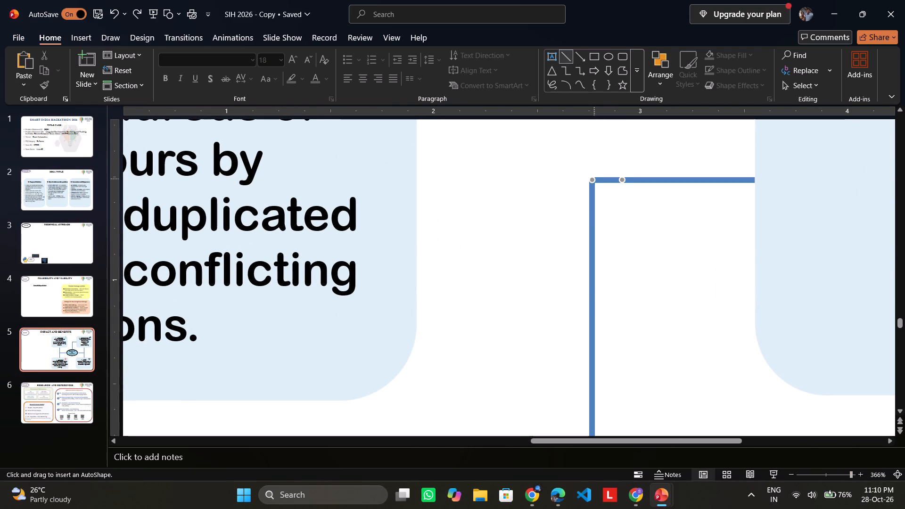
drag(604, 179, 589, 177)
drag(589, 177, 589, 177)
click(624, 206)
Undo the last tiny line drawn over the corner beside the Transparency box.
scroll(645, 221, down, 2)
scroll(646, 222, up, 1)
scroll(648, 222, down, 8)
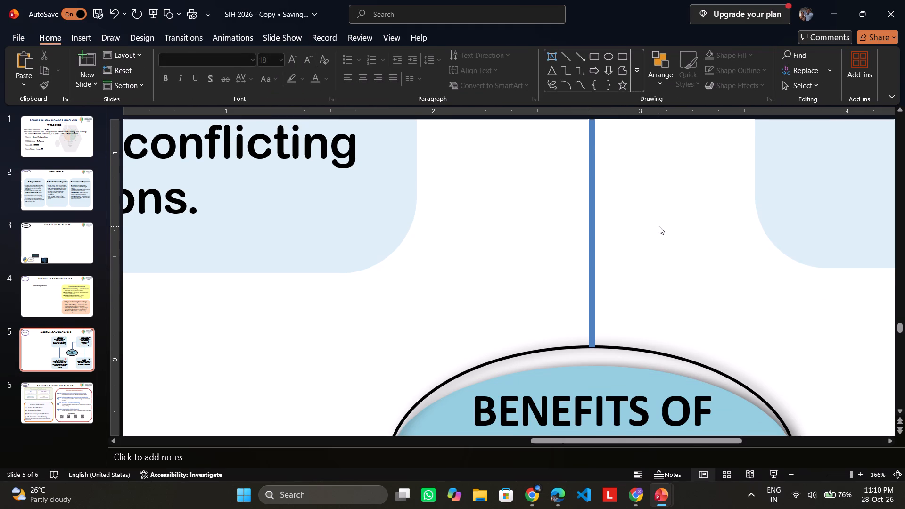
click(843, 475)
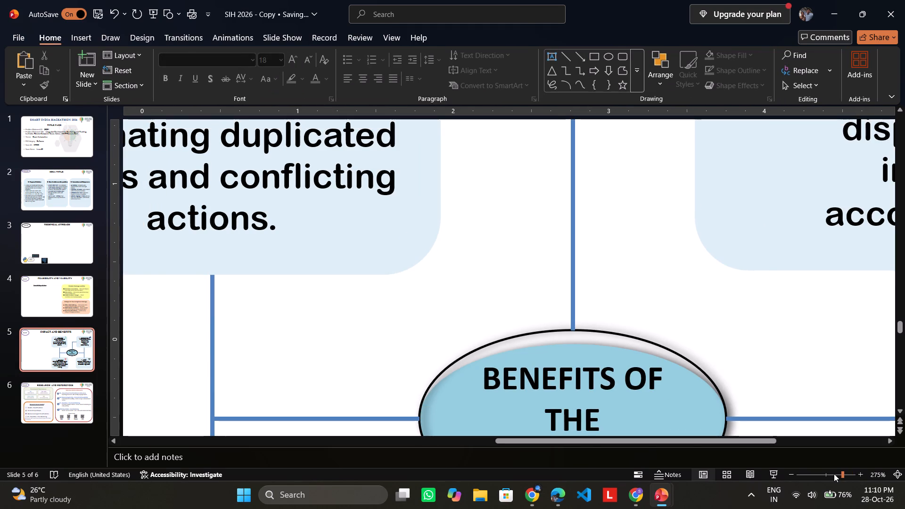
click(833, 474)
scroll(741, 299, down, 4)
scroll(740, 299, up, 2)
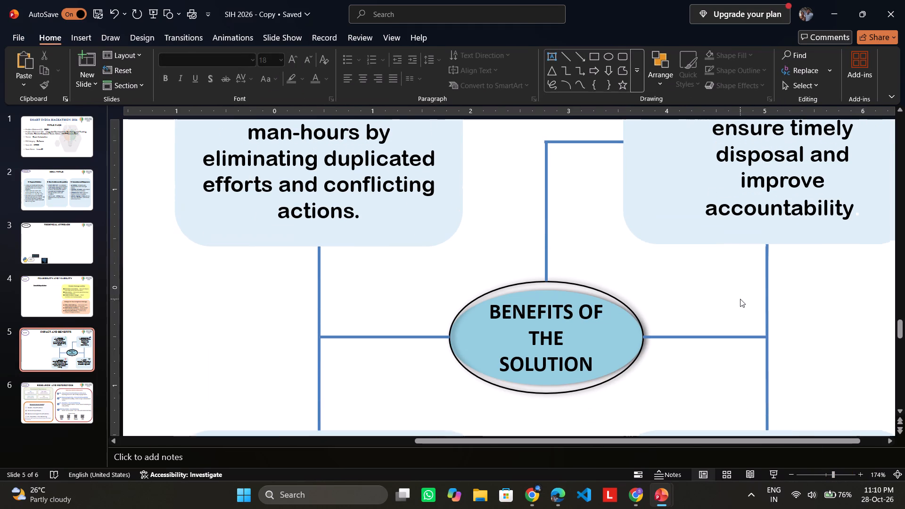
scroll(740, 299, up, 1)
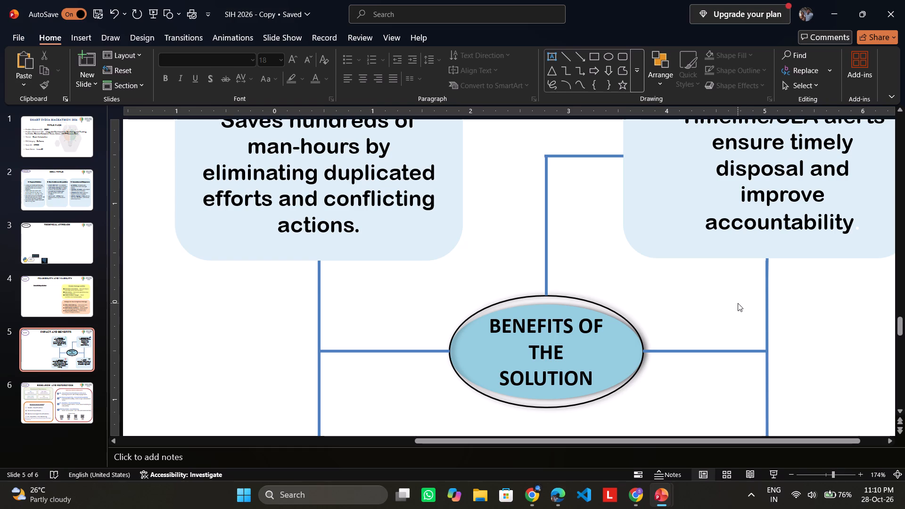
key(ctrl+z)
Draw a straight vertical line about 1.61 inches long down from the bottom of the BENEFITS OF THE SOLUTION oval.
scroll(738, 303, down, 5)
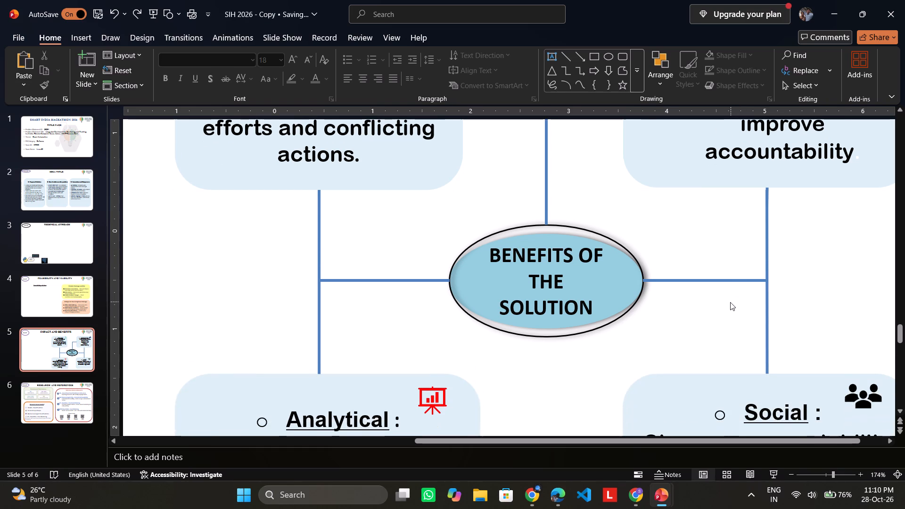
scroll(730, 302, down, 1)
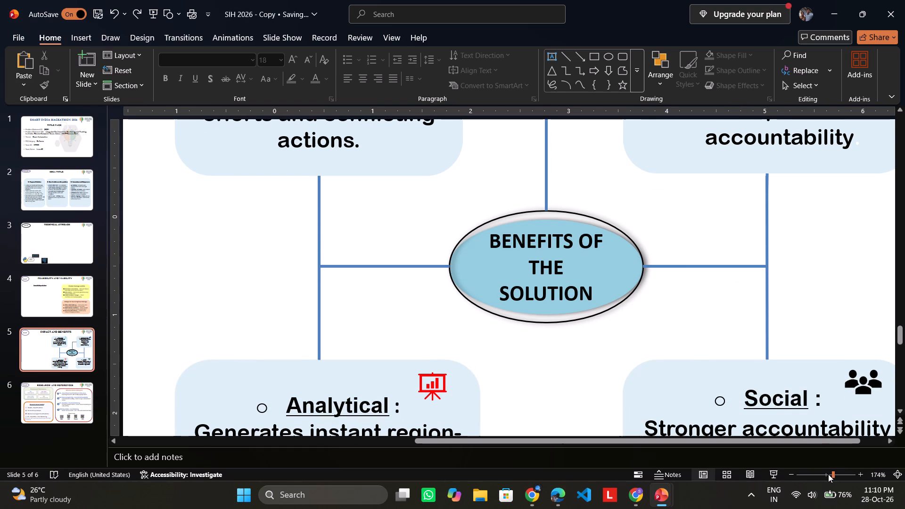
click(829, 474)
scroll(730, 342, down, 1)
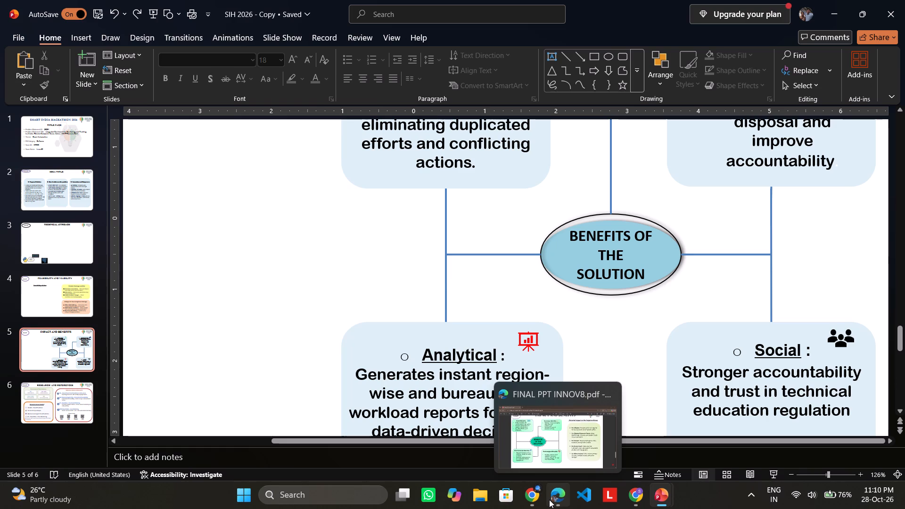
click(570, 63)
scroll(642, 206, down, 2)
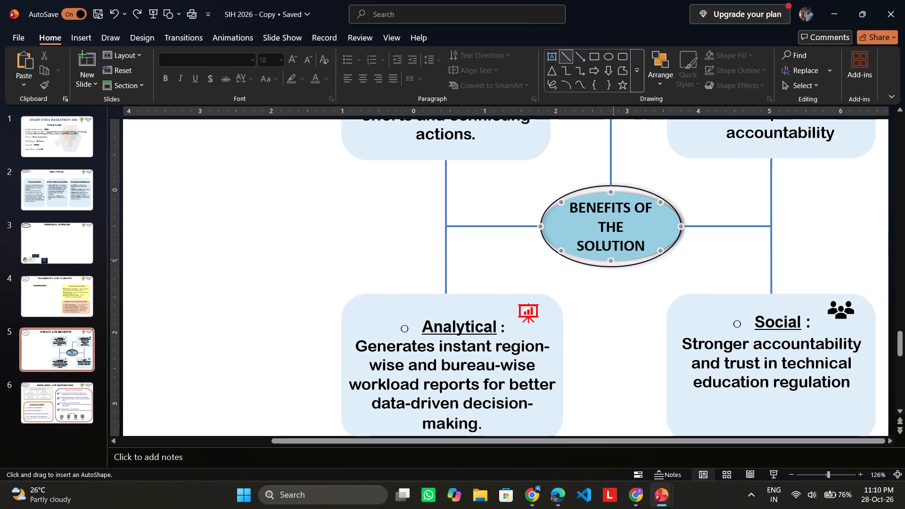
scroll(613, 259, down, 2)
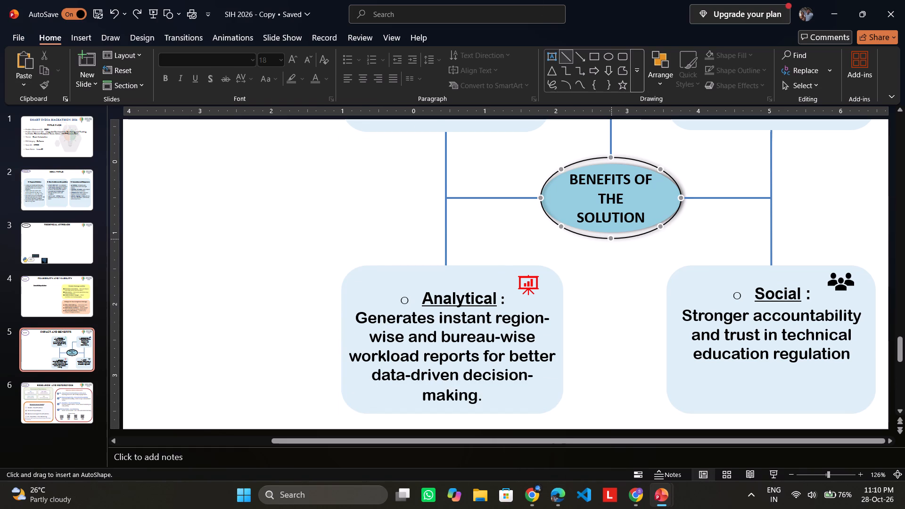
drag(611, 239, 607, 342)
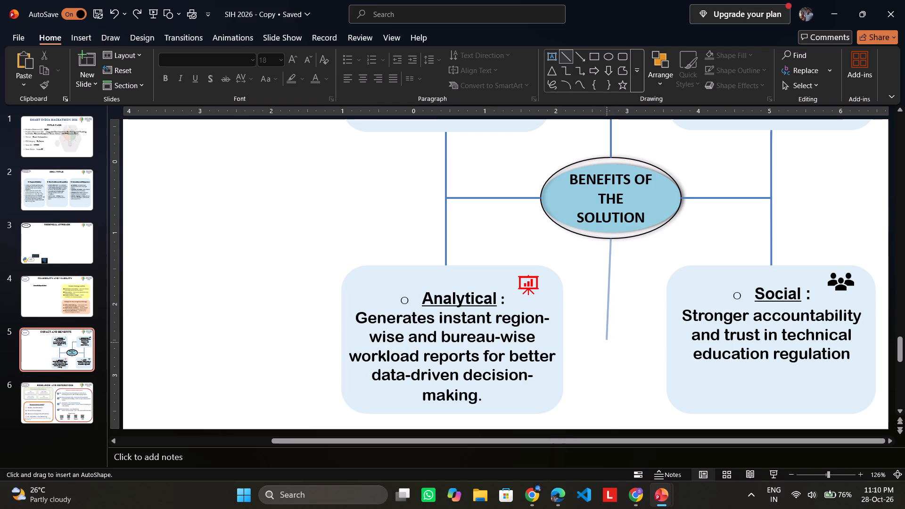
drag(607, 342, 570, 351)
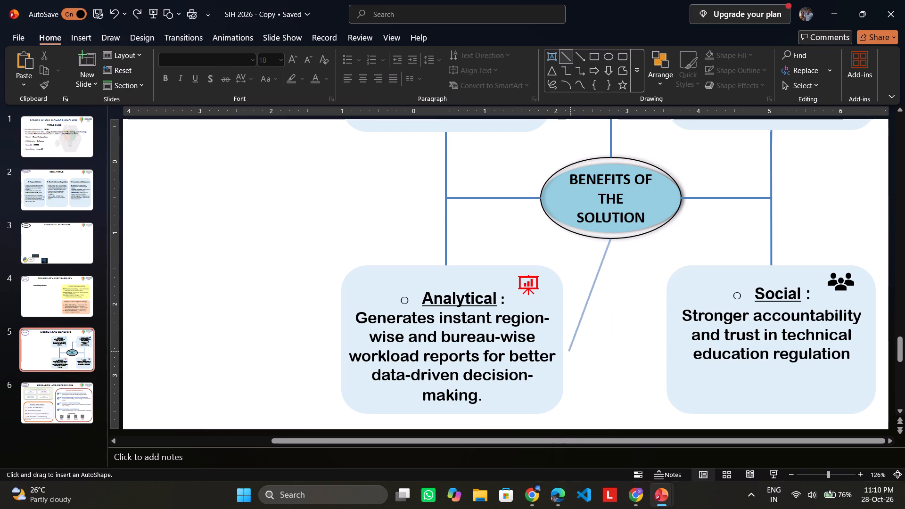
drag(570, 351, 609, 353)
click(628, 339)
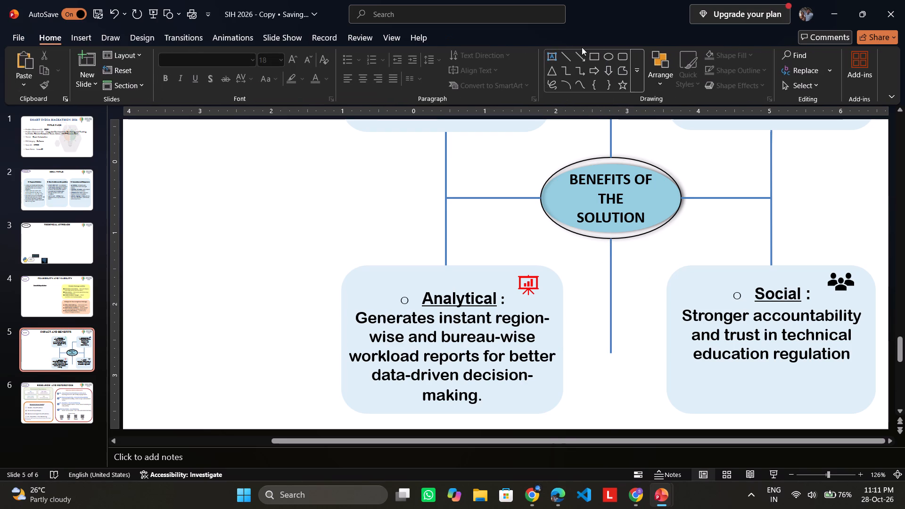
Draw a short horizontal line from the middle of the Analytical box's right edge toward the oval's lower vertical line.
click(567, 59)
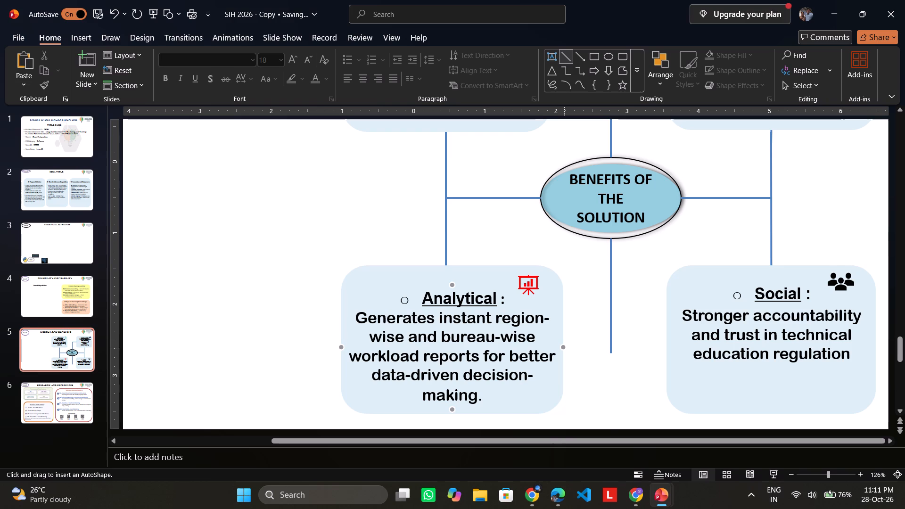
drag(561, 347, 595, 349)
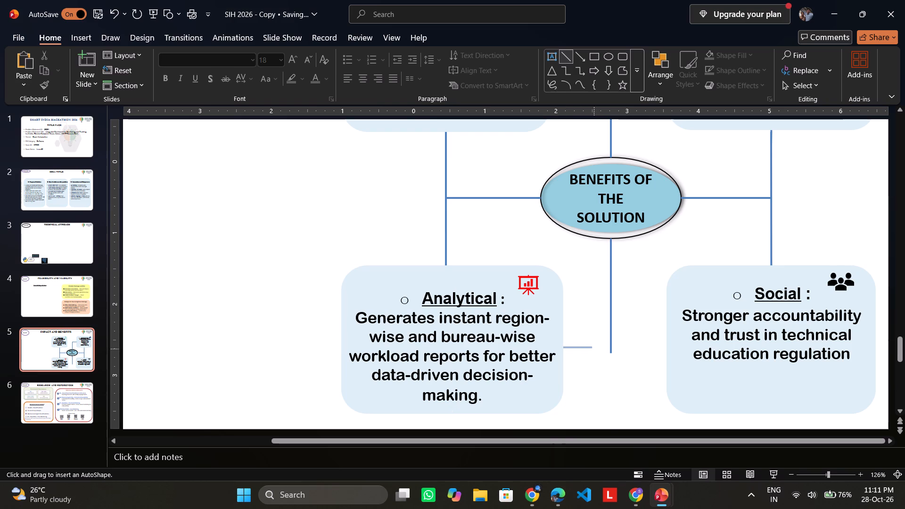
drag(595, 349, 602, 350)
Shorten the oval's lower vertical line to about 1.53 inches so its end is level with the Analytical box's line.
click(610, 351)
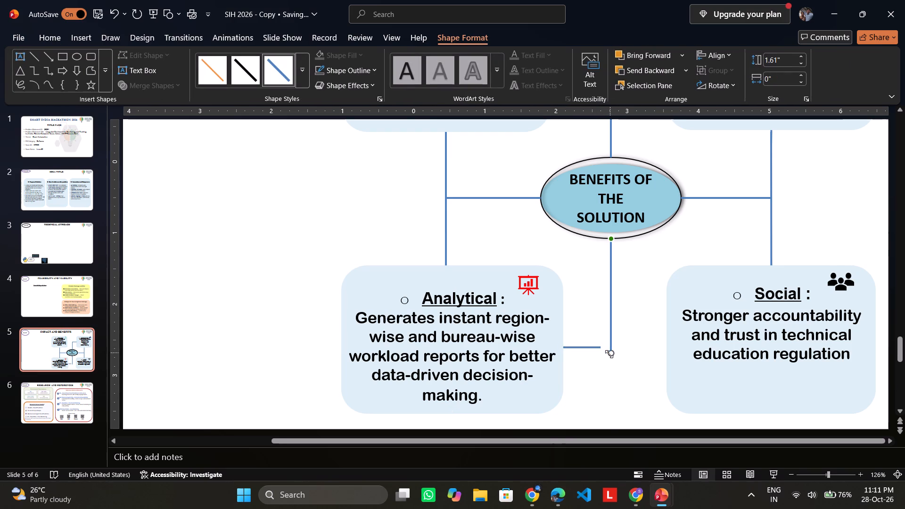
drag(609, 354, 611, 346)
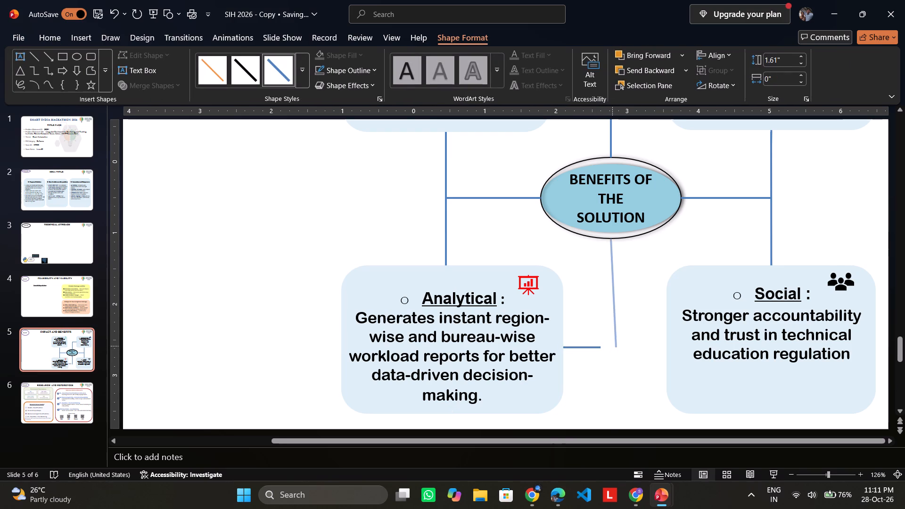
drag(611, 346, 611, 347)
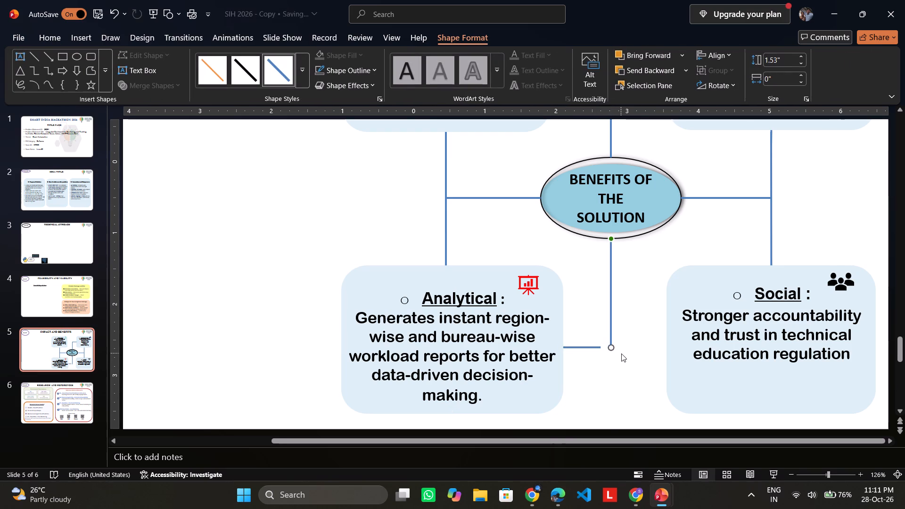
click(621, 353)
Extend the Analytical box's horizontal line to meet the lower end of the oval's vertical line in a corner.
click(601, 348)
click(598, 347)
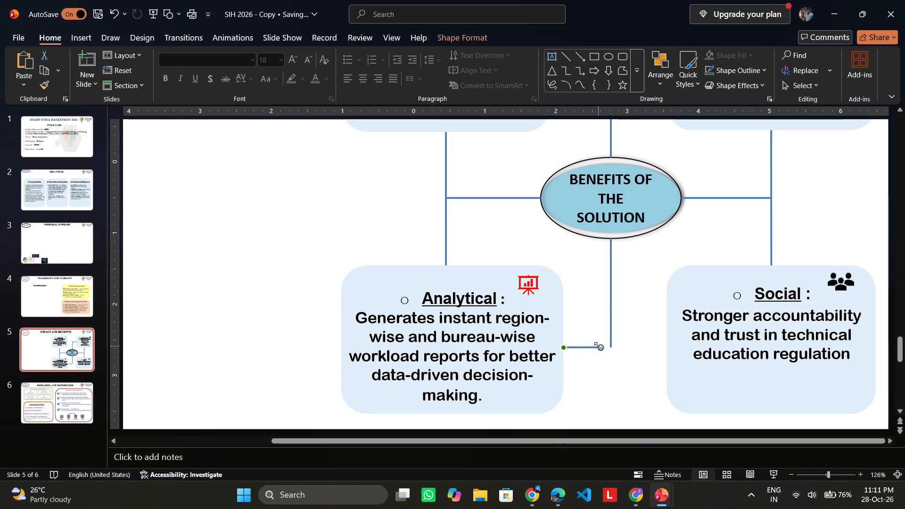
drag(600, 347, 613, 349)
drag(613, 349, 611, 349)
drag(611, 349, 610, 349)
click(625, 342)
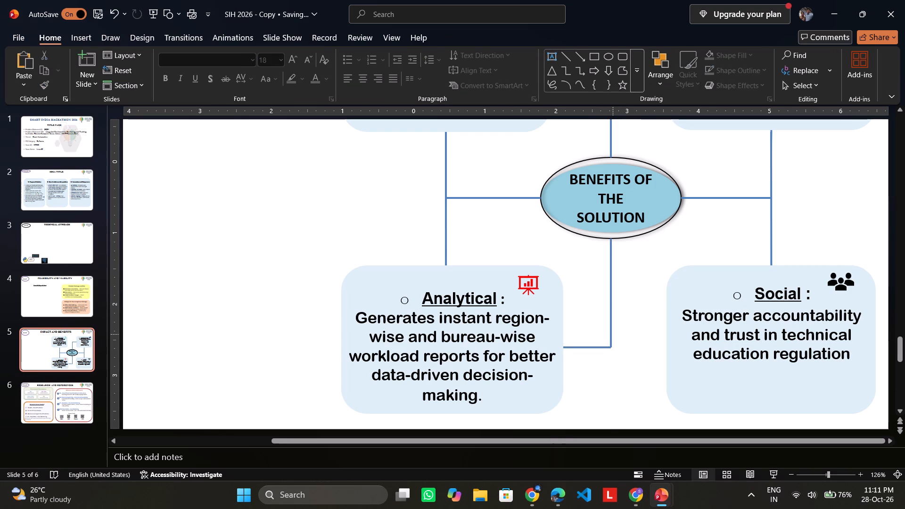
click(612, 334)
click(611, 334)
click(610, 320)
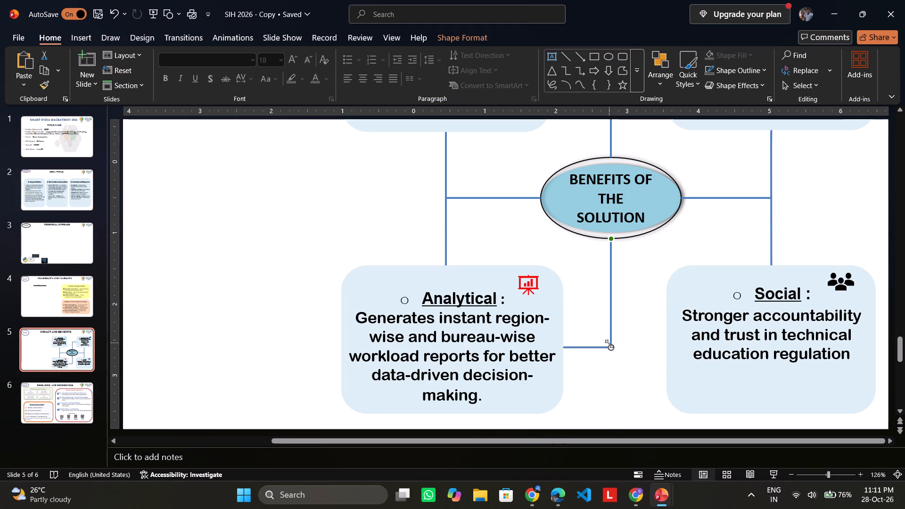
click(610, 347)
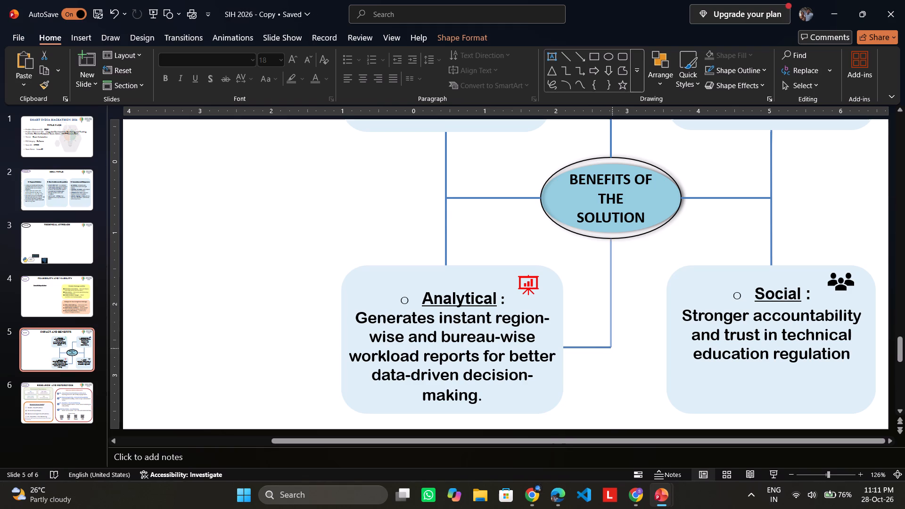
click(624, 345)
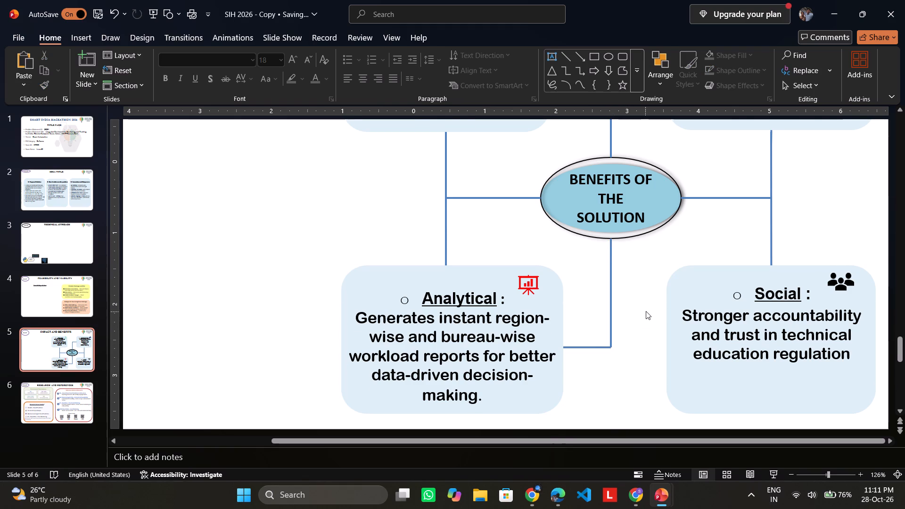
Look over the whole Impact and Benefits slide and browse the available shapes for another element to add.
scroll(646, 311, up, 1)
click(824, 476)
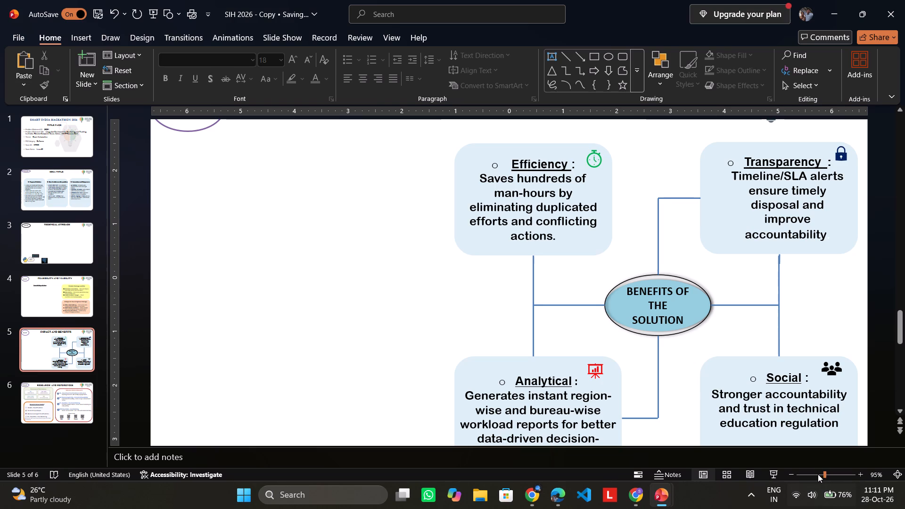
click(817, 474)
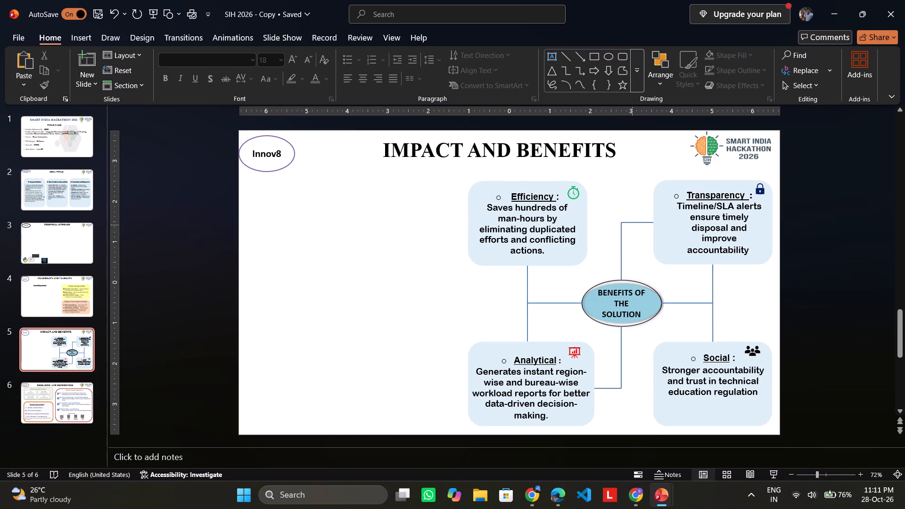
click(636, 67)
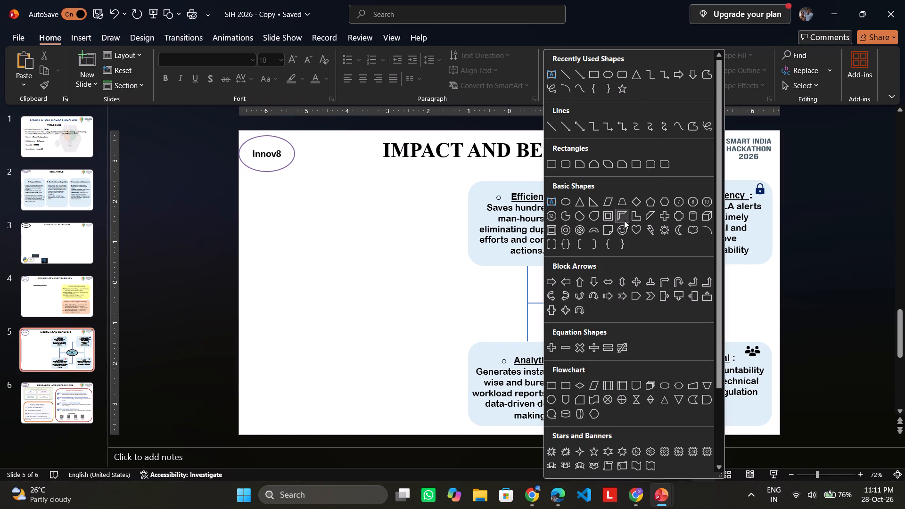
scroll(621, 248, down, 6)
scroll(618, 252, up, 7)
click(87, 36)
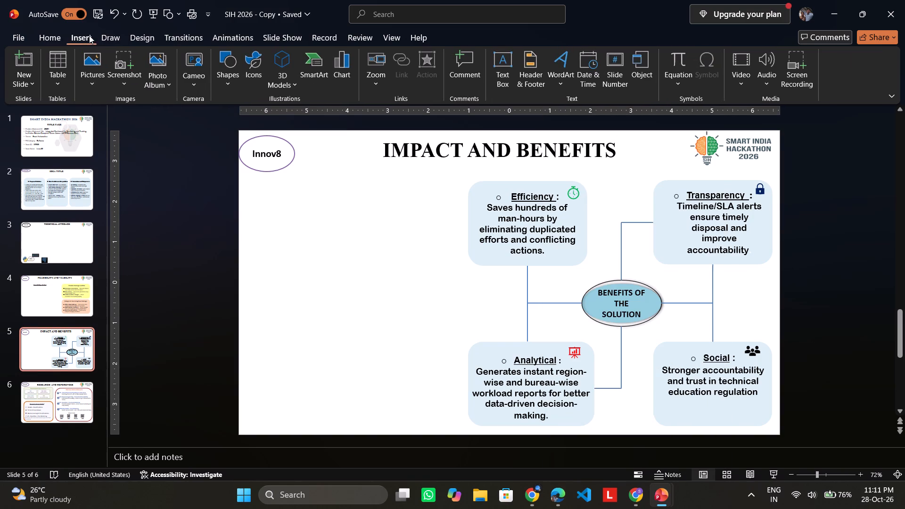
click(230, 67)
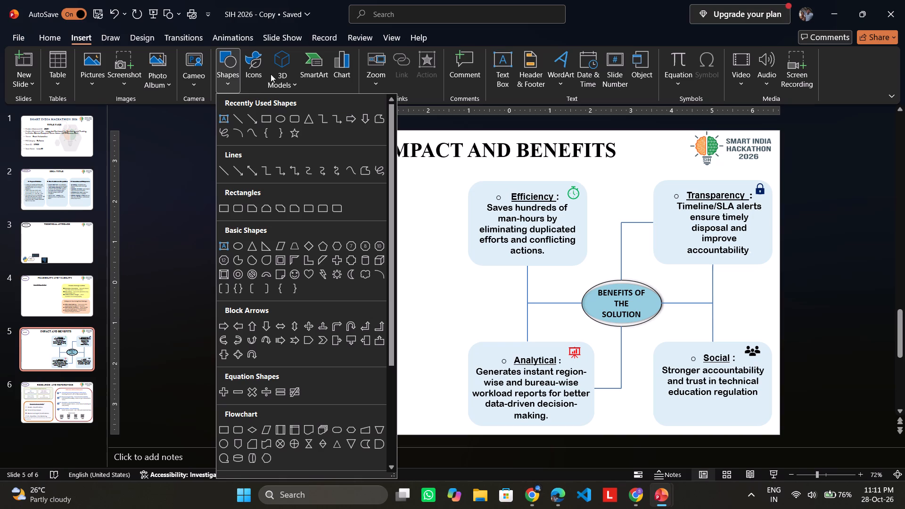
Browse the whole stock icon library for an icon that suits the Impact and Benefits slide.
click(258, 70)
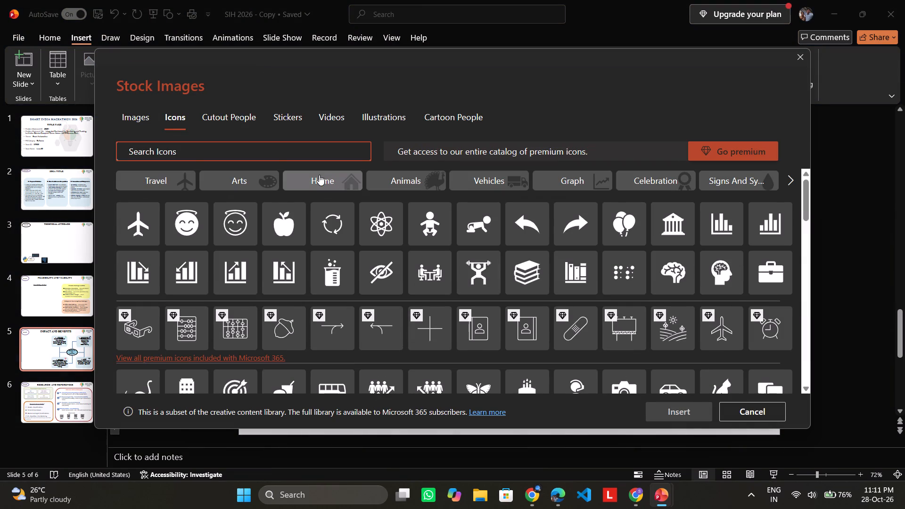
scroll(455, 232, down, 4)
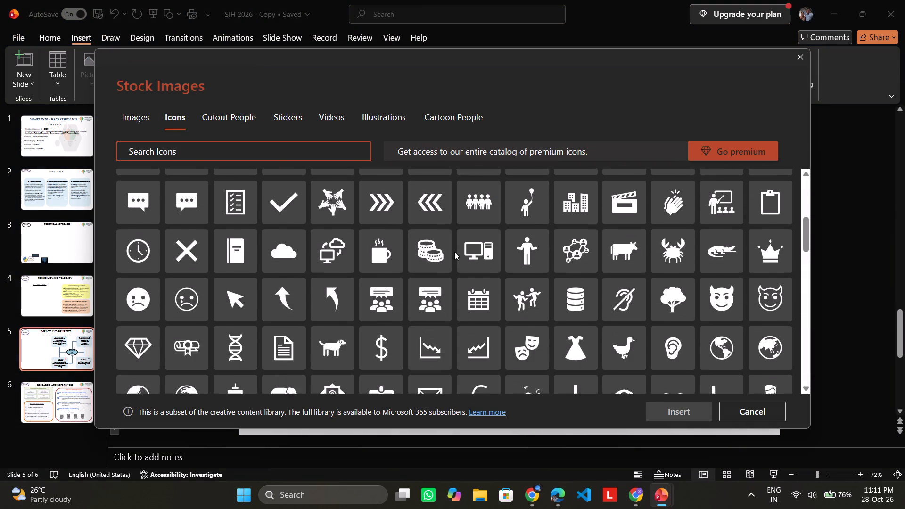
scroll(454, 252, down, 3)
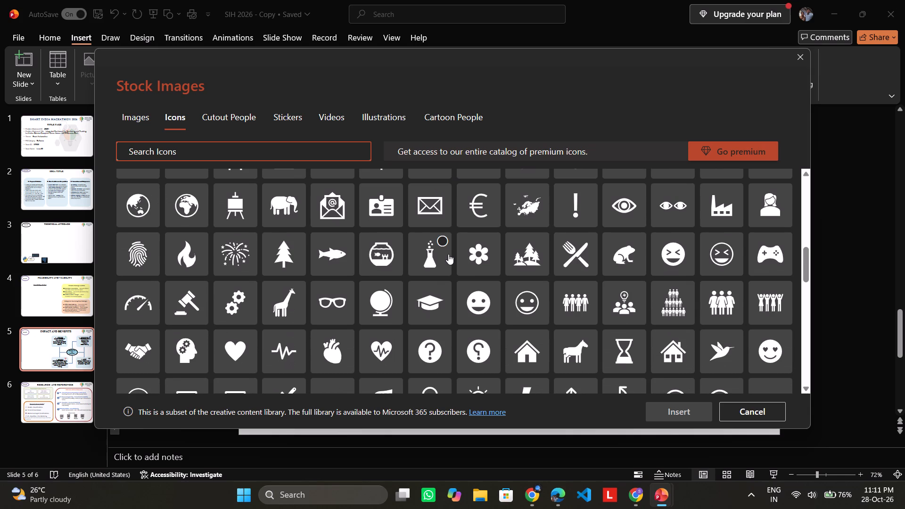
scroll(448, 254, down, 3)
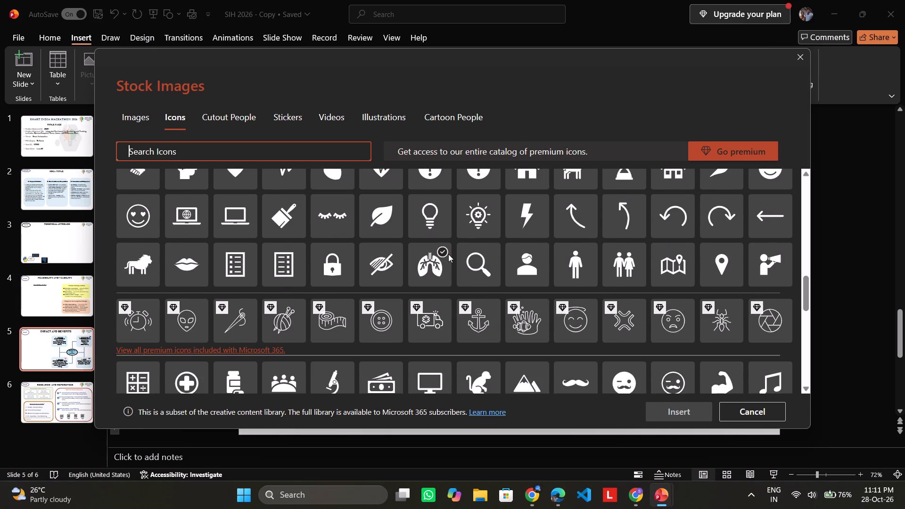
scroll(448, 254, down, 3)
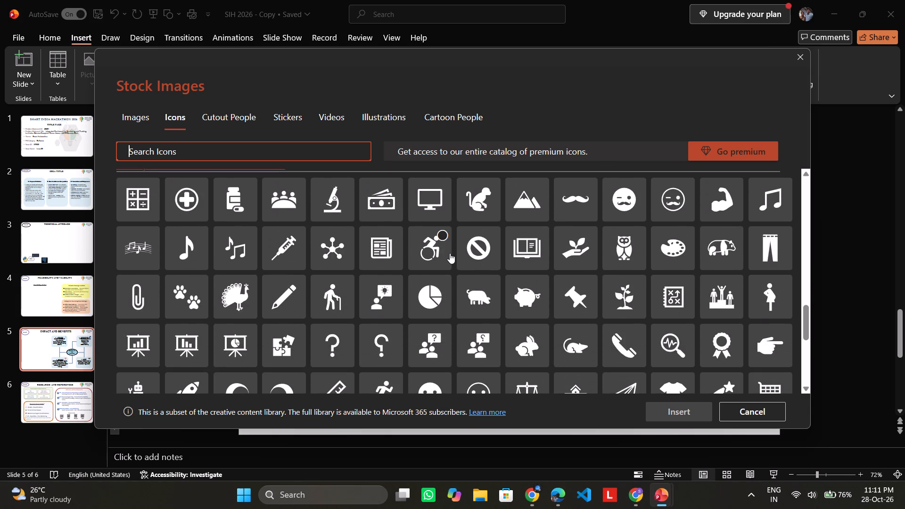
scroll(450, 253, down, 1)
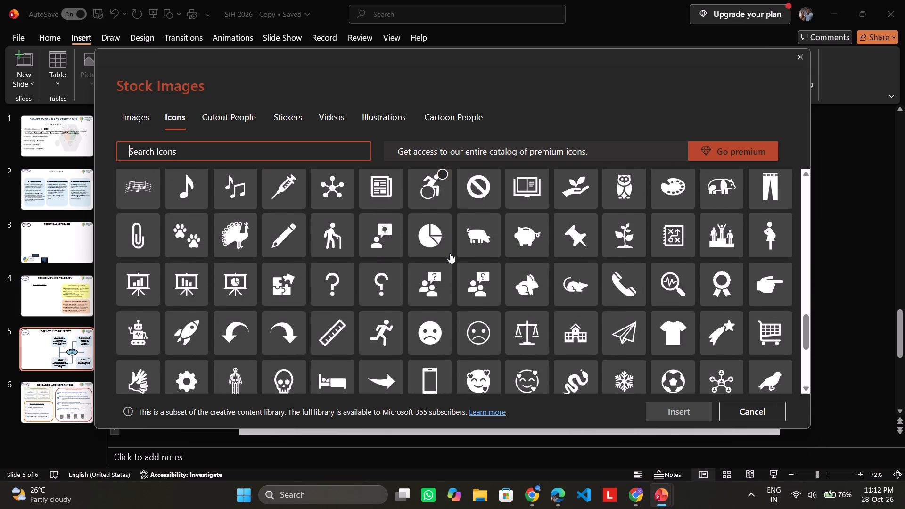
scroll(450, 253, down, 4)
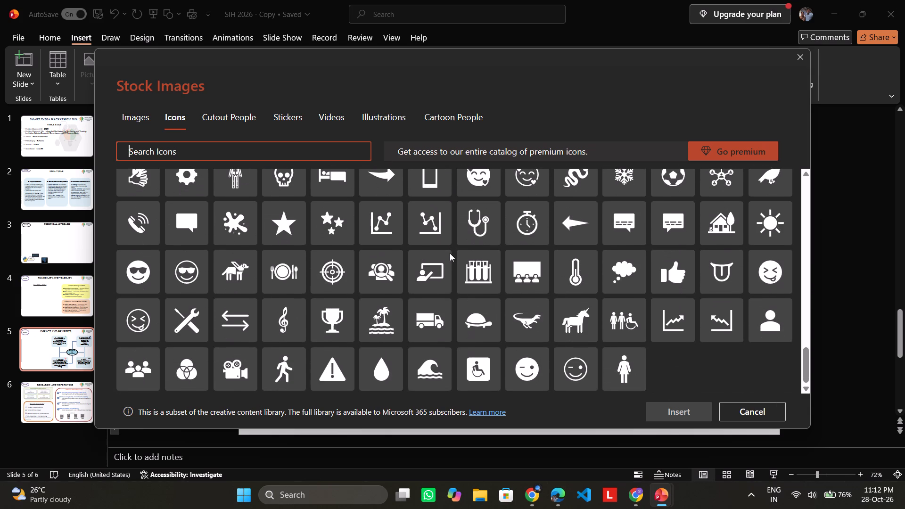
scroll(450, 253, down, 4)
scroll(449, 253, up, 4)
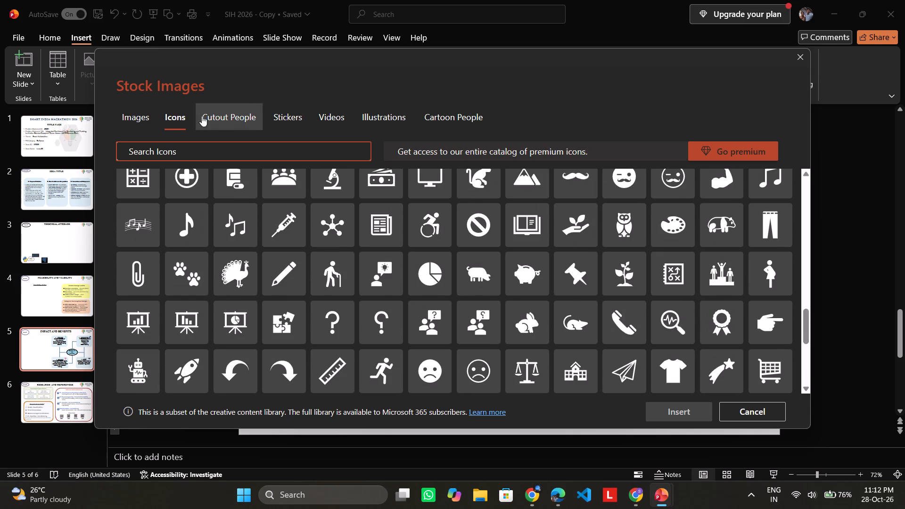
Look through the stock stickers for a graphic that could be added to the slide.
click(207, 117)
click(293, 126)
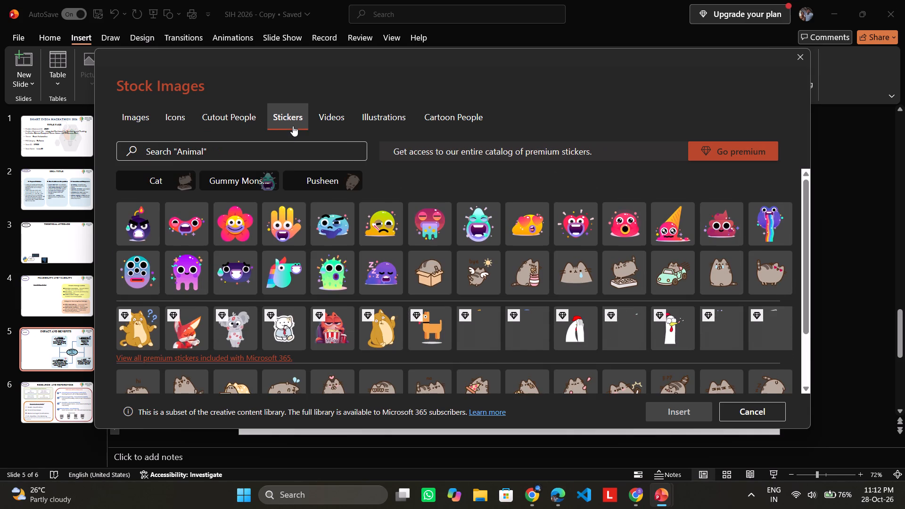
scroll(385, 259, up, 4)
scroll(385, 260, down, 9)
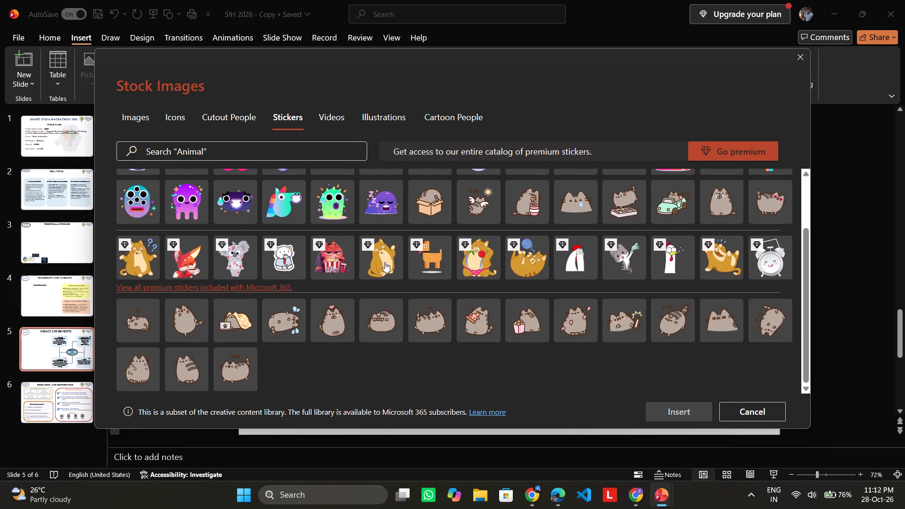
scroll(385, 262, down, 2)
Look through the stock cartoon people by category, including Faces, Half Characters, Heads, Full Body, Accessories and Decorations.
click(429, 110)
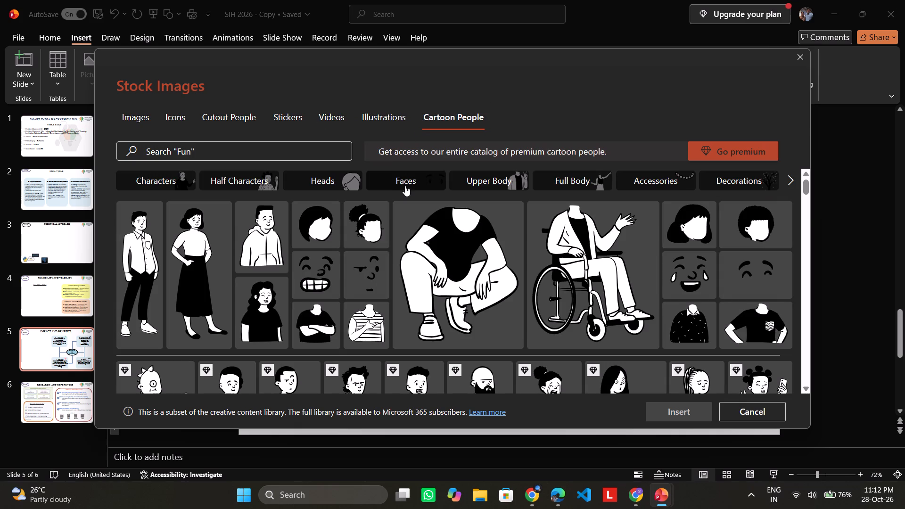
click(428, 183)
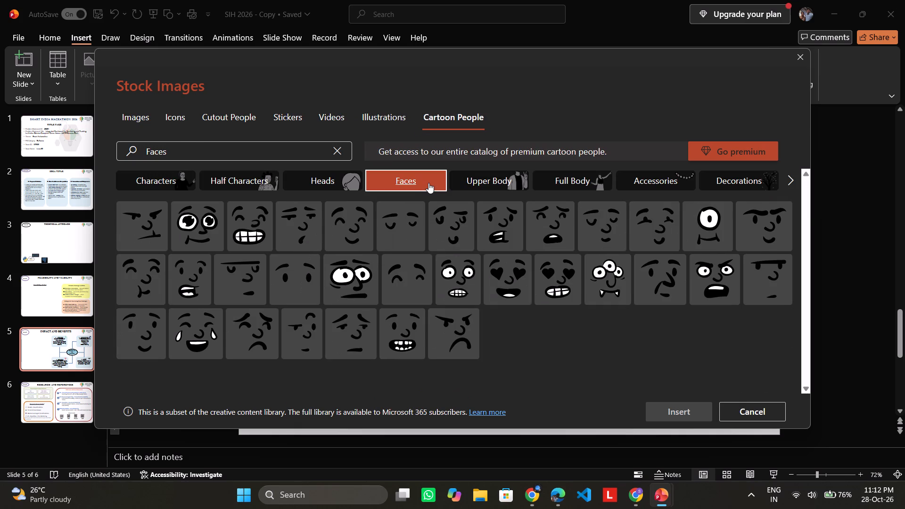
click(163, 181)
click(230, 181)
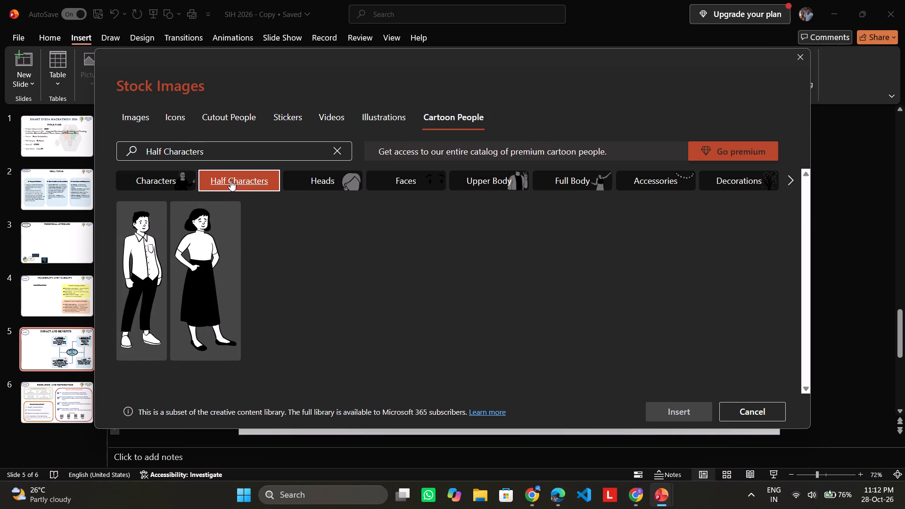
click(301, 181)
click(383, 181)
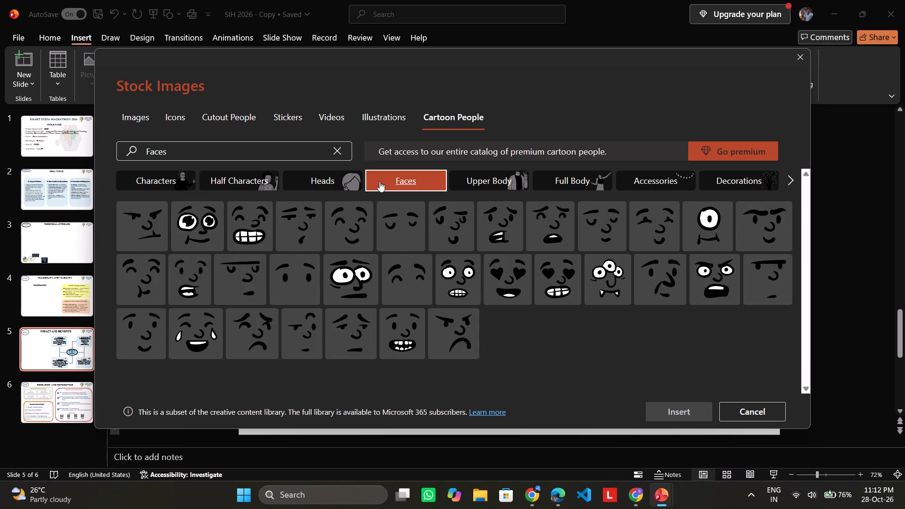
click(290, 181)
scroll(390, 217, down, 2)
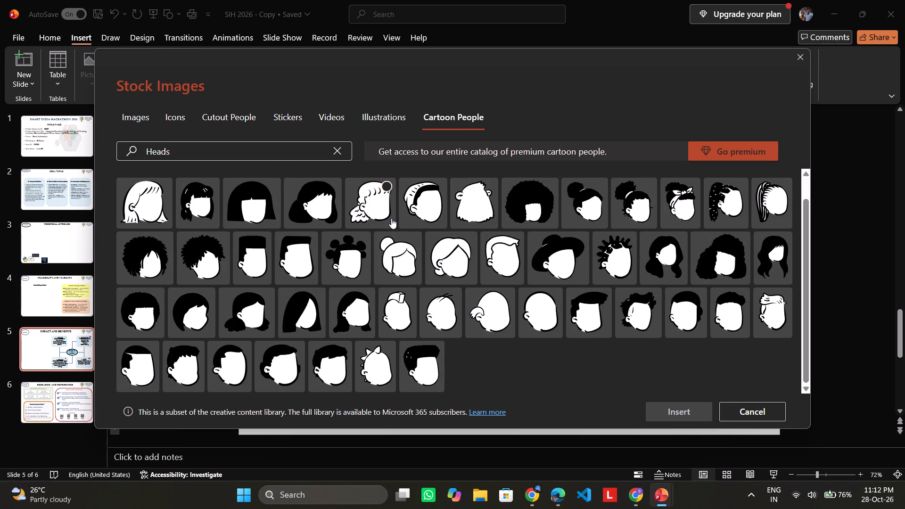
scroll(391, 218, up, 4)
click(551, 181)
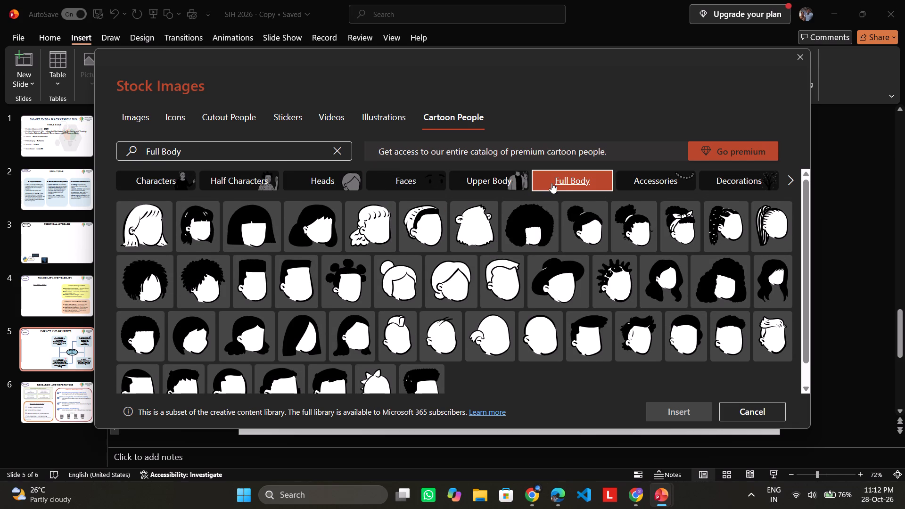
click(638, 176)
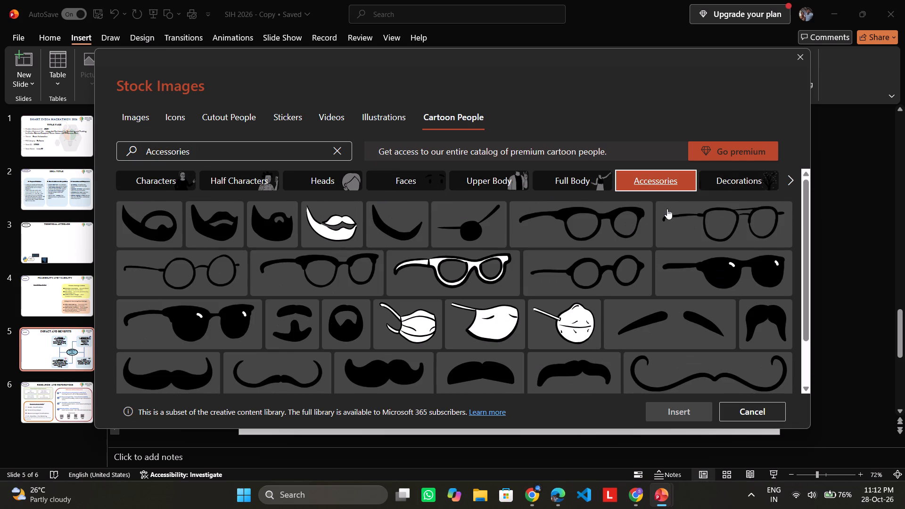
scroll(526, 275, down, 4)
scroll(525, 275, up, 5)
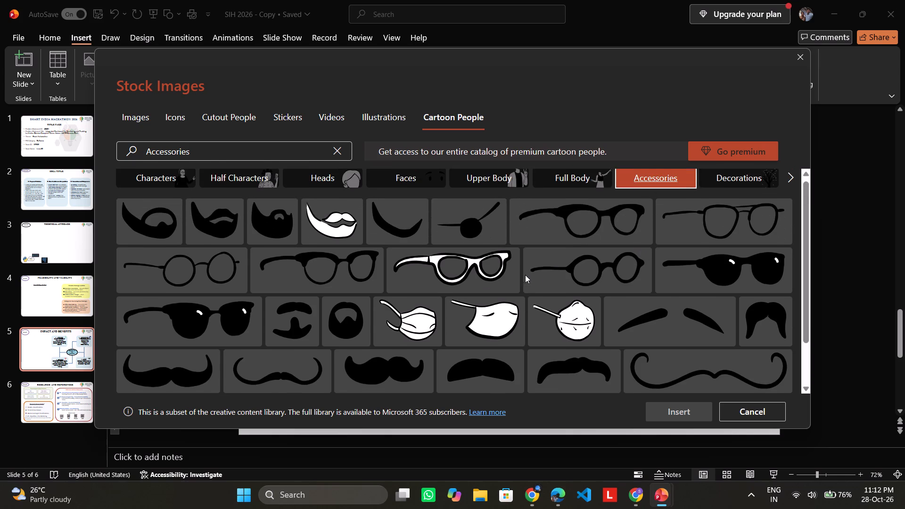
click(722, 182)
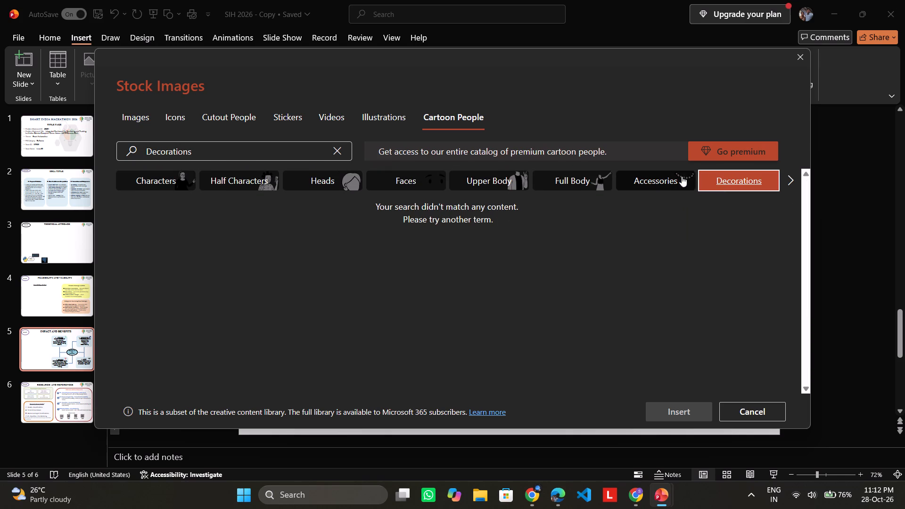
Return to the stock icons, clear the Decorations search and examine the Home, Arts, Travel, Animals, Vehicles and Graph categories.
click(131, 118)
click(161, 115)
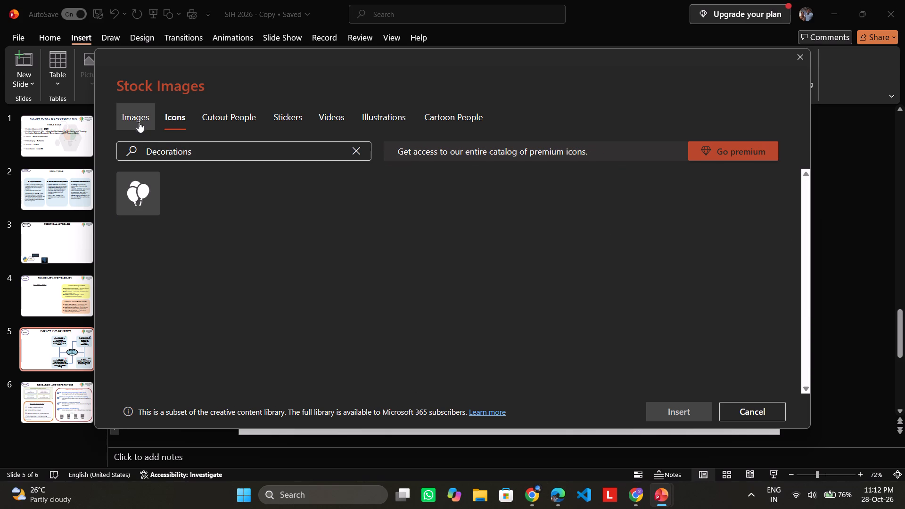
click(139, 121)
click(173, 115)
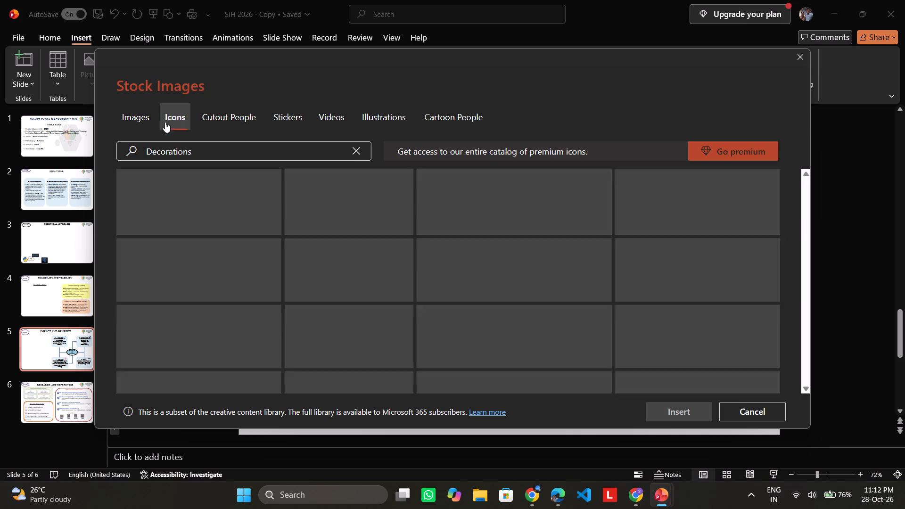
click(360, 147)
click(354, 155)
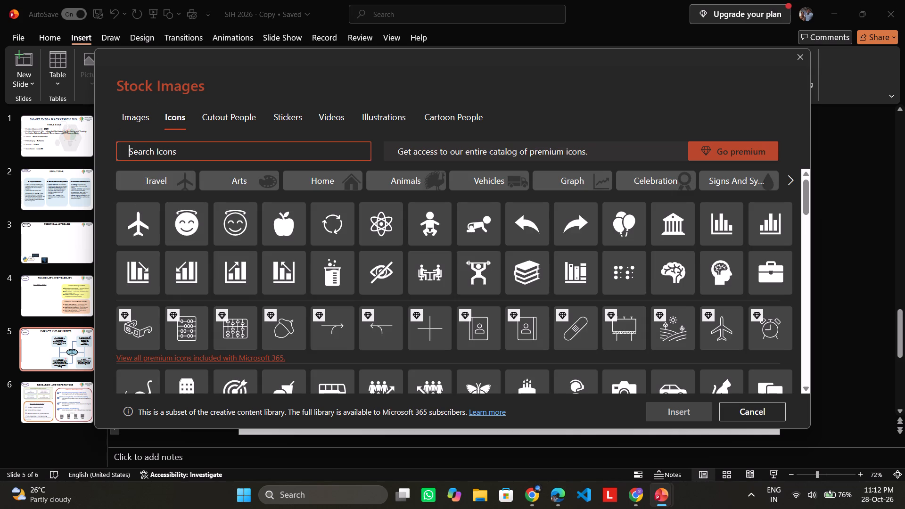
click(339, 181)
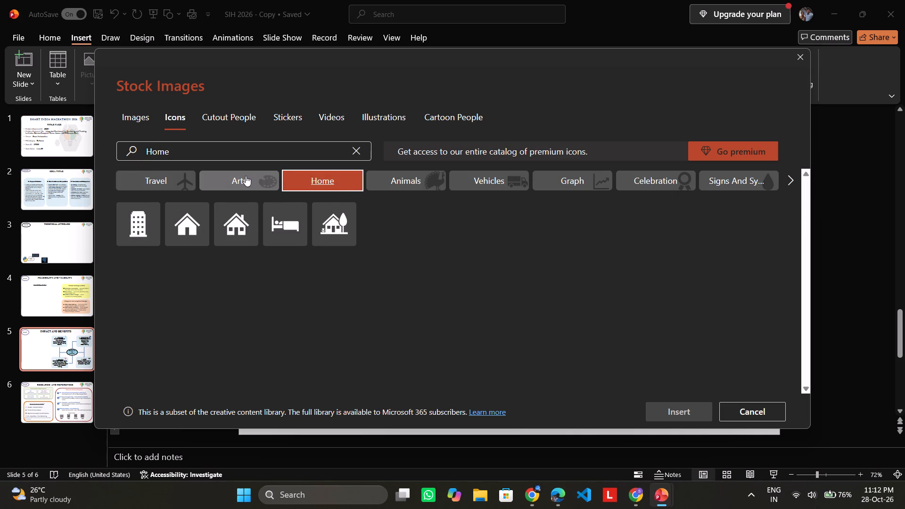
click(246, 176)
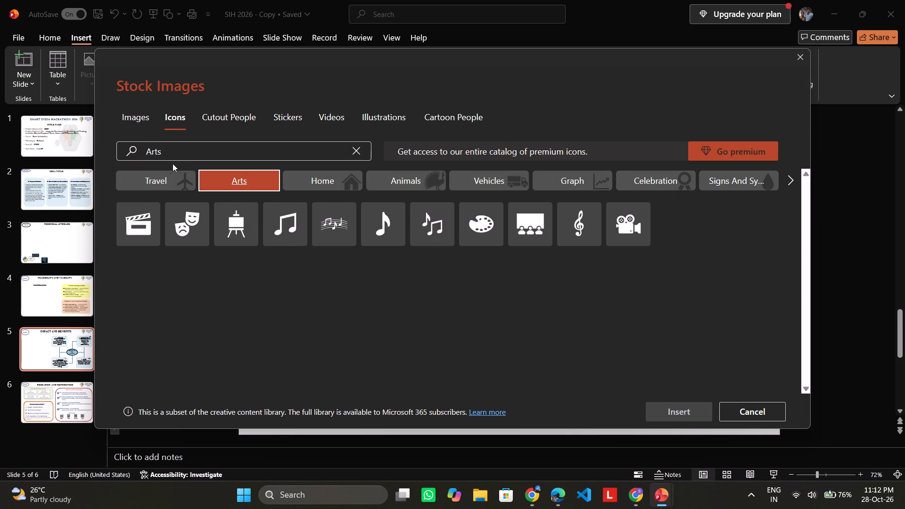
click(154, 173)
click(218, 179)
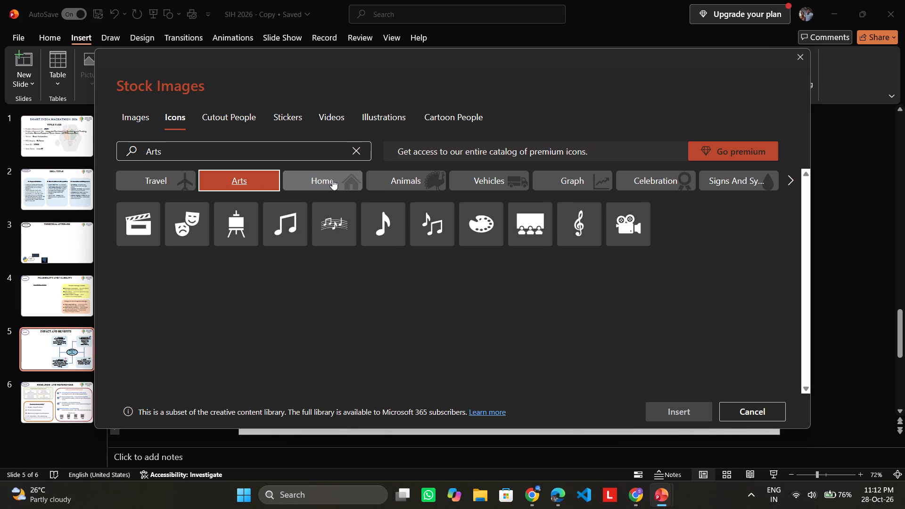
click(332, 180)
click(405, 180)
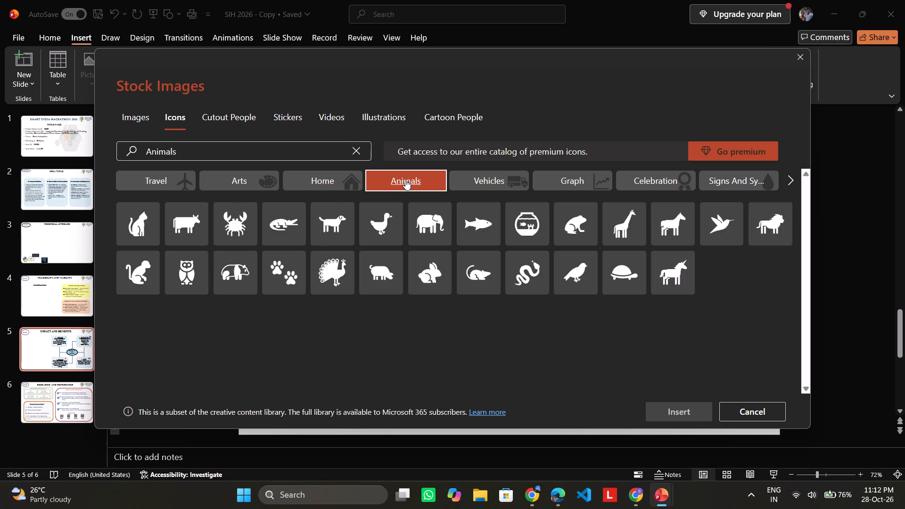
click(476, 180)
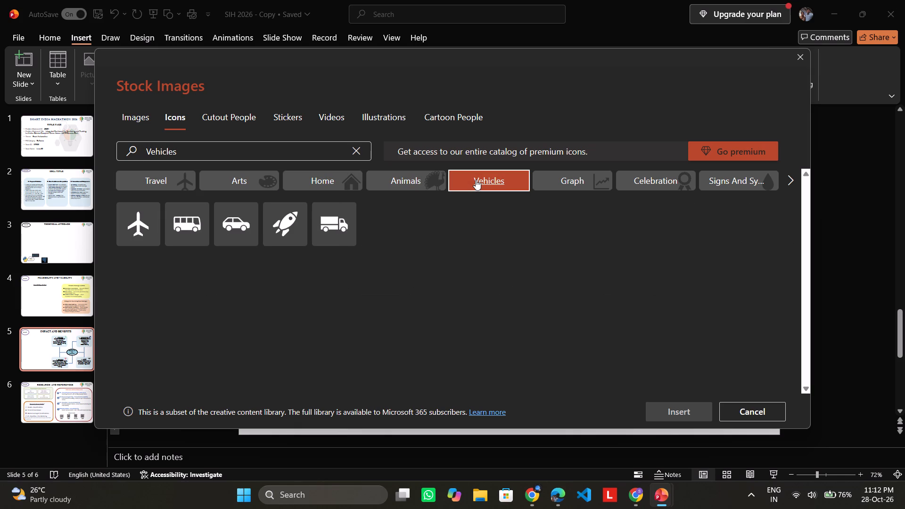
click(554, 178)
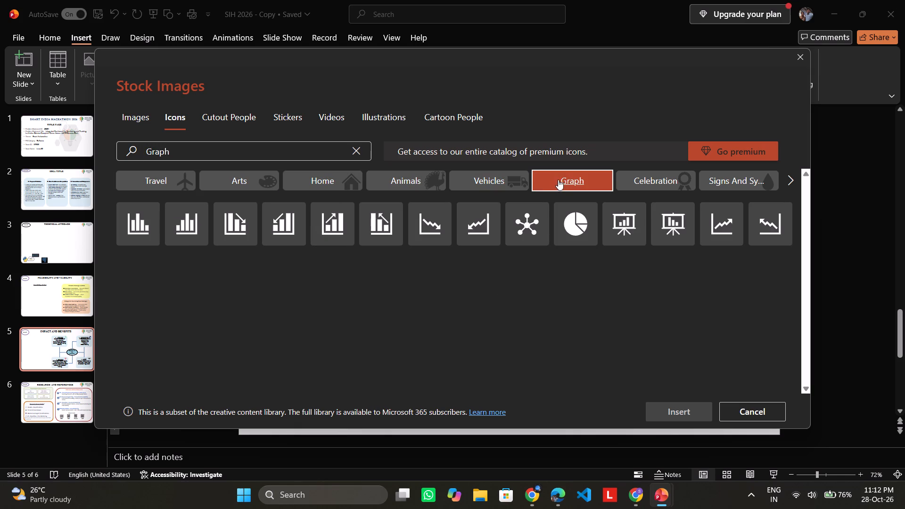
Look through the Celebration, Signs And Symbols, Food And Drinks, Location and Body Parts stock icons, then close the library without inserting any.
click(633, 178)
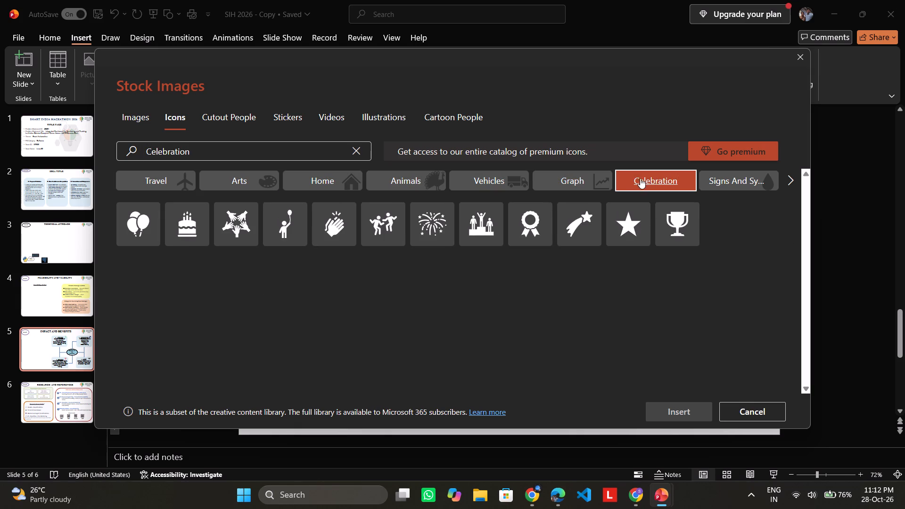
click(717, 178)
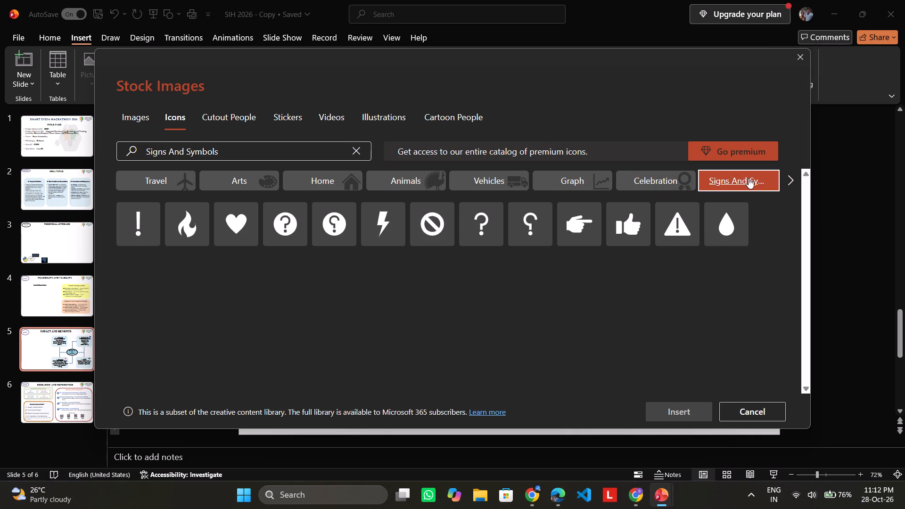
click(784, 177)
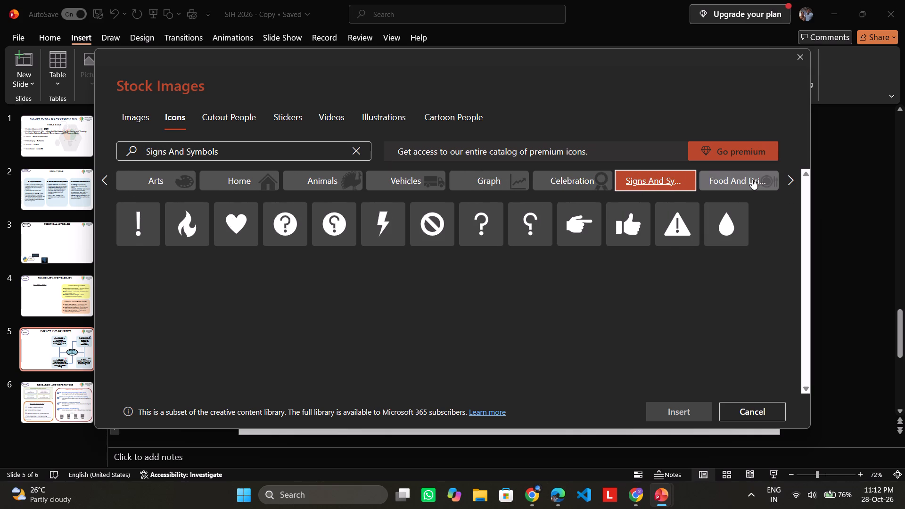
click(752, 179)
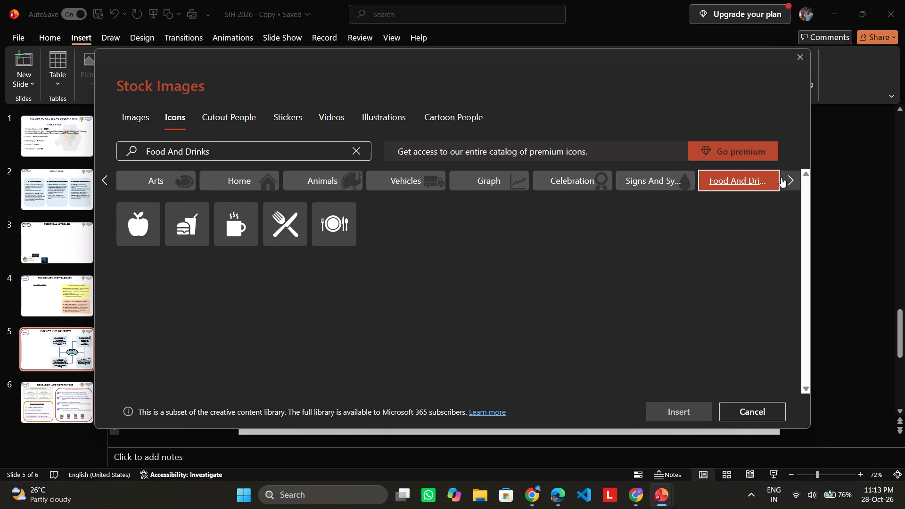
click(789, 180)
click(750, 182)
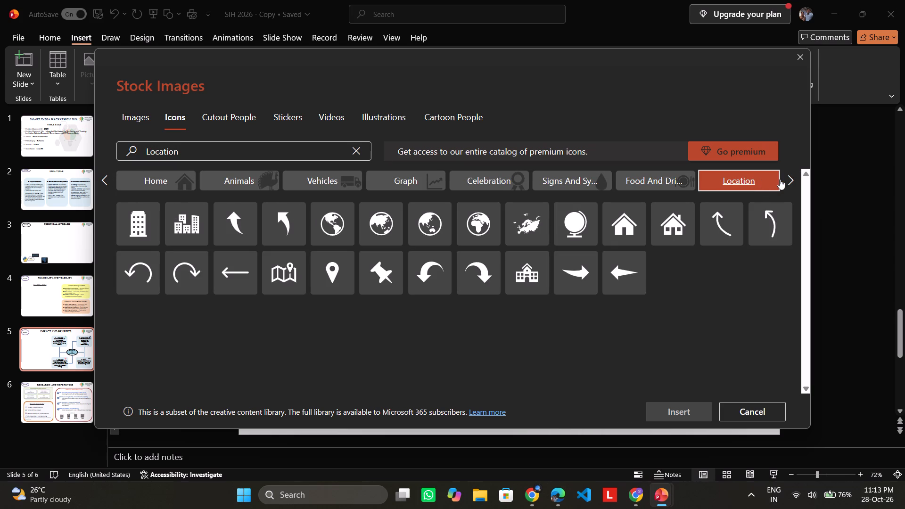
click(787, 180)
click(757, 178)
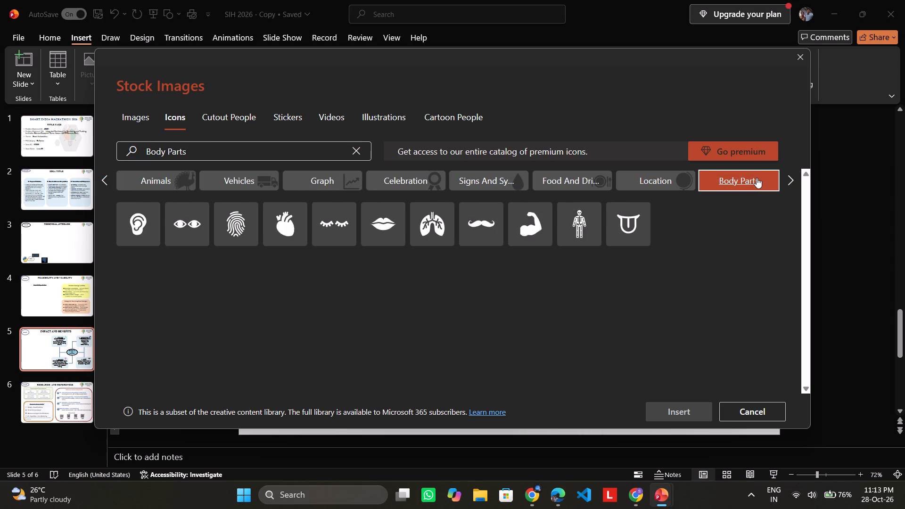
click(798, 58)
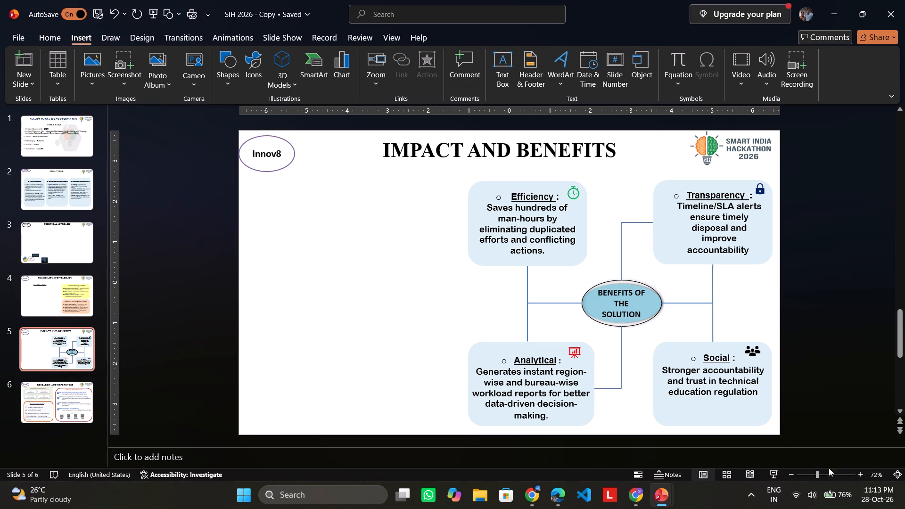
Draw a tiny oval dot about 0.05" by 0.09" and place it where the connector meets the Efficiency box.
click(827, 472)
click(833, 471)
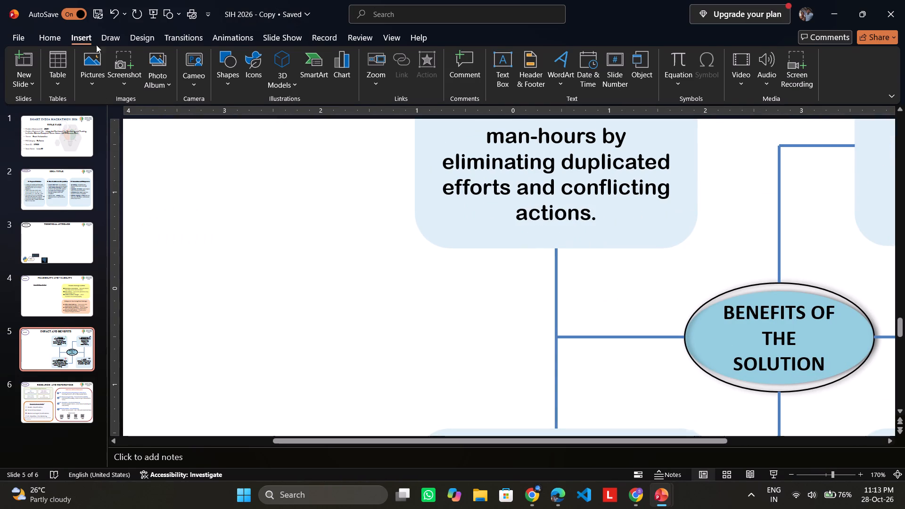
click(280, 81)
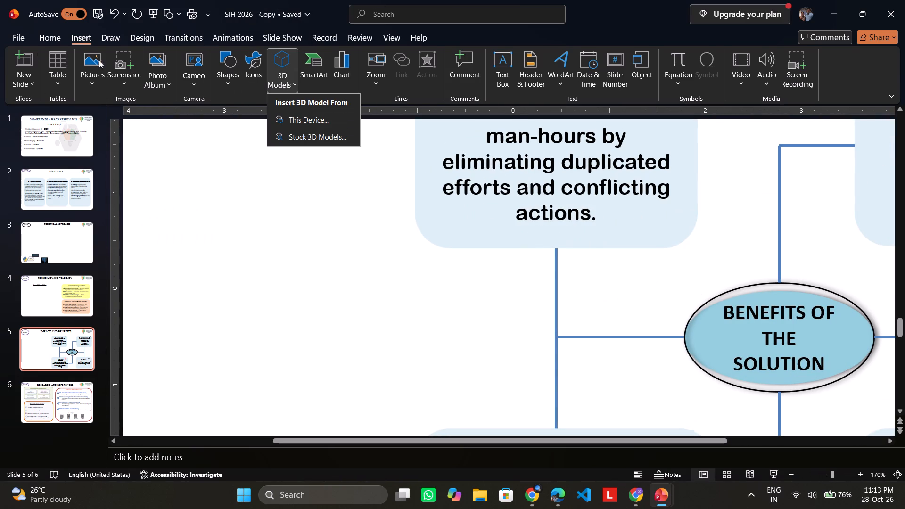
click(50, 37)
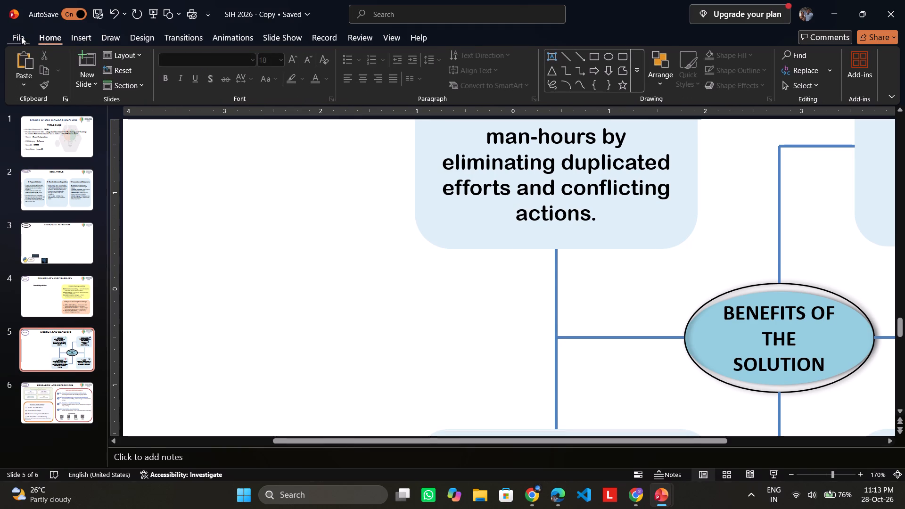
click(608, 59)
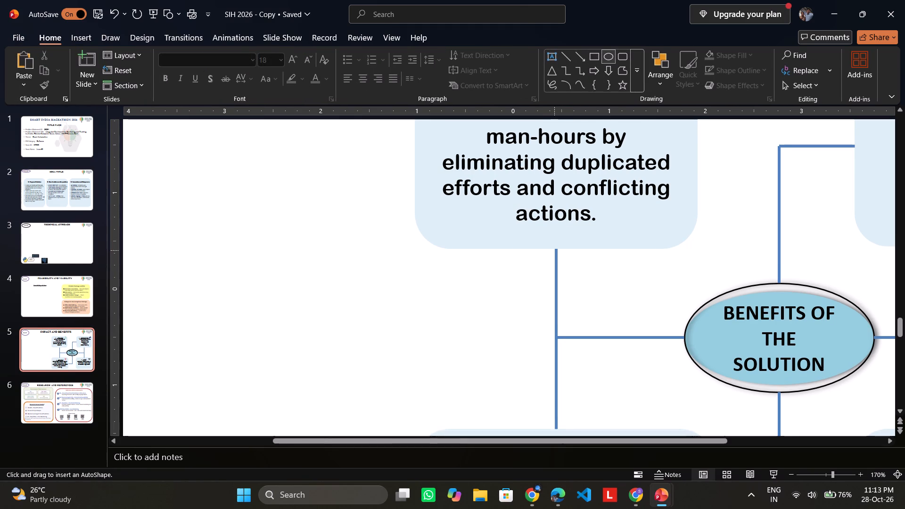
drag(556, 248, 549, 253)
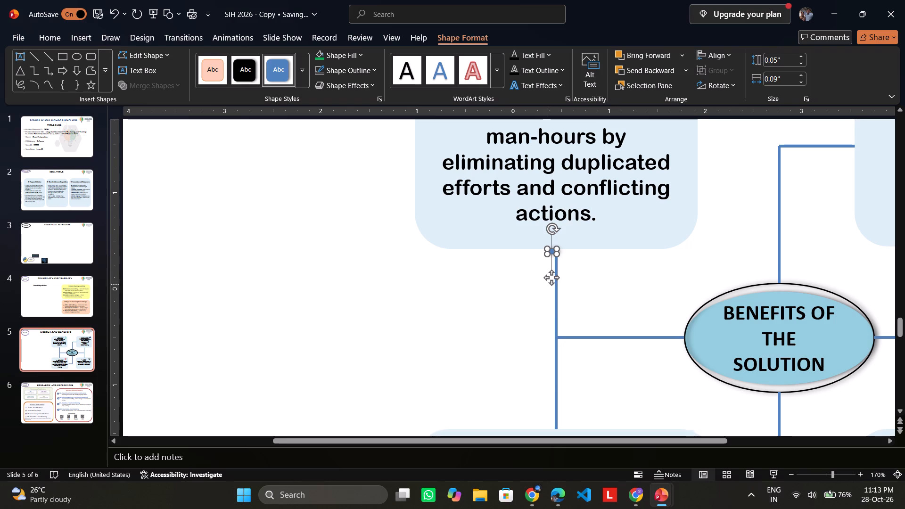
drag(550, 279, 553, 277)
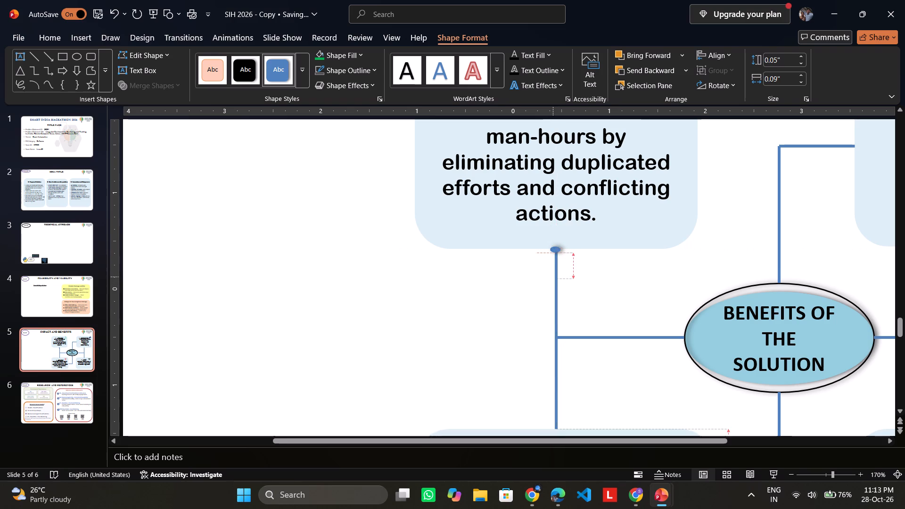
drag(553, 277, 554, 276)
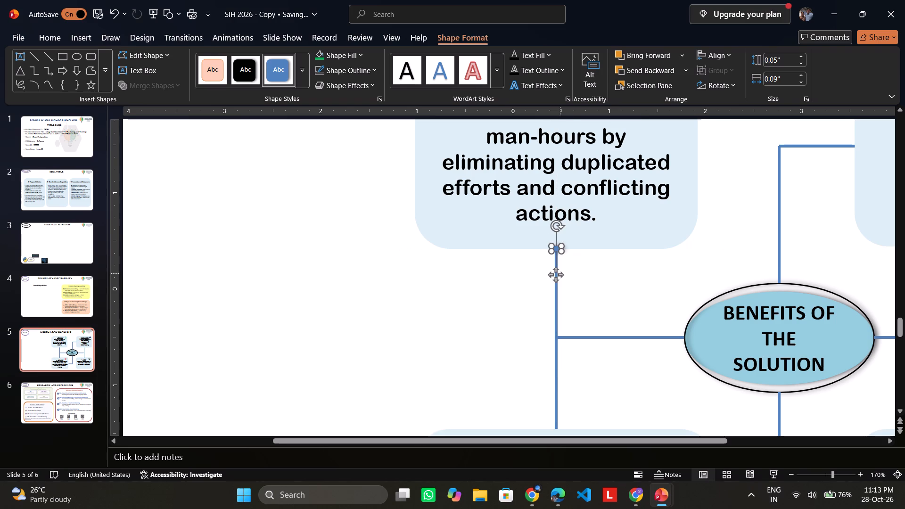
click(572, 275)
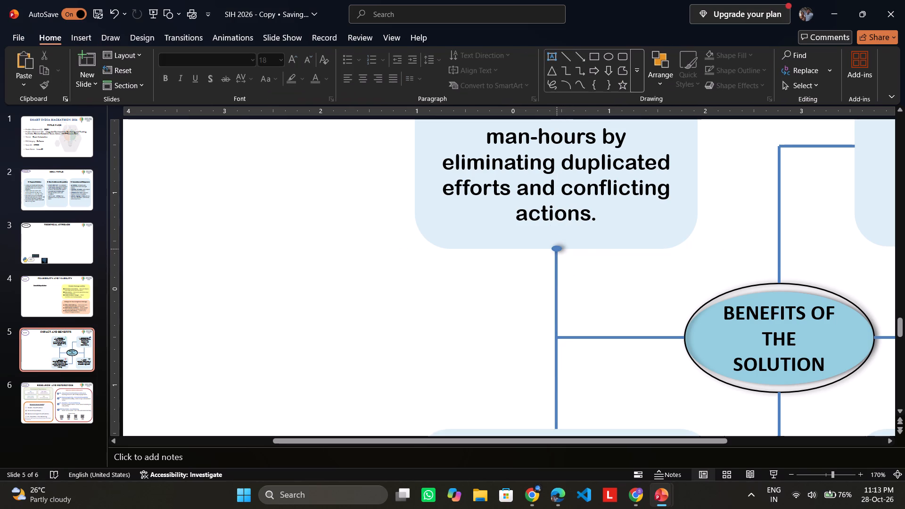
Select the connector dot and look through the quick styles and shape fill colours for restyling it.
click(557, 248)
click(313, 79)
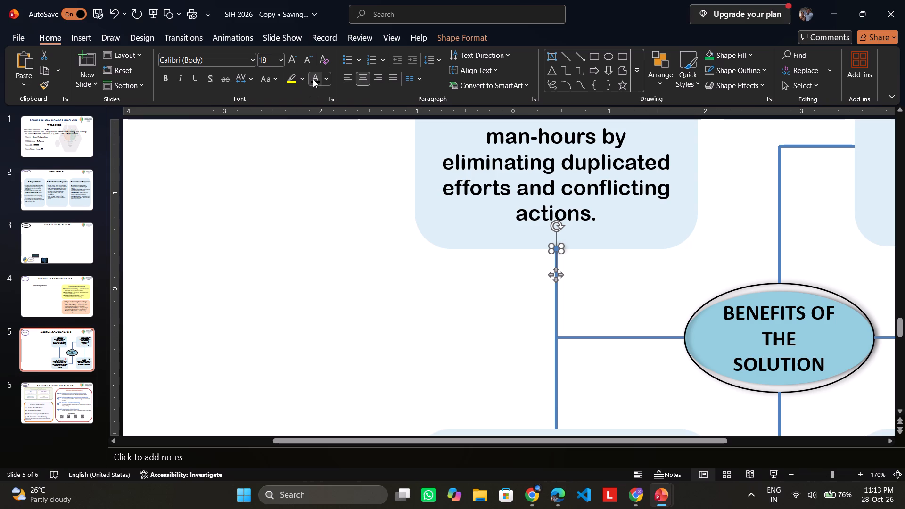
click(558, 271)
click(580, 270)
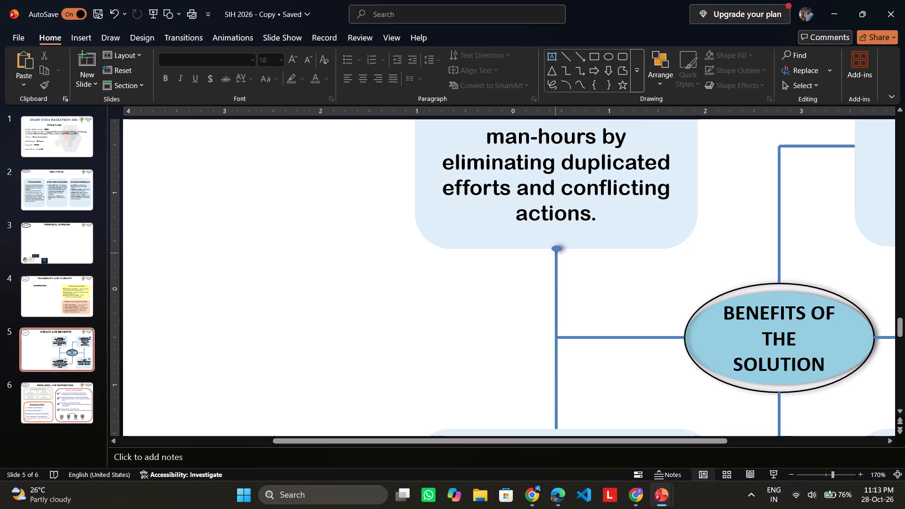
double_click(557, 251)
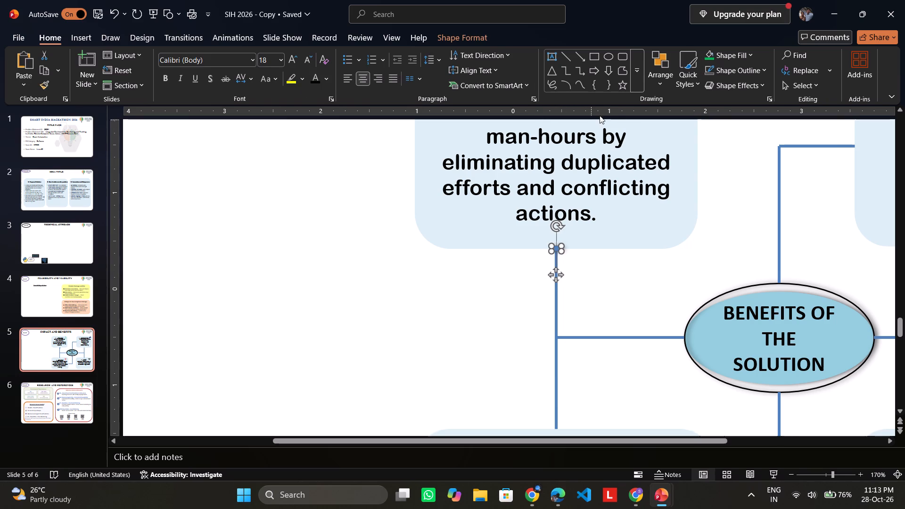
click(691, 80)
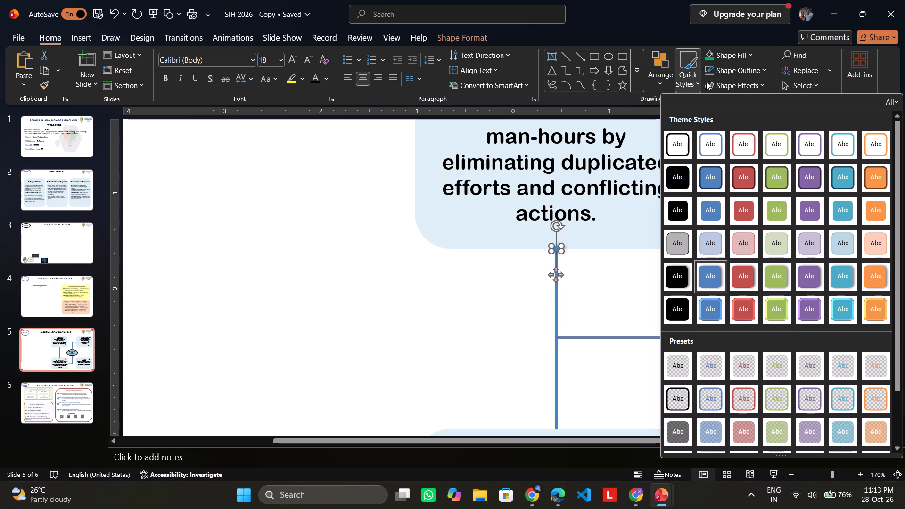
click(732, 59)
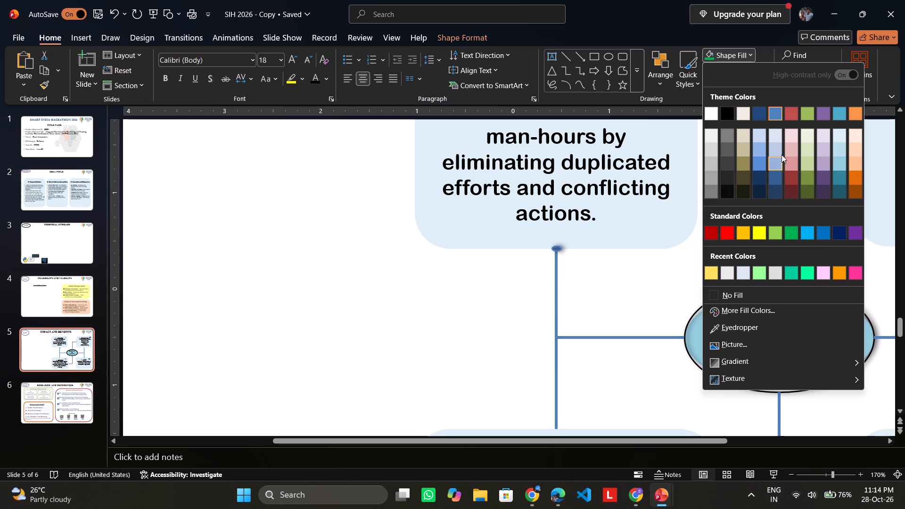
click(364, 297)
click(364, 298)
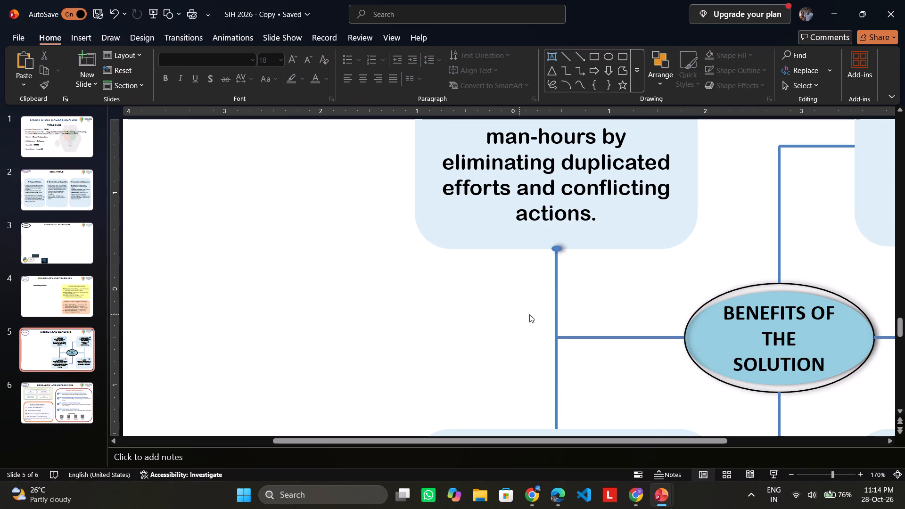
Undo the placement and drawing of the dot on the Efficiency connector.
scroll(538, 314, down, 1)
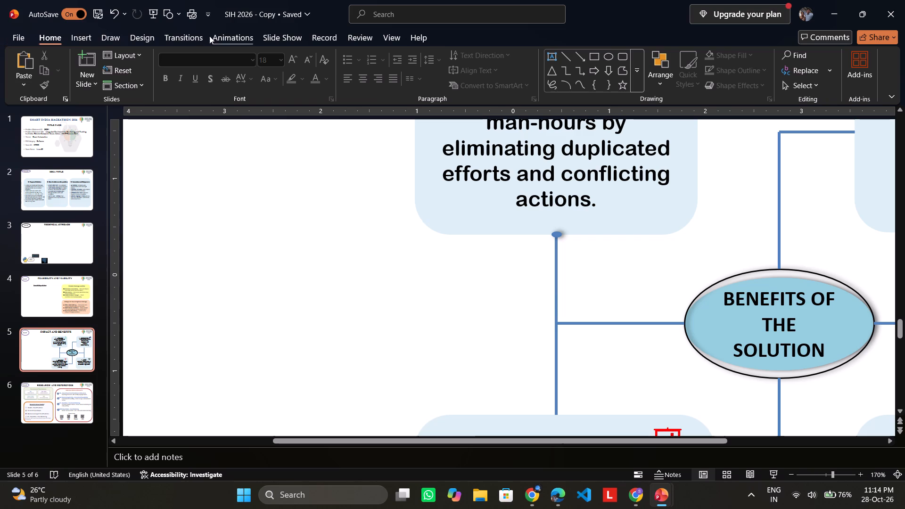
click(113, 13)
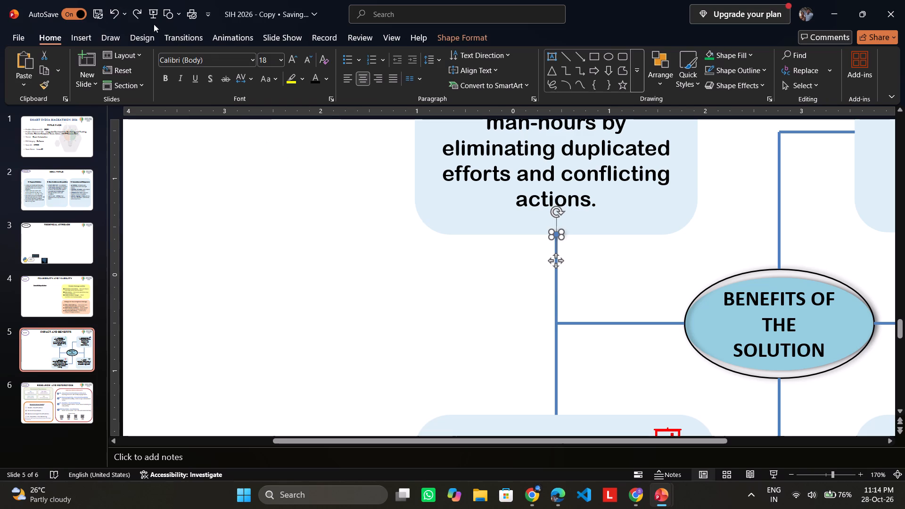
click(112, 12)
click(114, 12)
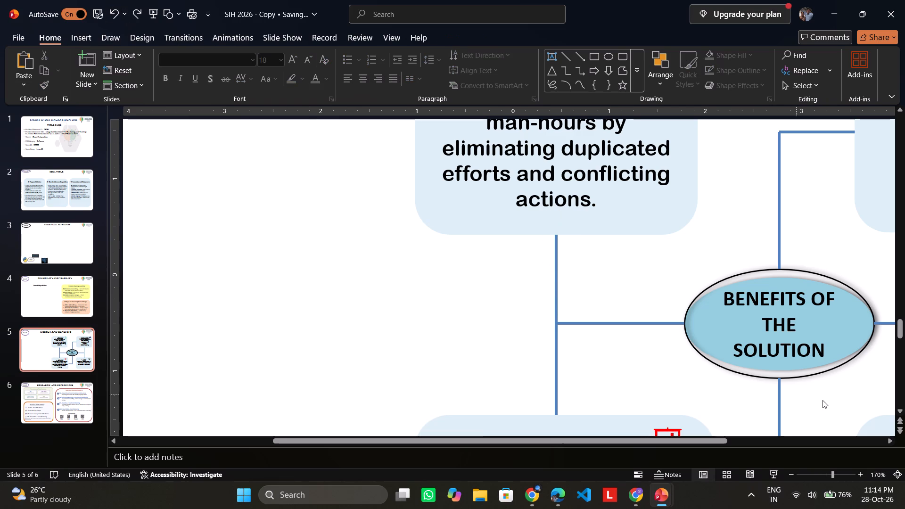
Review the whole Impact and Benefits slide, then examine page 5 of FINAL PPT INNOV8.pdf in Edge as a layout reference.
click(816, 475)
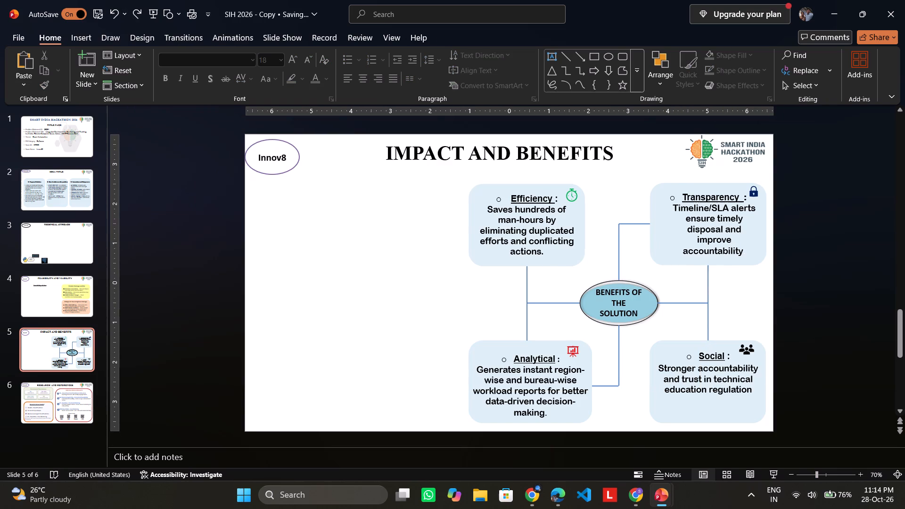
scroll(701, 449, down, 1)
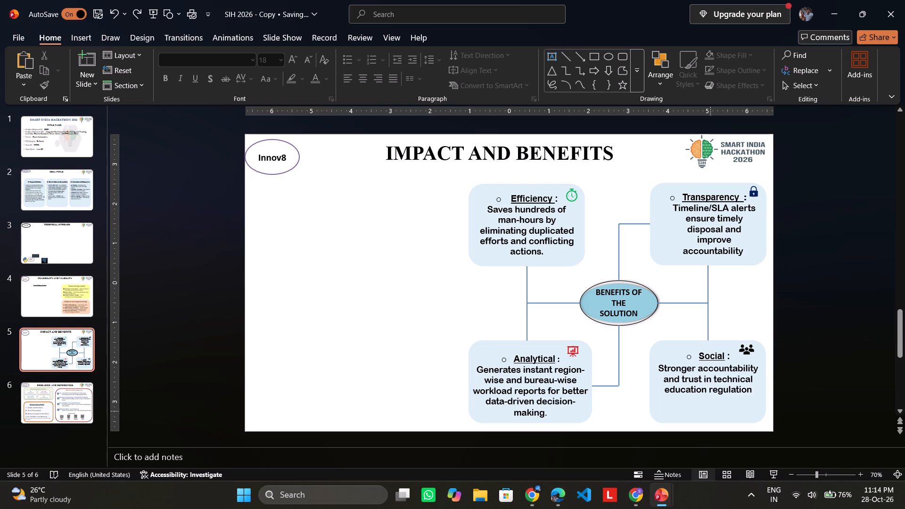
scroll(710, 411, down, 1)
scroll(711, 410, up, 2)
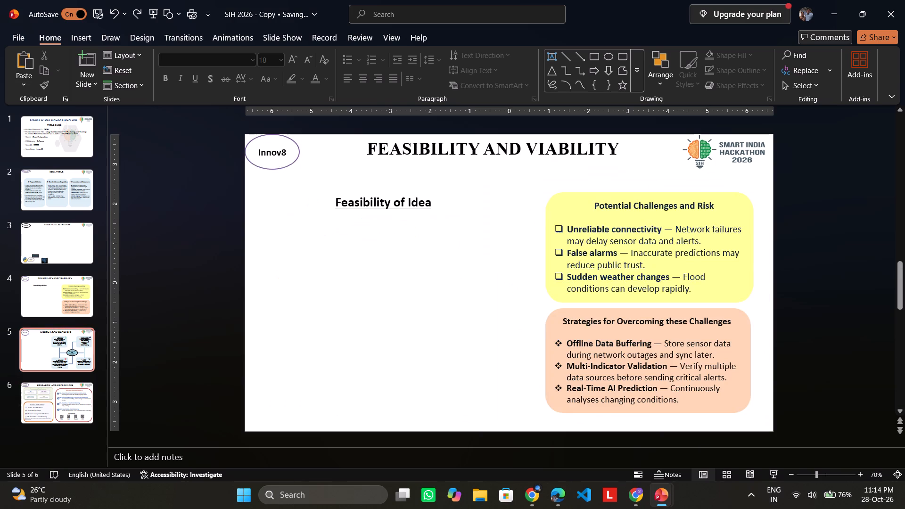
scroll(711, 410, down, 1)
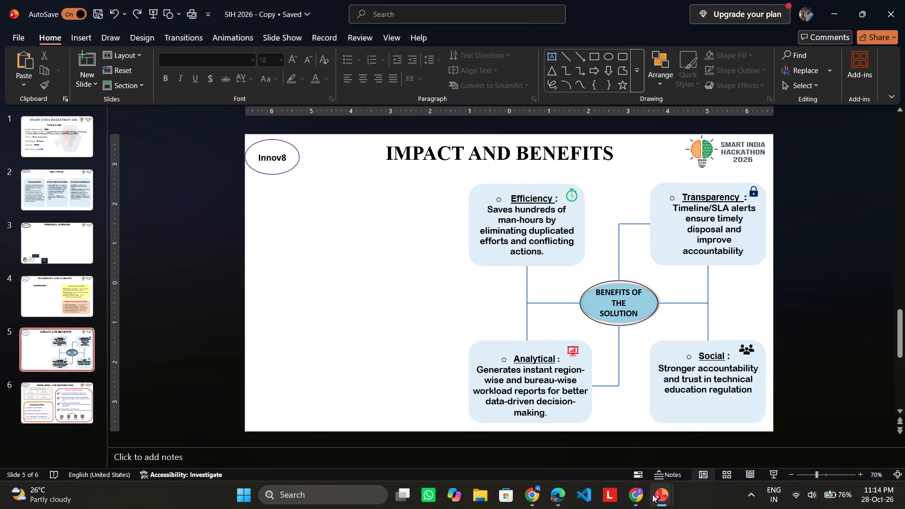
click(559, 498)
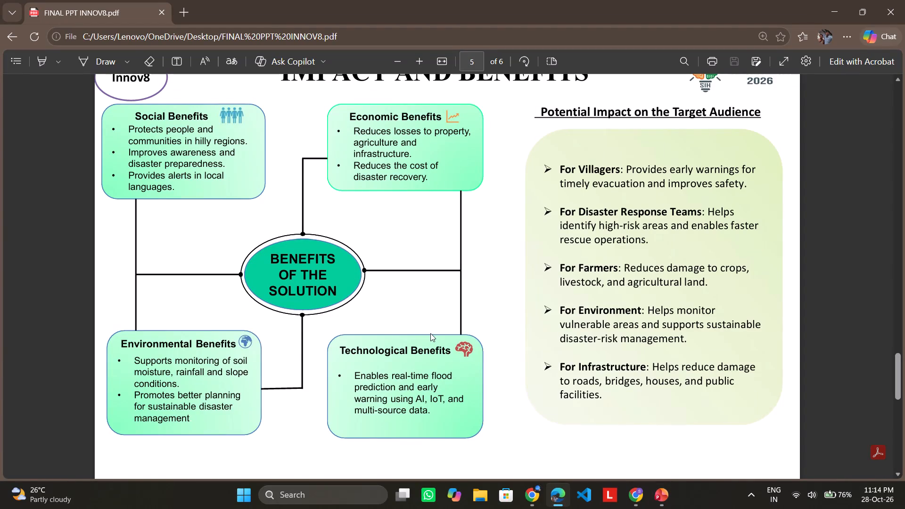
scroll(430, 333, up, 1)
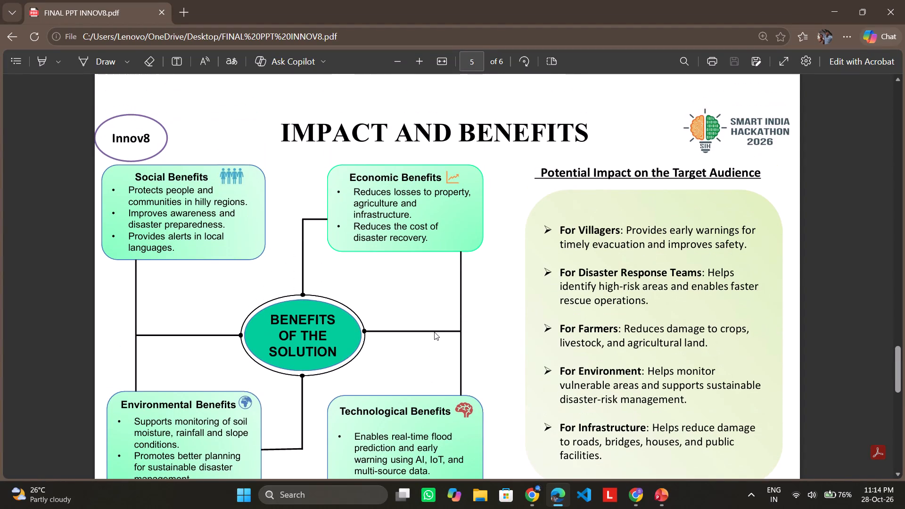
scroll(434, 332, down, 1)
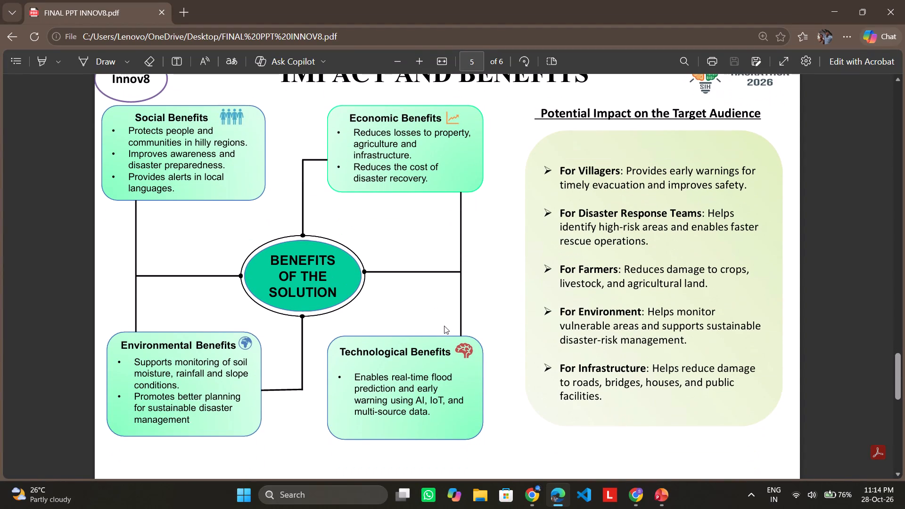
scroll(444, 326, up, 1)
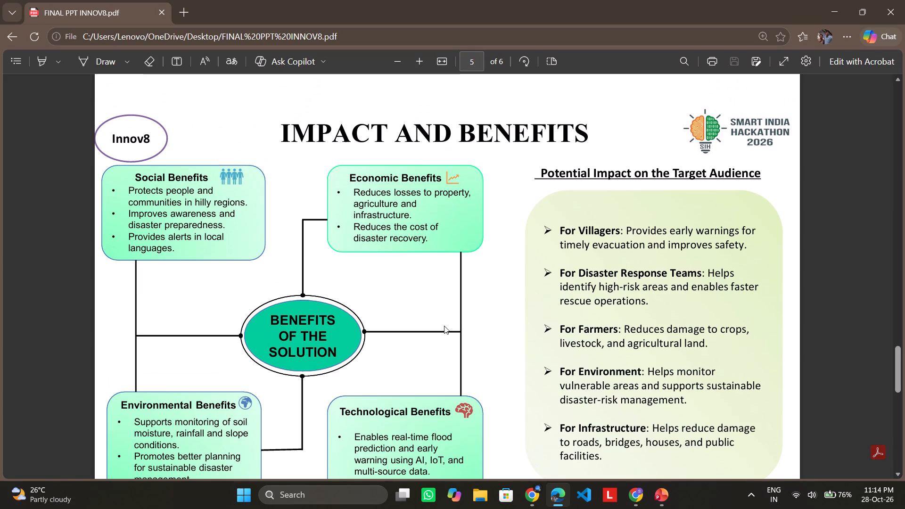
click(650, 493)
click(674, 445)
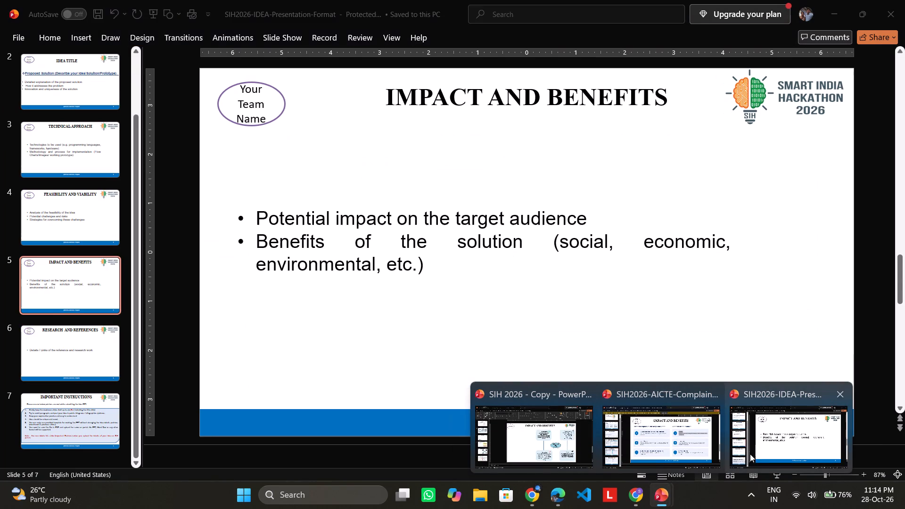
click(769, 450)
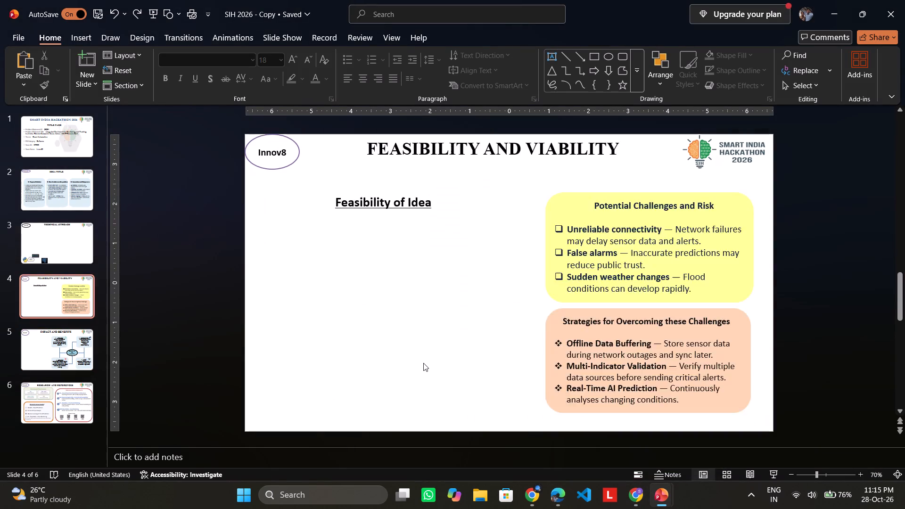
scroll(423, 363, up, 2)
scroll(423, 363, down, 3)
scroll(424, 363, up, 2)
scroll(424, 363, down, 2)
Launch the Kuro app from the recent Windows searches.
click(338, 485)
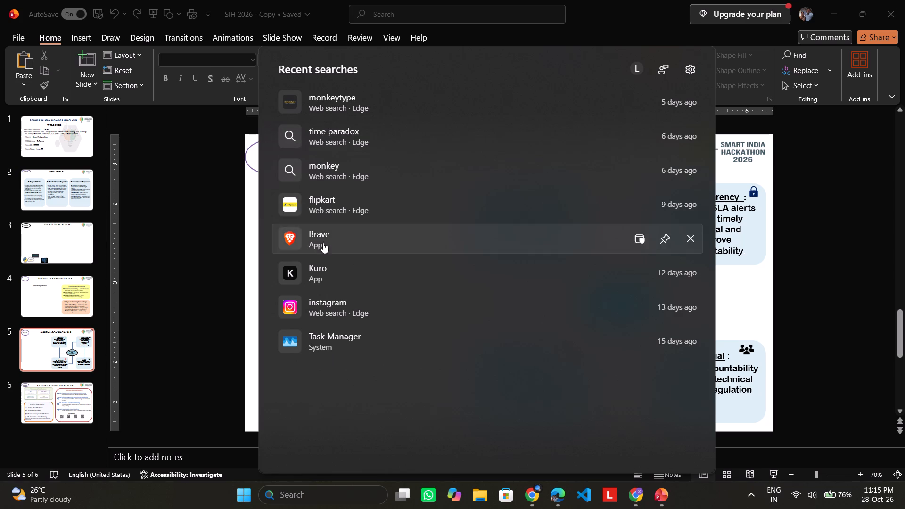
click(317, 272)
click(315, 275)
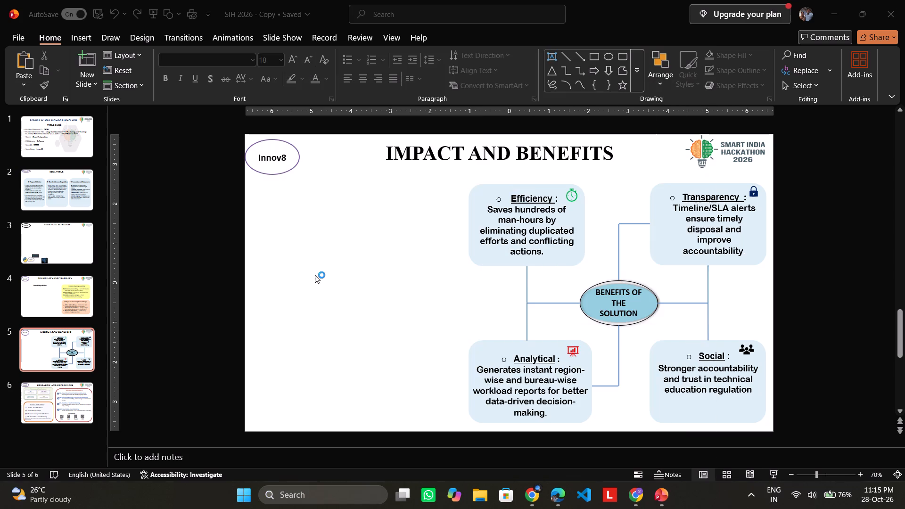
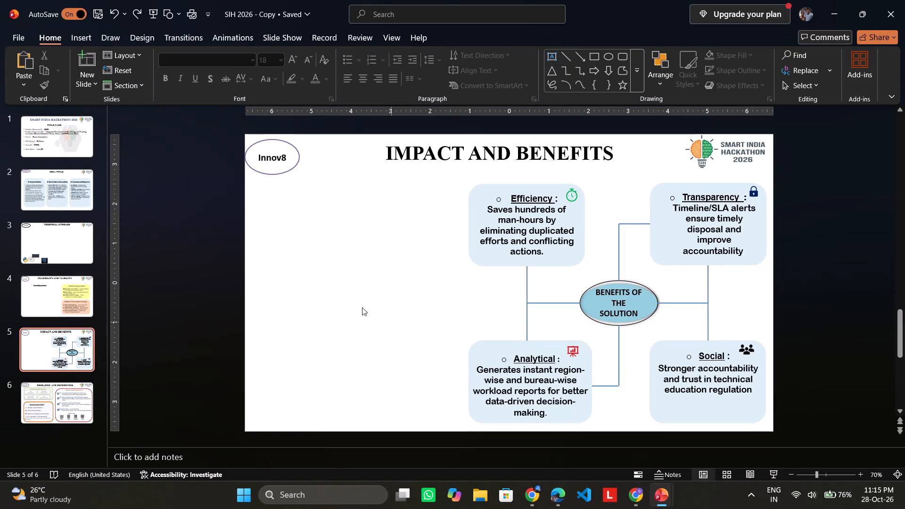
Review the title and Idea Title slides, then look through the slides of the SIH2026-AICTE-Complaint-Dashboard-Idea presentation for comparison.
click(65, 147)
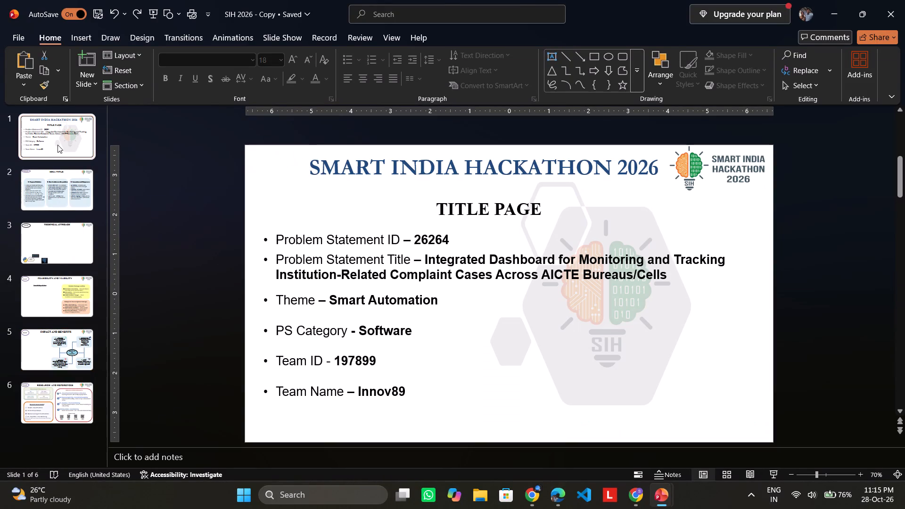
click(48, 181)
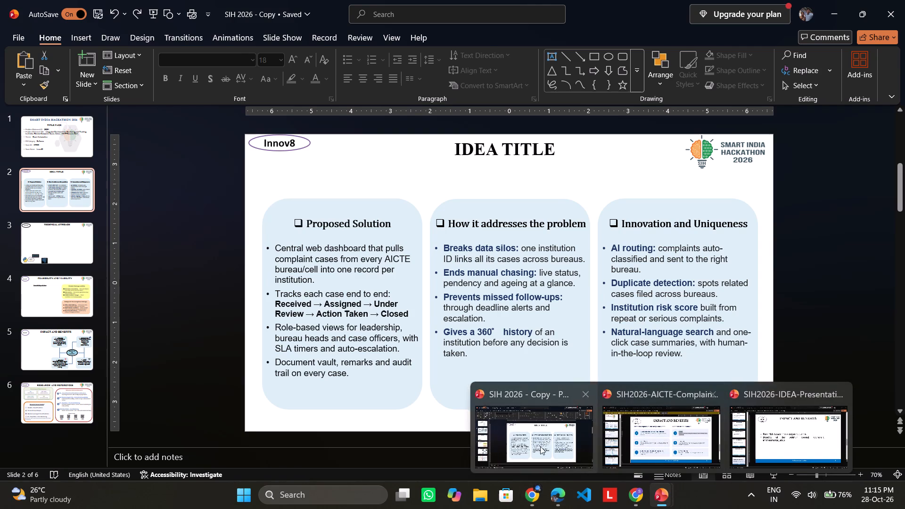
click(678, 446)
scroll(453, 283, up, 3)
scroll(452, 289, down, 1)
scroll(450, 294, up, 10)
scroll(449, 295, down, 1)
scroll(449, 295, up, 1)
scroll(449, 295, down, 1)
scroll(449, 295, up, 5)
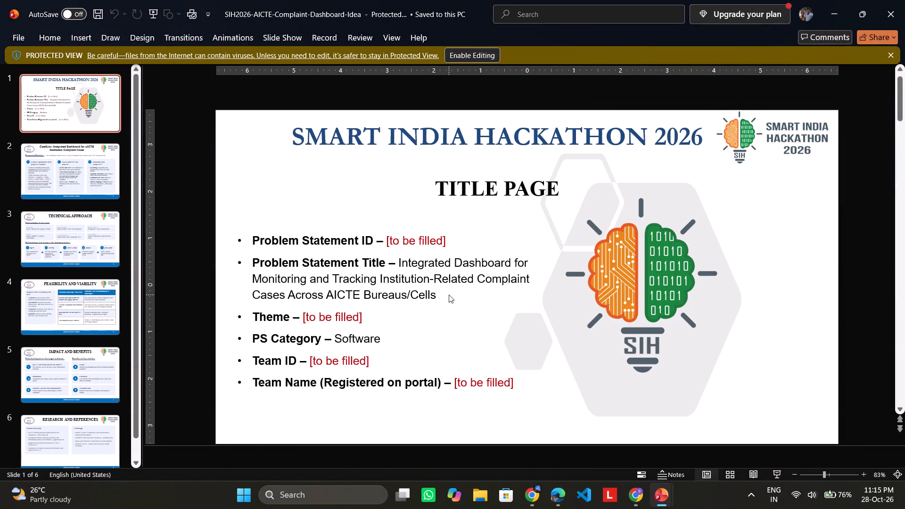
Check the Impact and Benefits slide in the AICTE complaint dashboard deck, then return to the same slide in SIH 2026 - Copy.
scroll(449, 295, down, 7)
scroll(450, 298, up, 1)
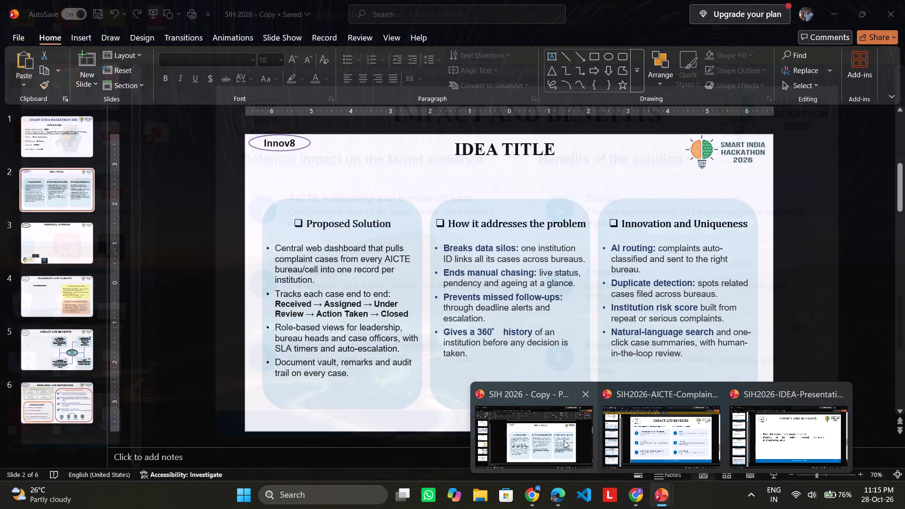
click(564, 440)
scroll(462, 230, down, 2)
scroll(463, 228, up, 2)
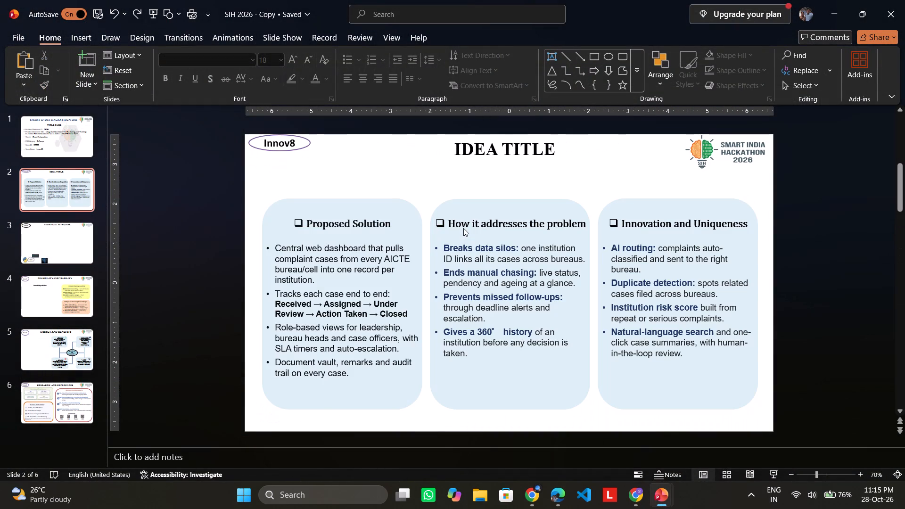
scroll(463, 228, down, 1)
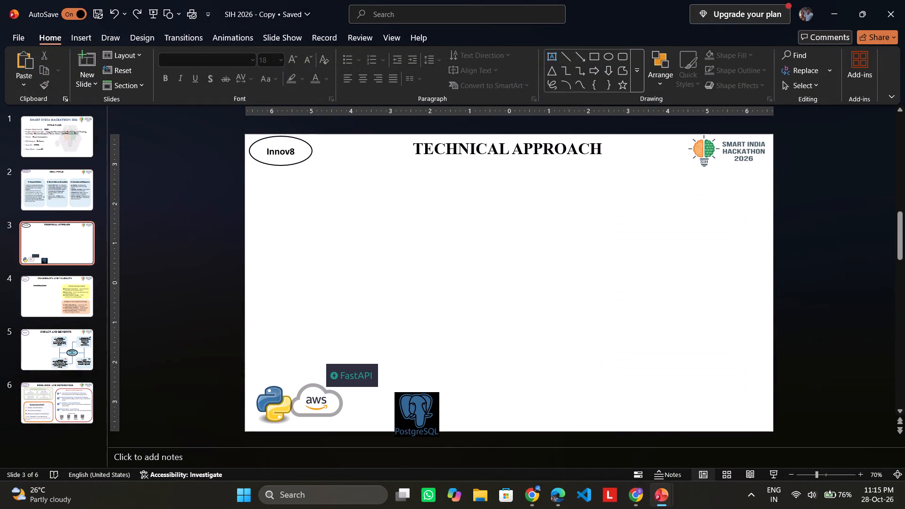
scroll(463, 228, down, 2)
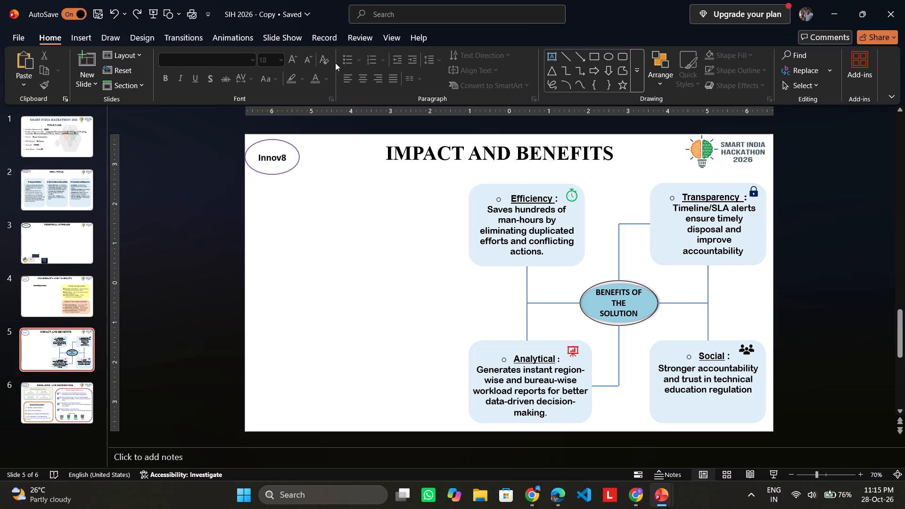
Insert a text box in the empty area below the Innov8 oval and enter "Po" in it.
click(551, 51)
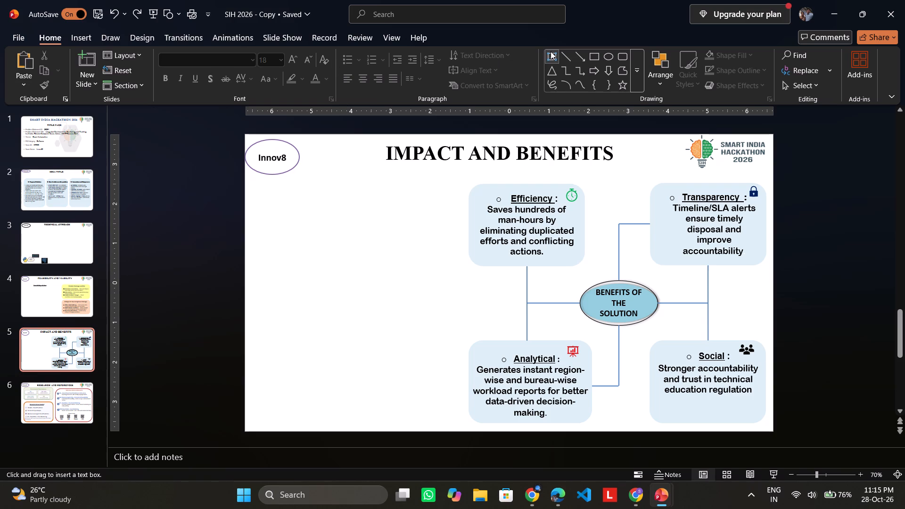
click(285, 211)
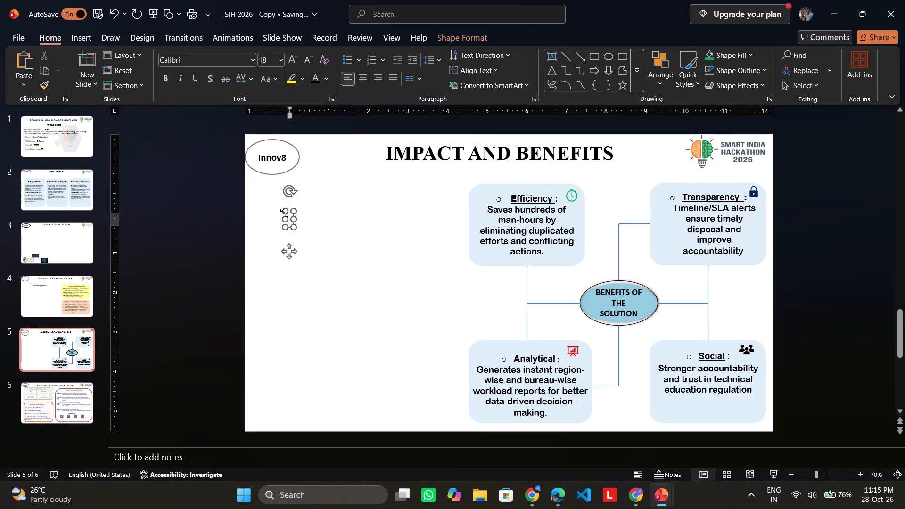
key(shift+p)
key(o)
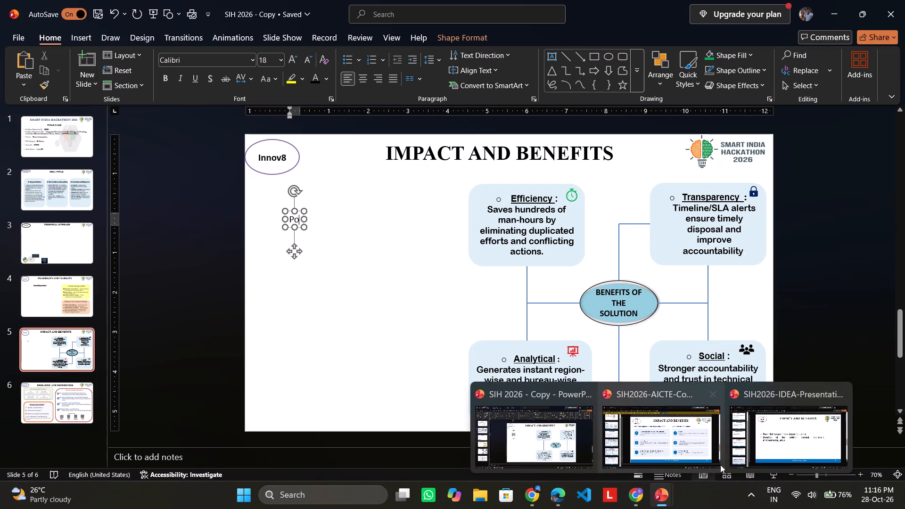
Replace the text box's draft text with "Potential impact on the target audience" copied from the SIH2026 idea template, and place it beside the Efficiency box.
click(761, 455)
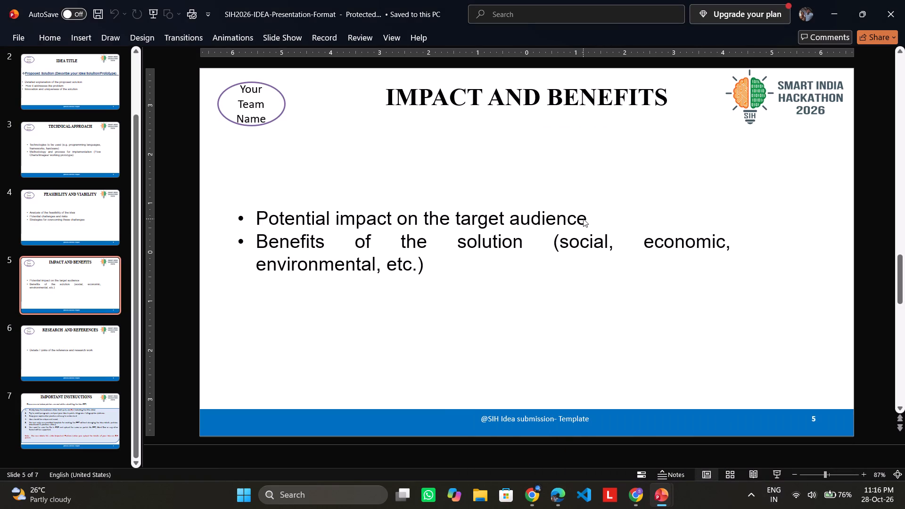
drag(584, 219, 265, 207)
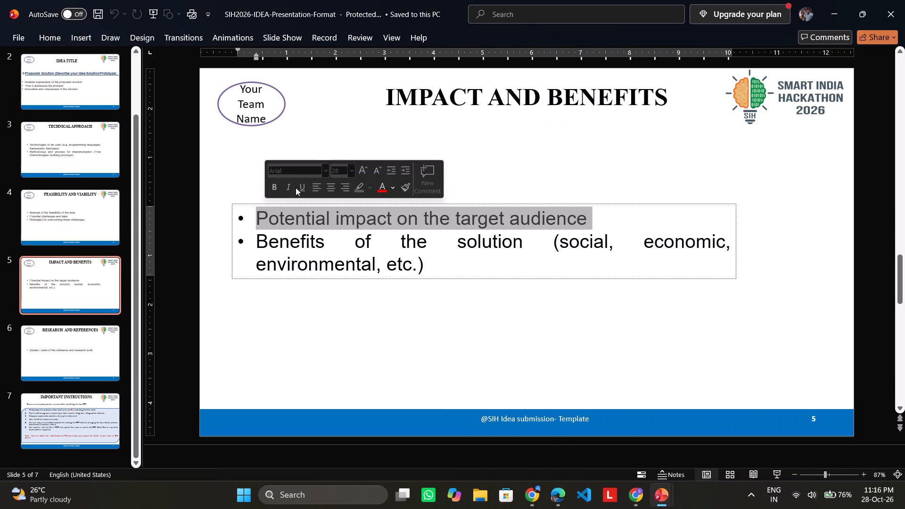
right_click(355, 219)
click(384, 202)
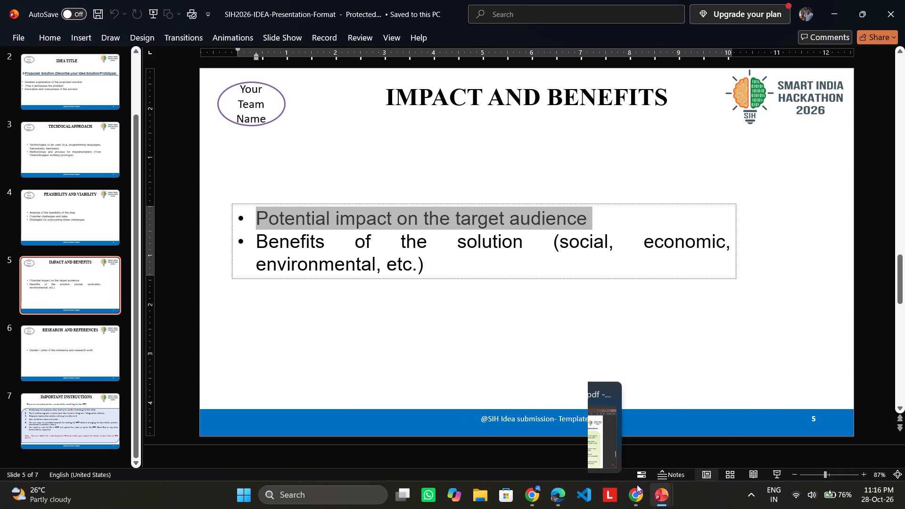
click(552, 453)
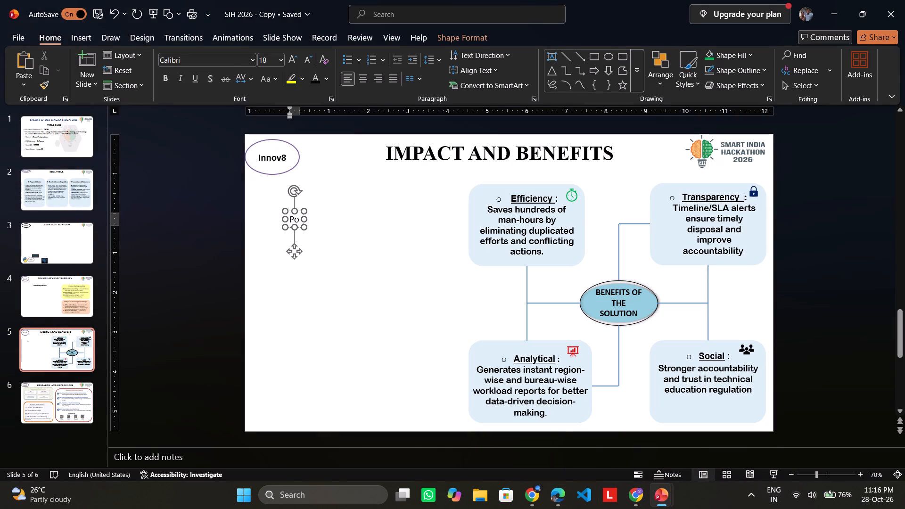
key(BackSpace)
key(BackSpace)
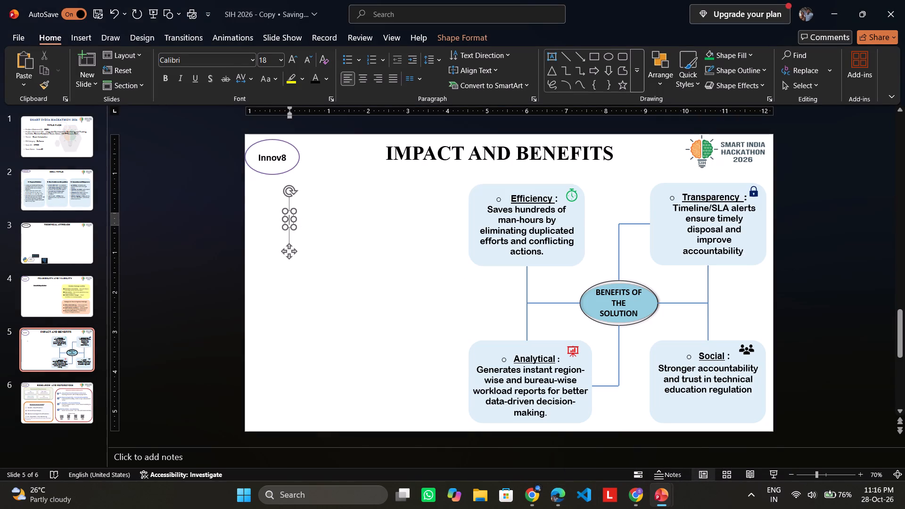
key(ctrl+v)
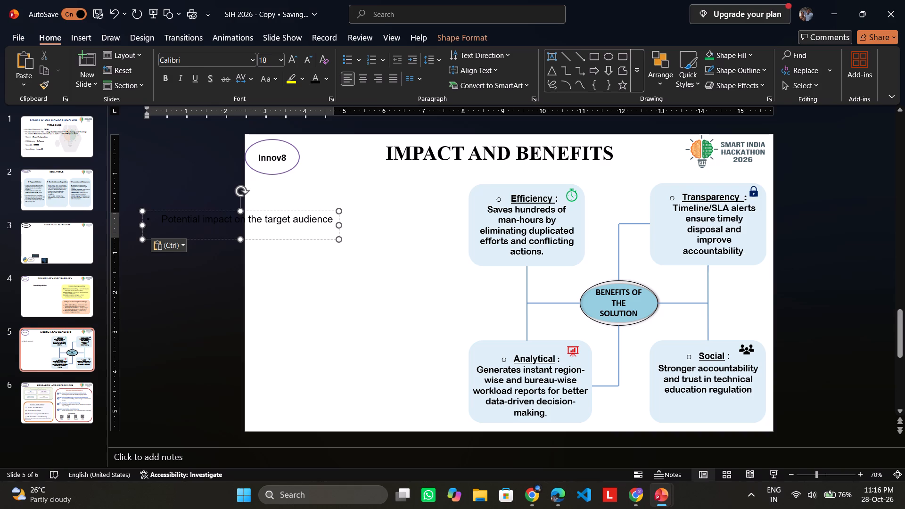
drag(267, 239, 380, 222)
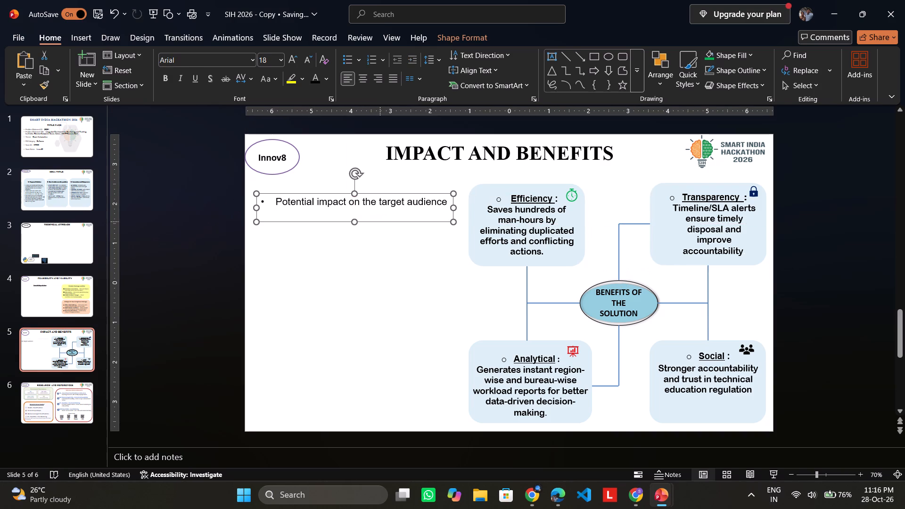
Change the bullet of the potential impact heading to the four-diamond style.
ctrl+click(273, 199)
ctrl+click(359, 58)
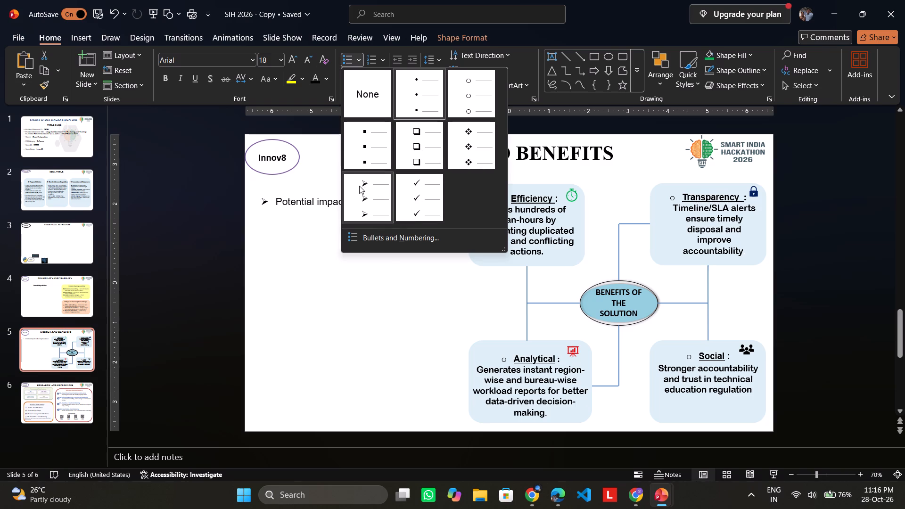
ctrl+scroll(359, 186, up, 1)
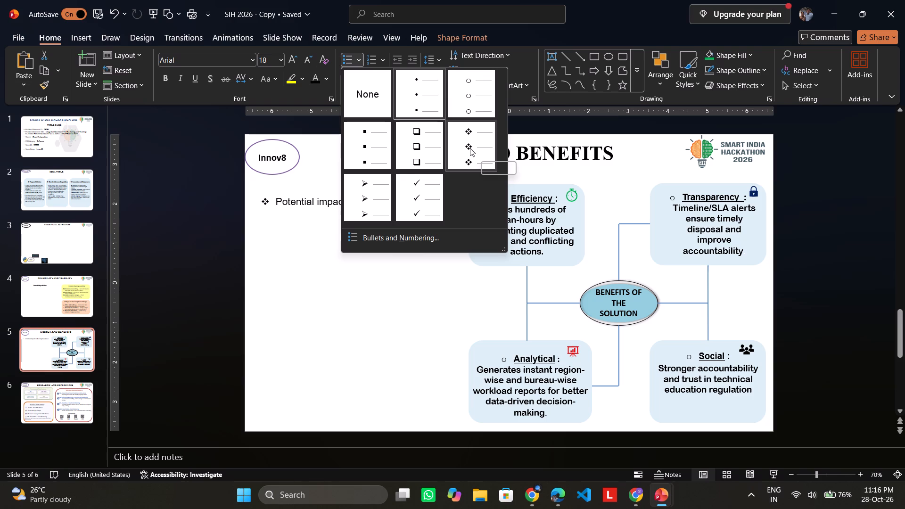
click(470, 148)
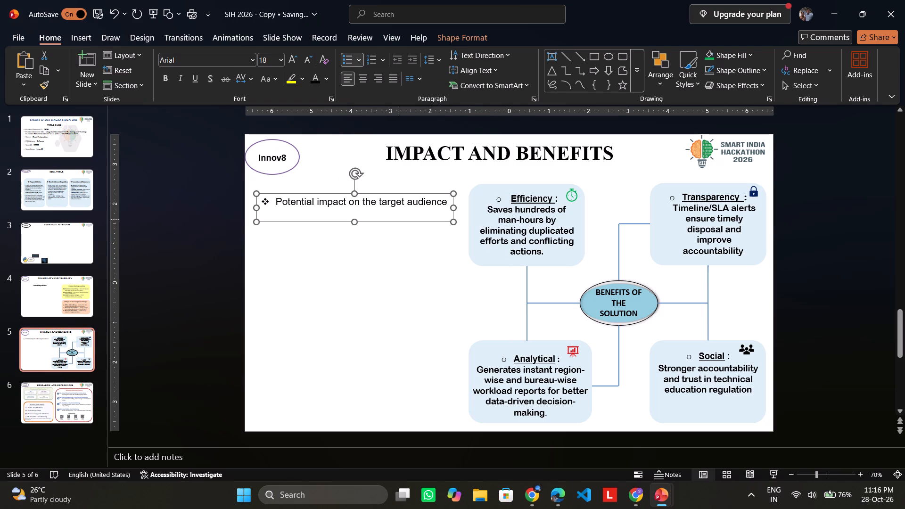
Set the font of the "Potential impact on the target audience" heading to Cambria Math.
click(448, 202)
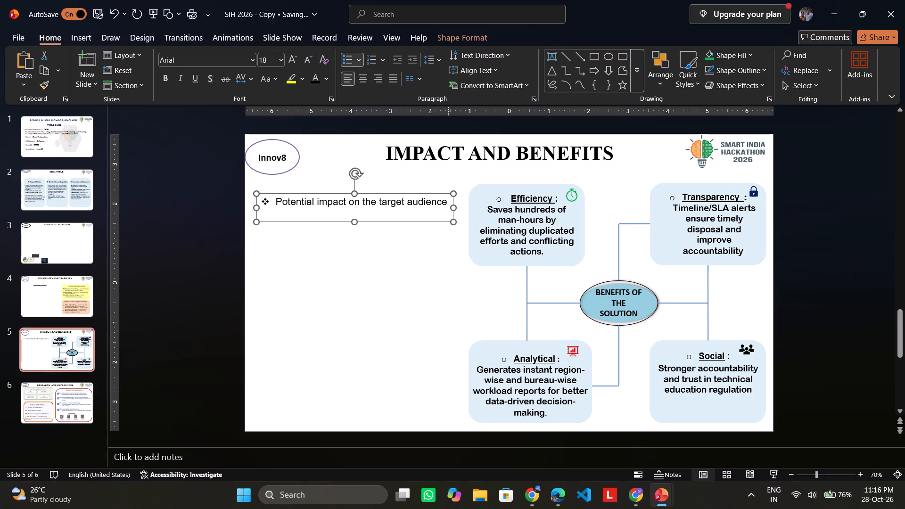
click(447, 199)
click(443, 200)
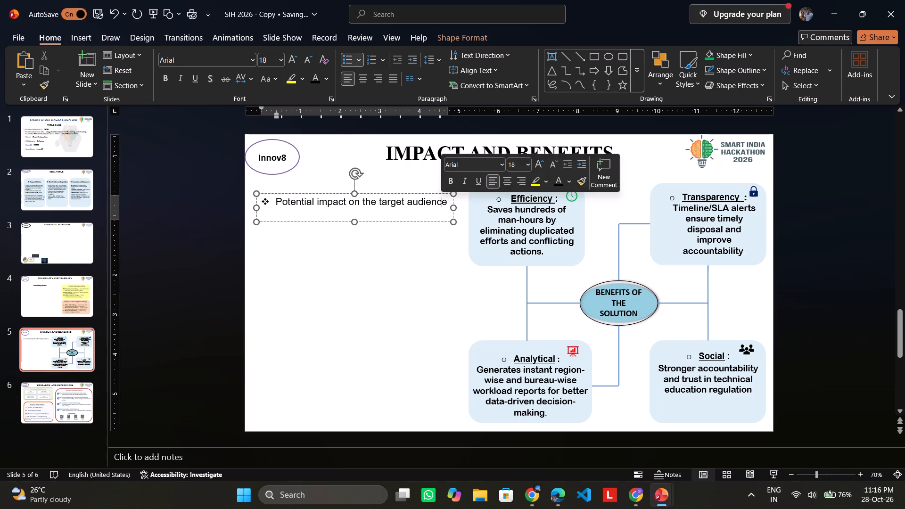
click(449, 202)
drag(445, 201, 406, 201)
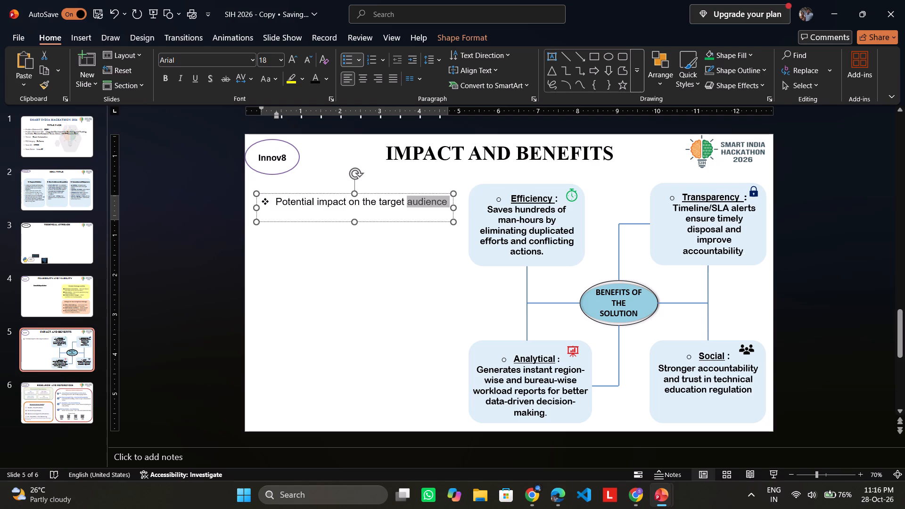
drag(406, 201, 259, 202)
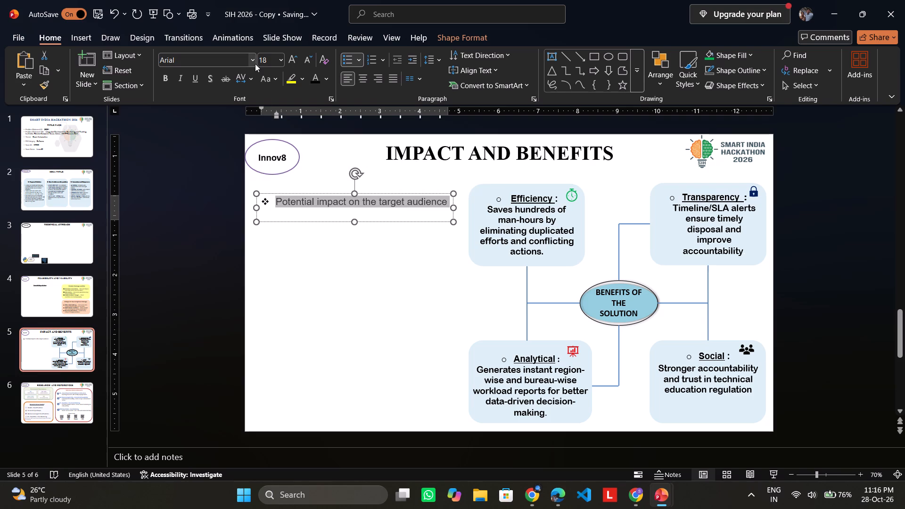
click(255, 64)
click(216, 174)
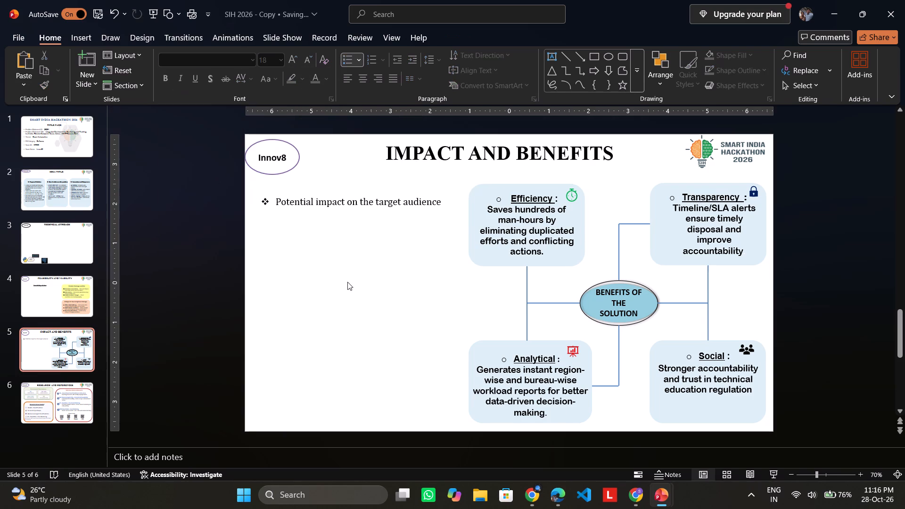
Make the potential impact heading bold and increase its font size to 20.
click(347, 282)
click(439, 202)
drag(439, 202, 263, 199)
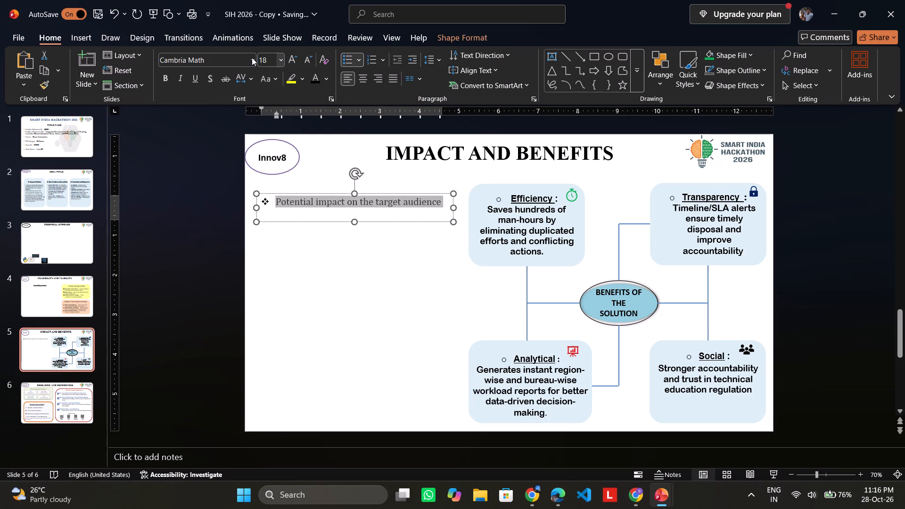
click(166, 81)
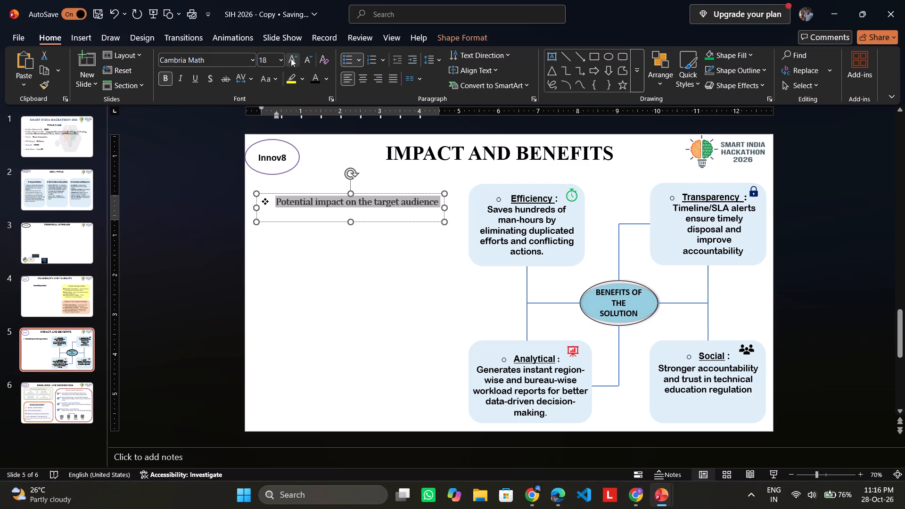
click(291, 58)
click(308, 264)
Move the heading's text box up level with the top of the Efficiency box and widen it to that box's edge.
click(364, 204)
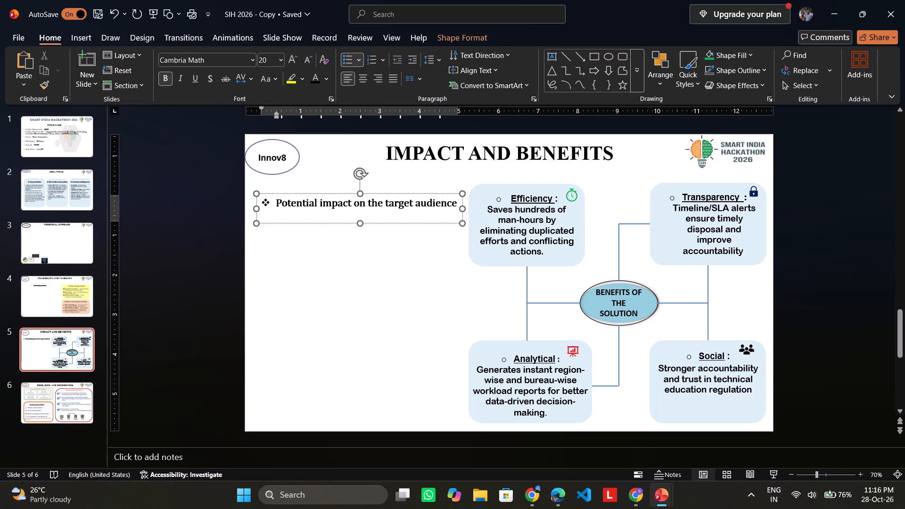
drag(385, 222, 378, 212)
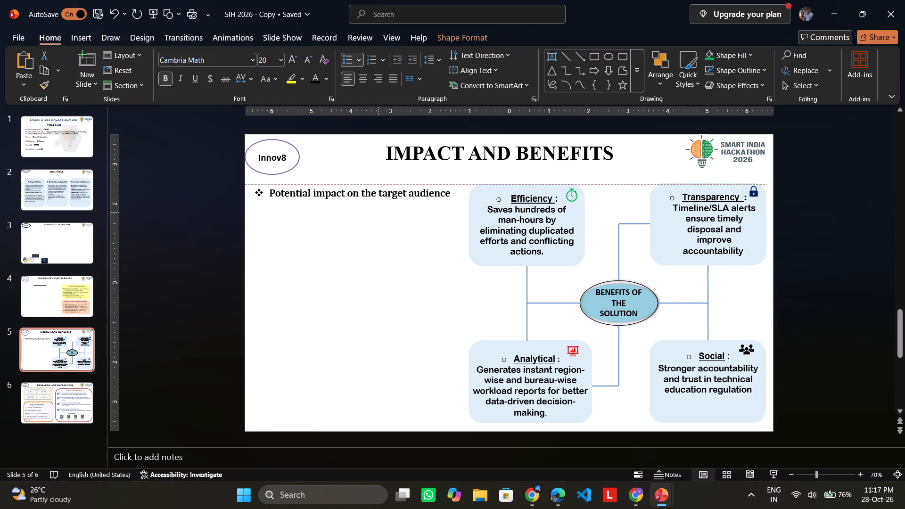
drag(378, 212, 378, 210)
drag(459, 198, 464, 198)
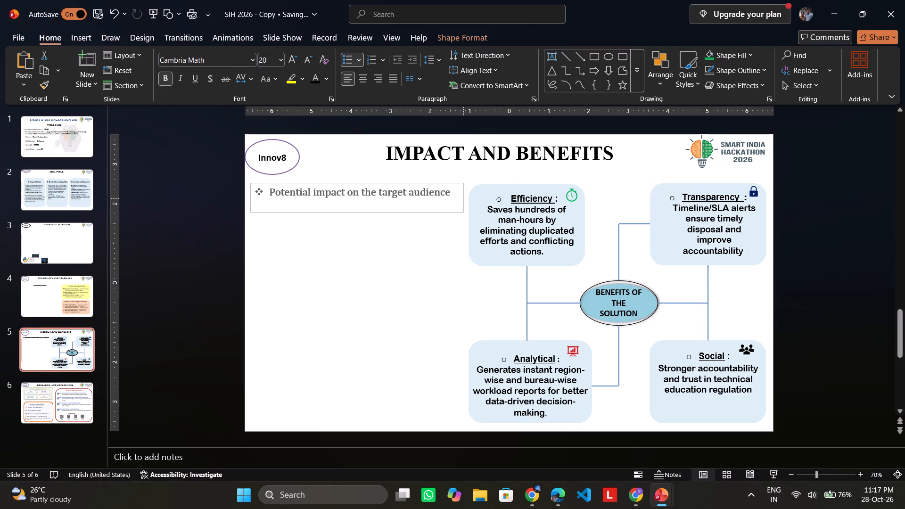
drag(464, 198, 468, 198)
click(373, 257)
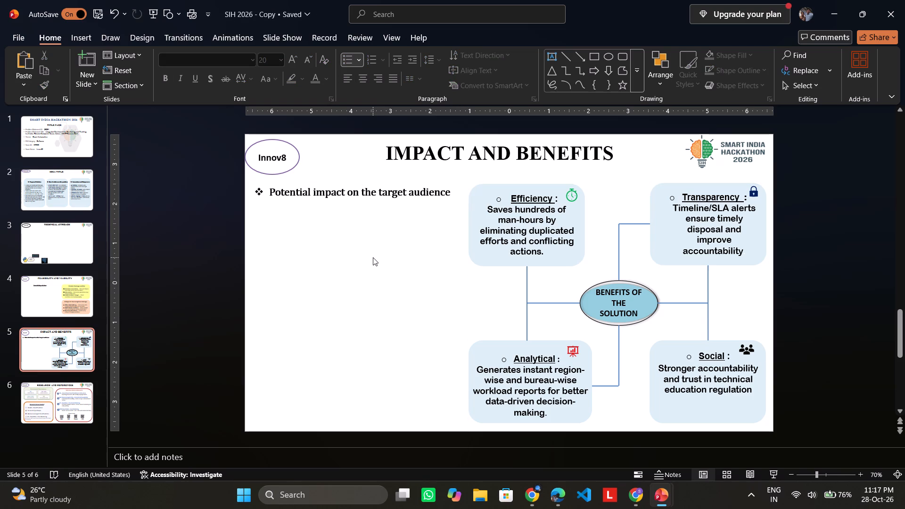
Try the heading at size 24, widen its text box from the slide edge to slightly over the Efficiency box, and set the size to 20.
click(453, 191)
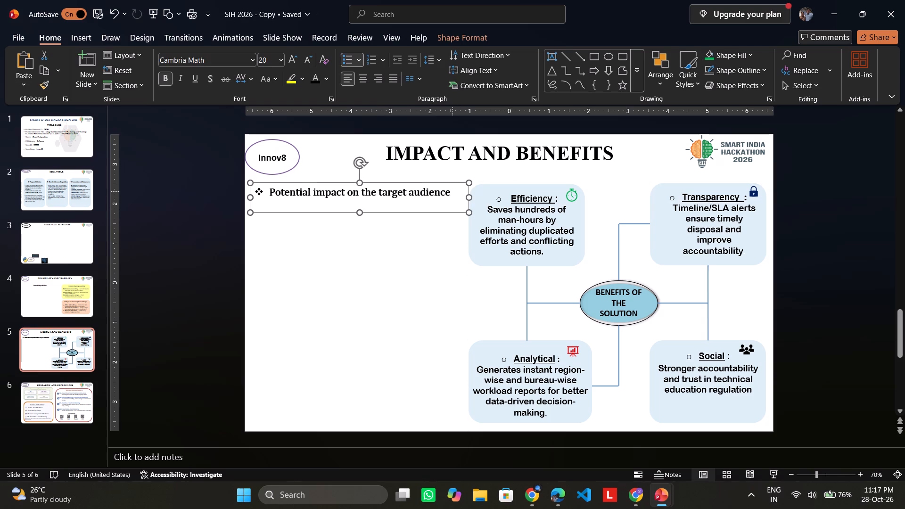
click(287, 59)
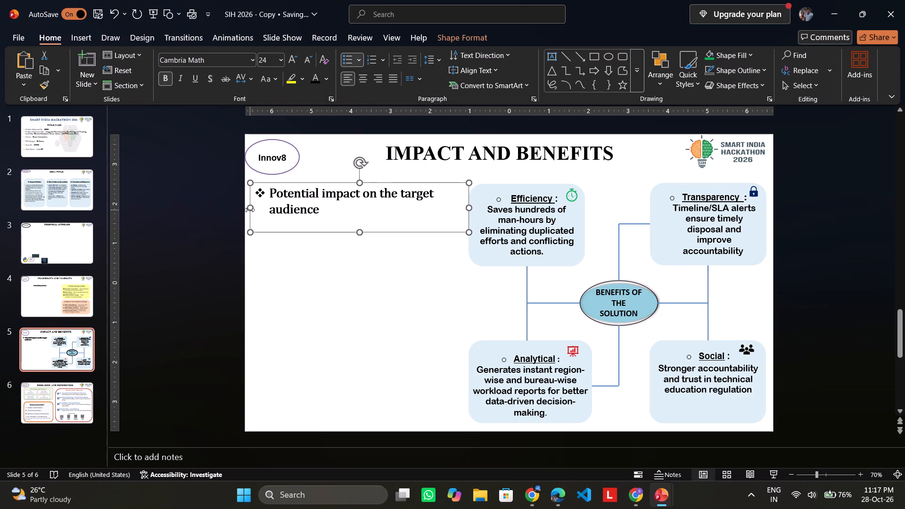
drag(249, 210, 245, 207)
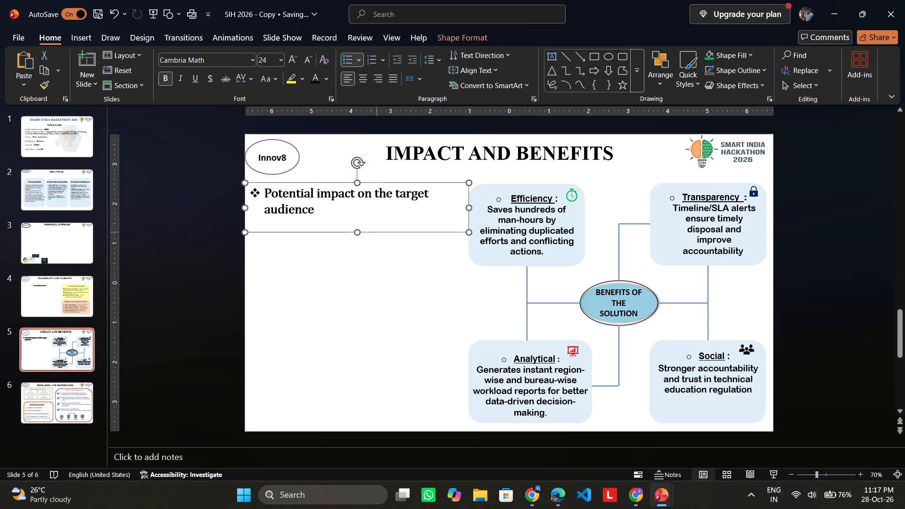
drag(467, 208, 444, 208)
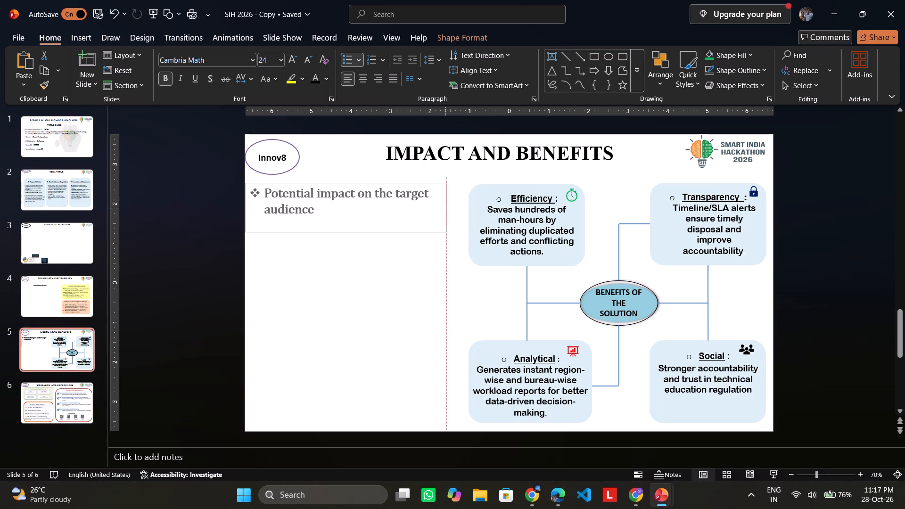
drag(444, 208, 476, 203)
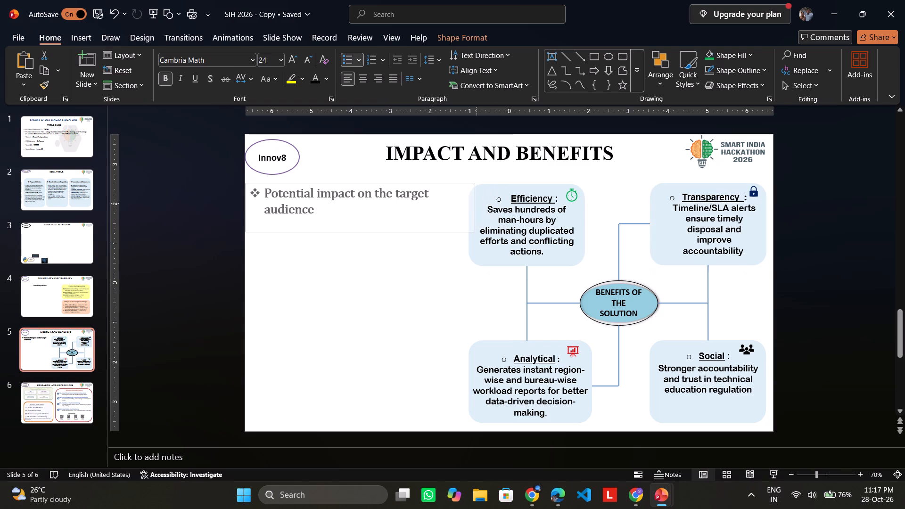
drag(476, 203, 475, 203)
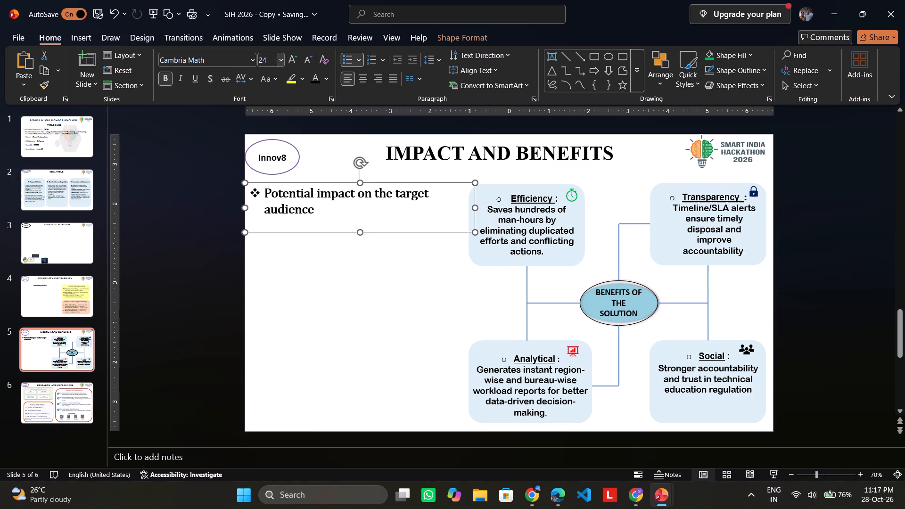
click(303, 60)
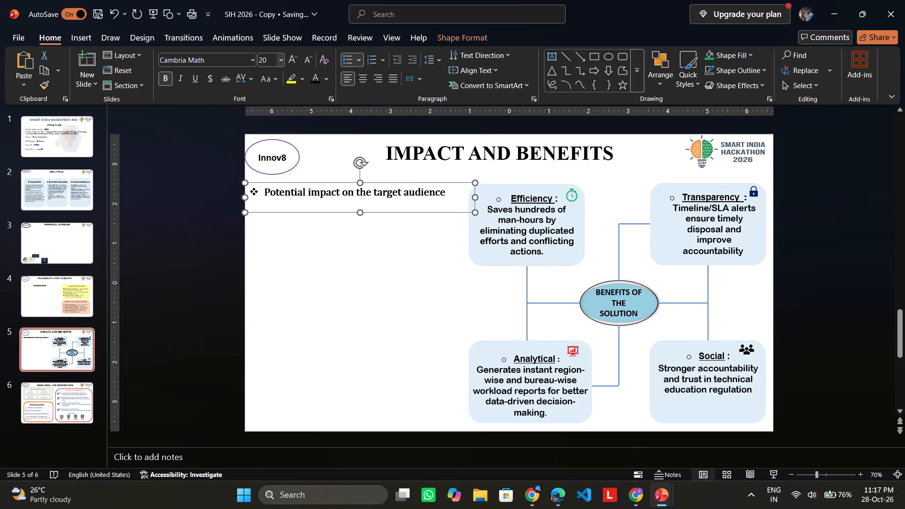
Set the font size of the "Potential impact on the target audience" heading to 22.
click(268, 60)
text(22)
key(Return)
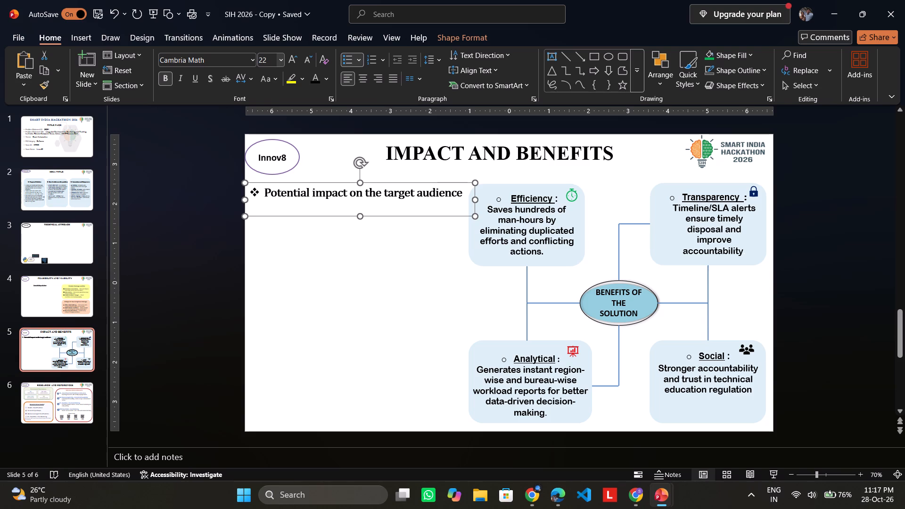
click(318, 311)
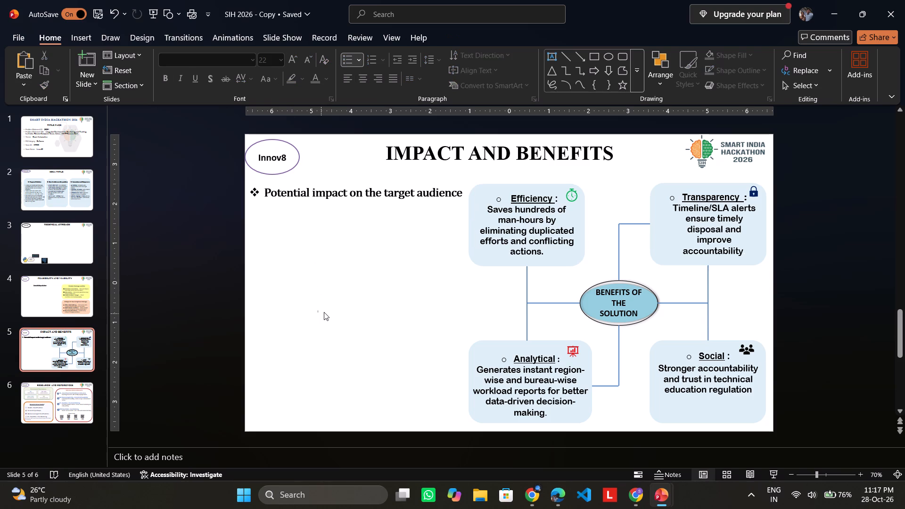
Set the font size of the word "impact" in the heading to 21.
click(333, 193)
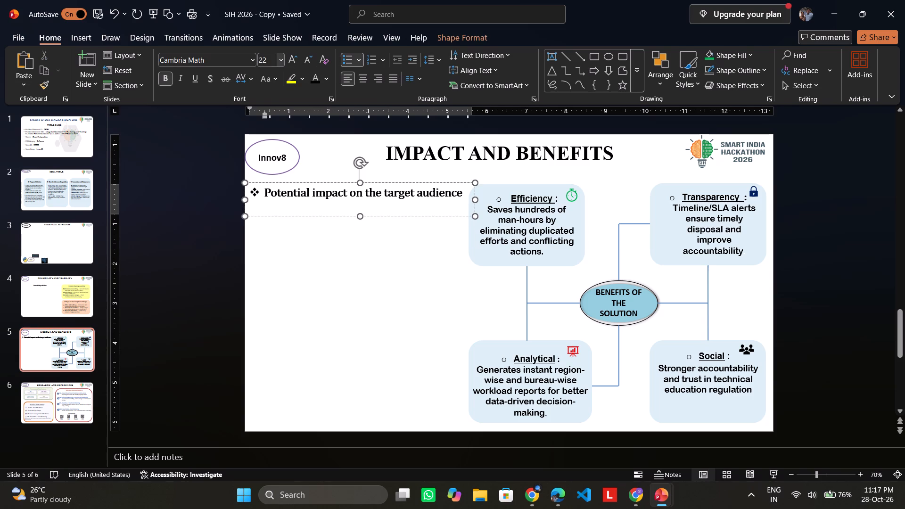
click(268, 59)
text(21)
key(Return)
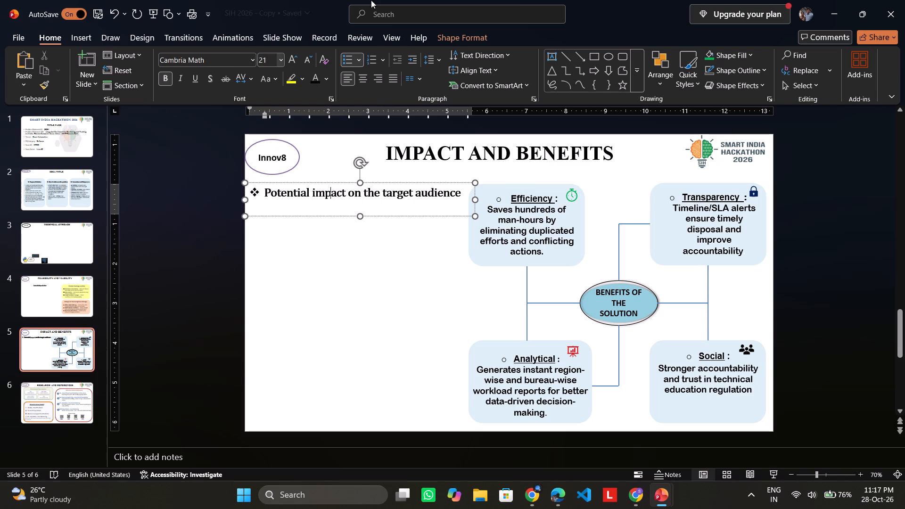
click(290, 415)
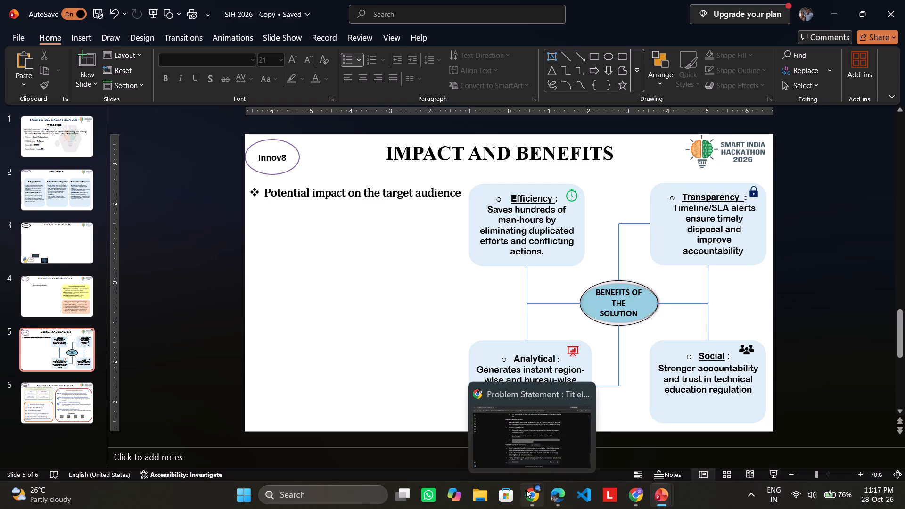
click(553, 499)
scroll(530, 322, down, 1)
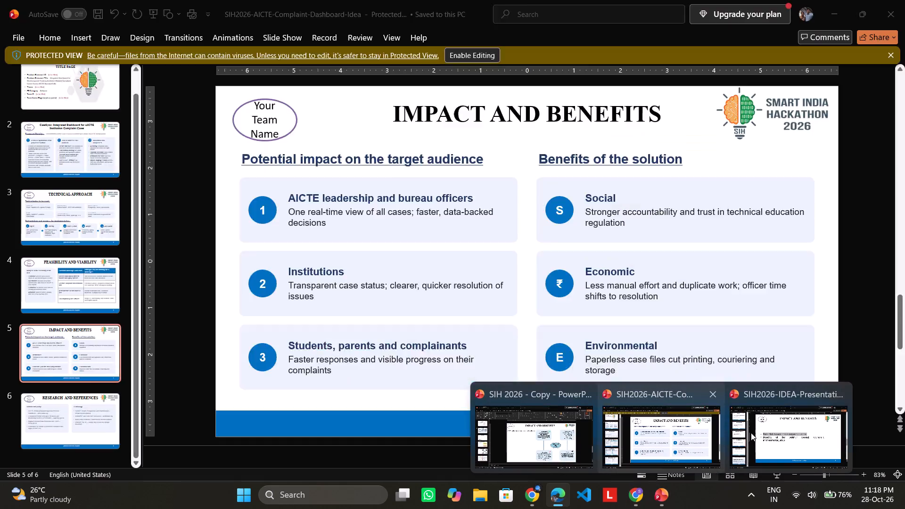
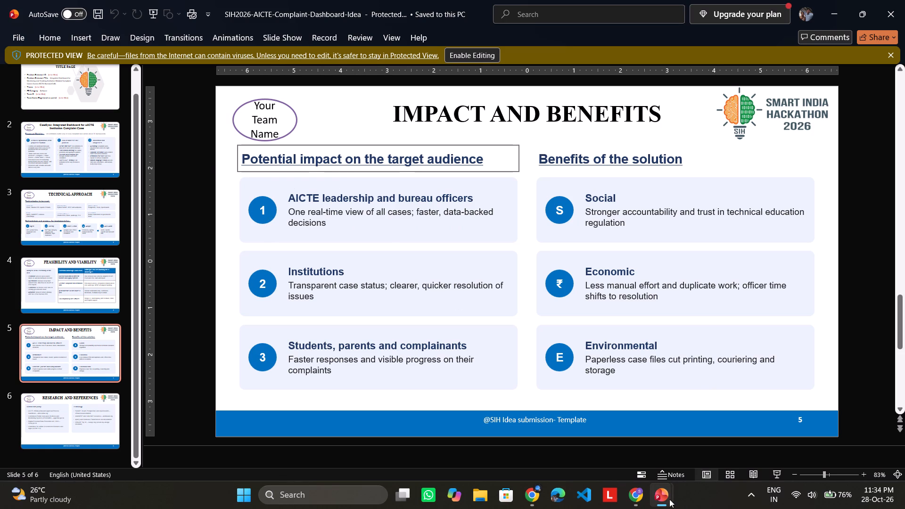
click(551, 458)
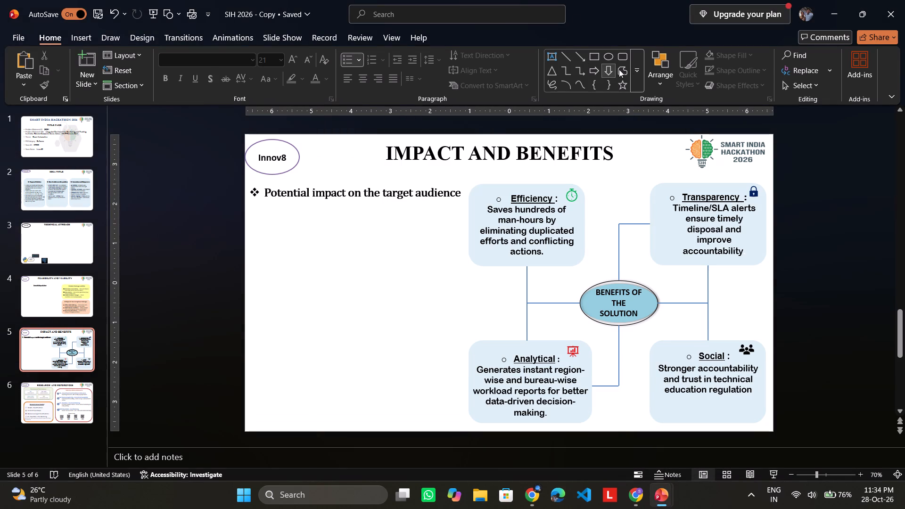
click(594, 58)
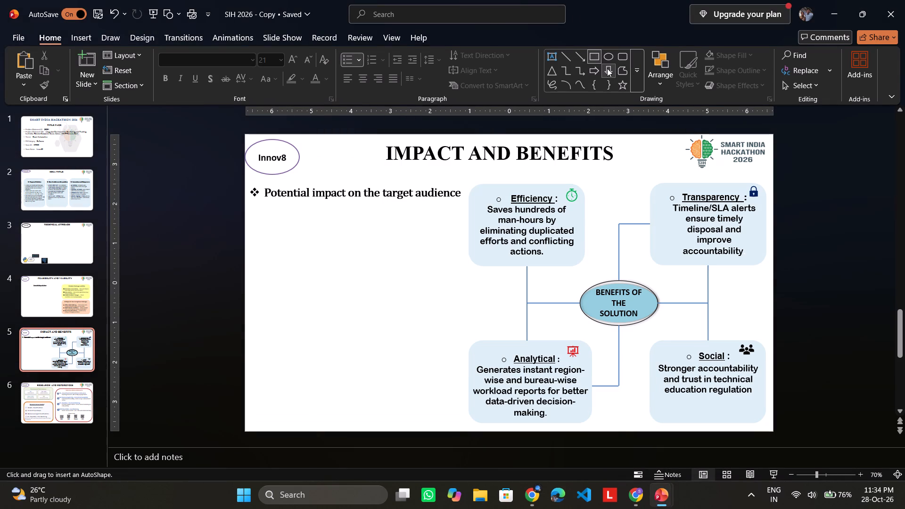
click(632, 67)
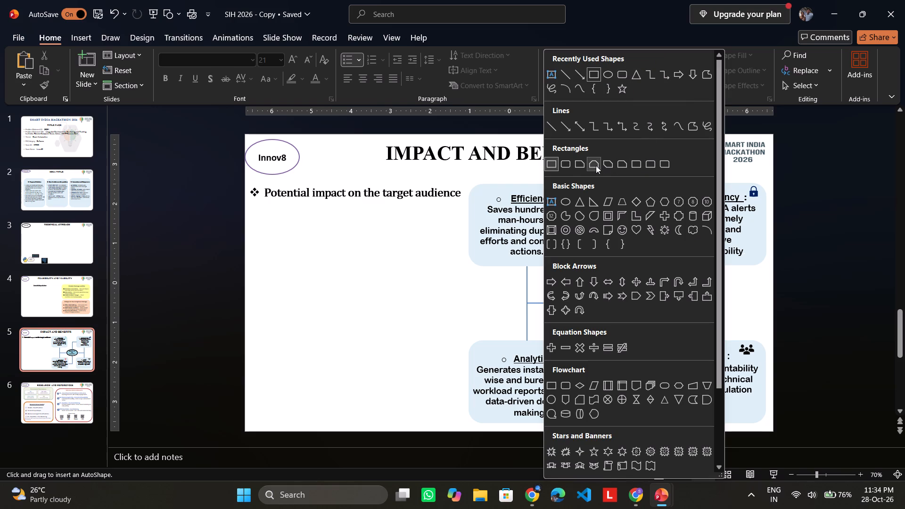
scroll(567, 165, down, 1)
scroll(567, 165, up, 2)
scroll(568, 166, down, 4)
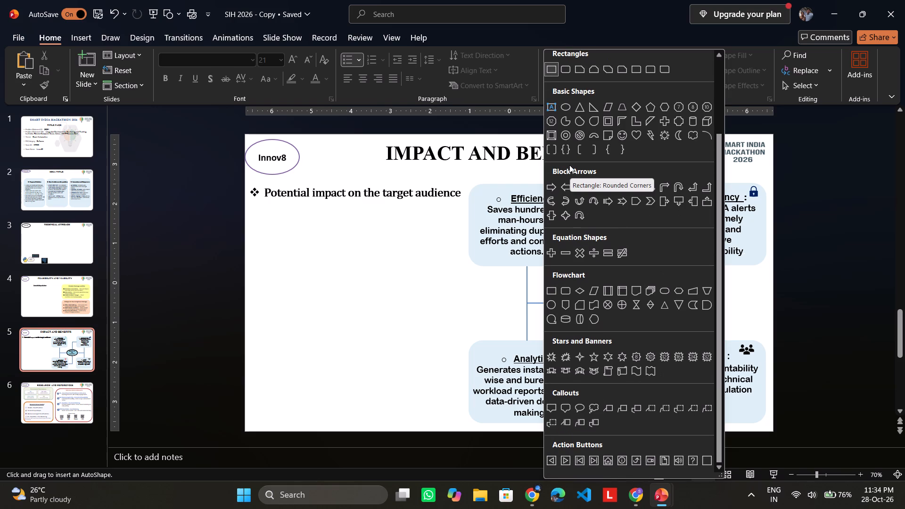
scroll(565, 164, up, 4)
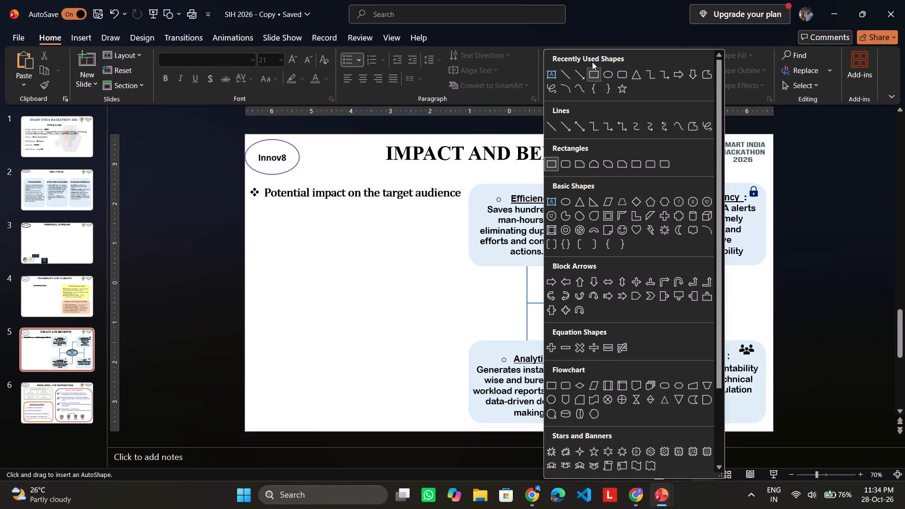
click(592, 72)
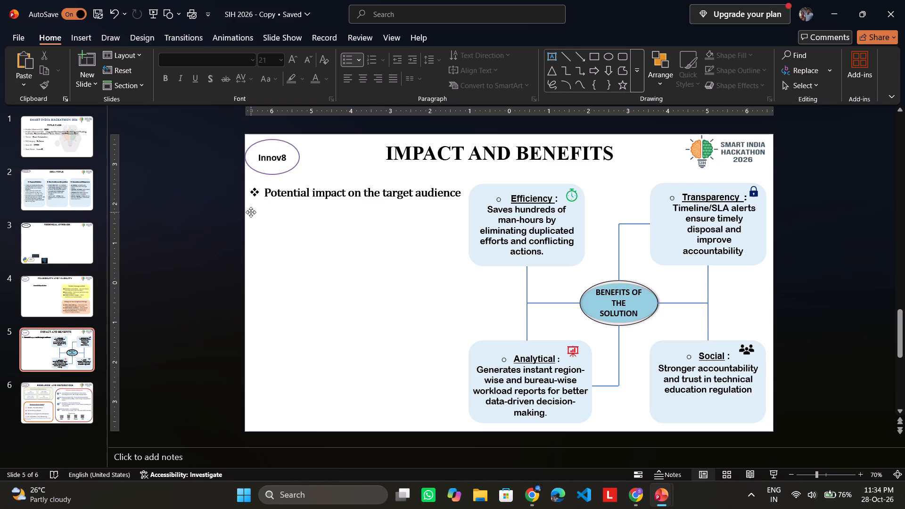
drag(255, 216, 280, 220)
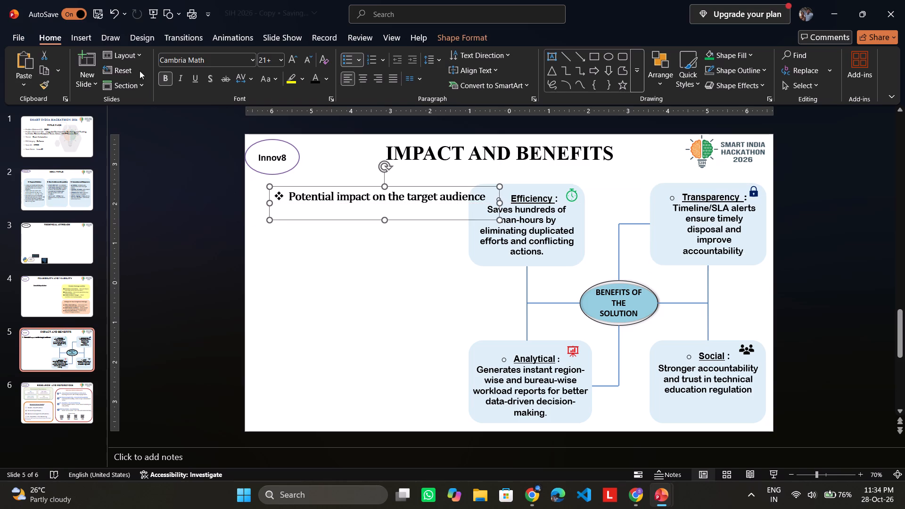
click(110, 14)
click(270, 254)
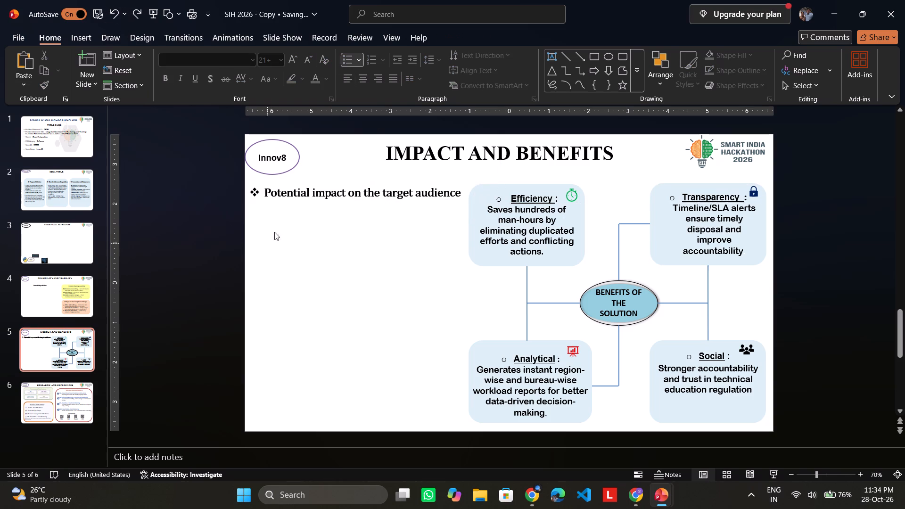
Draw a thin rectangle about 3.73" wide and 0.31" high below the "Potential impact on the target audience" heading.
click(597, 57)
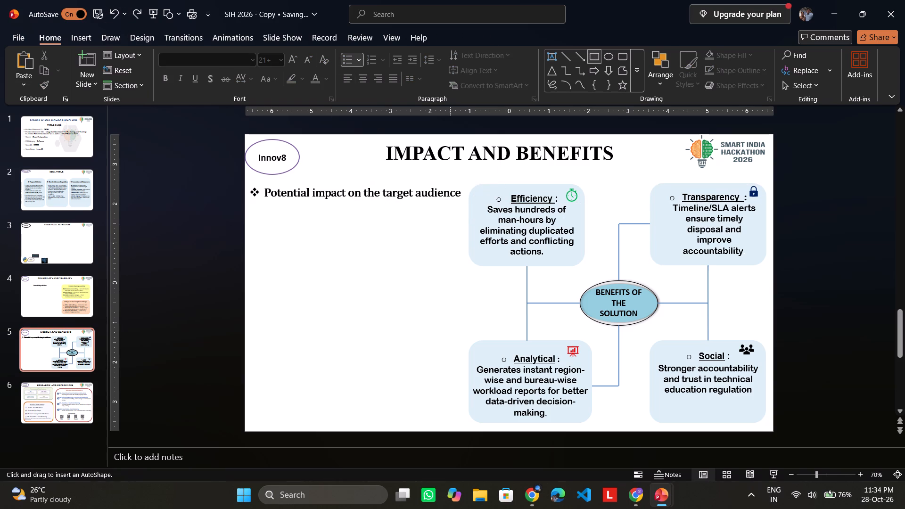
drag(263, 224, 327, 241)
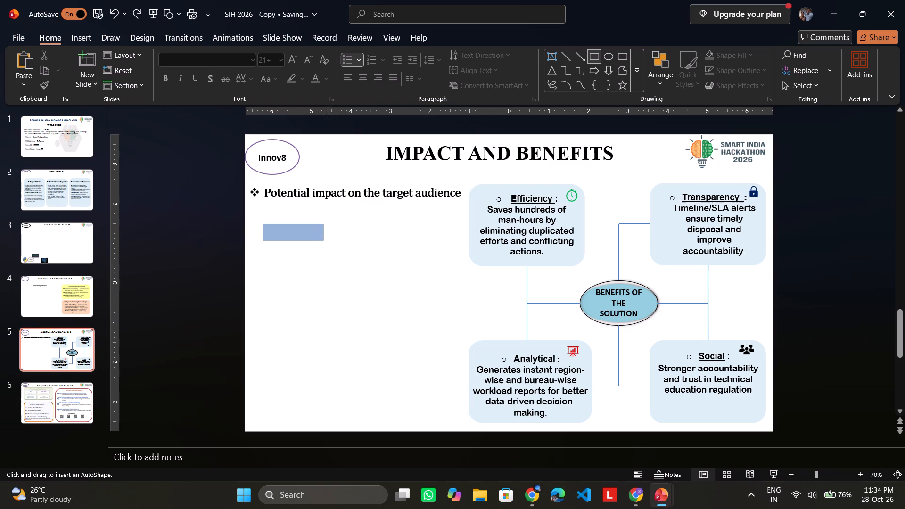
drag(327, 241, 408, 237)
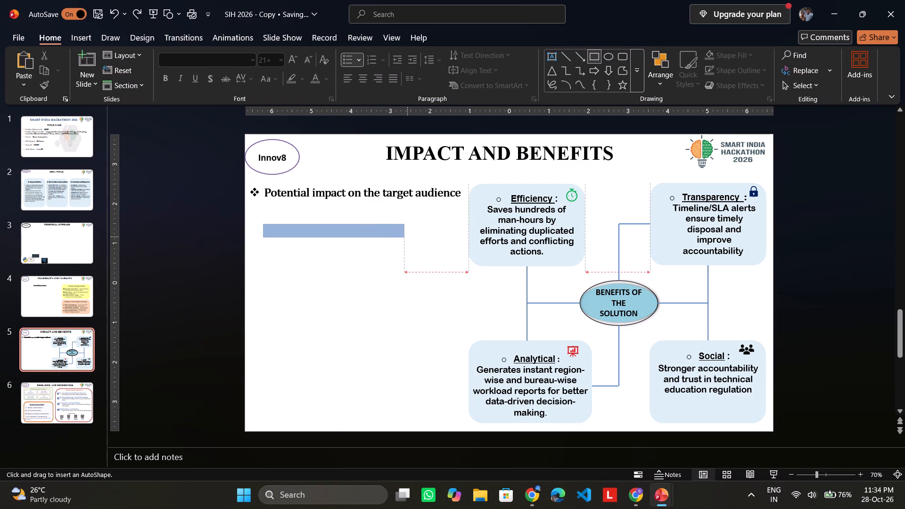
drag(408, 237, 411, 236)
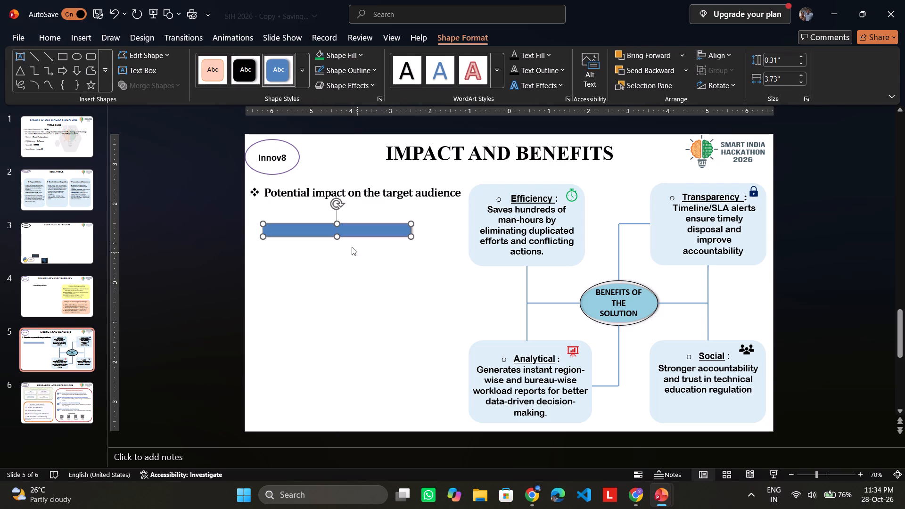
Move the blue rectangle up closer to the heading, widen it towards the Efficiency box and make it slightly taller.
drag(347, 230, 344, 220)
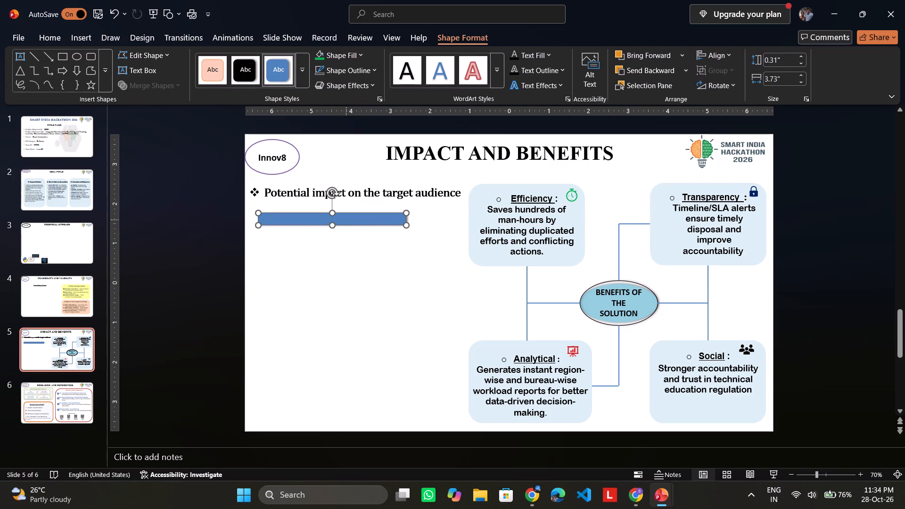
drag(403, 223, 442, 225)
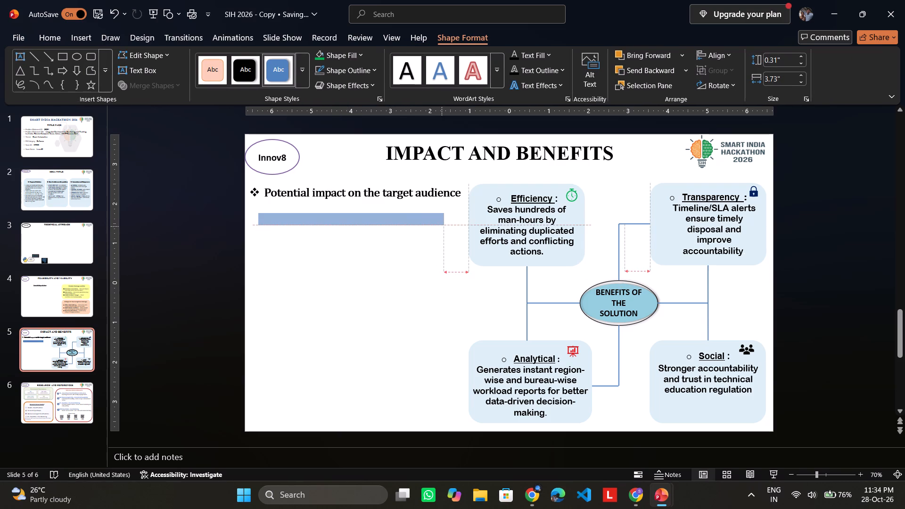
drag(442, 225, 438, 223)
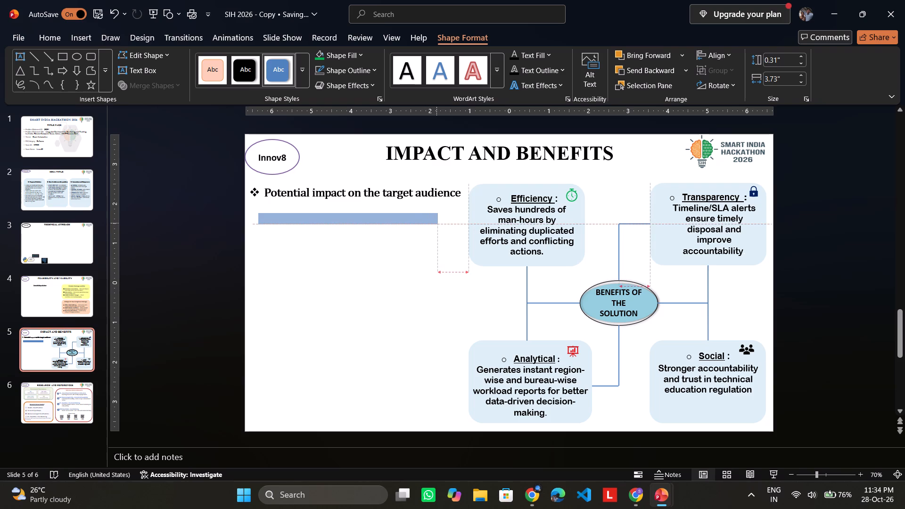
drag(438, 223, 444, 223)
click(376, 270)
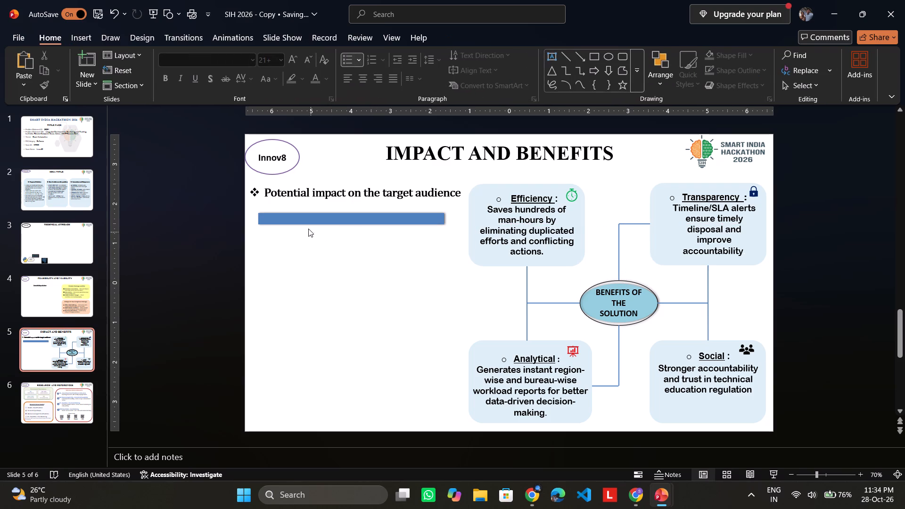
click(304, 220)
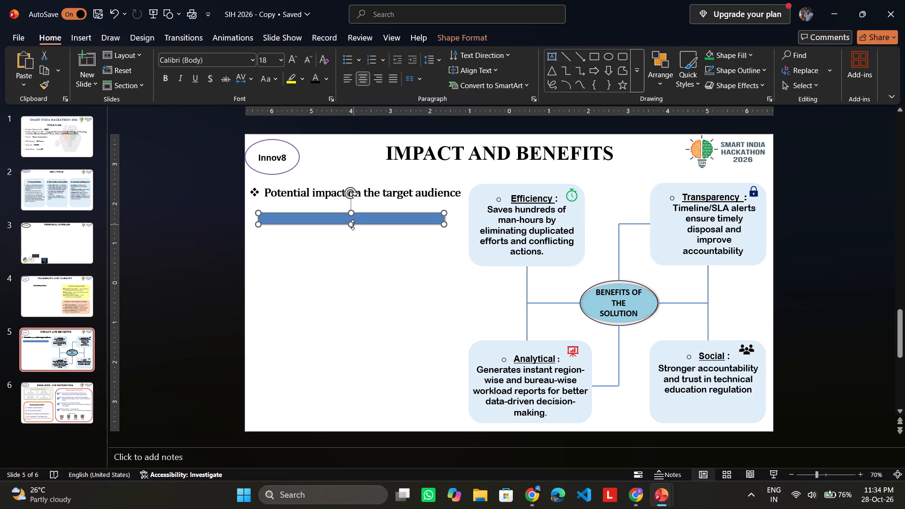
drag(353, 225, 352, 230)
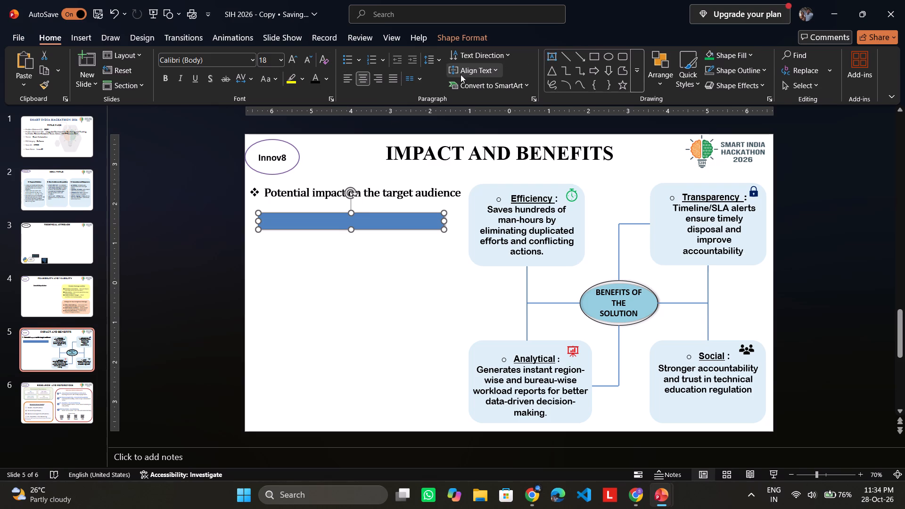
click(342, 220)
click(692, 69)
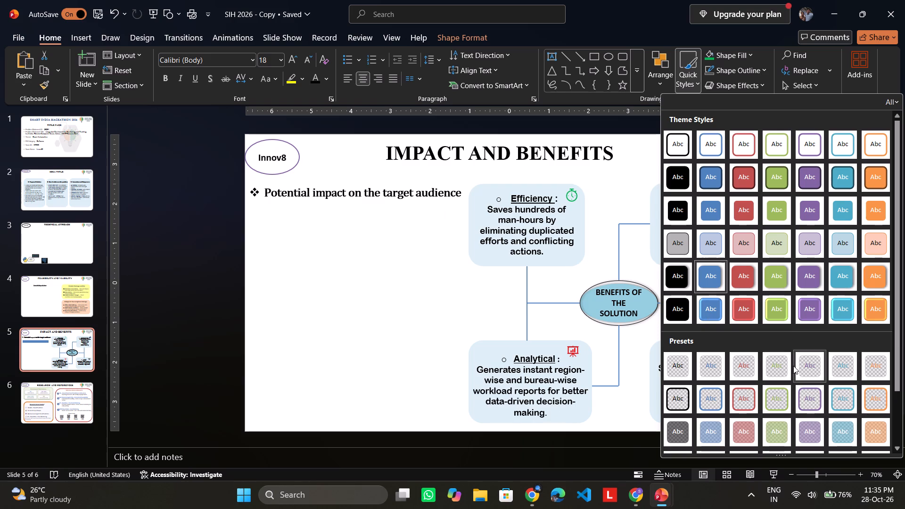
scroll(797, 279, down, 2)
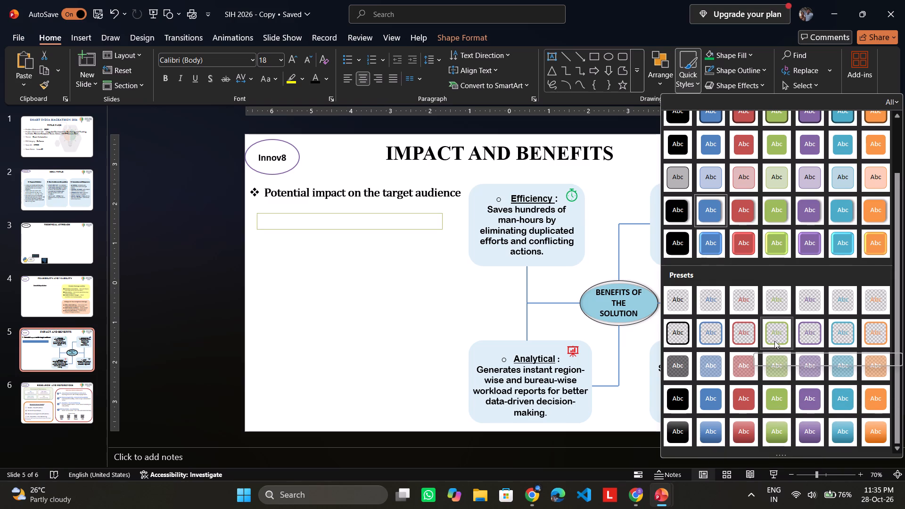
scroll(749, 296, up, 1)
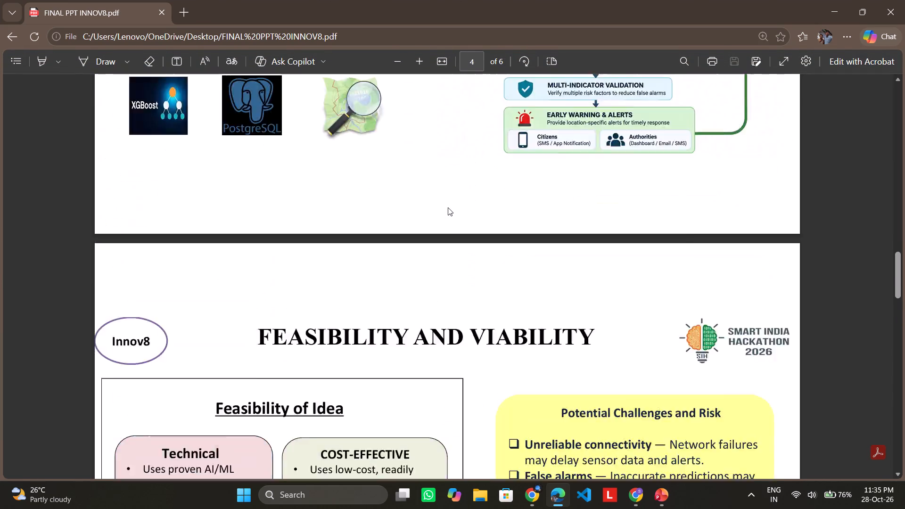
scroll(448, 207, up, 13)
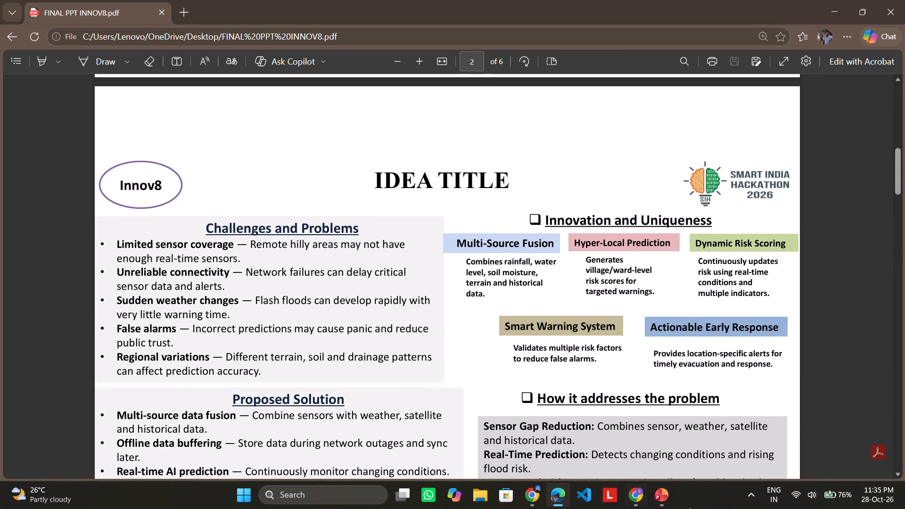
click(524, 422)
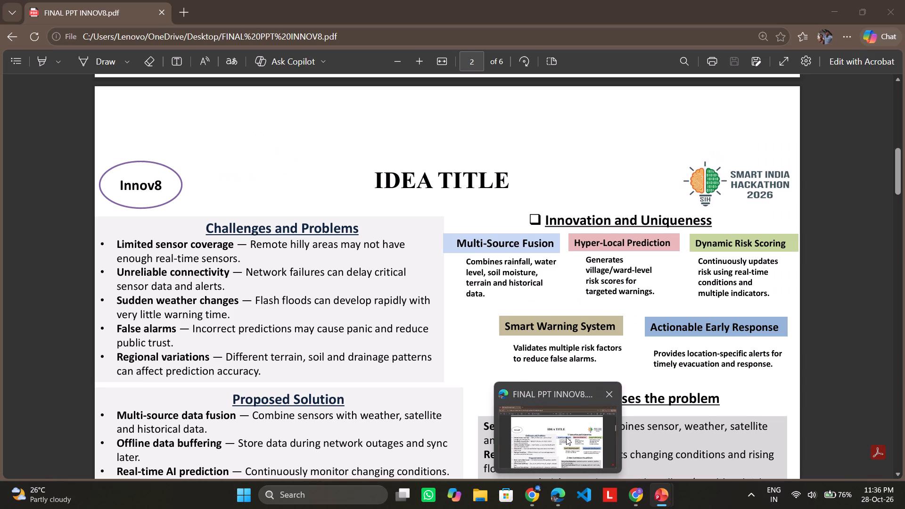
click(566, 437)
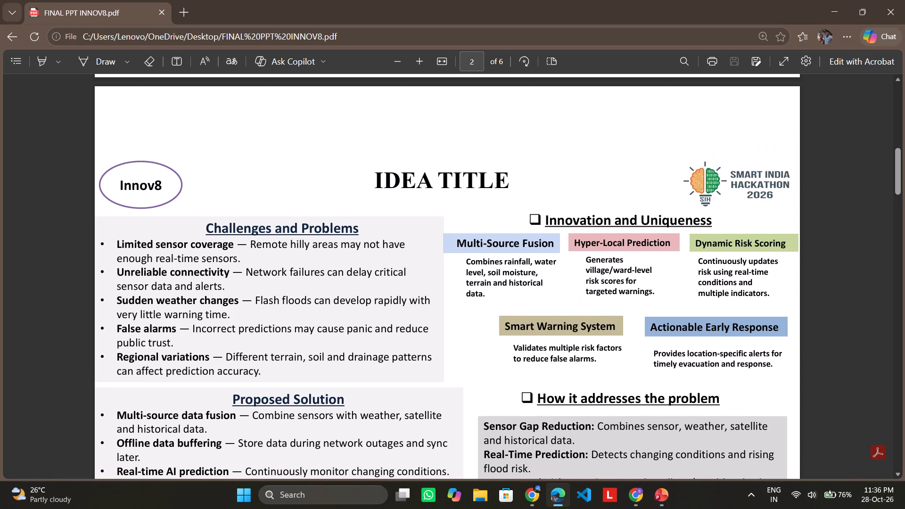
scroll(571, 430, down, 1)
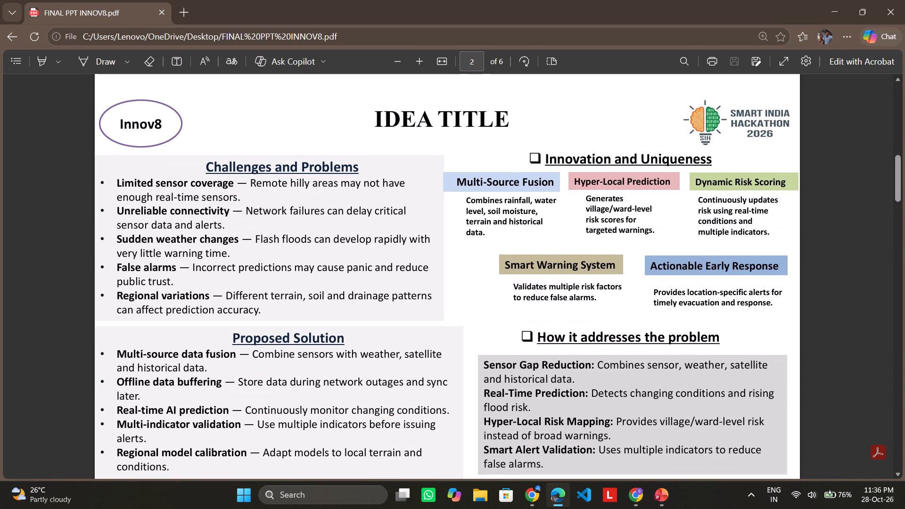
scroll(574, 426, down, 1)
scroll(574, 425, up, 1)
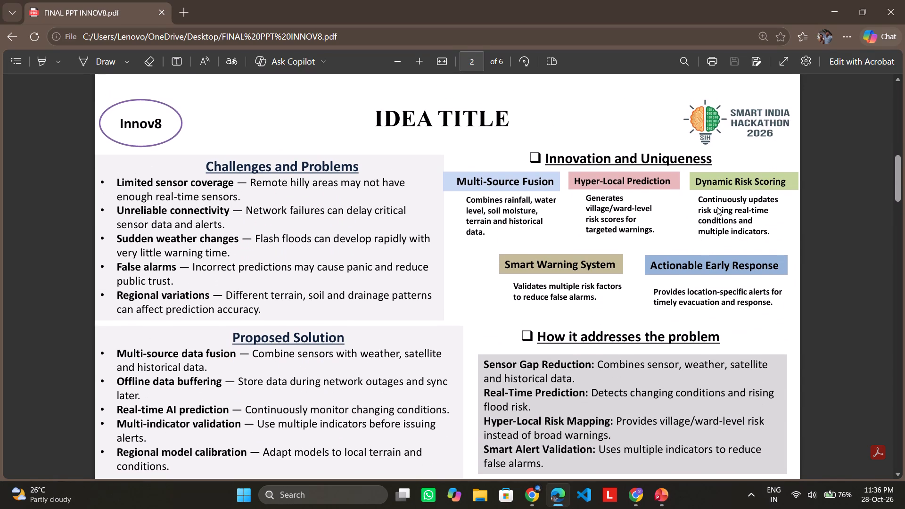
View the PDF's Idea Title page in full screen.
click(780, 59)
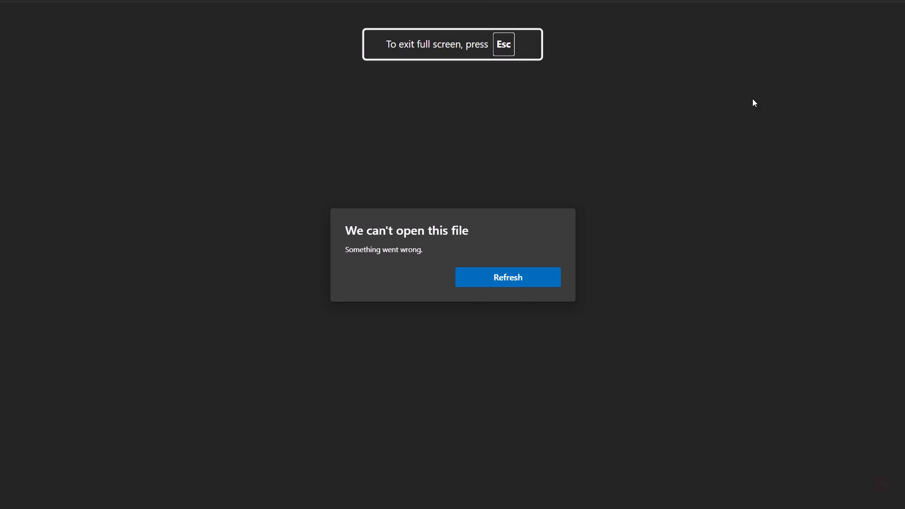
click(518, 283)
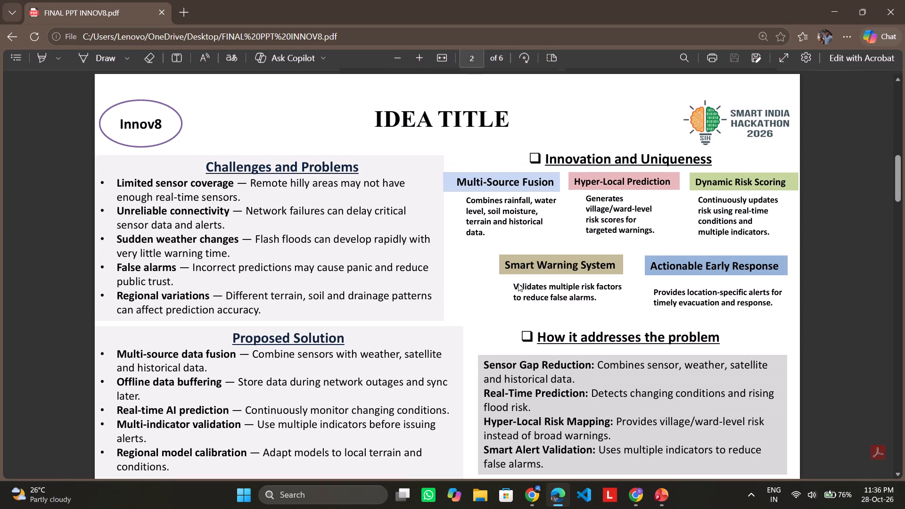
click(786, 60)
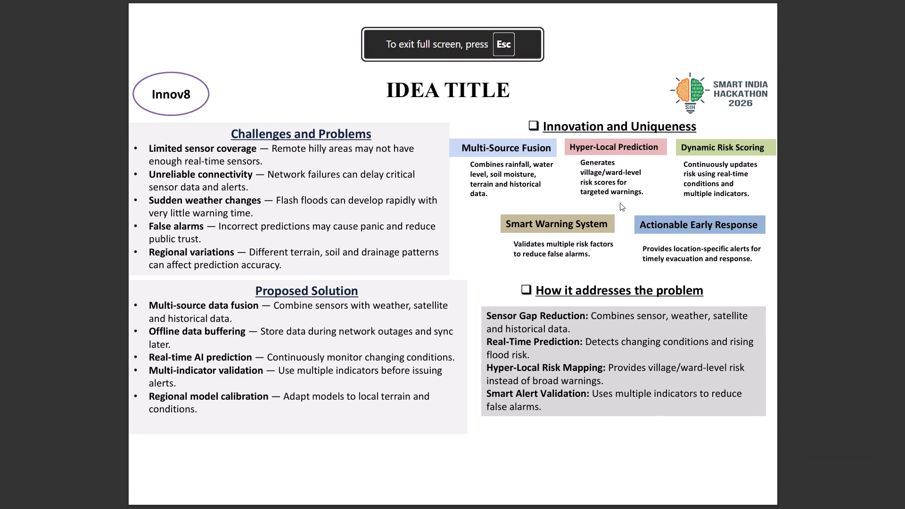
Look through the remaining PDF pages in full screen up to Research and References, and exit full screen.
key(Right)
key(Right)
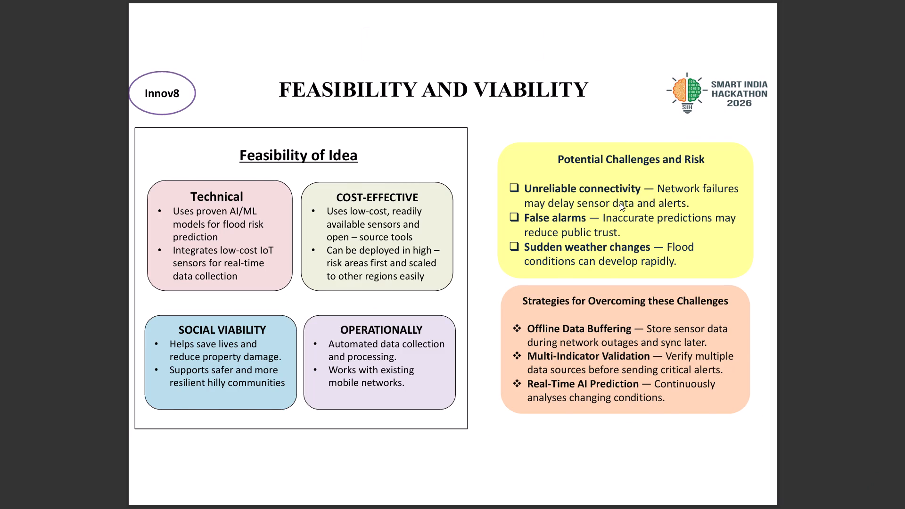
key(Right)
key(Right)
key(Right)
key(Right)
key(Right)
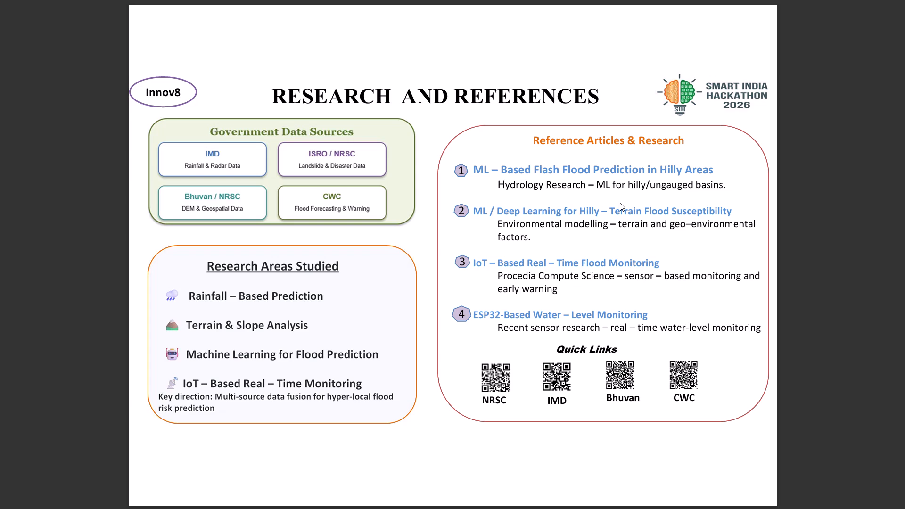
click(452, 39)
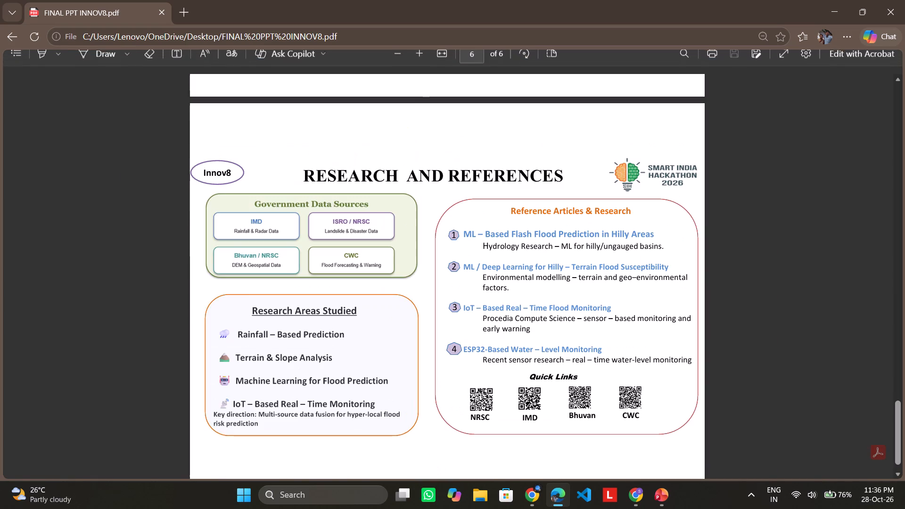
Go back through the PDF to its Idea Title page and examine the Innovation and Uniqueness heading bars.
scroll(356, 175, up, 2)
scroll(356, 175, down, 1)
scroll(356, 177, up, 7)
scroll(351, 186, down, 1)
scroll(351, 186, up, 6)
scroll(346, 186, down, 1)
scroll(346, 186, up, 7)
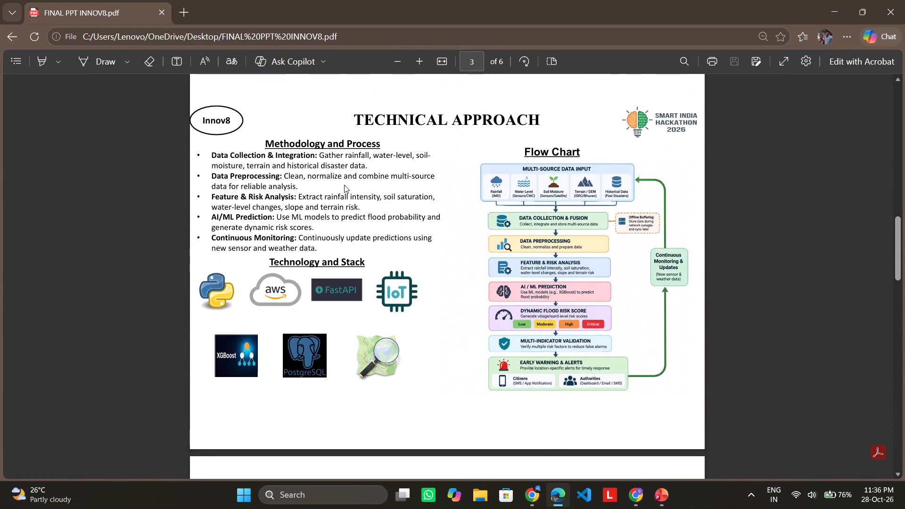
scroll(344, 185, up, 10)
scroll(344, 189, down, 2)
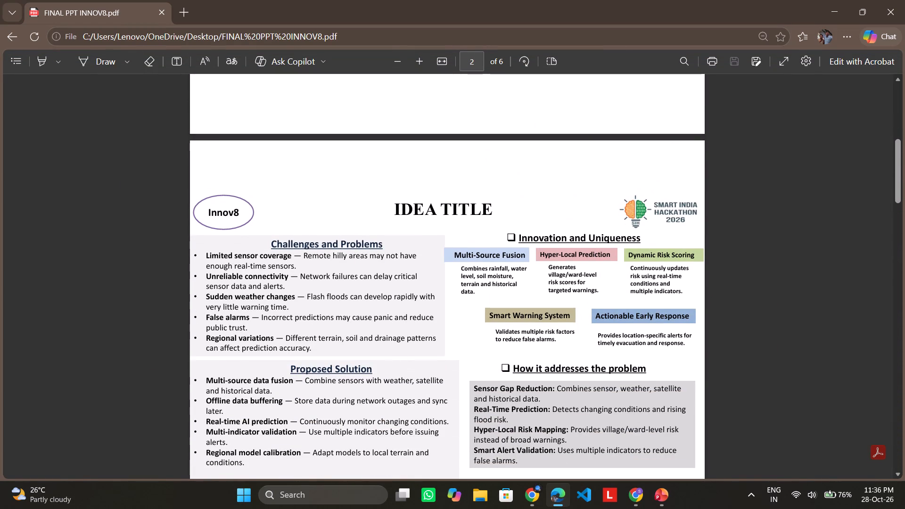
scroll(646, 423, down, 2)
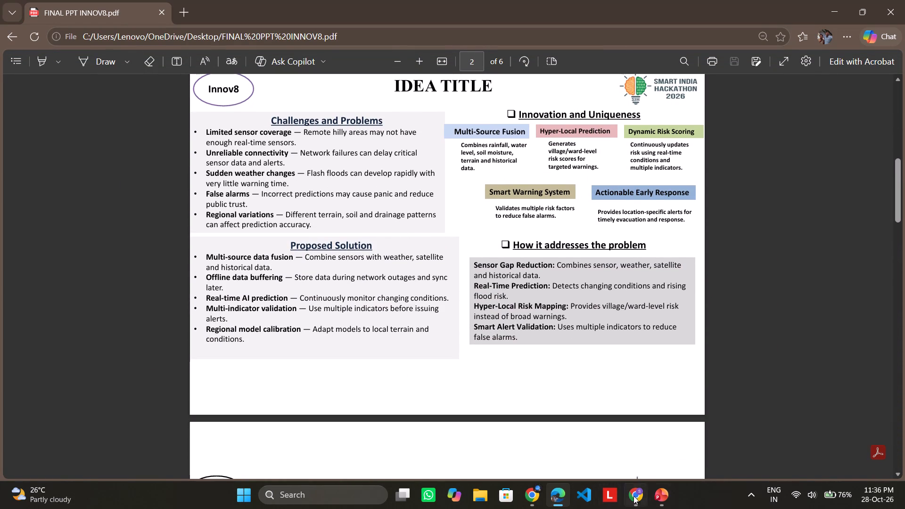
Switch back to the PowerPoint deck and preview theme colour sets, themes and background styles on the Impact and Benefits slide.
click(555, 447)
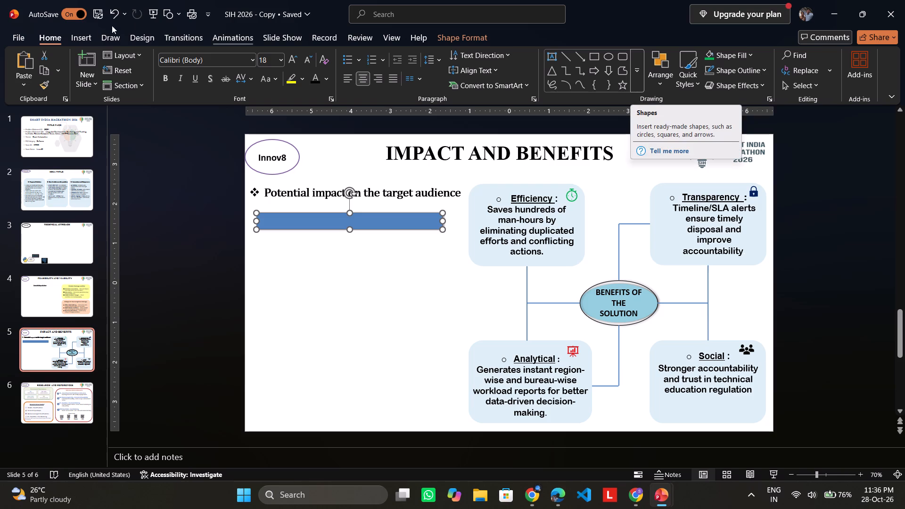
click(83, 41)
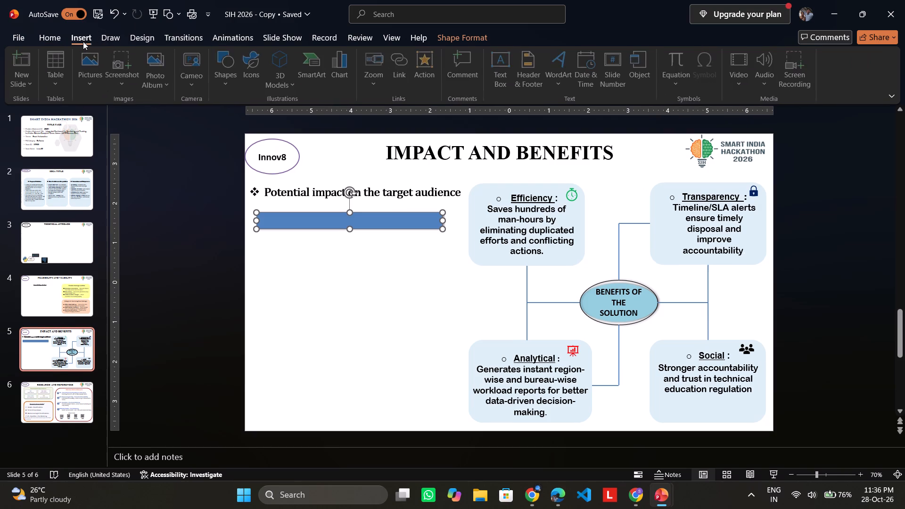
click(137, 38)
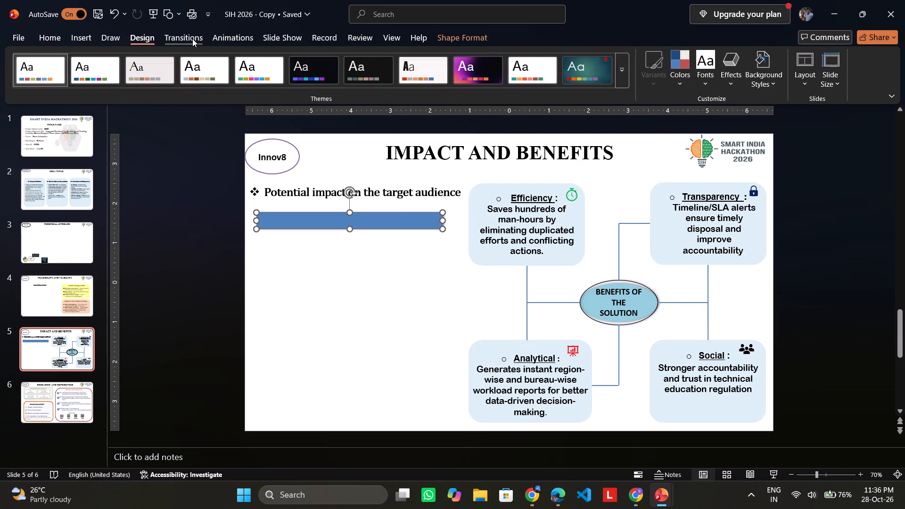
click(192, 39)
click(221, 33)
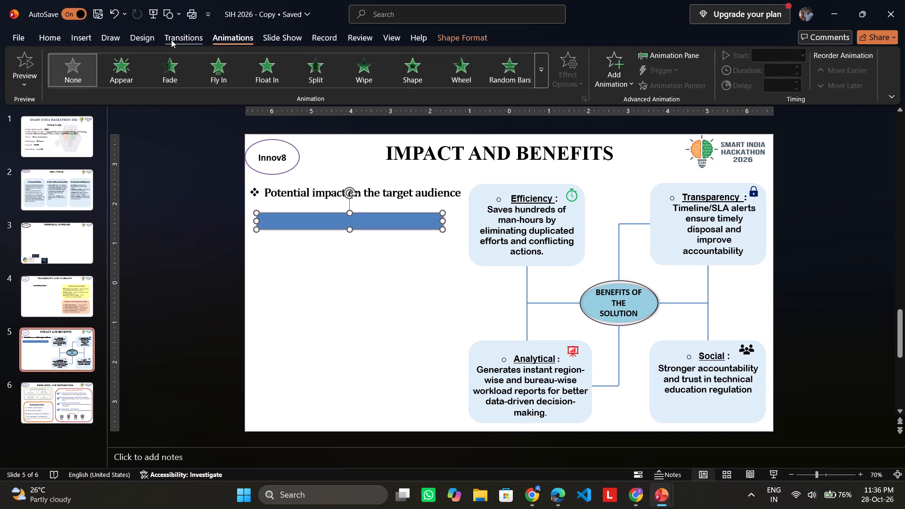
click(148, 39)
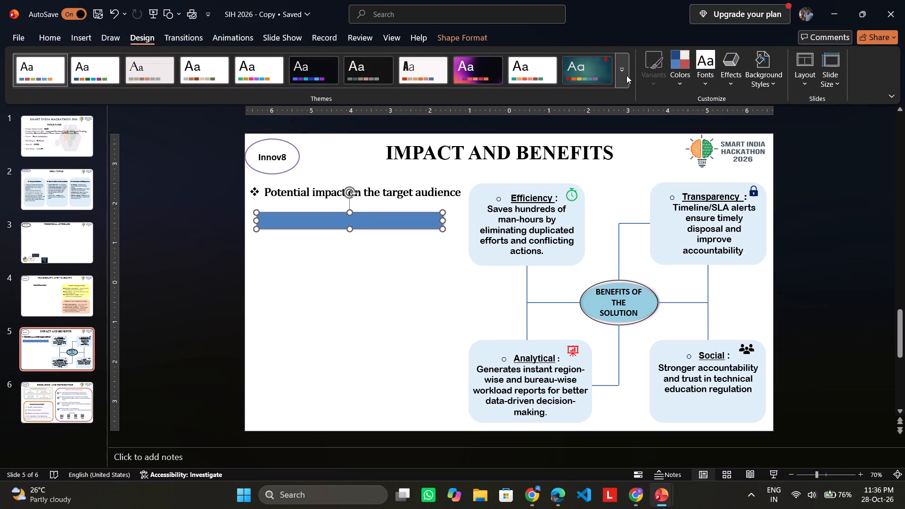
click(681, 82)
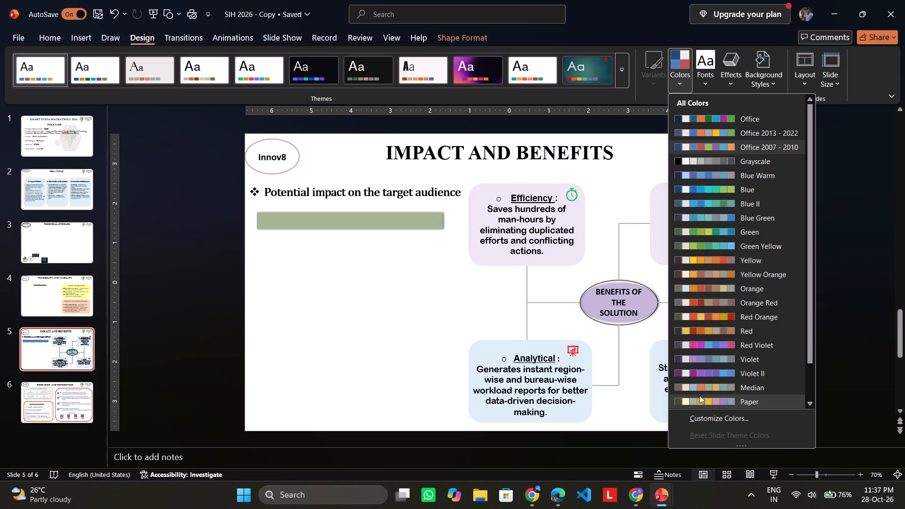
scroll(729, 231, down, 4)
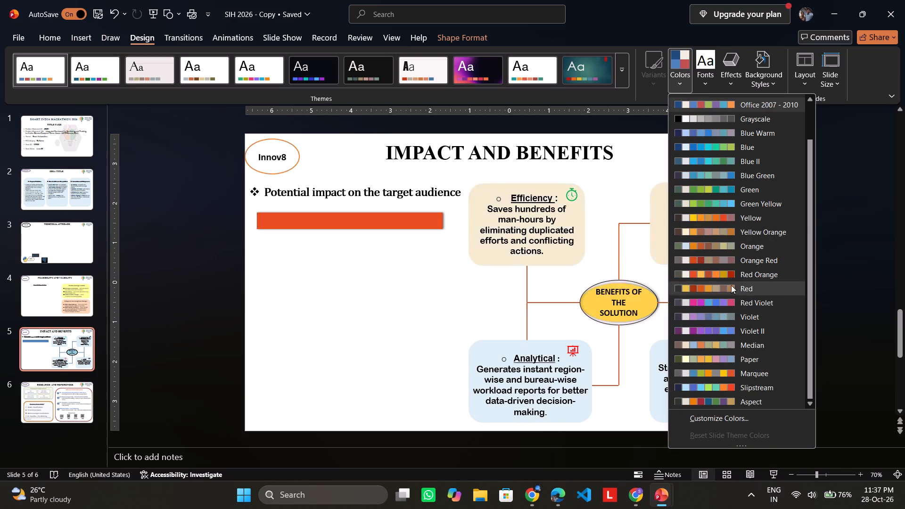
scroll(725, 271, up, 6)
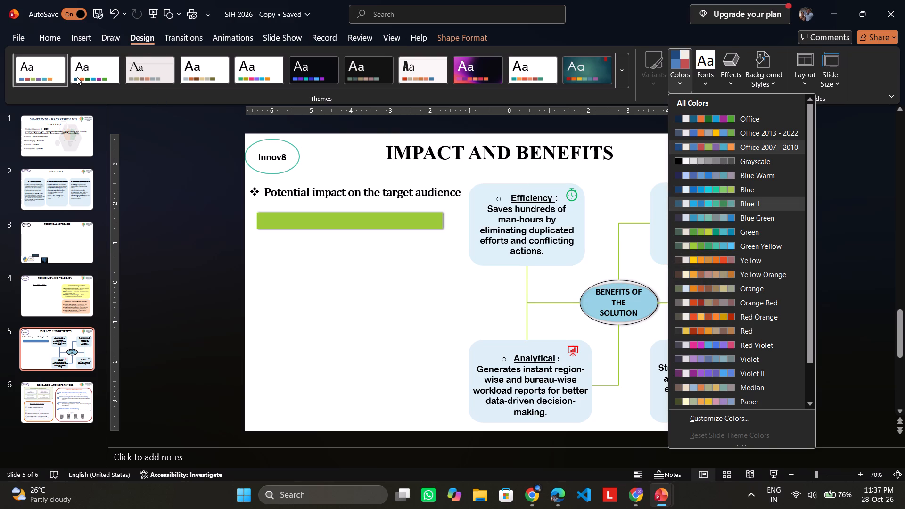
click(625, 73)
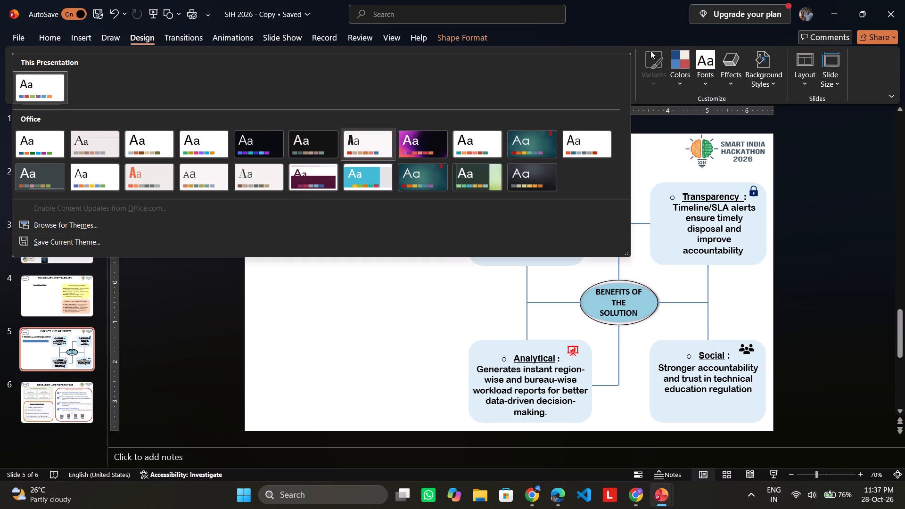
click(690, 75)
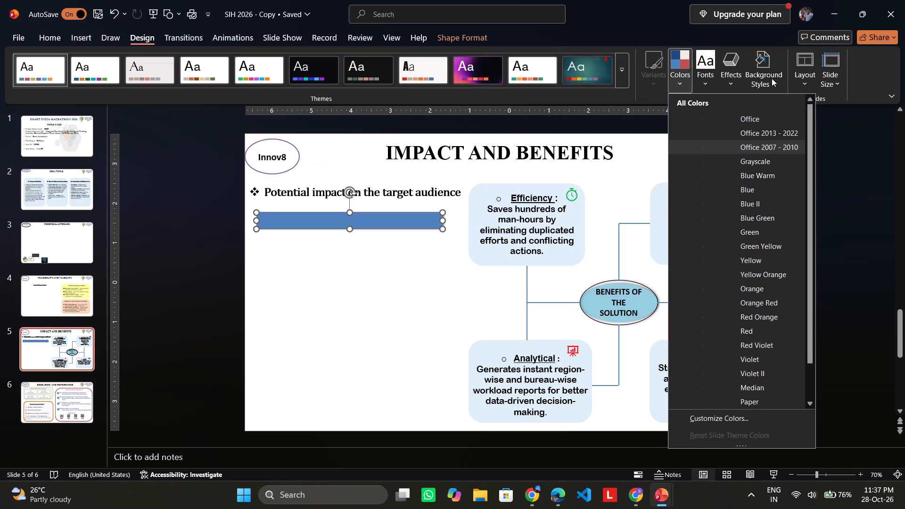
click(772, 78)
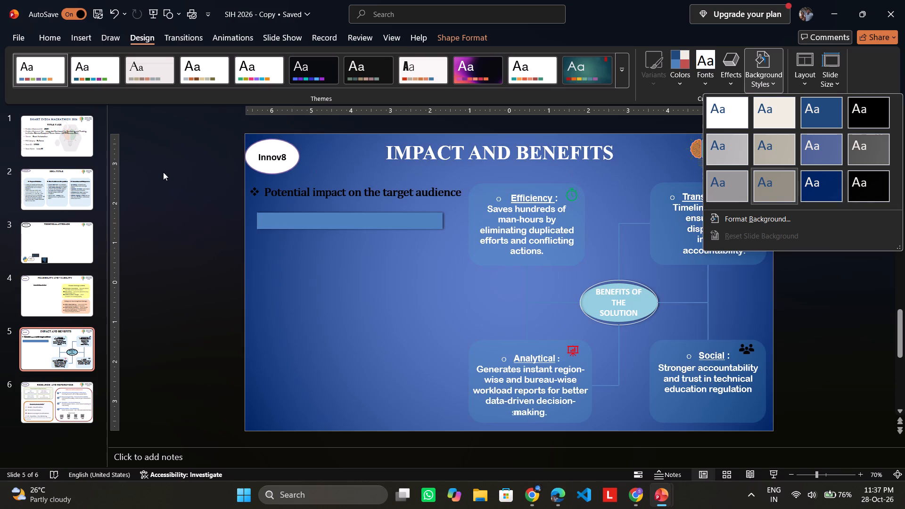
click(688, 73)
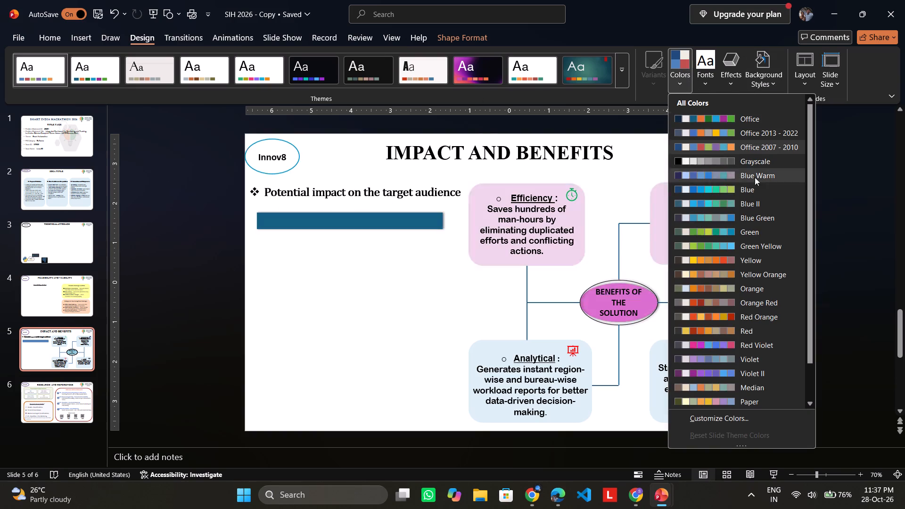
scroll(757, 189, down, 5)
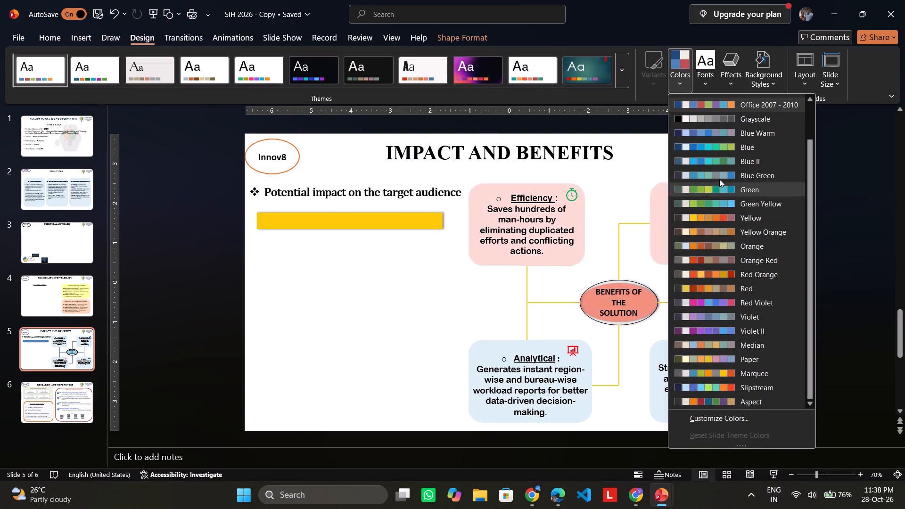
scroll(704, 107, up, 2)
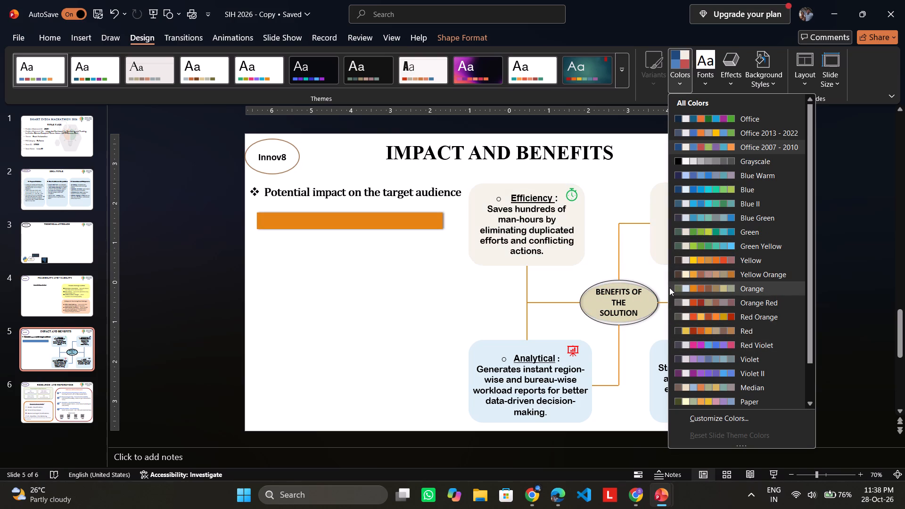
scroll(292, 225, up, 1)
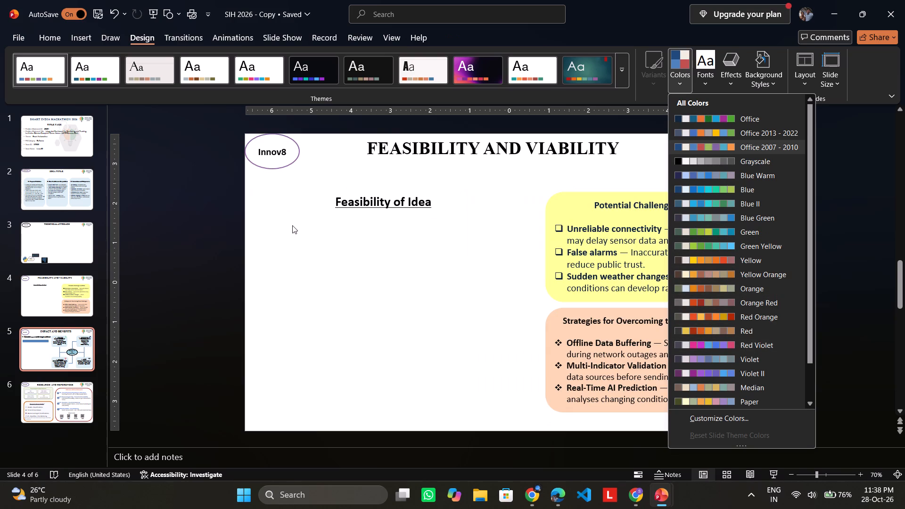
scroll(292, 225, down, 1)
scroll(292, 225, up, 1)
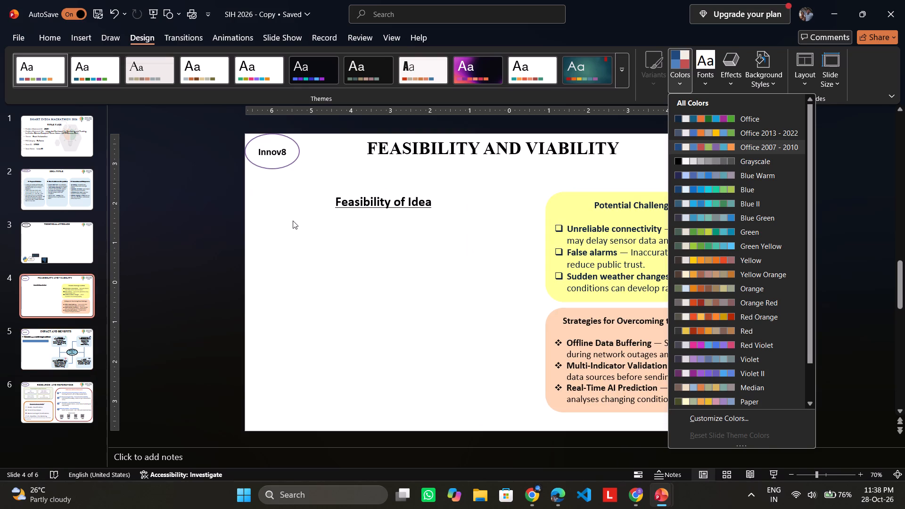
scroll(293, 219, down, 1)
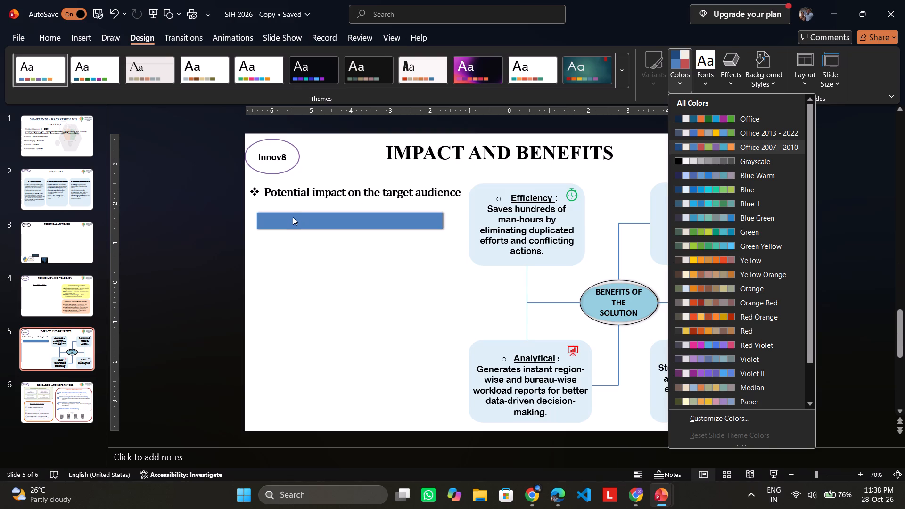
click(220, 213)
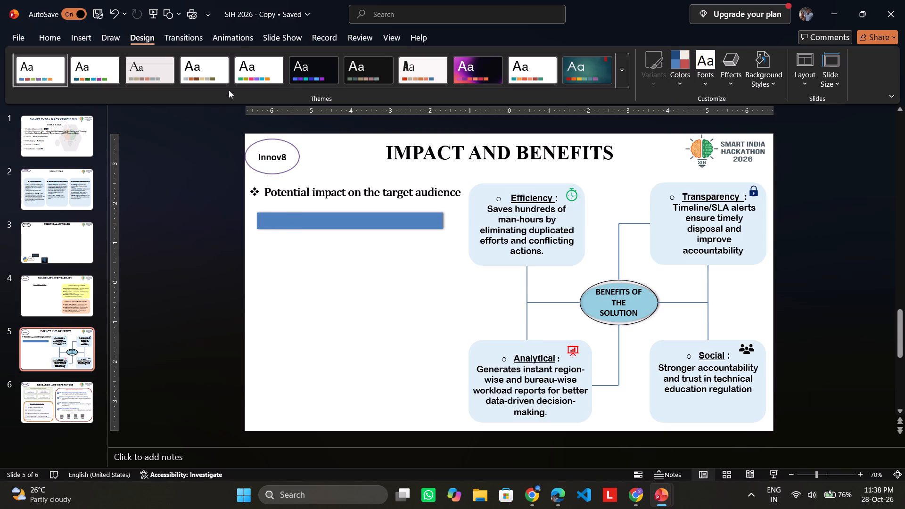
Narrow the blue rectangle under the potential impact heading slightly from its Efficiency-box side.
click(403, 227)
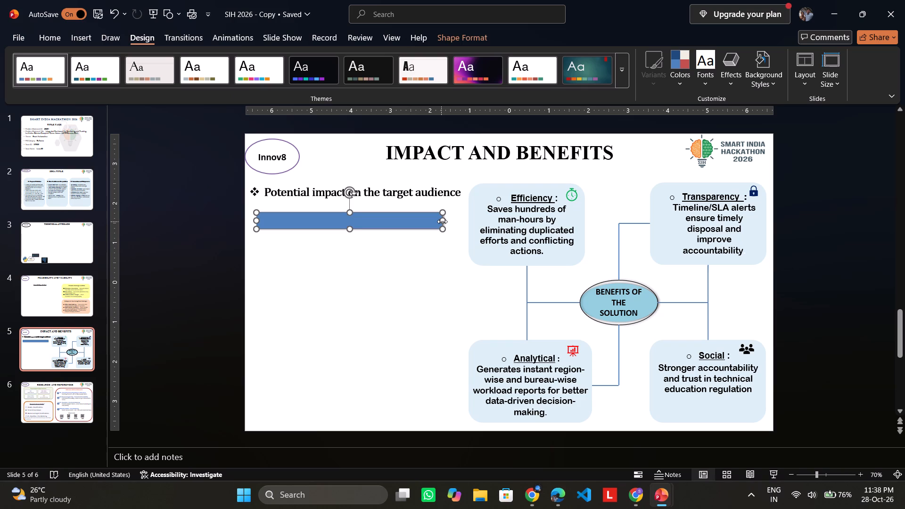
drag(442, 222, 428, 221)
drag(428, 221, 433, 220)
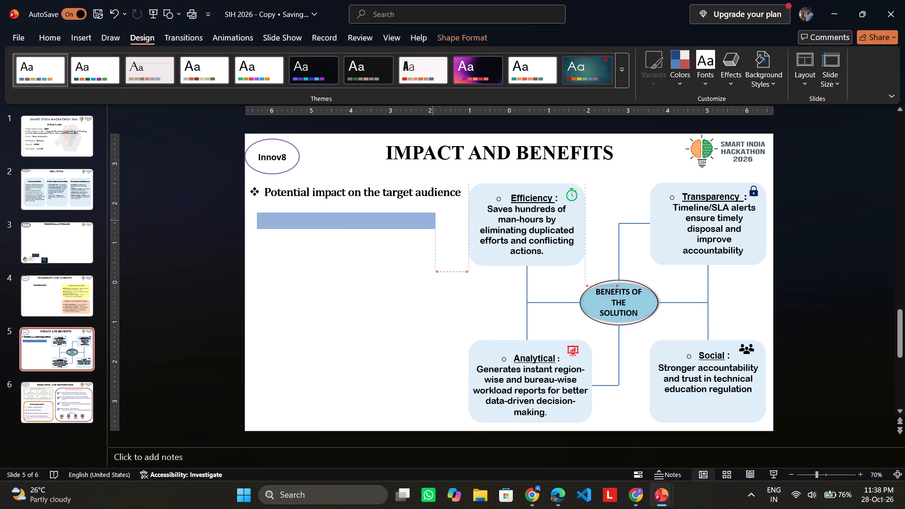
drag(433, 220, 435, 220)
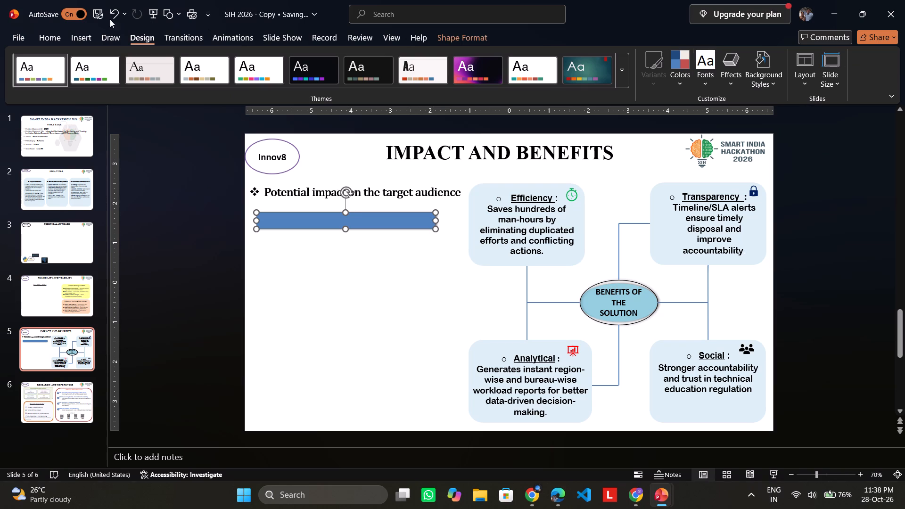
Apply the flat solid-blue theme style with a light outline to the rectangle.
click(61, 36)
click(683, 80)
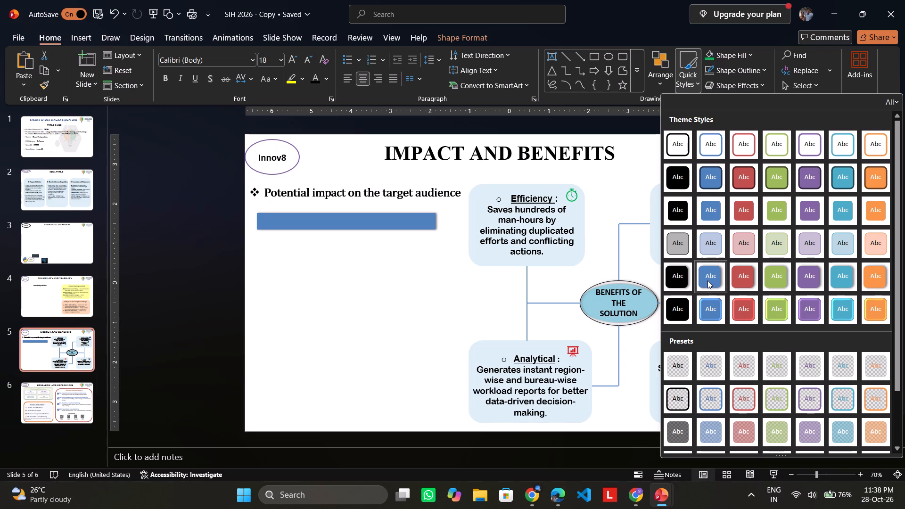
click(708, 208)
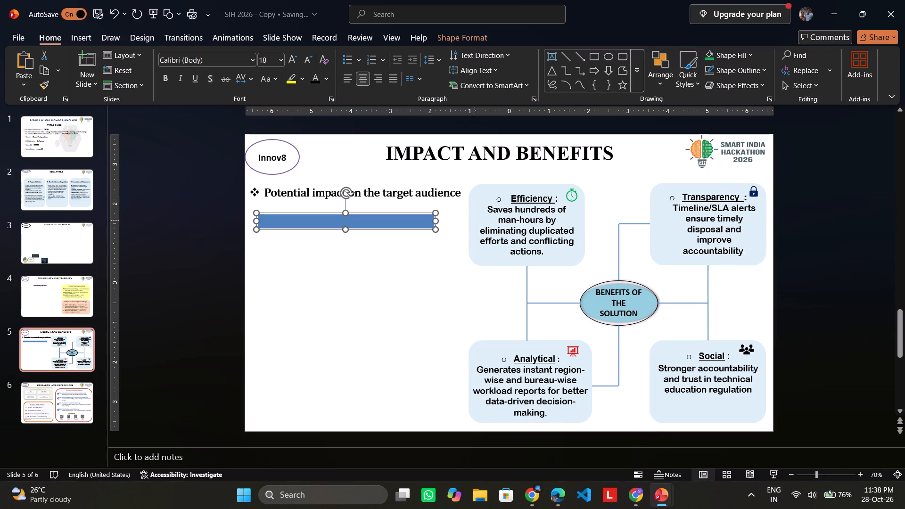
Set the blue rectangle's fill transparency to 38%.
right_click(401, 222)
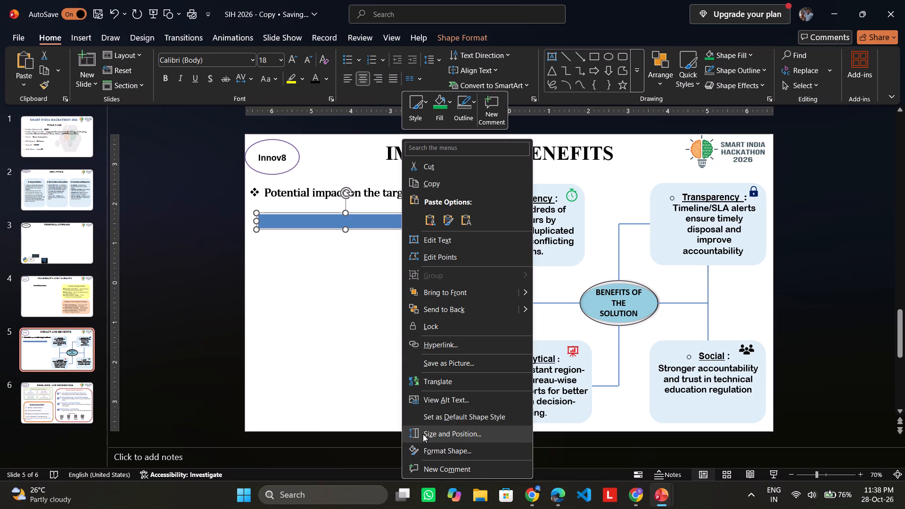
click(425, 446)
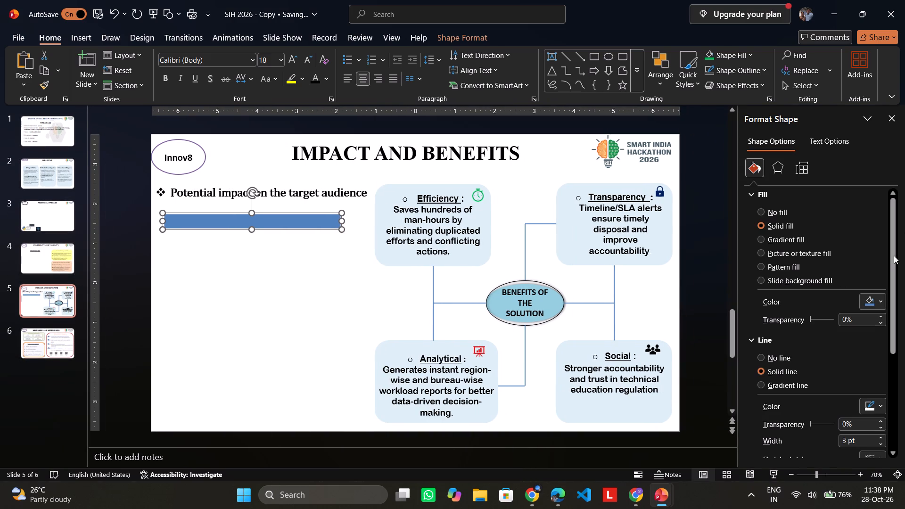
drag(812, 320, 819, 318)
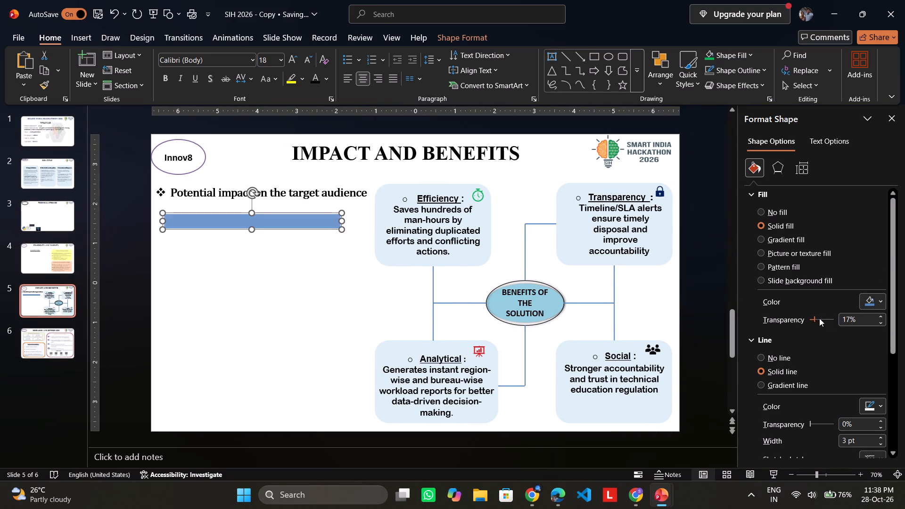
drag(819, 318, 818, 318)
drag(818, 318, 821, 317)
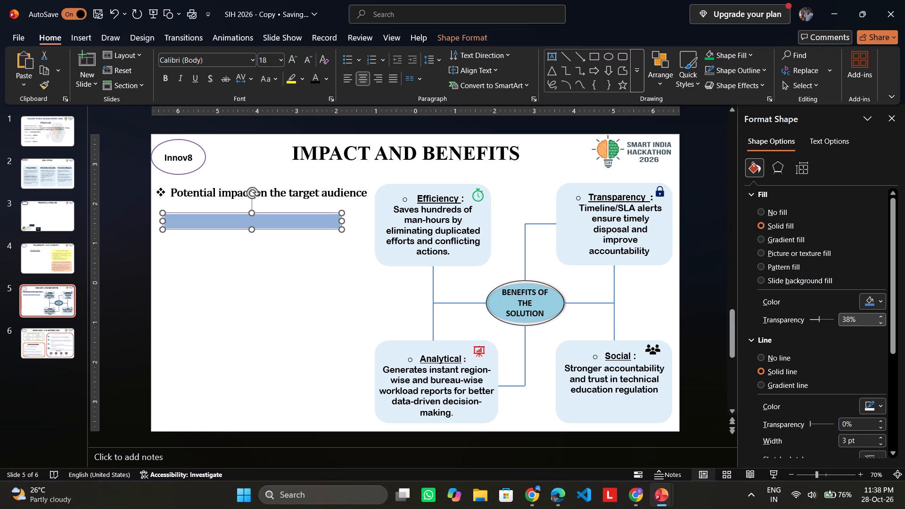
Set the blue rectangle's fill transparency to 30%.
click(855, 321)
drag(855, 320, 838, 320)
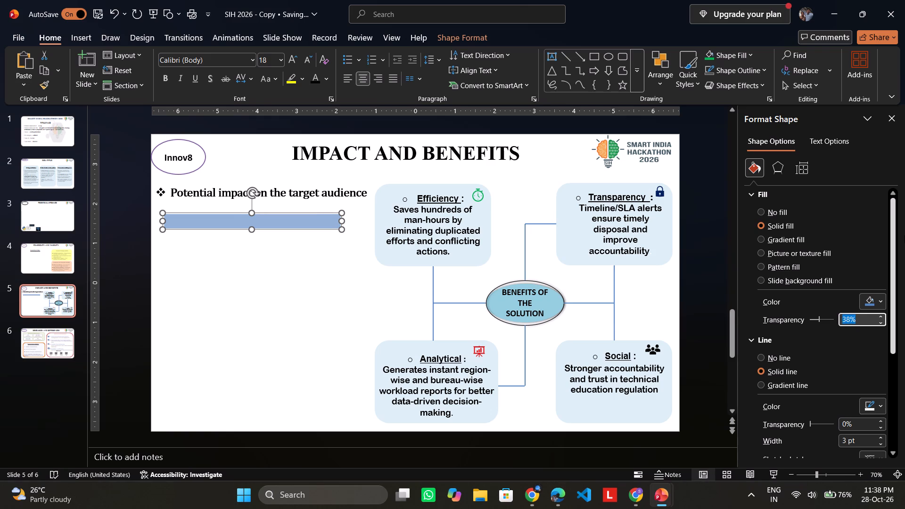
text(30)
key(Return)
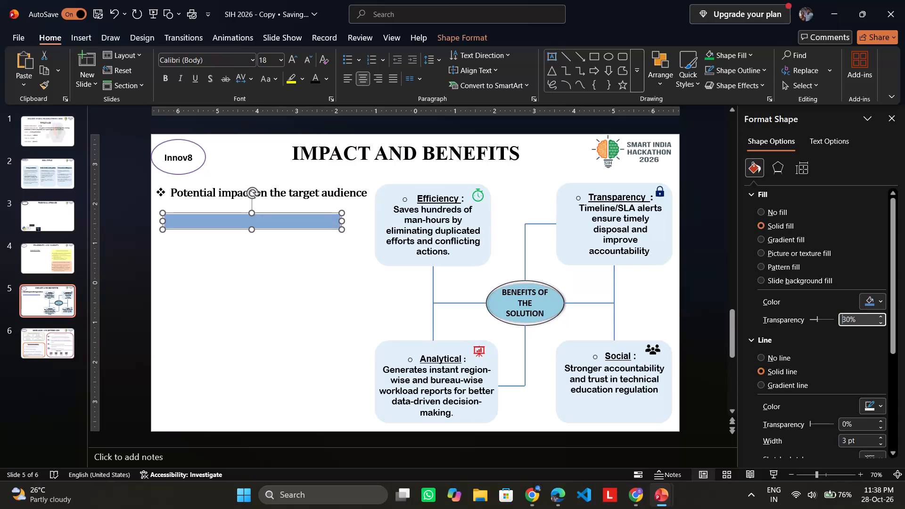
click(261, 294)
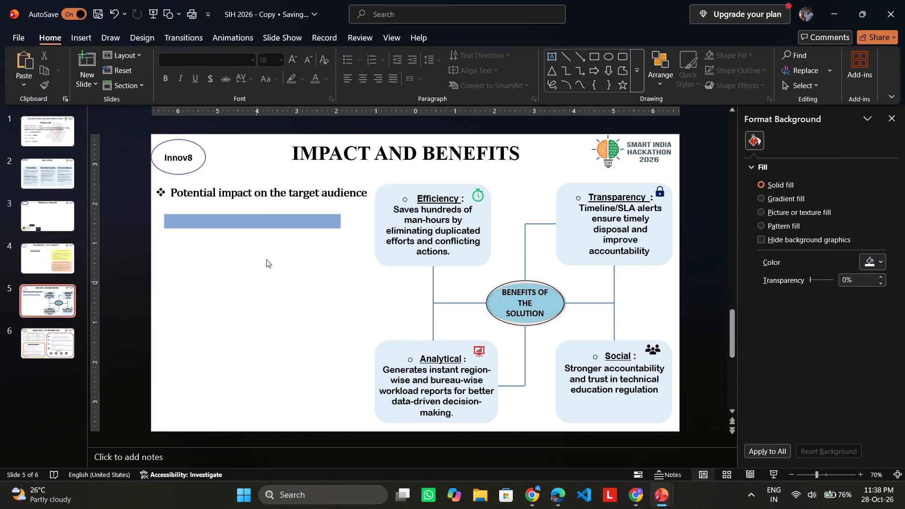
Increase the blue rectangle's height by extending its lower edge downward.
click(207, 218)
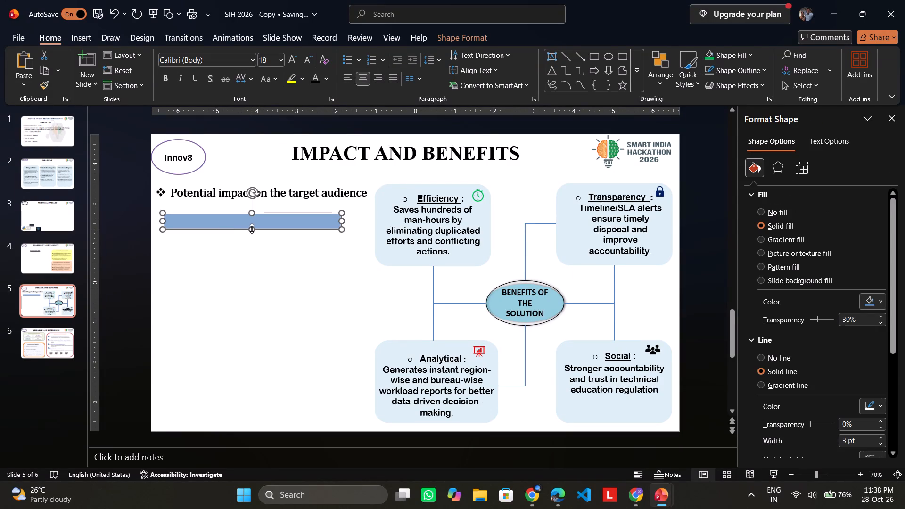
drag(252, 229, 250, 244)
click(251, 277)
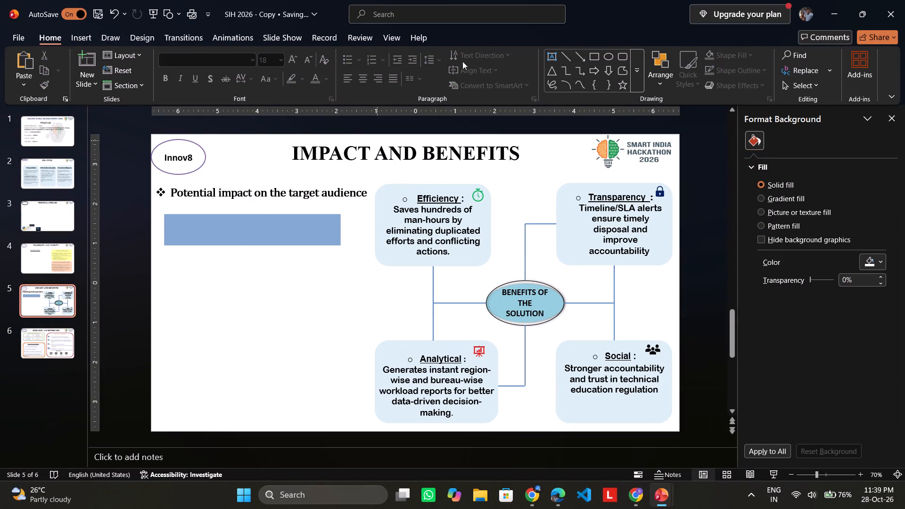
click(552, 57)
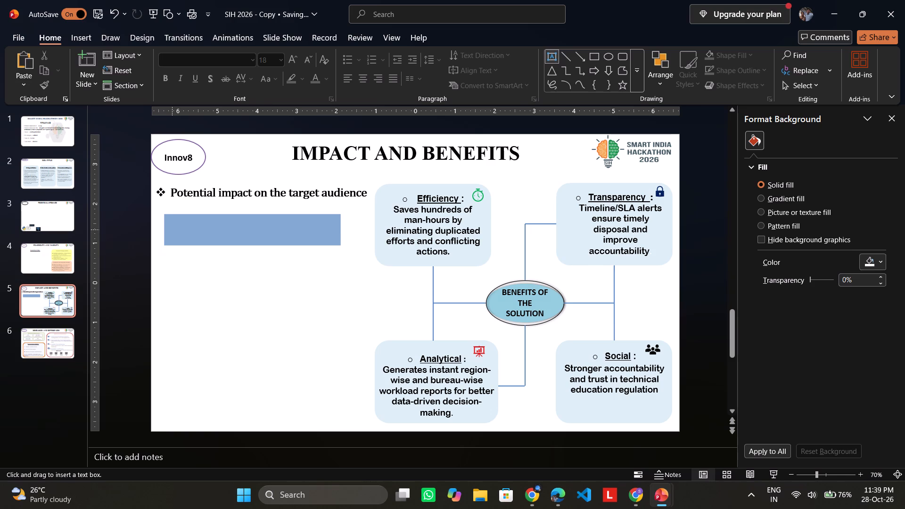
click(172, 230)
click(174, 229)
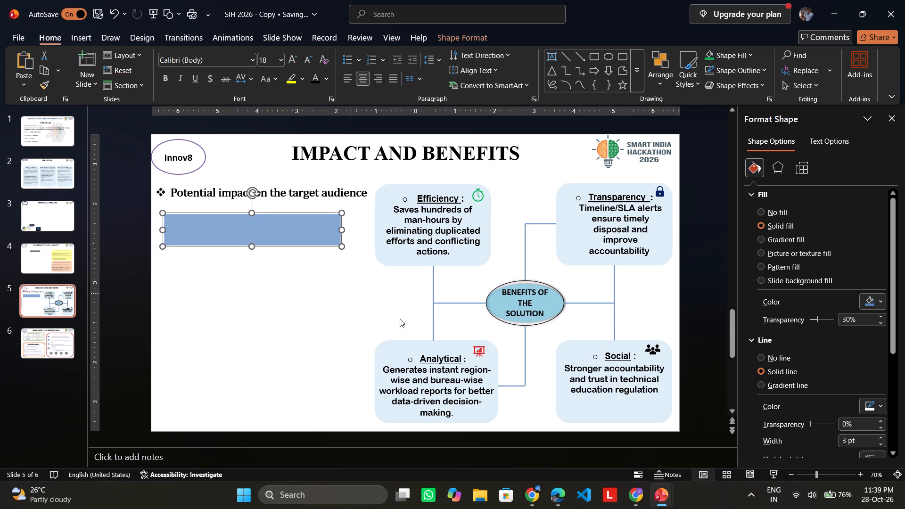
click(531, 497)
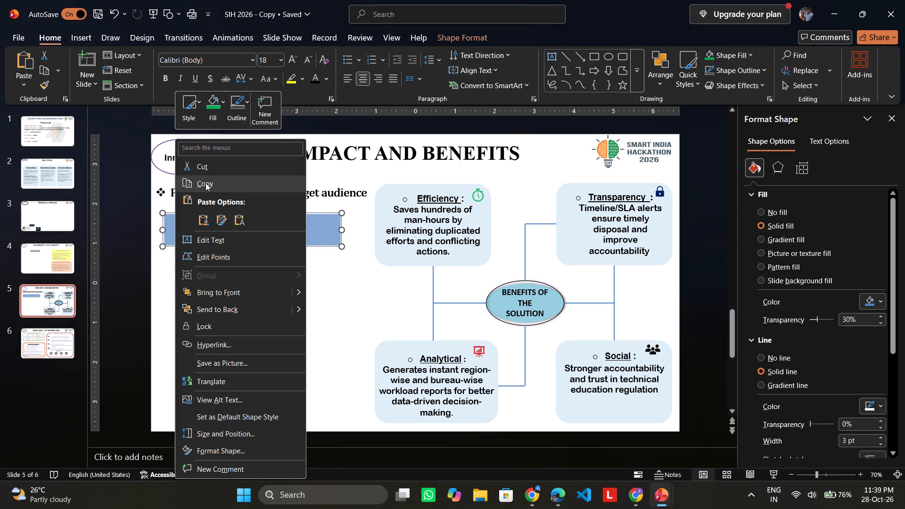
click(204, 218)
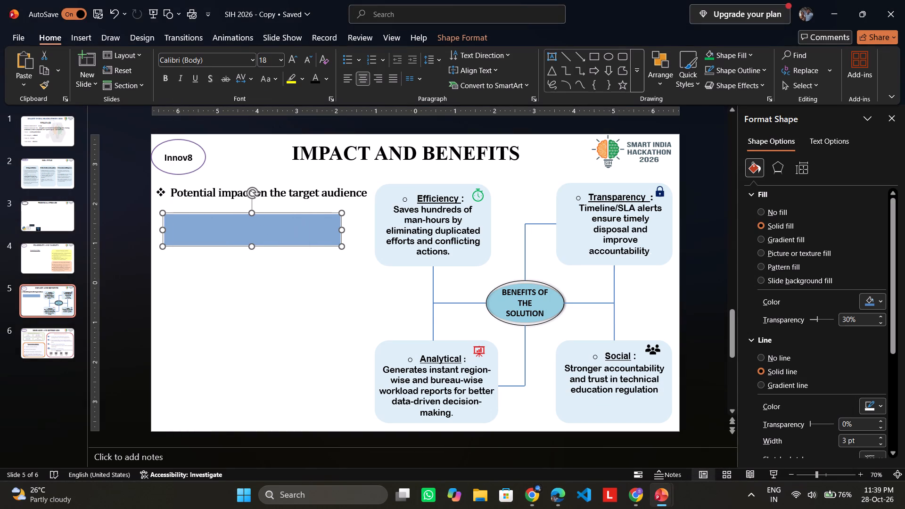
Change the "AICTE Bureaus" text in the rectangle to black.
click(281, 232)
drag(281, 232, 211, 222)
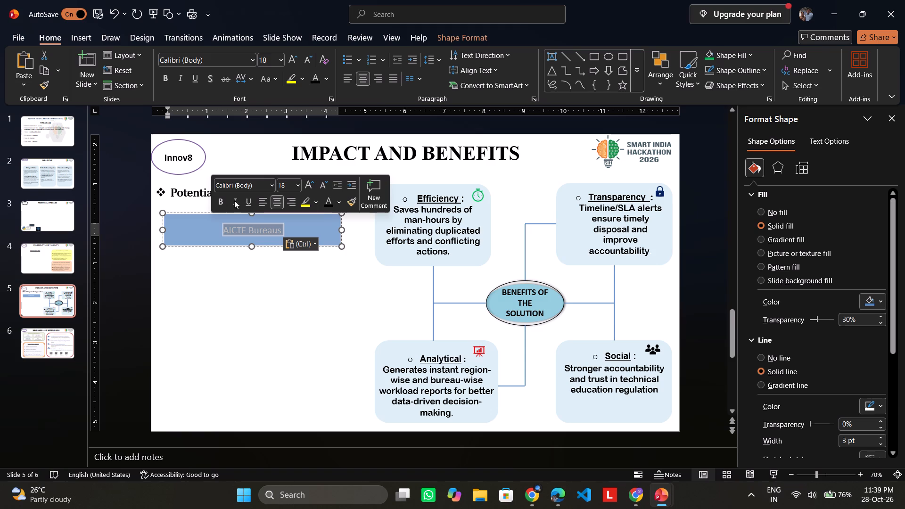
click(316, 81)
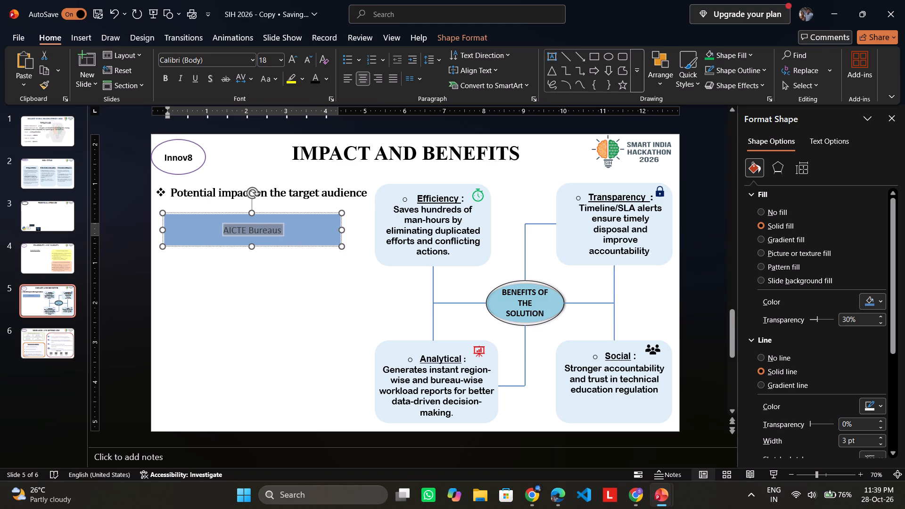
Shrink the blue rectangle's width and height into a compact bar that fits the "AICTE Bureaus" label on one line.
drag(341, 228, 240, 217)
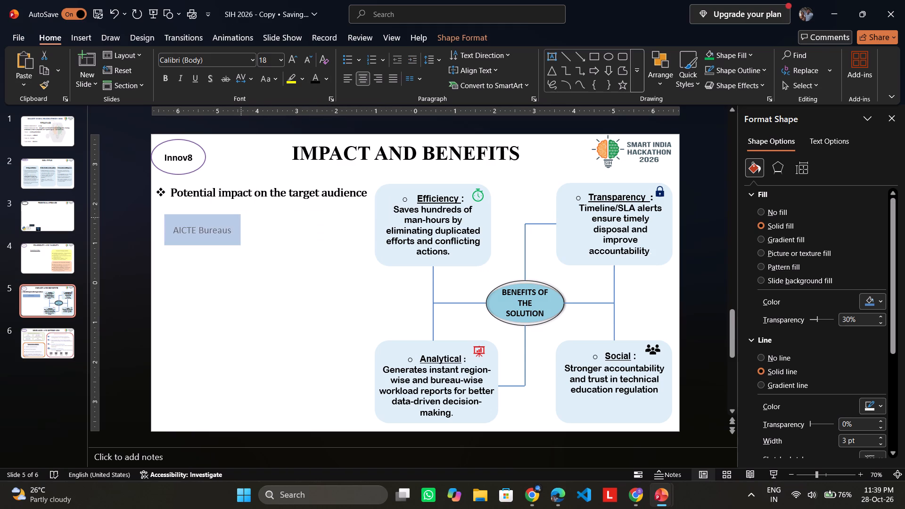
drag(240, 217, 236, 217)
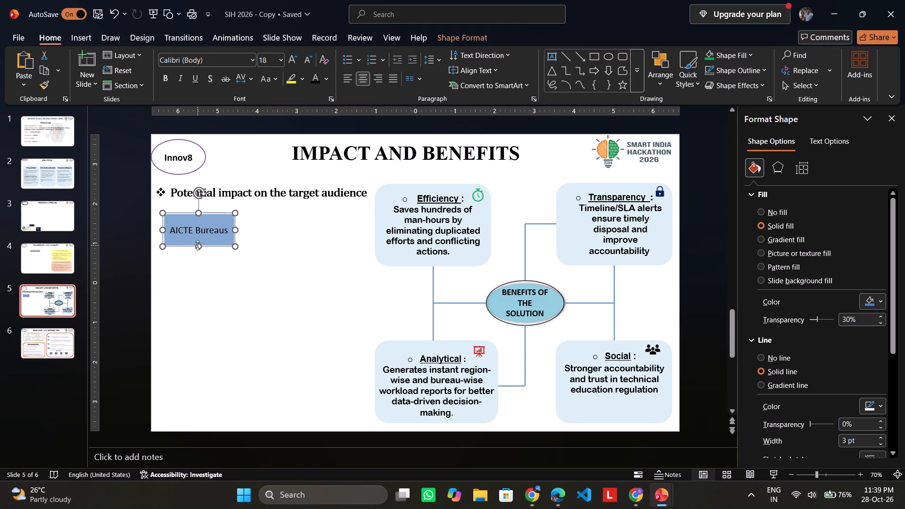
drag(198, 245, 201, 231)
click(276, 269)
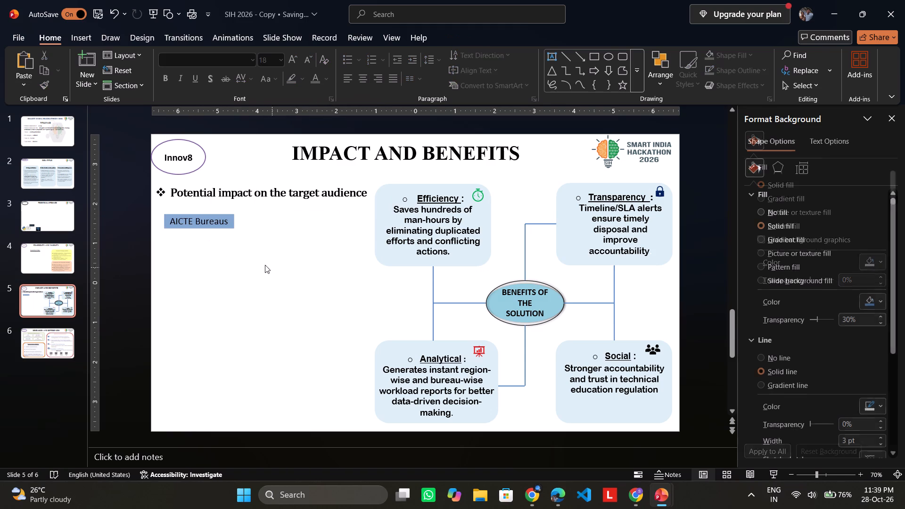
click(212, 218)
drag(236, 221, 242, 221)
click(252, 262)
Set the "AICTE Bureaus" label's font to Arial Rounded MT Bold.
click(231, 220)
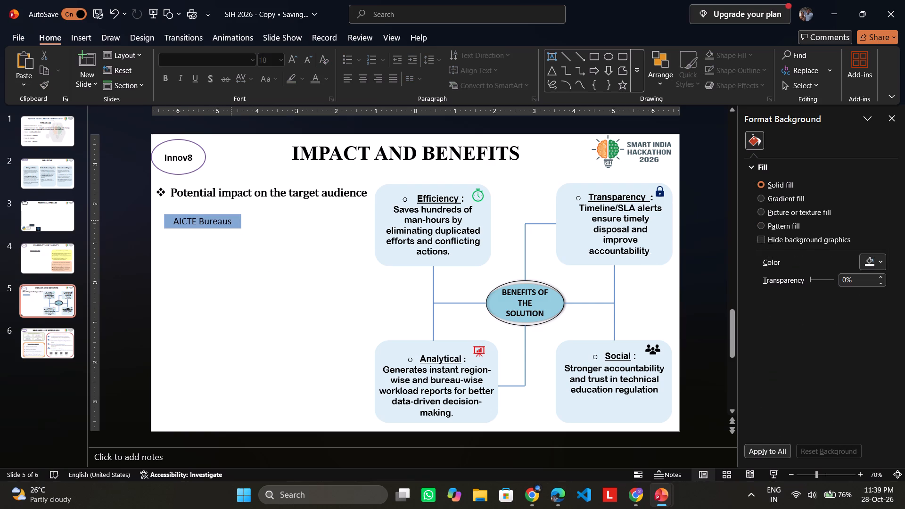
click(179, 219)
drag(177, 221, 232, 219)
click(253, 57)
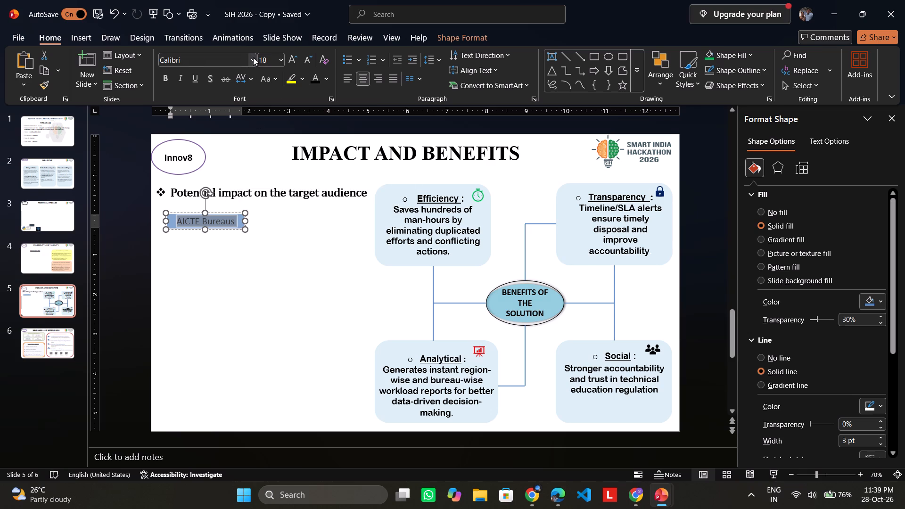
click(217, 162)
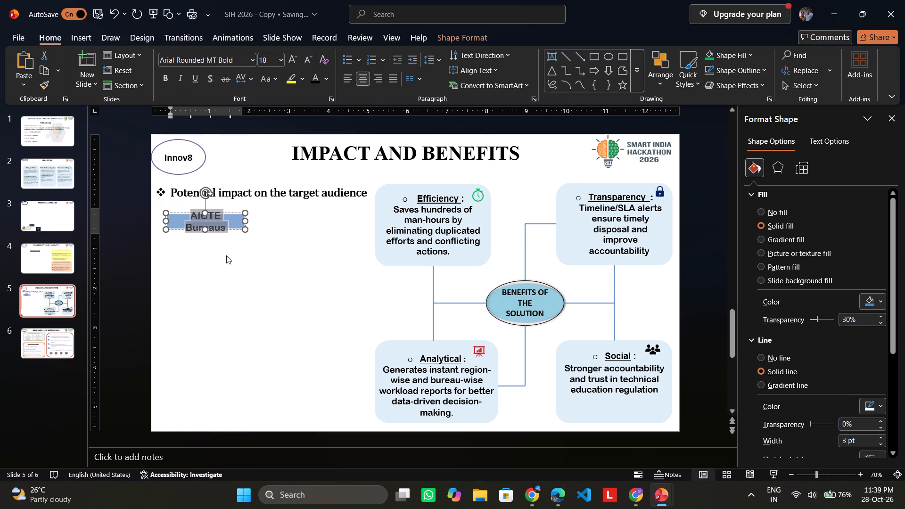
Widen the "AICTE Bureaus" bar to fit its label on one line and shift it slightly towards the slide's outer edge.
drag(245, 220, 254, 216)
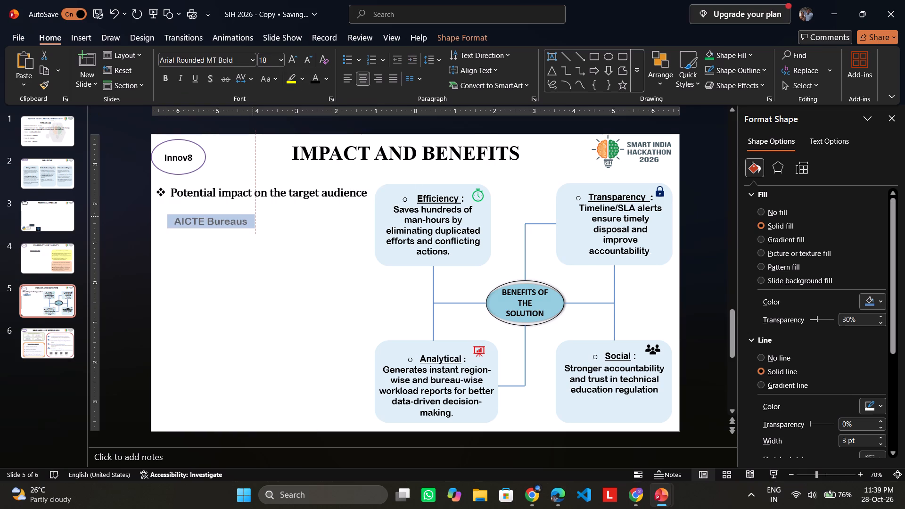
drag(254, 216, 250, 216)
click(271, 240)
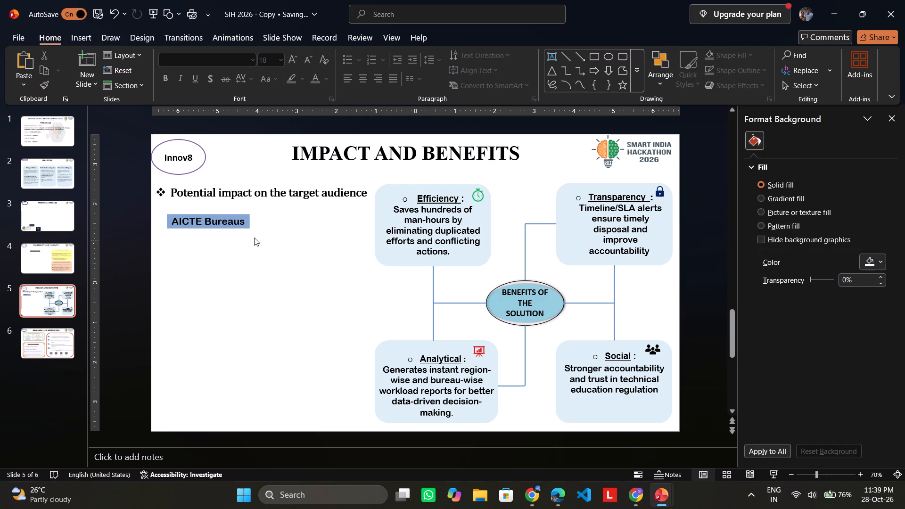
click(221, 221)
drag(253, 221, 257, 219)
drag(249, 231, 239, 226)
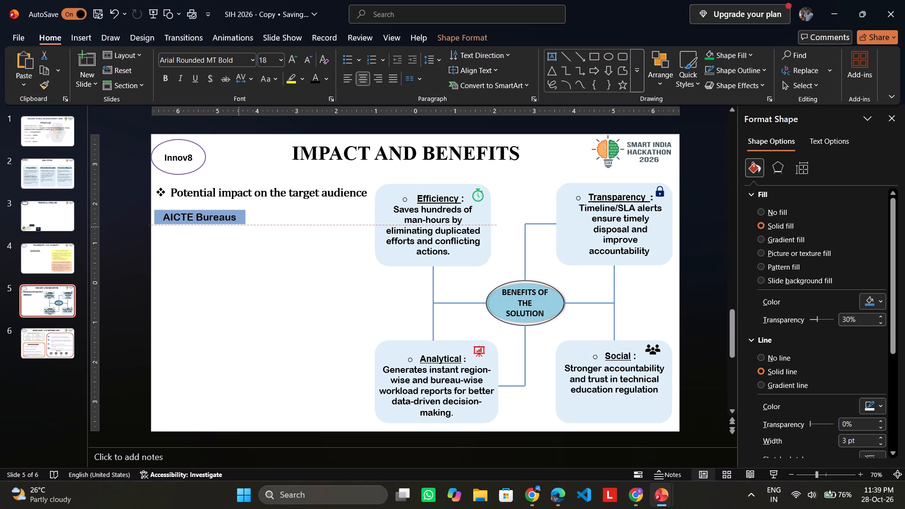
drag(239, 226, 241, 230)
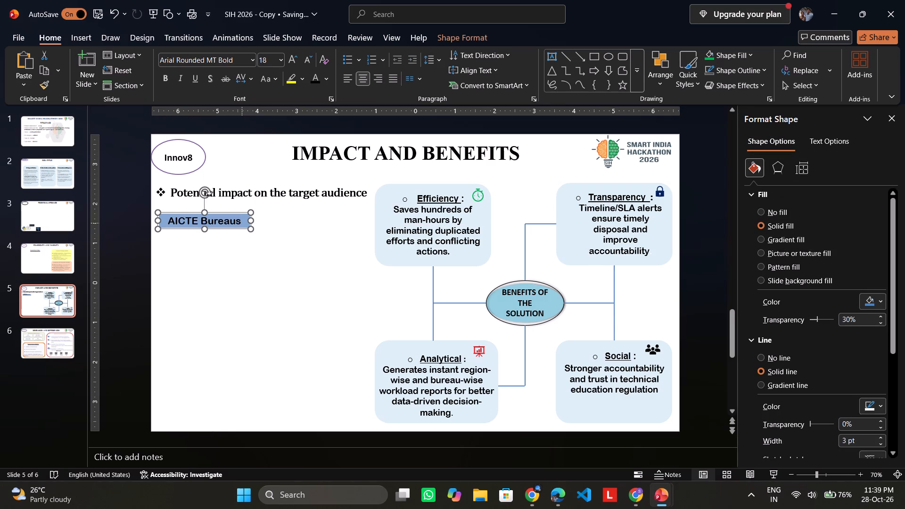
Reduce the "AICTE Bureaus" label's font size to 16.
click(242, 223)
drag(168, 220, 169, 220)
drag(169, 220, 239, 220)
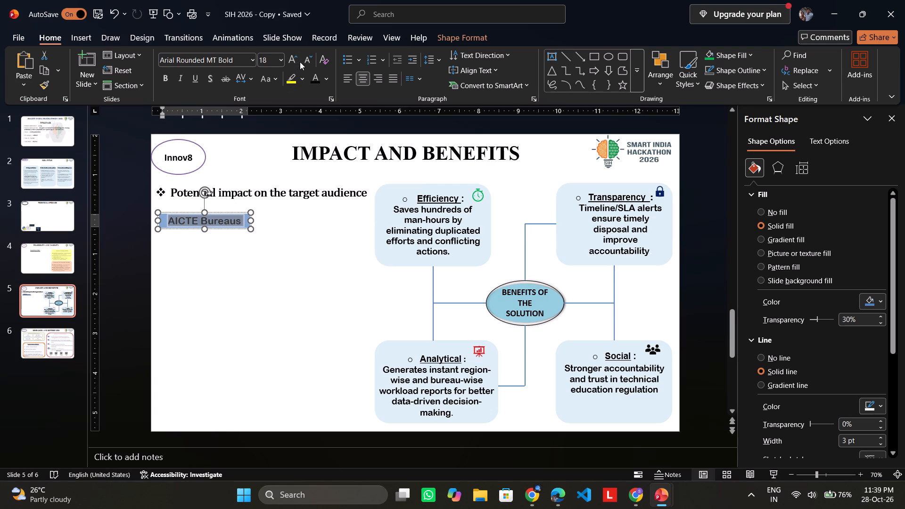
click(300, 61)
click(304, 60)
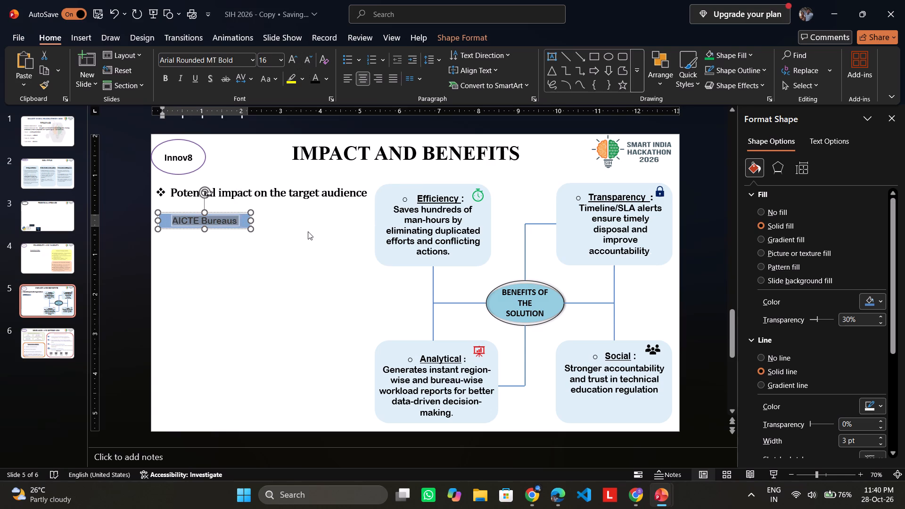
click(308, 233)
Narrow the "AICTE Bureaus" bar from its Efficiency-box side to fit the smaller label closely.
click(222, 221)
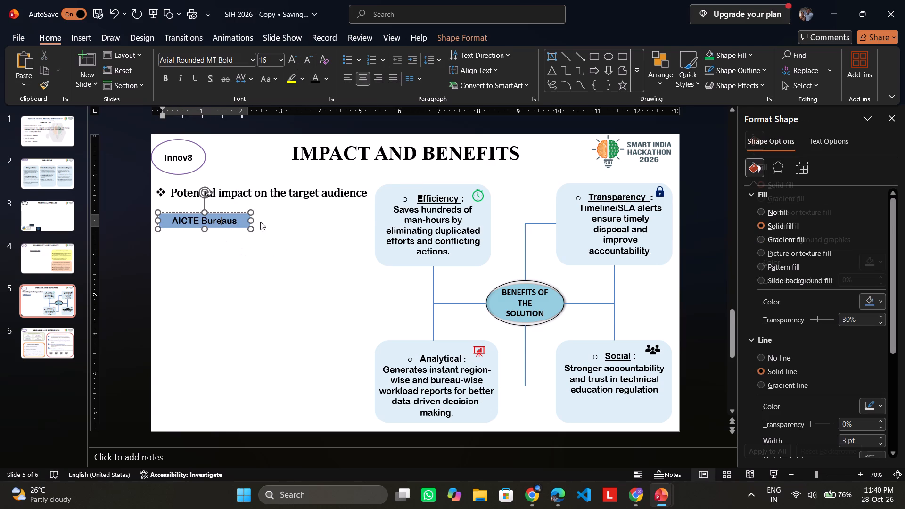
drag(250, 220, 240, 220)
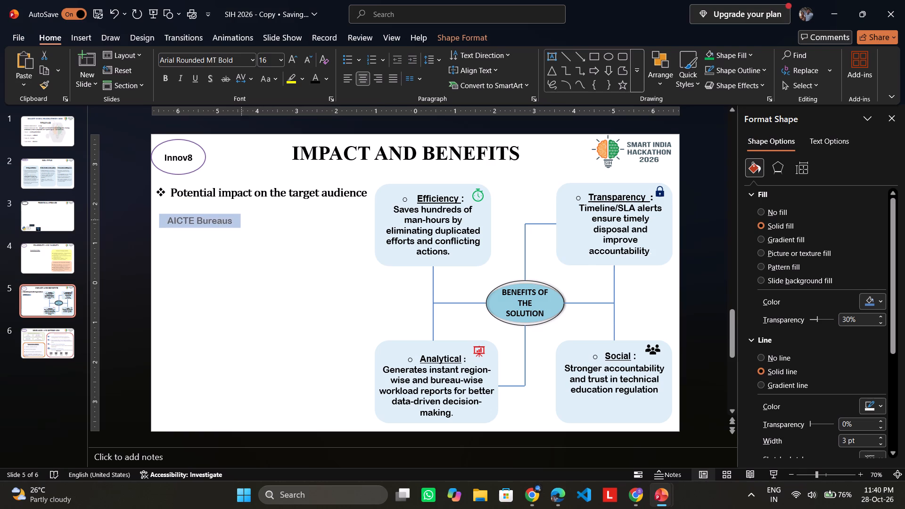
drag(240, 220, 236, 220)
click(279, 232)
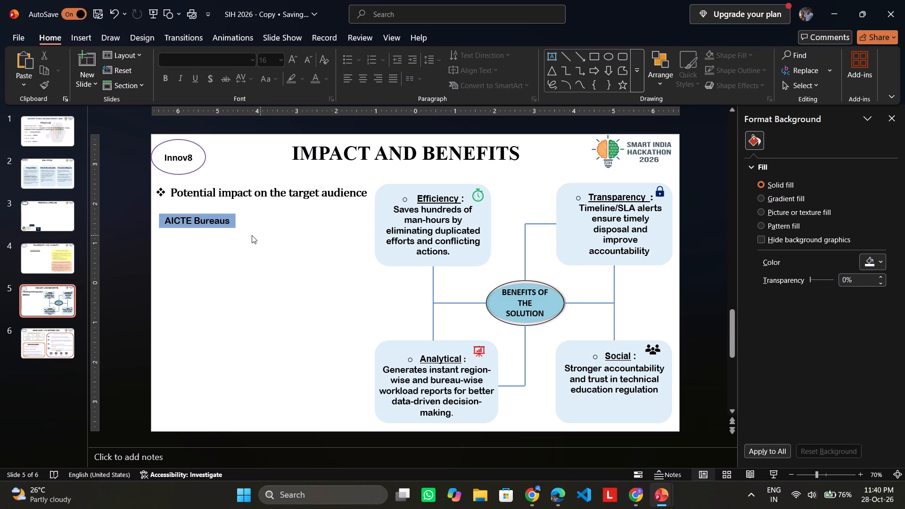
Move the "AICTE Bureaus" bar slightly towards the Efficiency box, keeping it just below the potential impact heading.
click(217, 223)
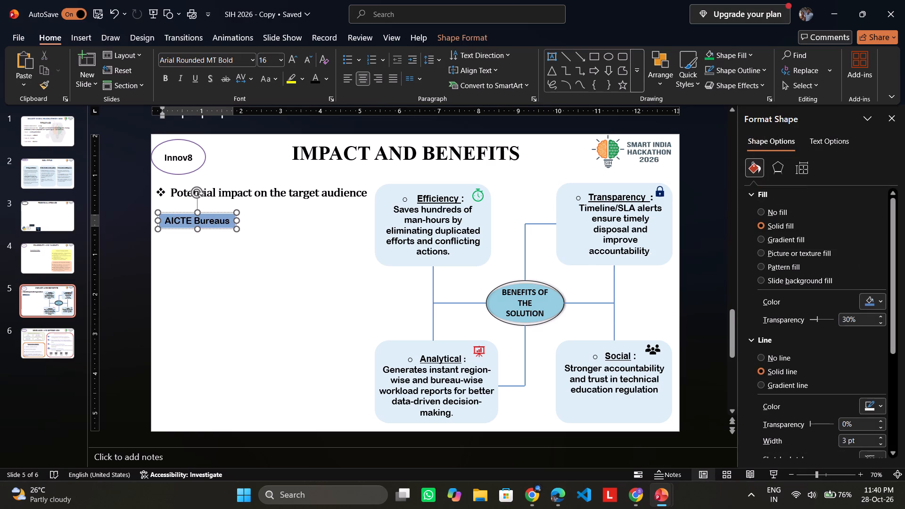
drag(229, 228, 237, 228)
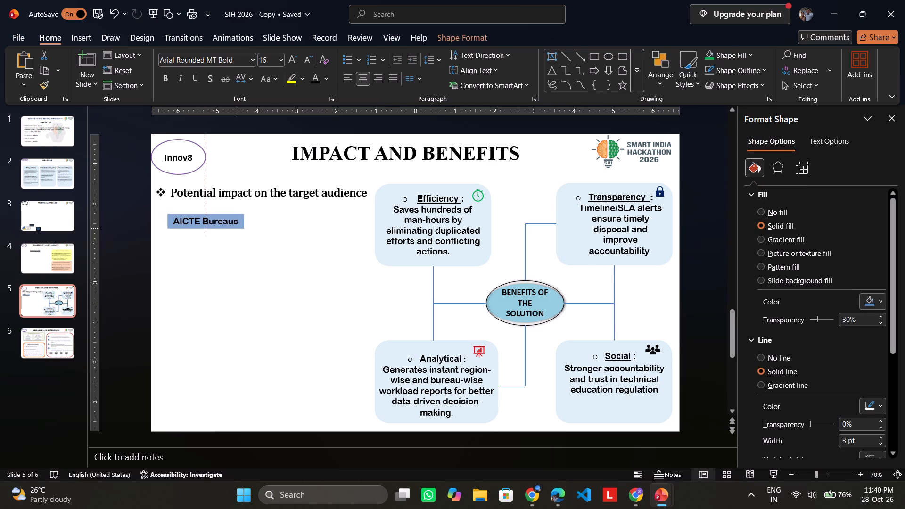
drag(237, 228, 234, 229)
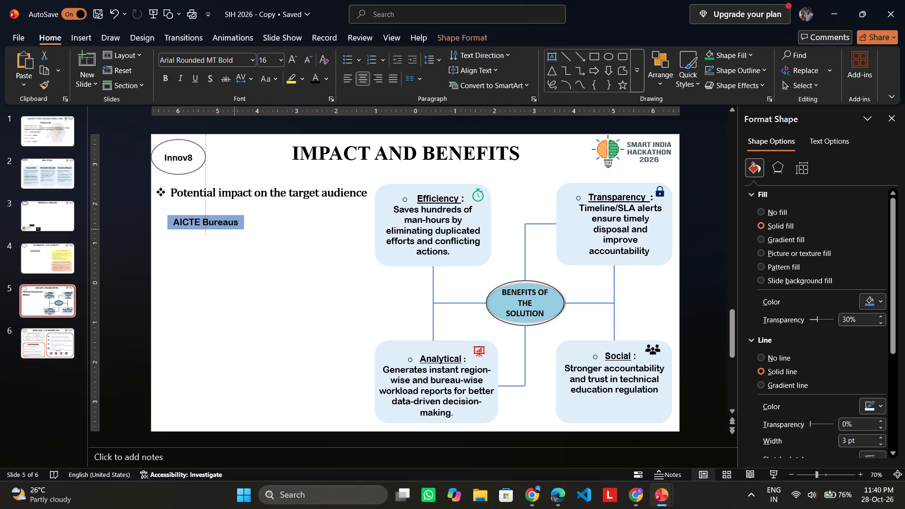
drag(234, 229, 239, 228)
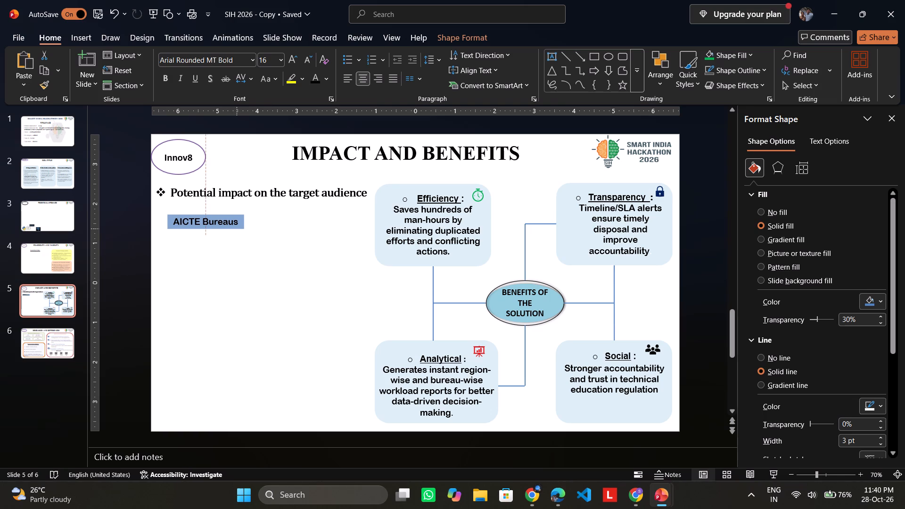
drag(239, 228, 236, 229)
click(272, 243)
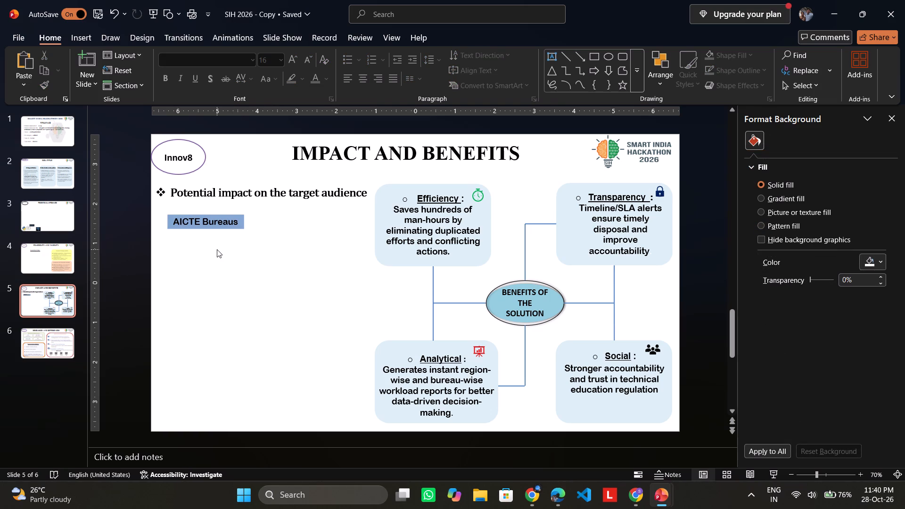
Narrow the "Potential impact on the target audience" heading's text box so it ends just short of the Efficiency box.
click(258, 193)
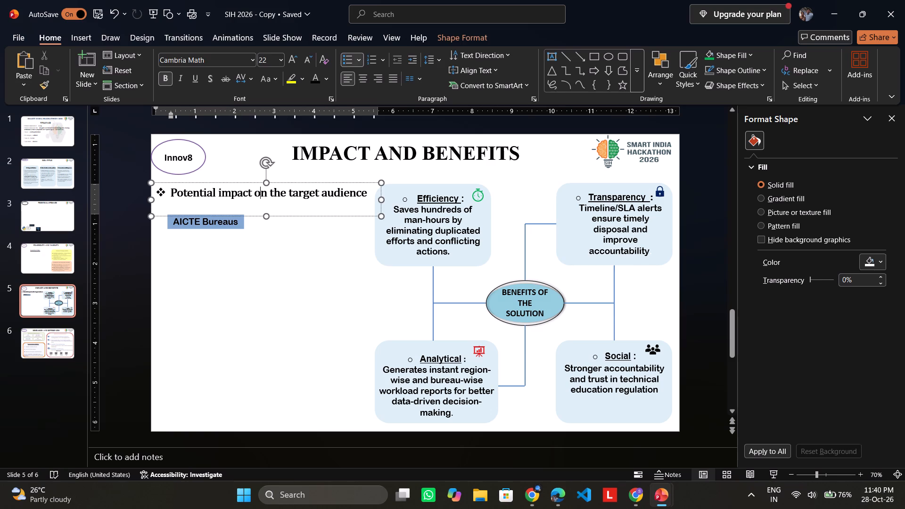
drag(382, 198, 365, 195)
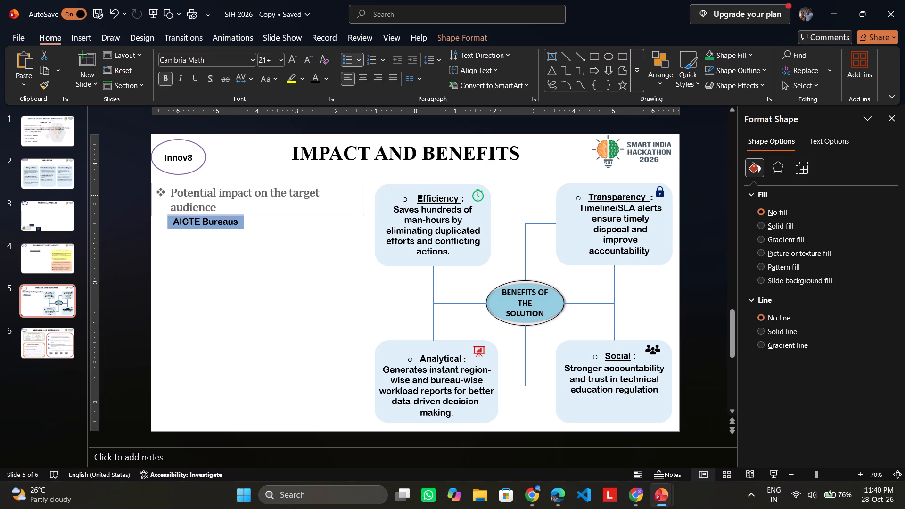
drag(365, 195, 367, 195)
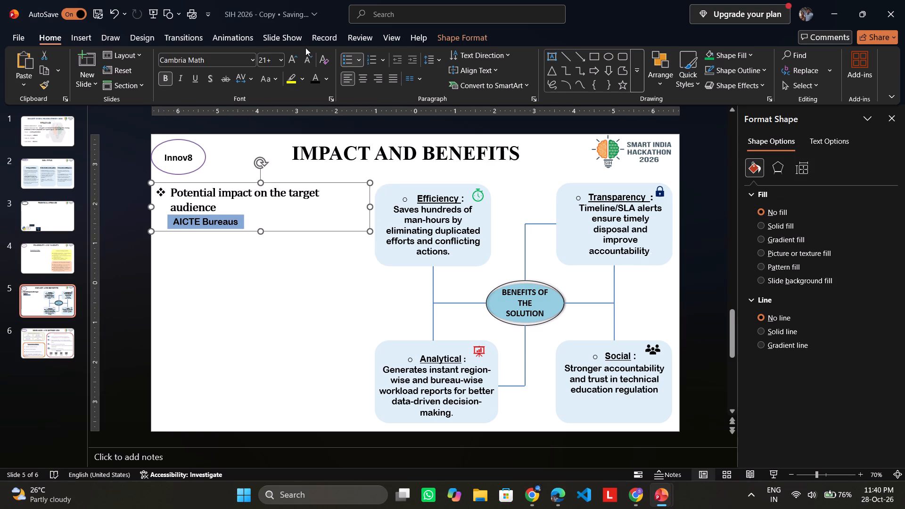
Set the potential impact heading's font size to 21.
click(305, 56)
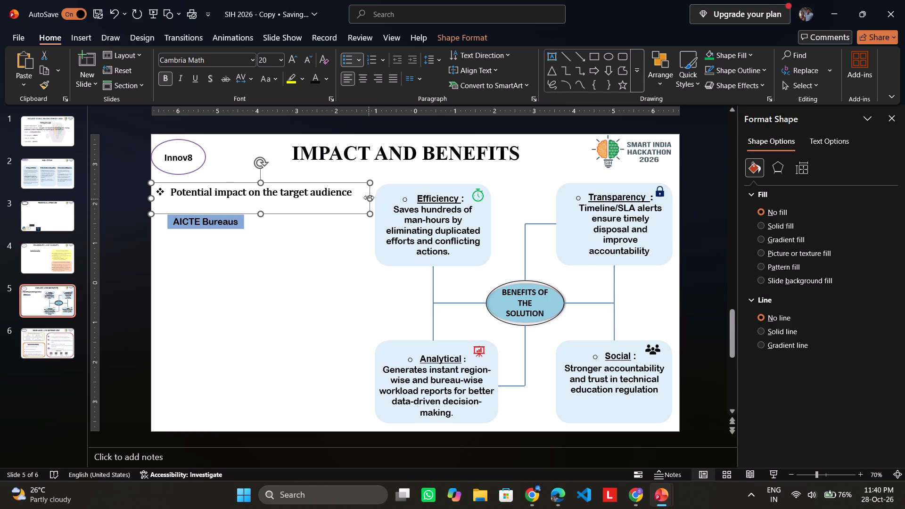
click(288, 60)
click(270, 62)
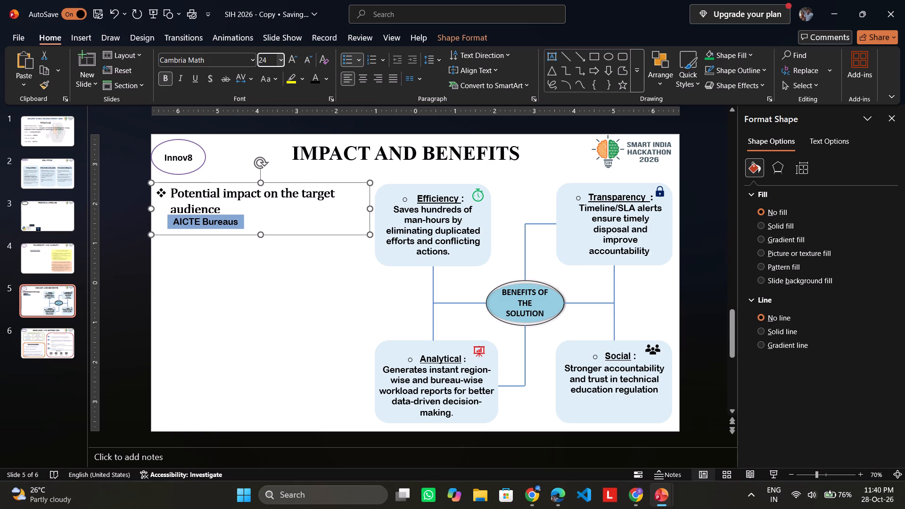
text(21)
key(Return)
click(252, 287)
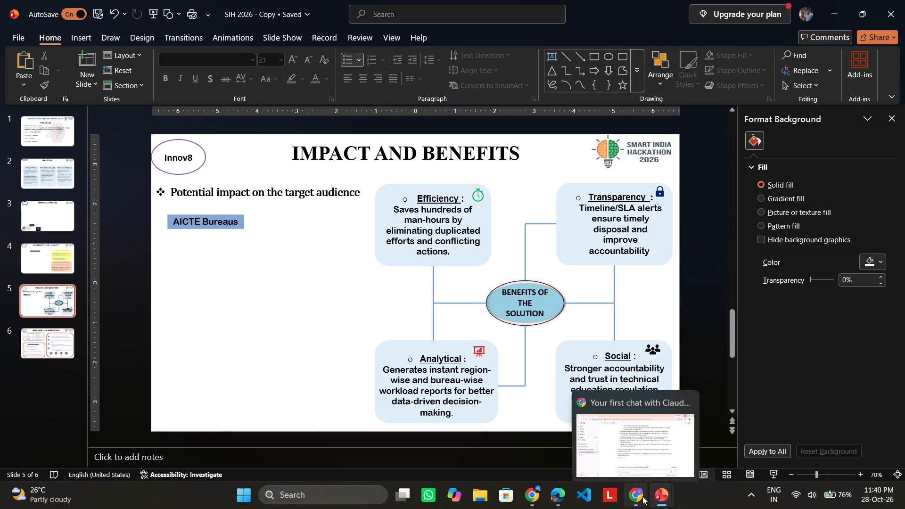
click(668, 455)
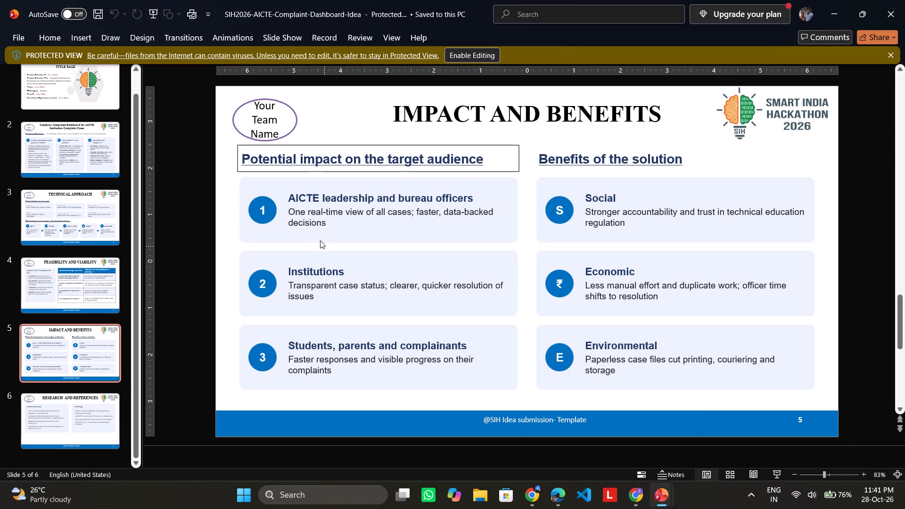
drag(289, 209, 308, 219)
right_click(304, 219)
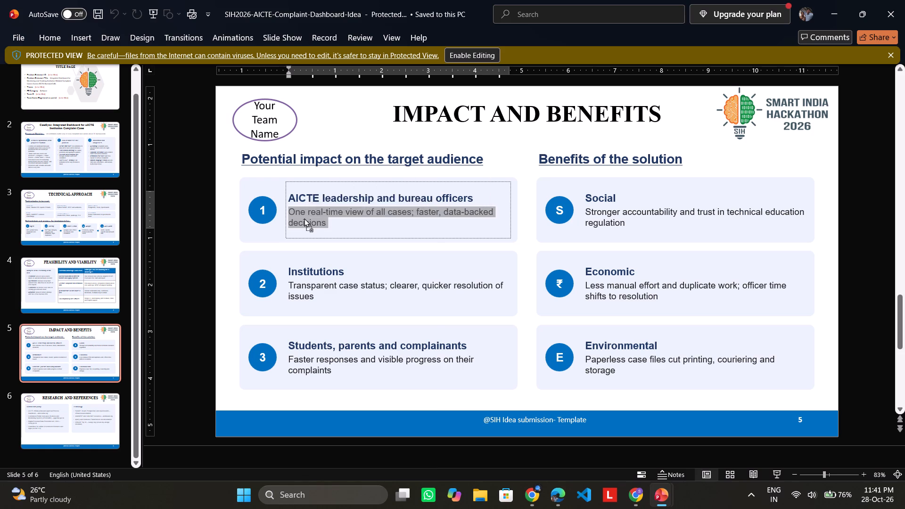
click(329, 203)
In the SIH 2026 - Copy deck, paste the copied description into a new text box below the "AICTE Bureaus" bar.
click(660, 500)
click(544, 438)
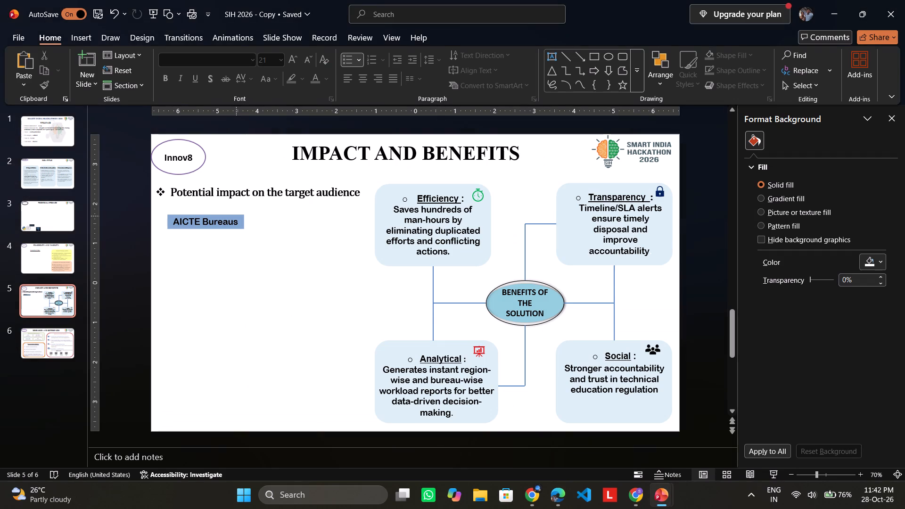
click(249, 221)
click(189, 246)
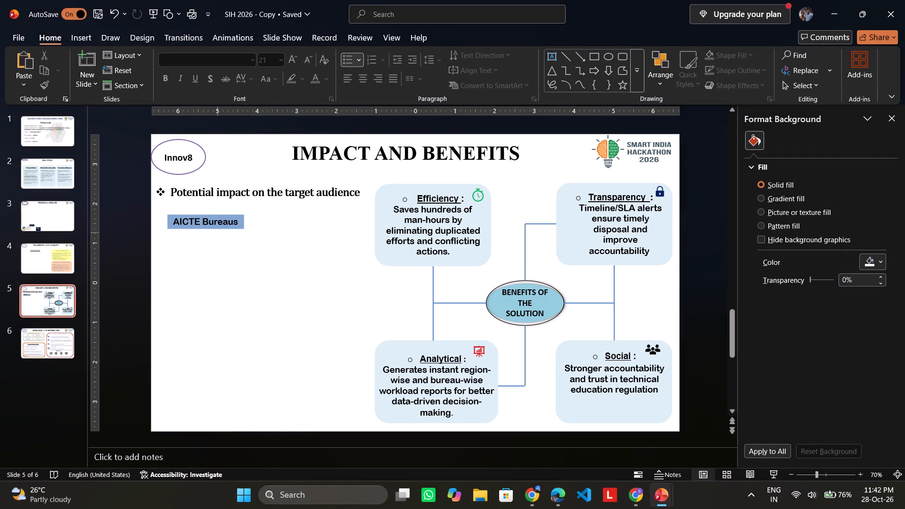
click(254, 223)
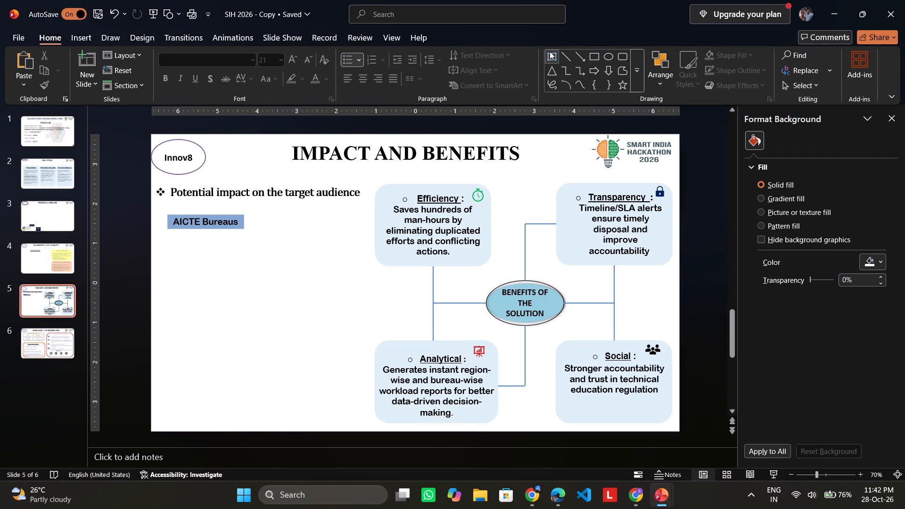
click(550, 51)
click(165, 243)
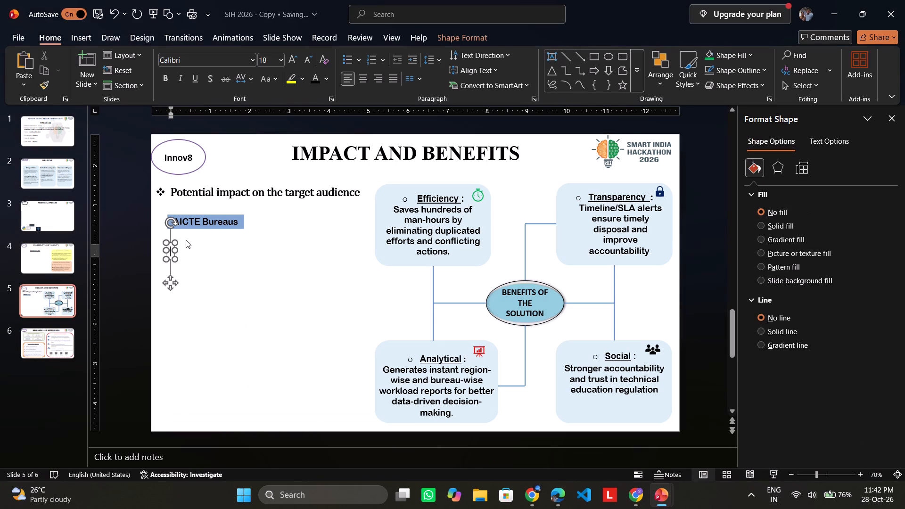
key(ctrl+v)
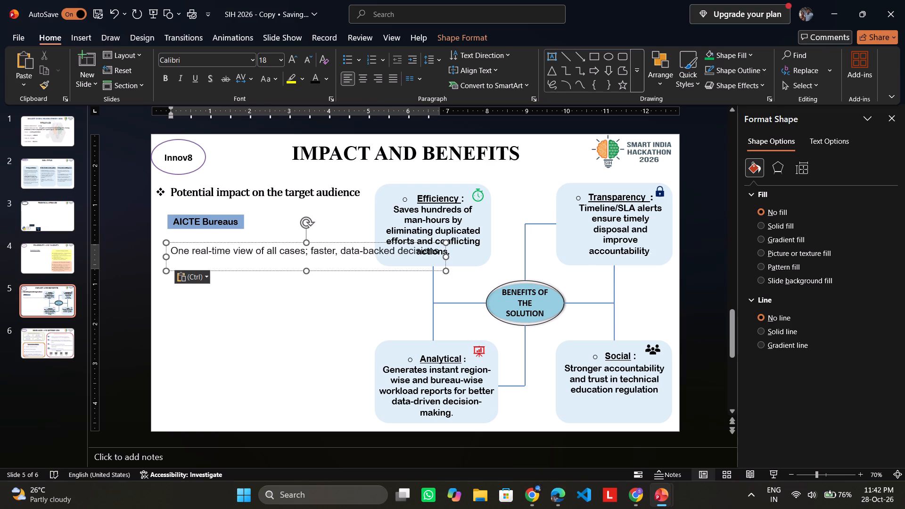
Narrow the description's text box so its text wraps onto two lines clear of the Efficiency box.
drag(446, 256, 396, 247)
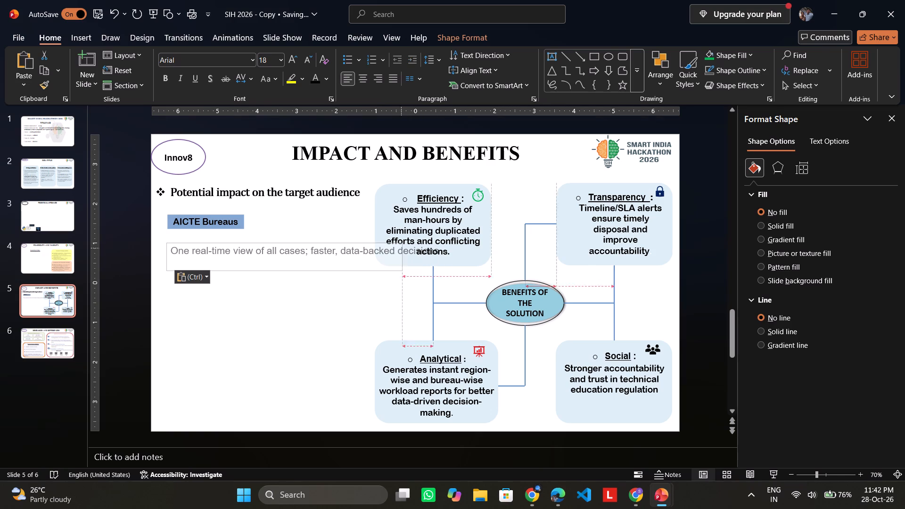
drag(396, 247, 355, 246)
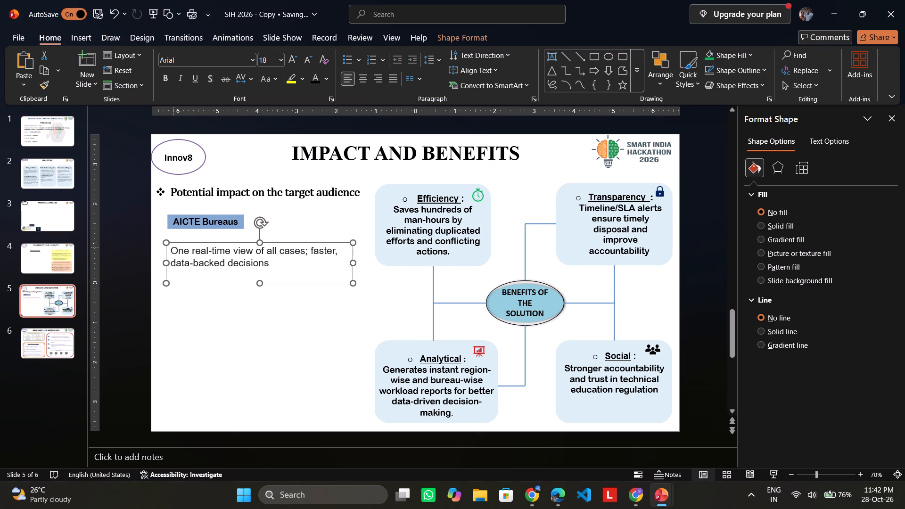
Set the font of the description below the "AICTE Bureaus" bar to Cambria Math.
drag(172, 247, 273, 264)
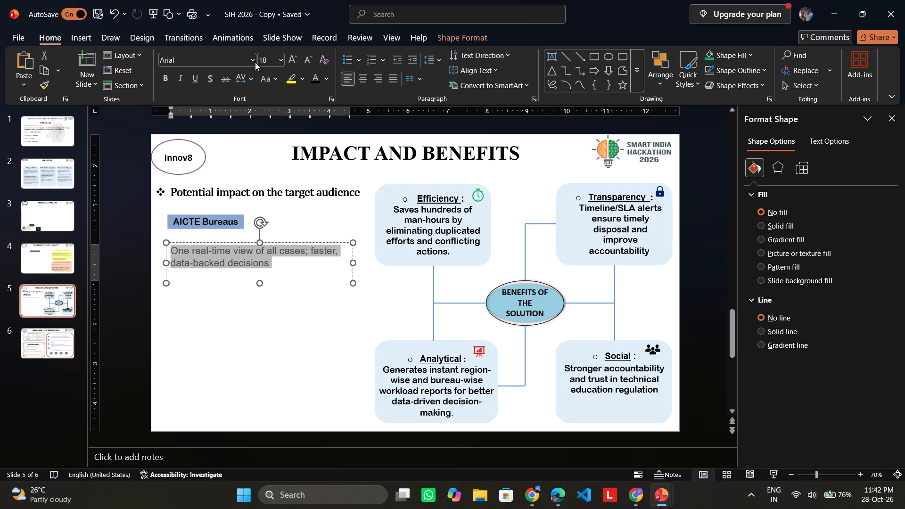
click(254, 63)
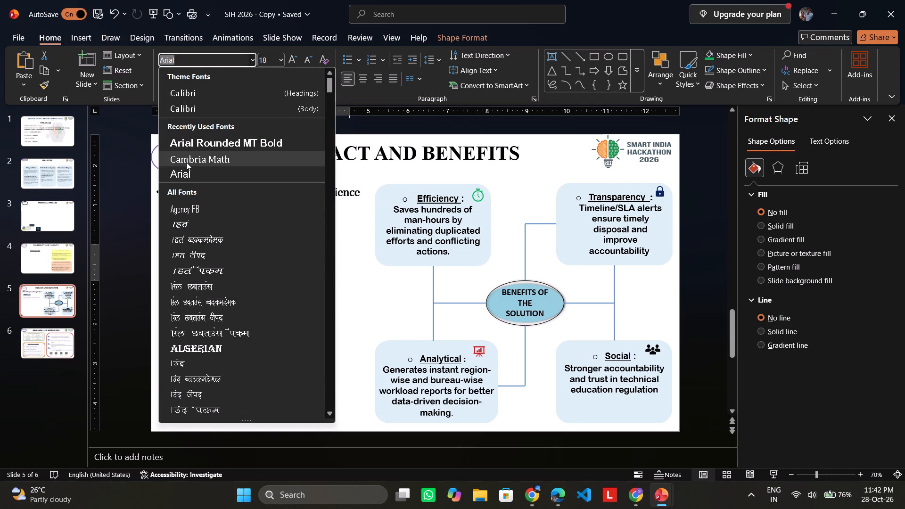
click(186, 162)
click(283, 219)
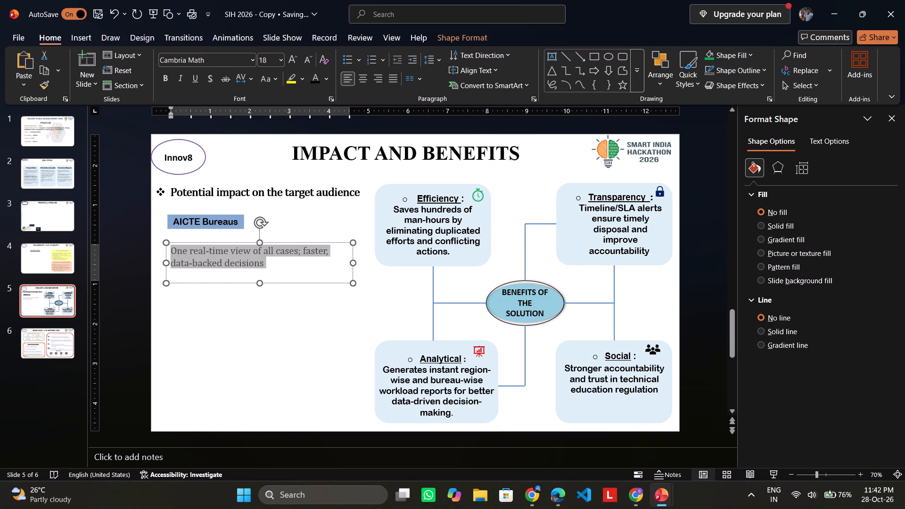
Set the font of the description below the "AICTE Bureaus" bar to Calibri (Headings).
drag(269, 264, 173, 247)
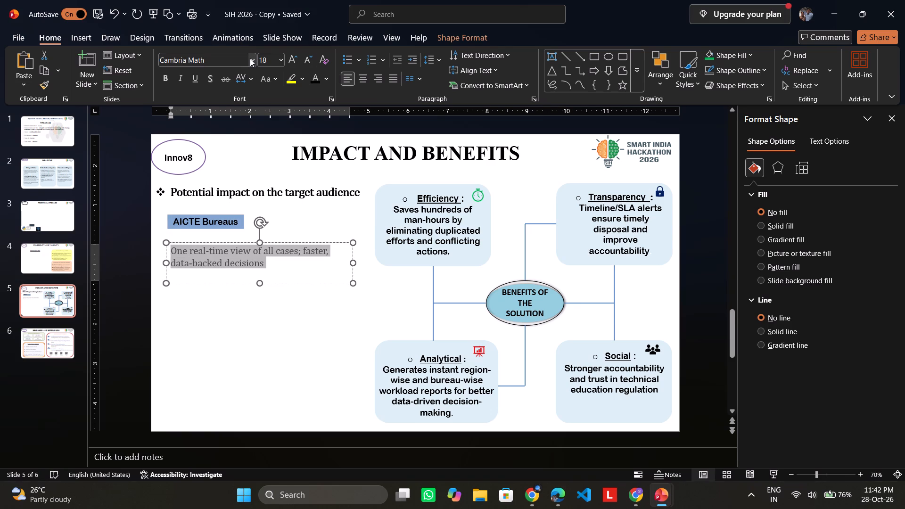
click(250, 59)
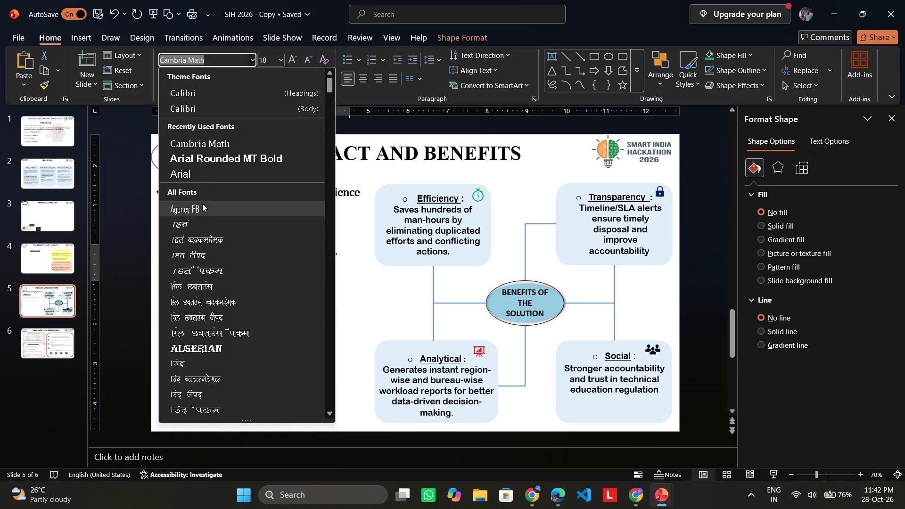
click(182, 93)
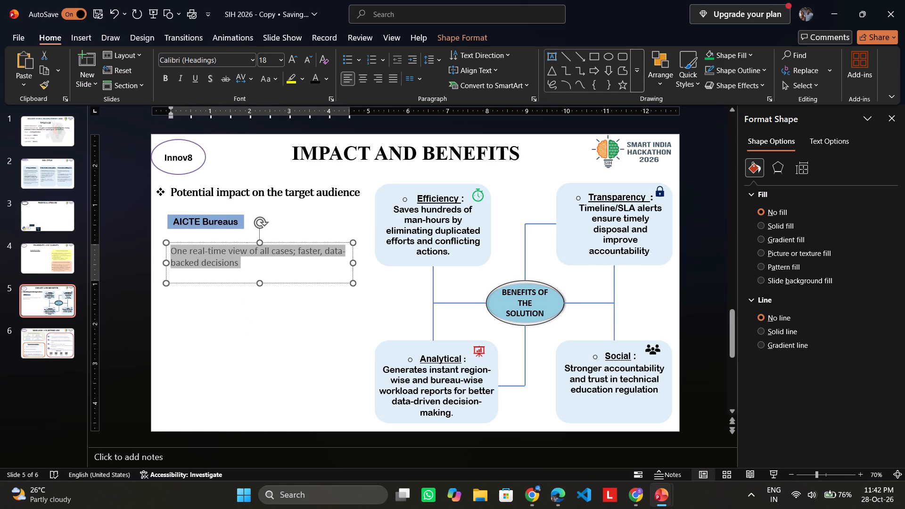
click(238, 325)
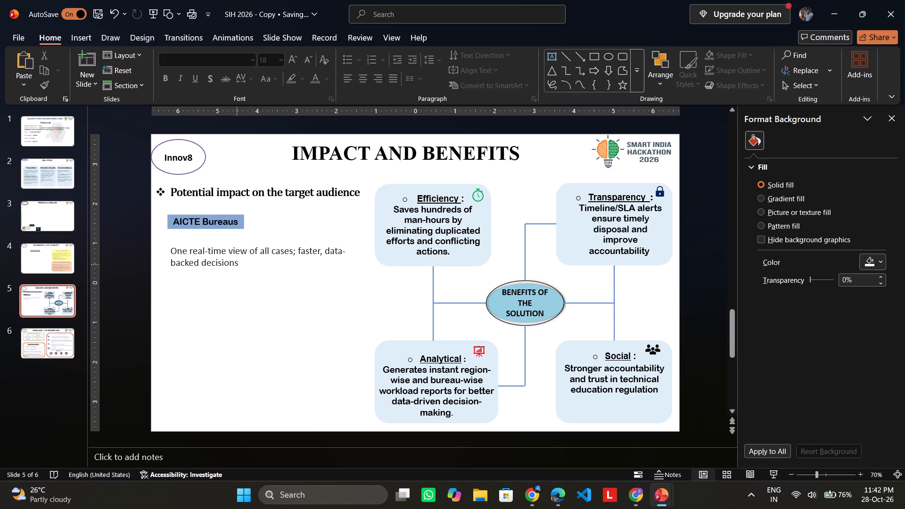
Make the description text below the "AICTE Bureaus" bar bold.
drag(237, 264, 186, 250)
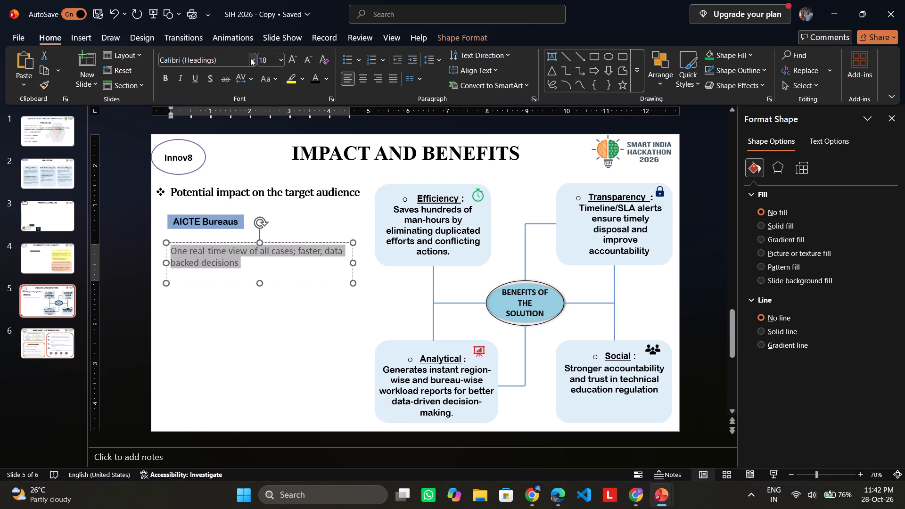
click(168, 78)
click(273, 357)
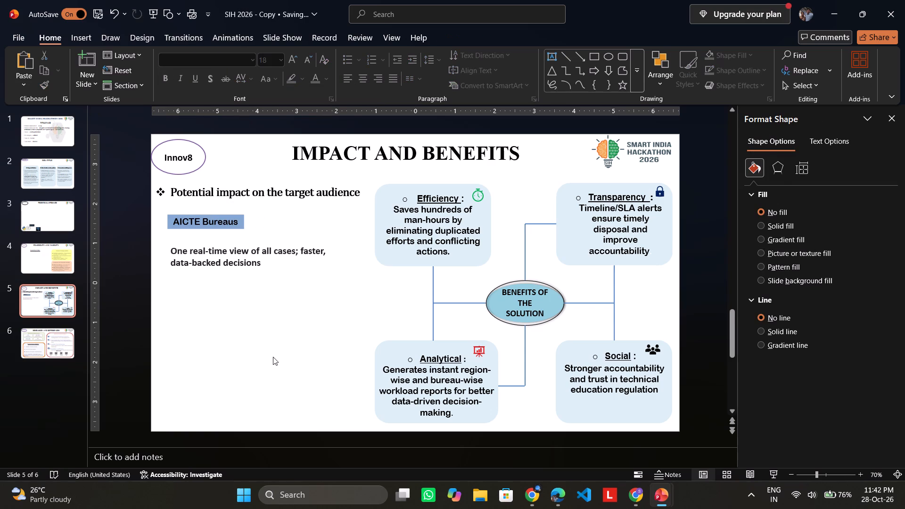
Narrow the description's text box so it wraps after "cases;" and move it up directly below the "AICTE Bureaus" bar.
click(233, 262)
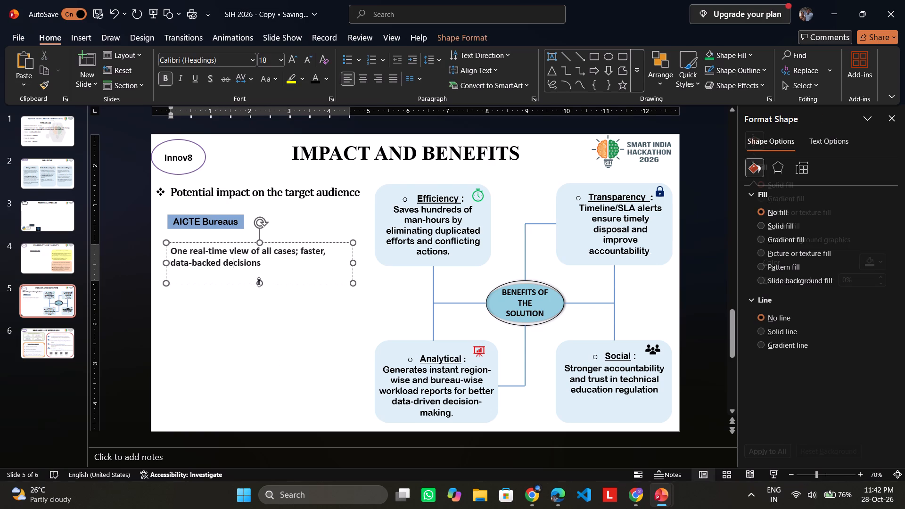
drag(259, 281, 261, 271)
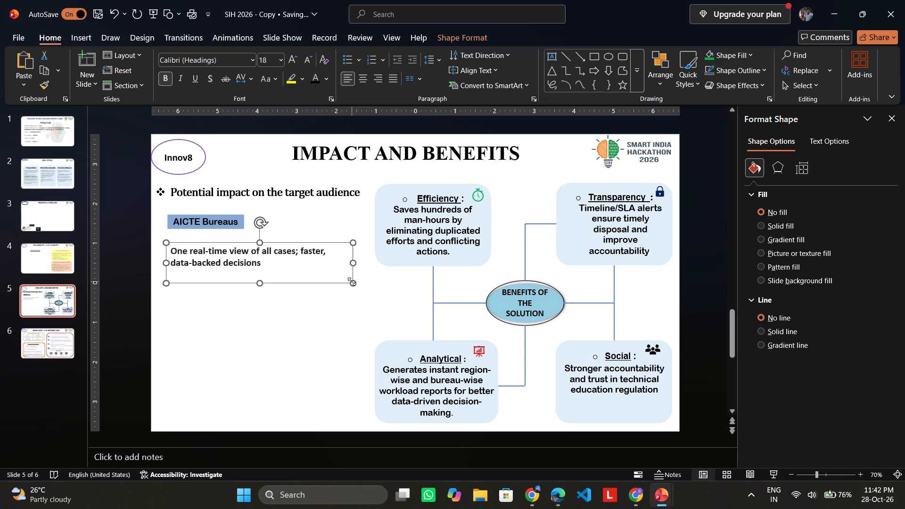
drag(352, 281, 327, 272)
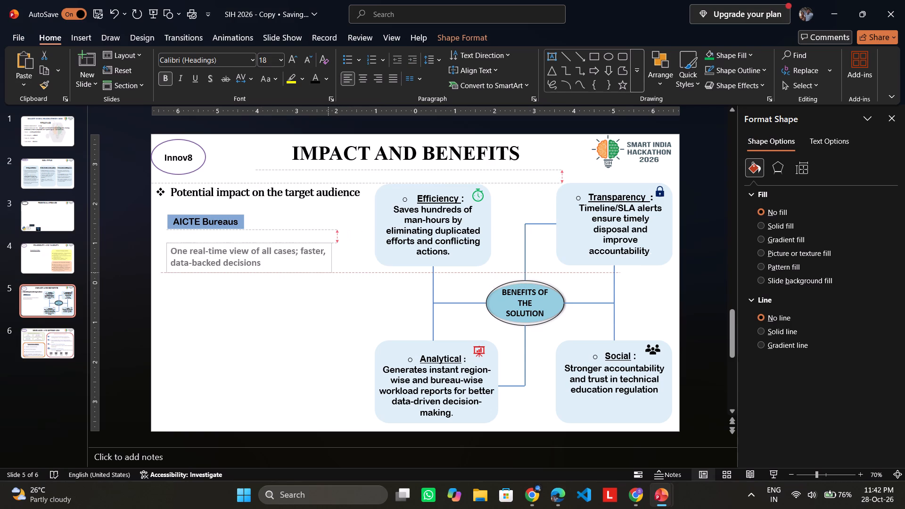
drag(327, 272, 326, 272)
click(318, 314)
click(251, 278)
drag(264, 283, 263, 270)
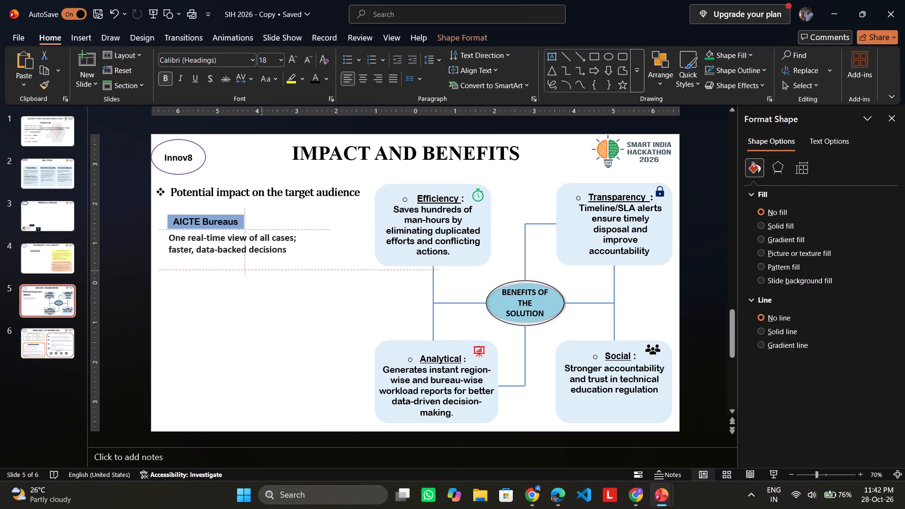
drag(263, 270, 263, 273)
click(301, 340)
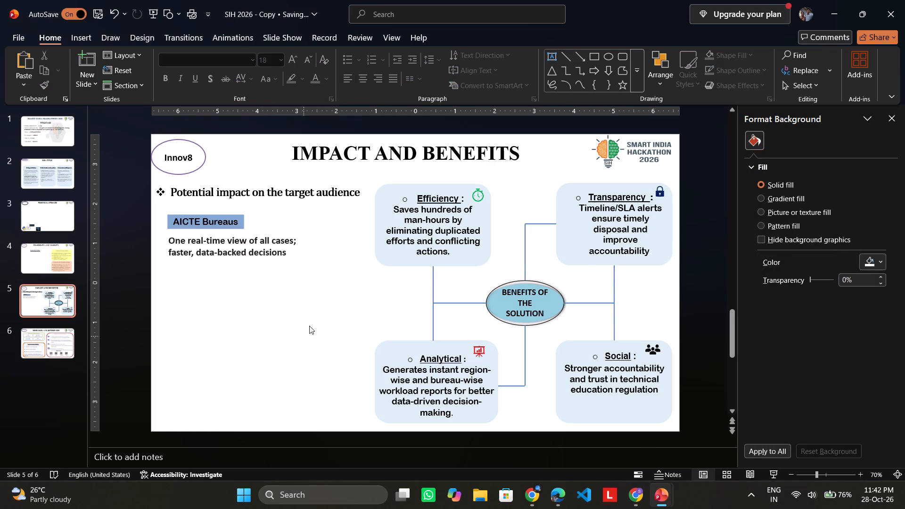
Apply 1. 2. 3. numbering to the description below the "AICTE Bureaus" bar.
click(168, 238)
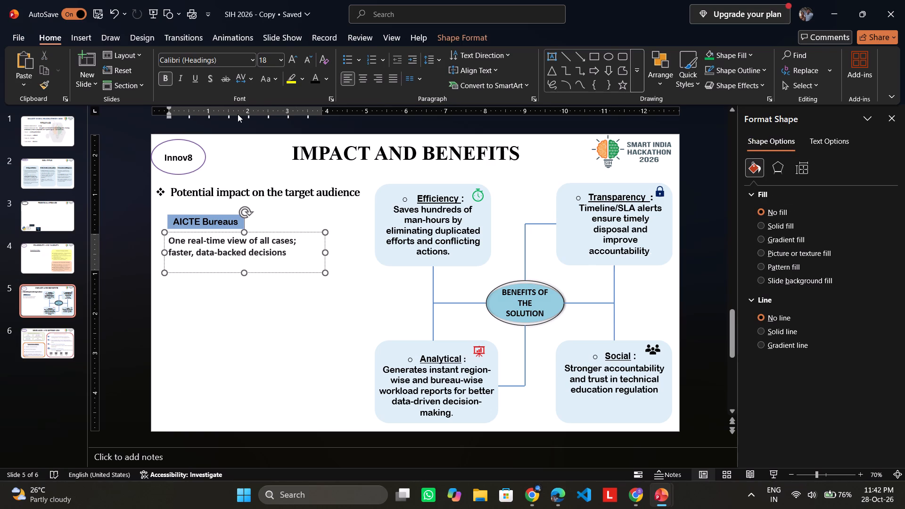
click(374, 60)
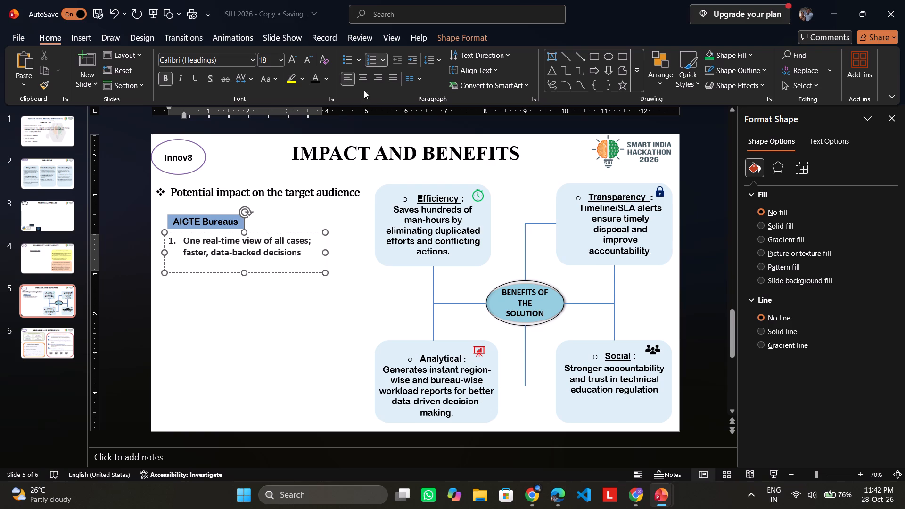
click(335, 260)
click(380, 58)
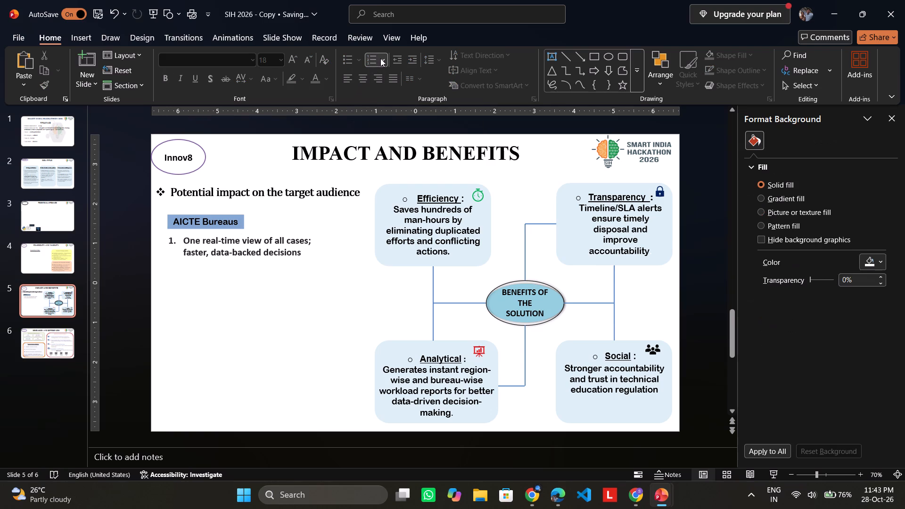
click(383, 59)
Give the description below the "AICTE Bureaus" bar an arrow bullet instead of the number.
click(224, 244)
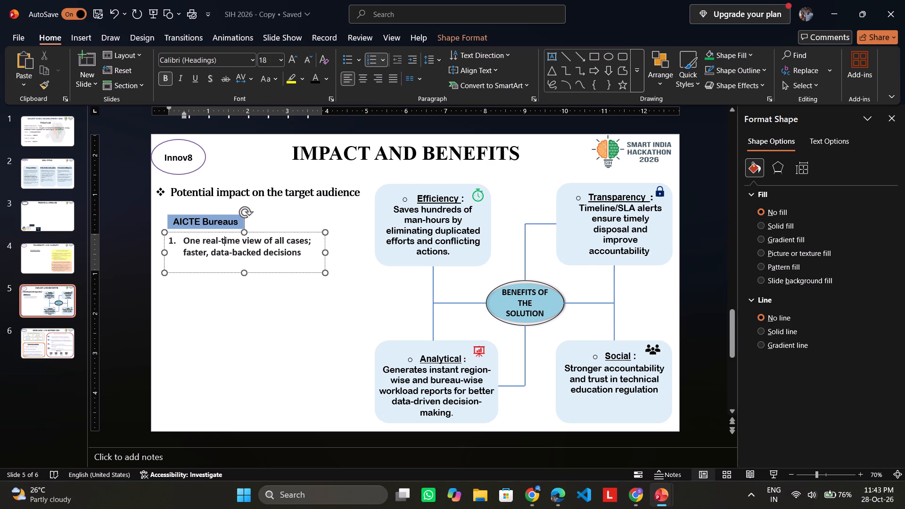
click(384, 57)
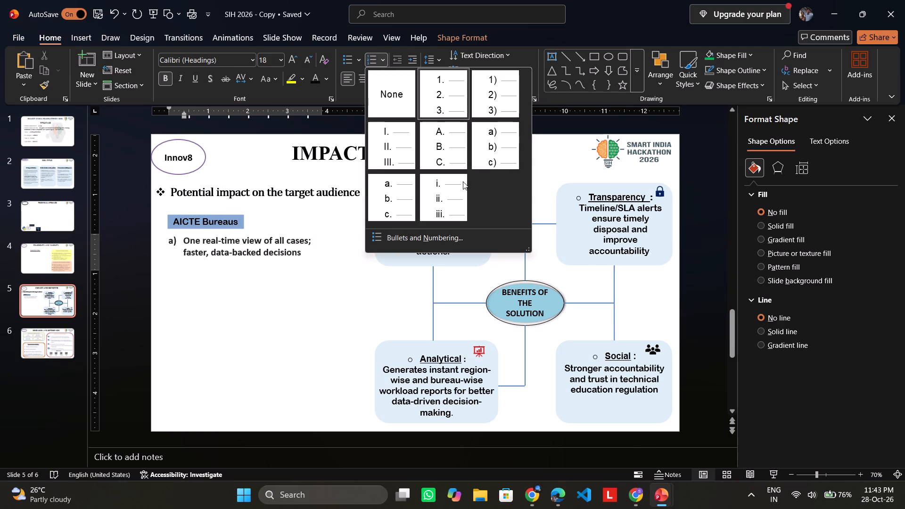
click(355, 59)
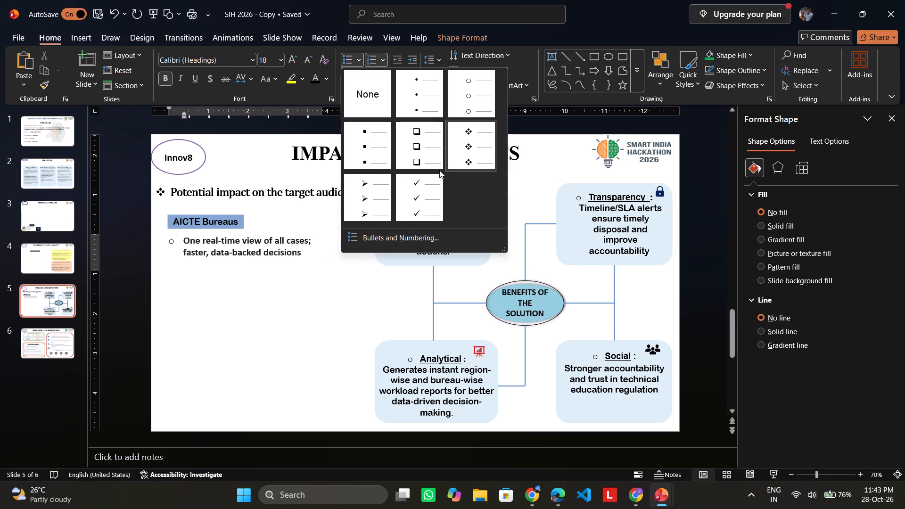
click(373, 190)
click(357, 261)
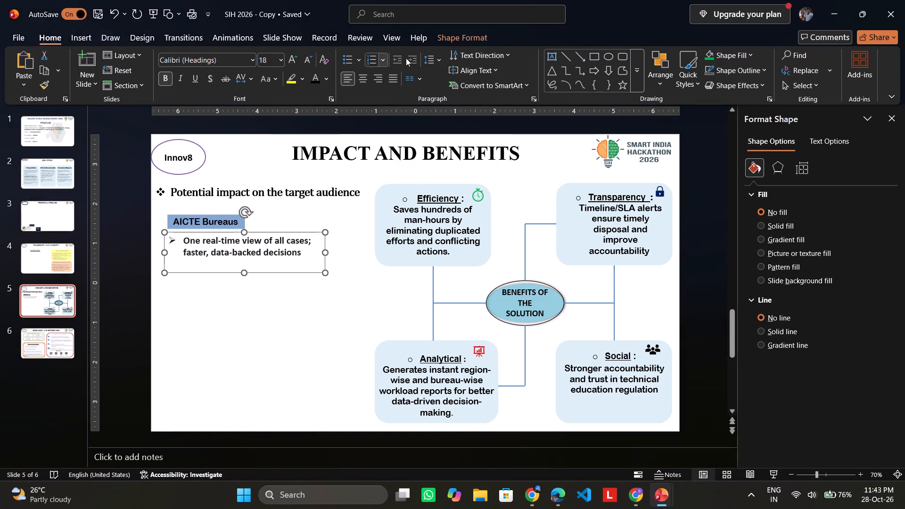
click(551, 54)
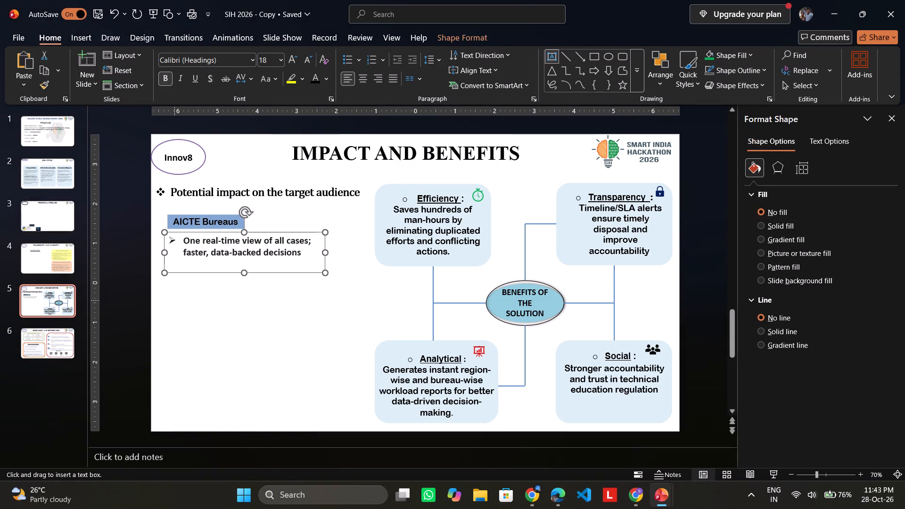
click(179, 299)
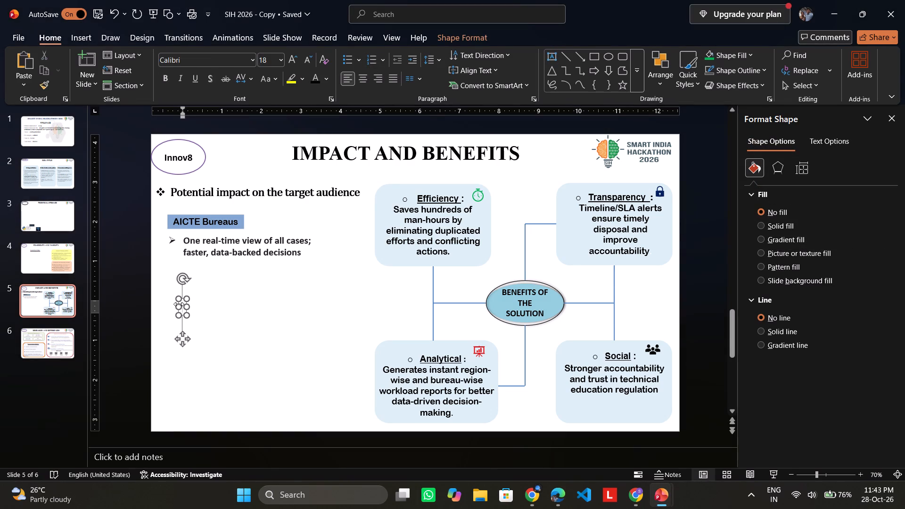
right_click(181, 305)
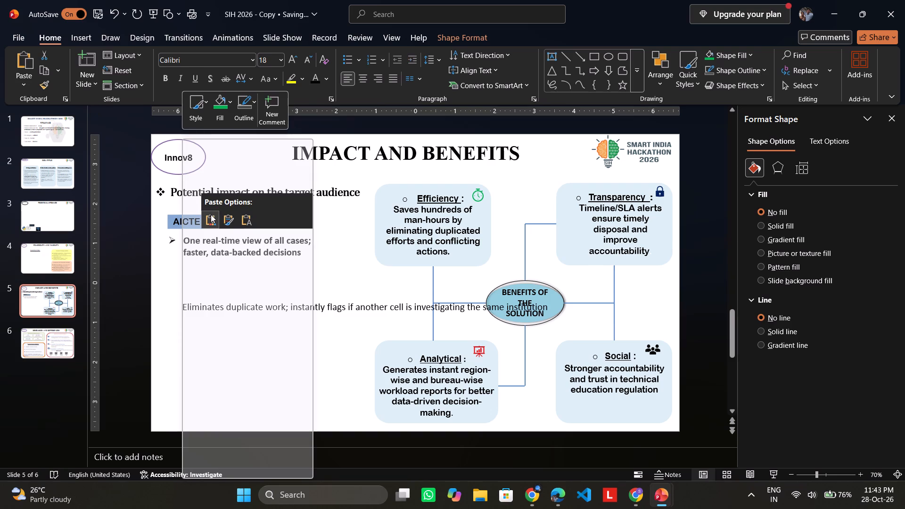
click(211, 214)
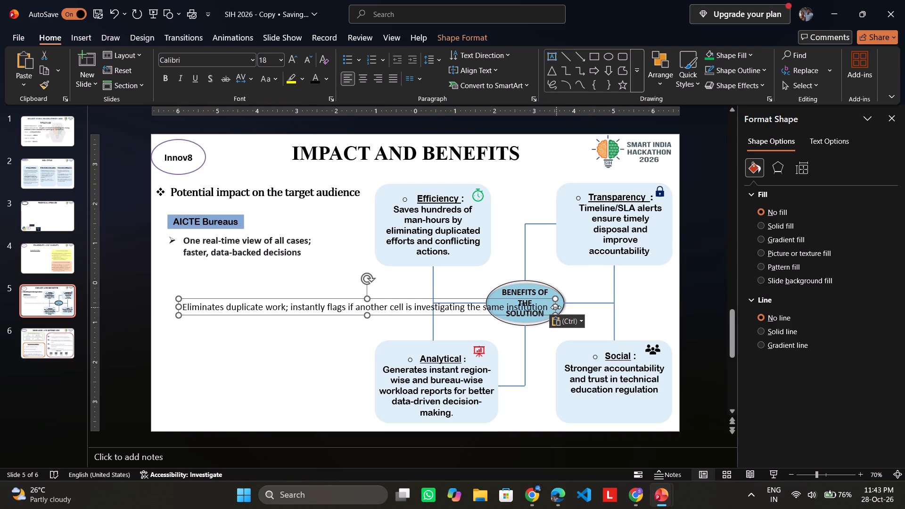
Narrow the "Eliminates duplicate work" text box so its text wraps onto three lines clear of the benefits diagram.
drag(555, 307, 328, 301)
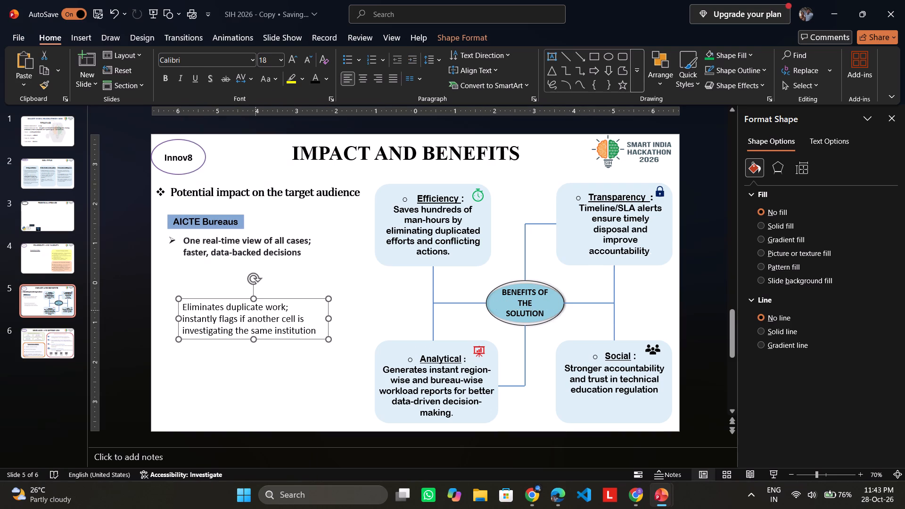
drag(235, 316, 229, 278)
click(221, 272)
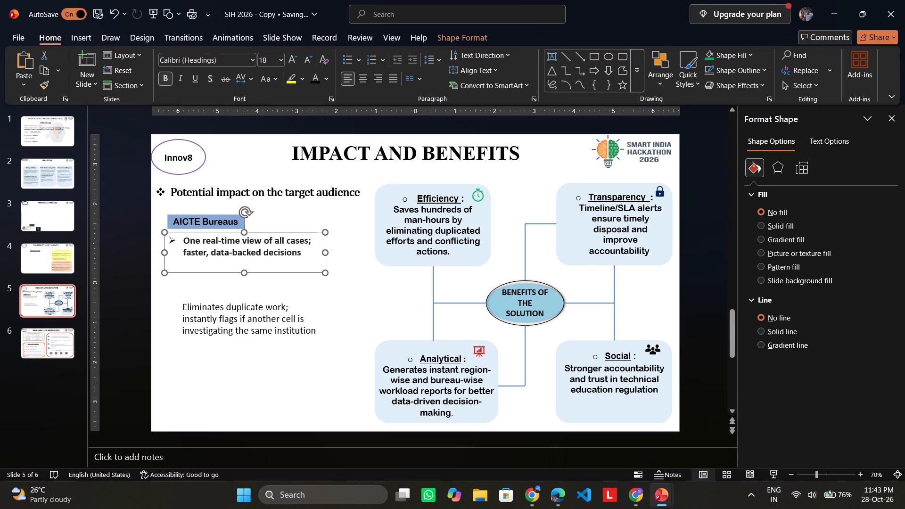
Format the "Eliminates duplicate work" text in bold Calibri (Headings) to match the bulleted description above it.
click(243, 318)
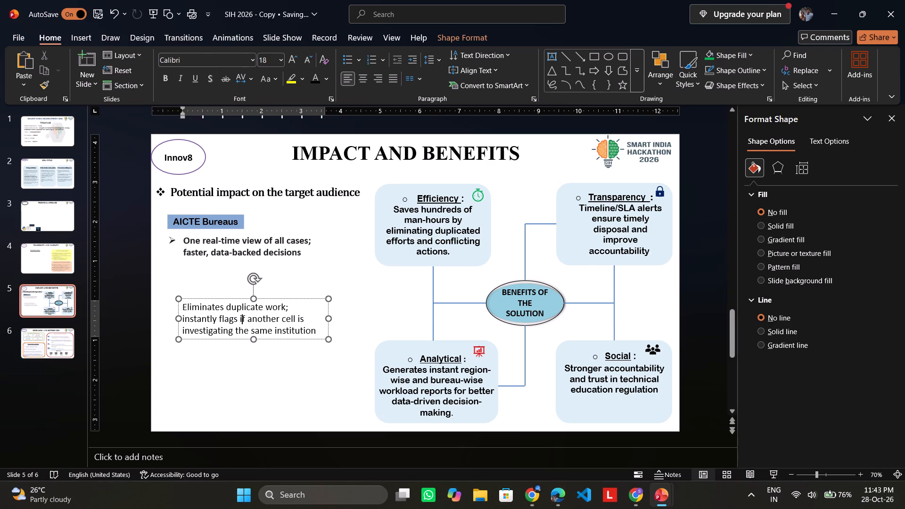
click(192, 249)
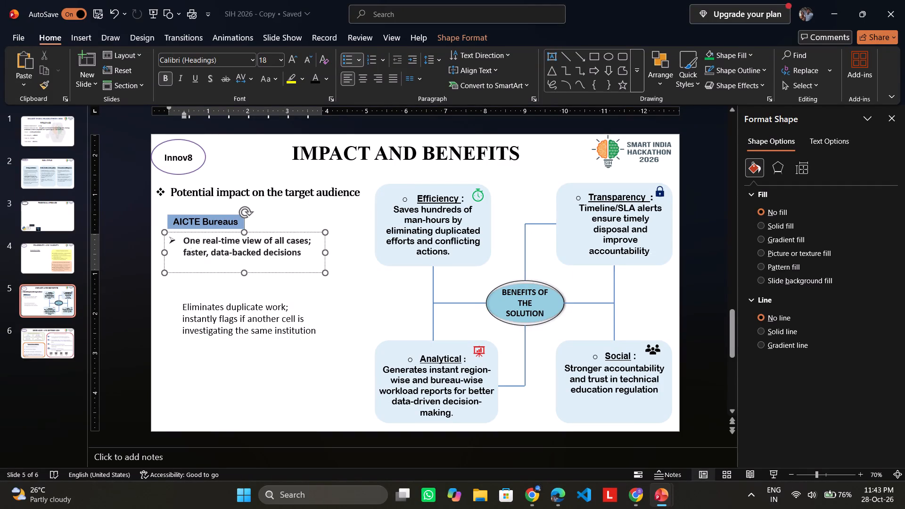
drag(184, 306, 316, 333)
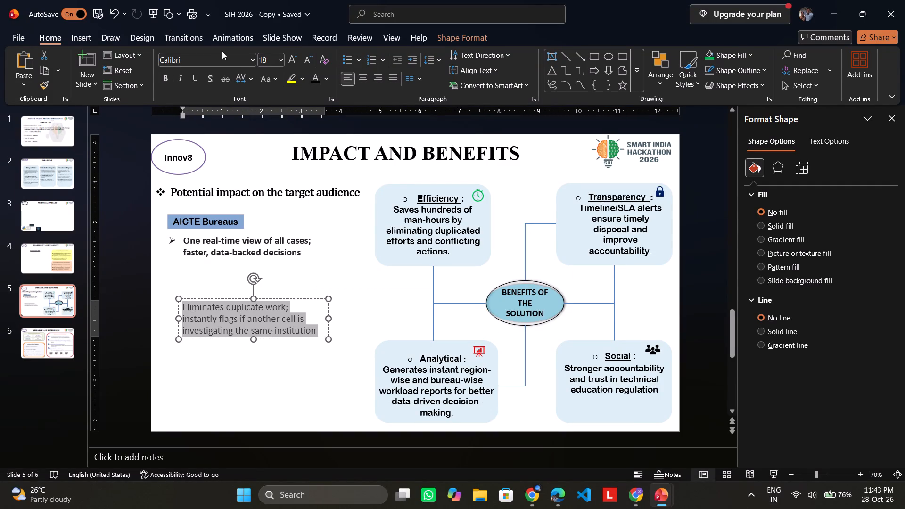
click(253, 60)
scroll(217, 139, up, 3)
scroll(217, 143, down, 1)
scroll(217, 144, up, 4)
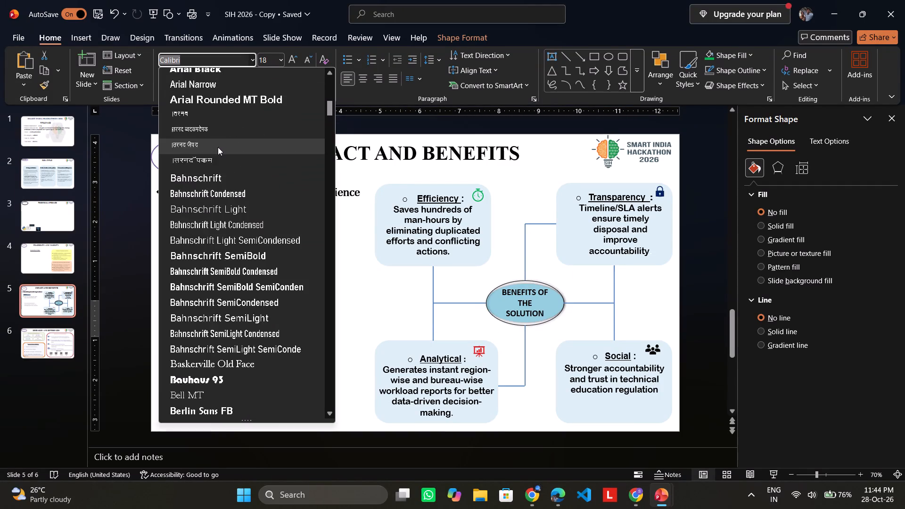
scroll(218, 147, up, 3)
scroll(218, 147, down, 1)
scroll(218, 147, up, 14)
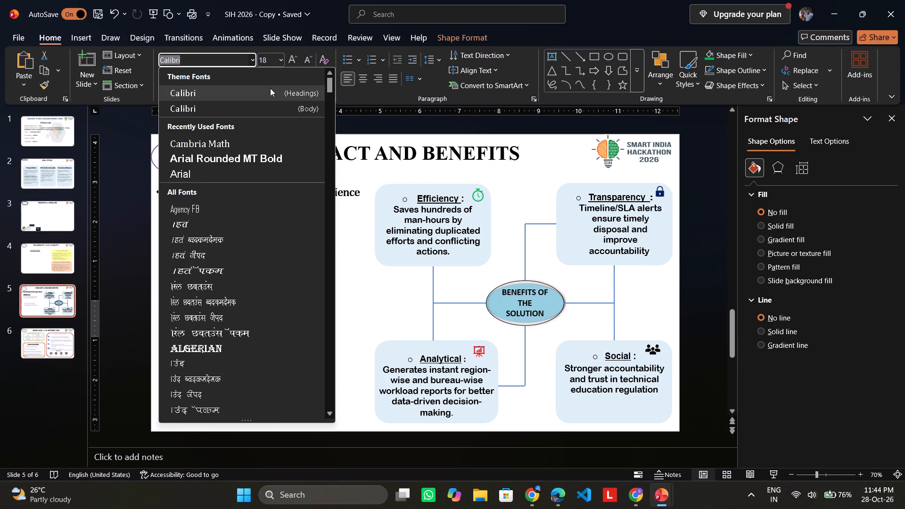
click(270, 88)
click(163, 78)
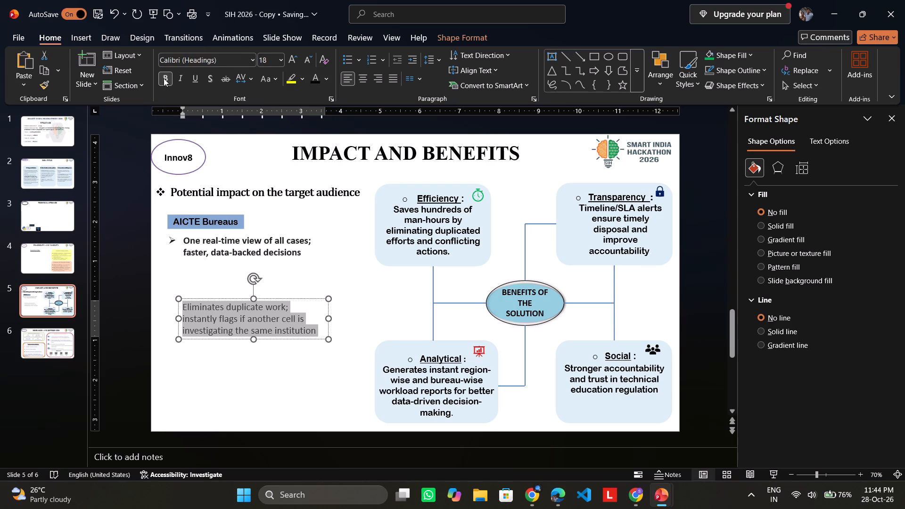
click(250, 353)
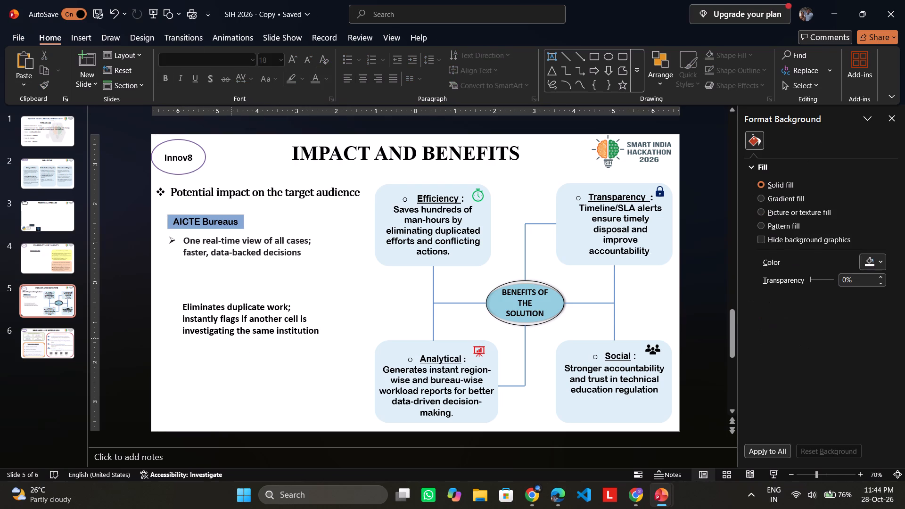
Move the "Eliminates duplicate work" text box up directly below the bulleted description, with its text aligned to the bullet's text.
click(231, 338)
drag(237, 337, 228, 304)
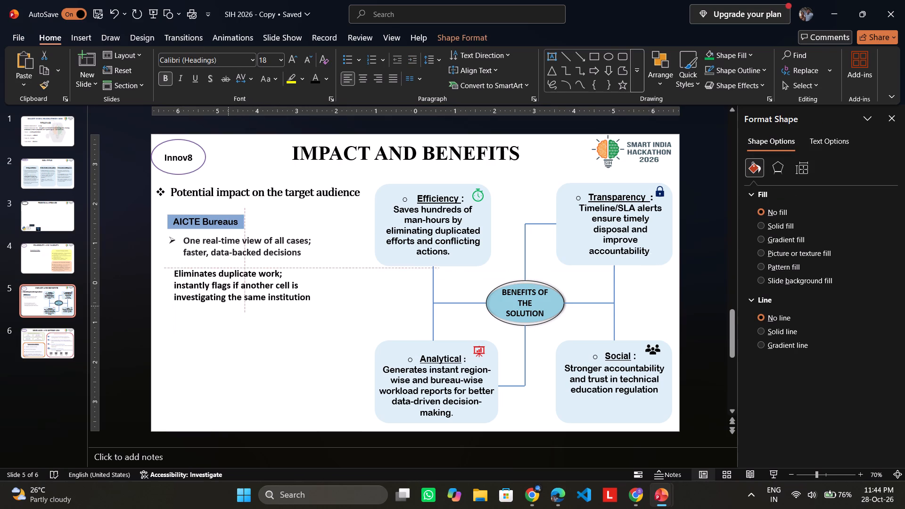
drag(228, 304, 237, 296)
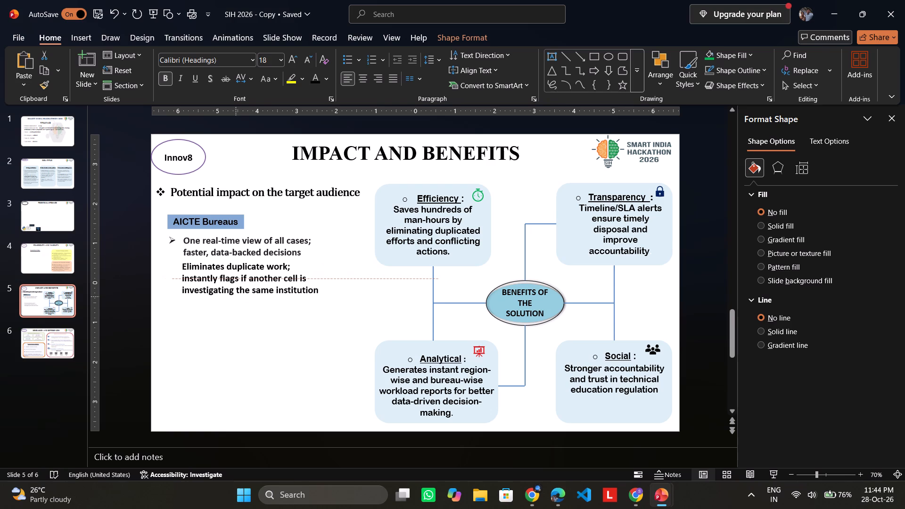
drag(237, 296, 238, 301)
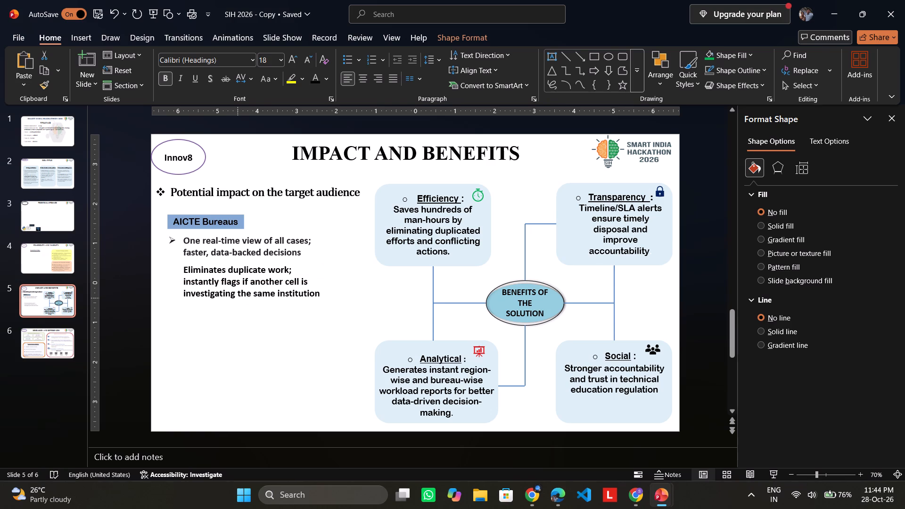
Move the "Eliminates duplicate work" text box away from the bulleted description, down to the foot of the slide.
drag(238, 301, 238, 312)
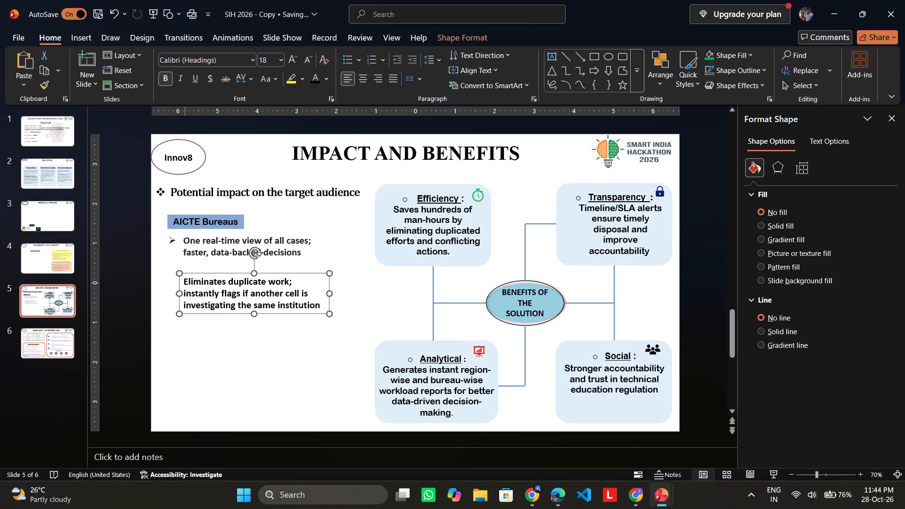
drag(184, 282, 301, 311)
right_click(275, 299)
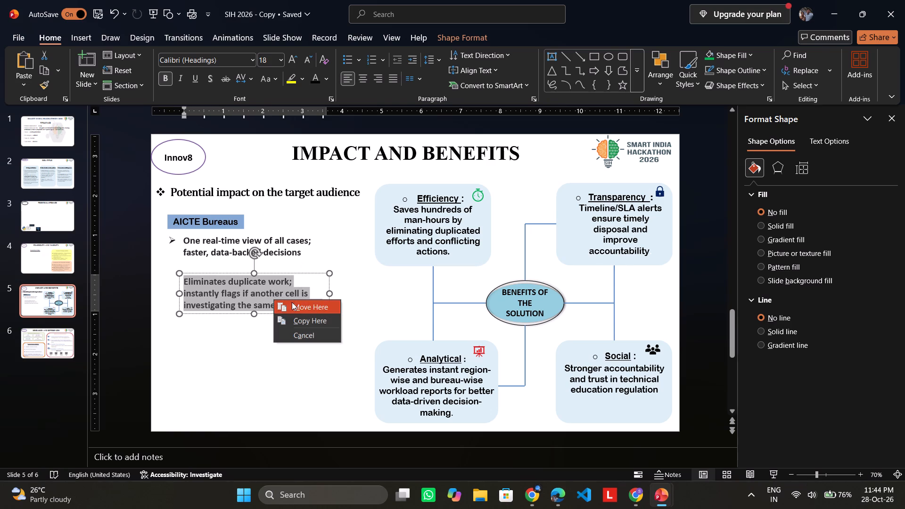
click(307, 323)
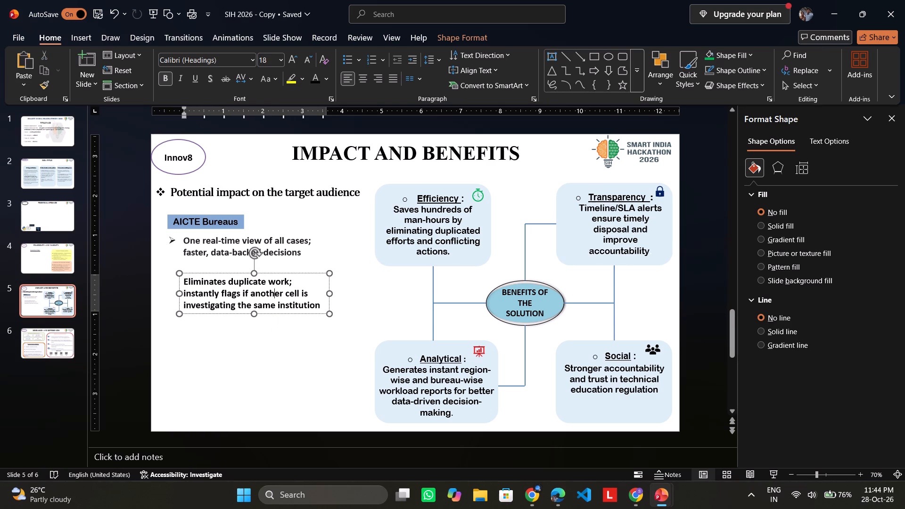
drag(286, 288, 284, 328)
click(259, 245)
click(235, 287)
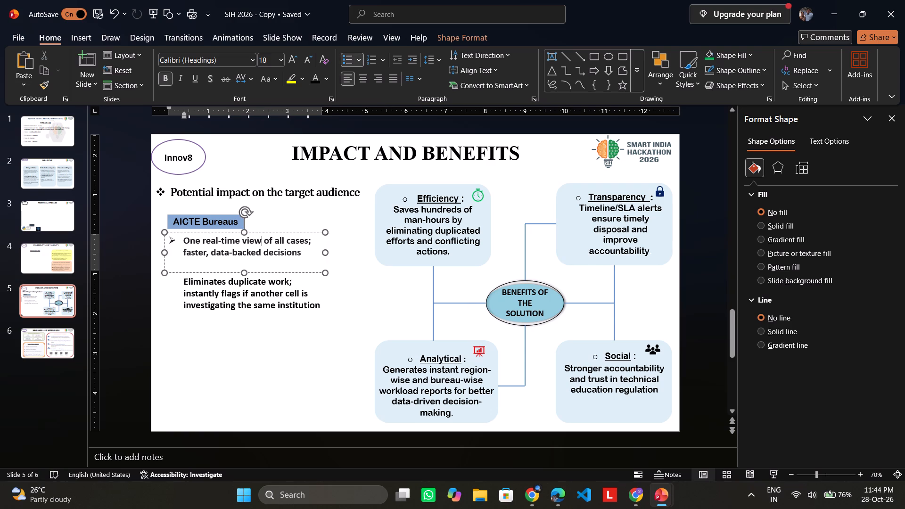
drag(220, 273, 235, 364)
End the "One real-time view" bullet with a full stop and paste the copied "Eliminates duplicate work" point as a second bullet.
click(224, 240)
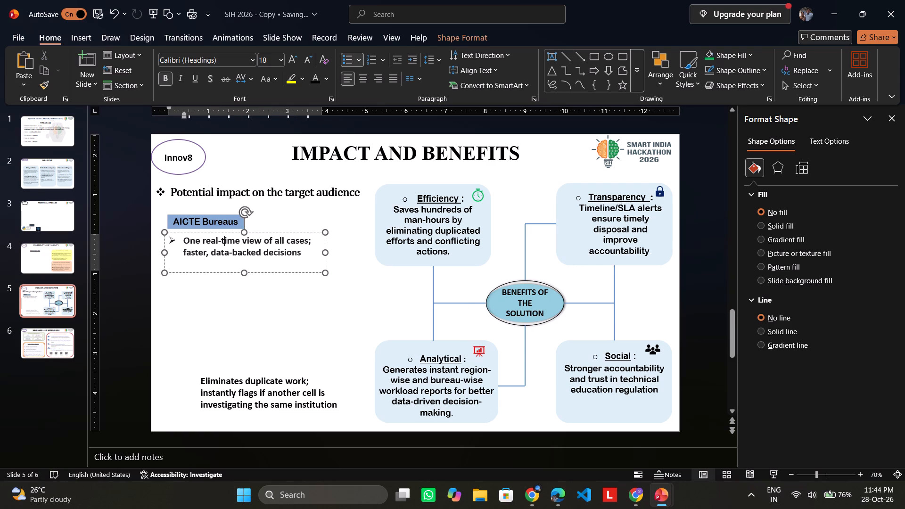
click(301, 252)
key(period)
key(Return)
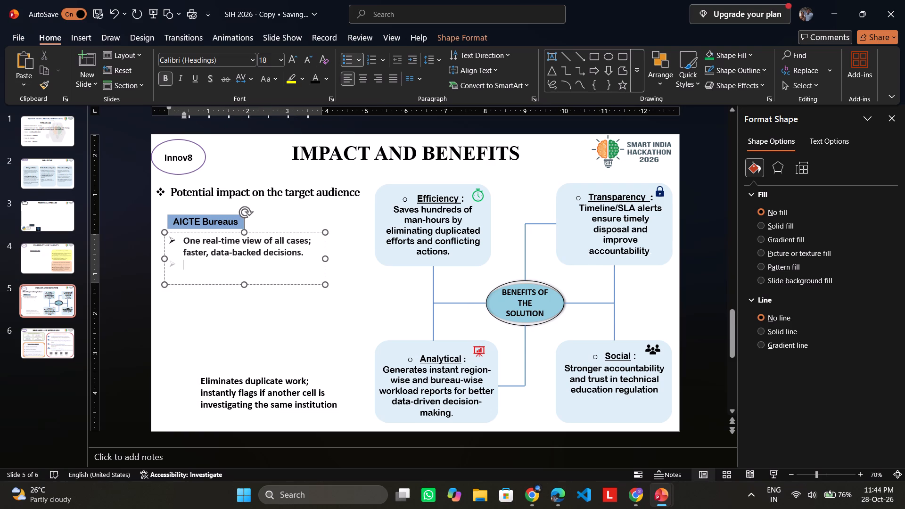
key(ctrl+v)
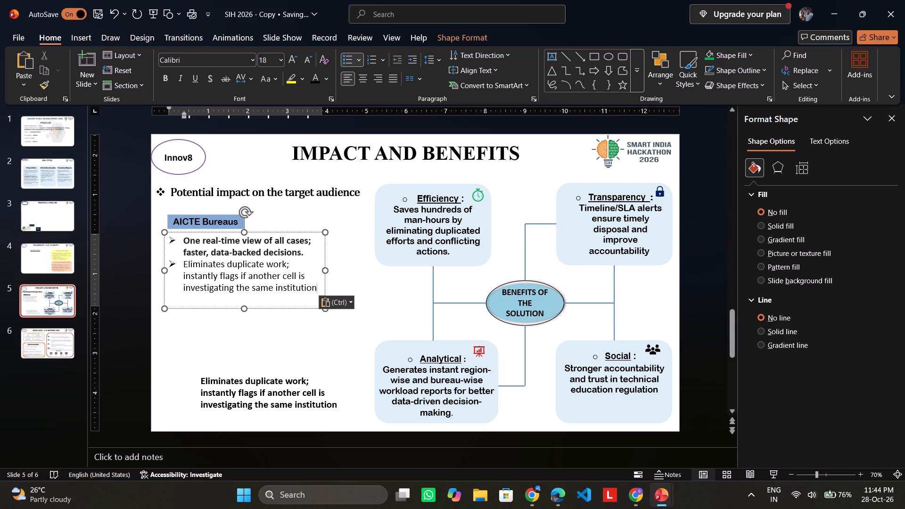
Make the pasted "Eliminates duplicate work" bullet bold to match the first bullet.
drag(181, 262, 296, 287)
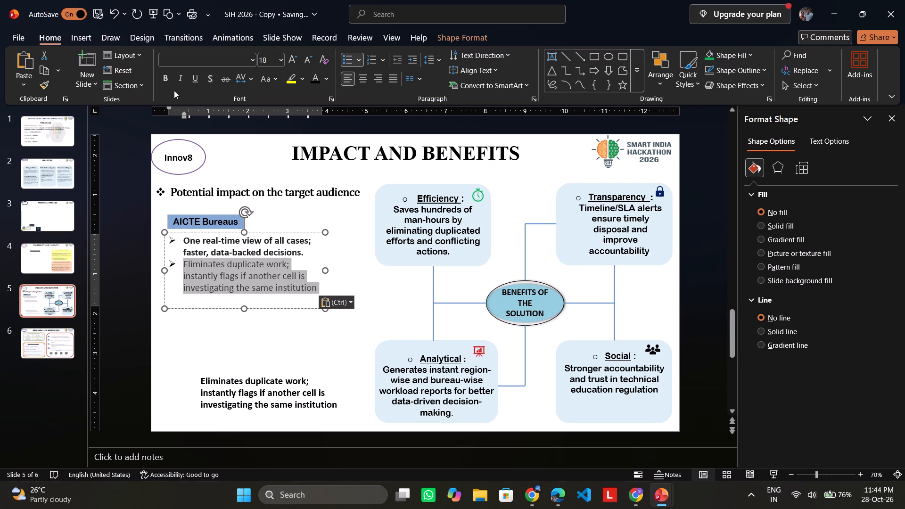
click(168, 83)
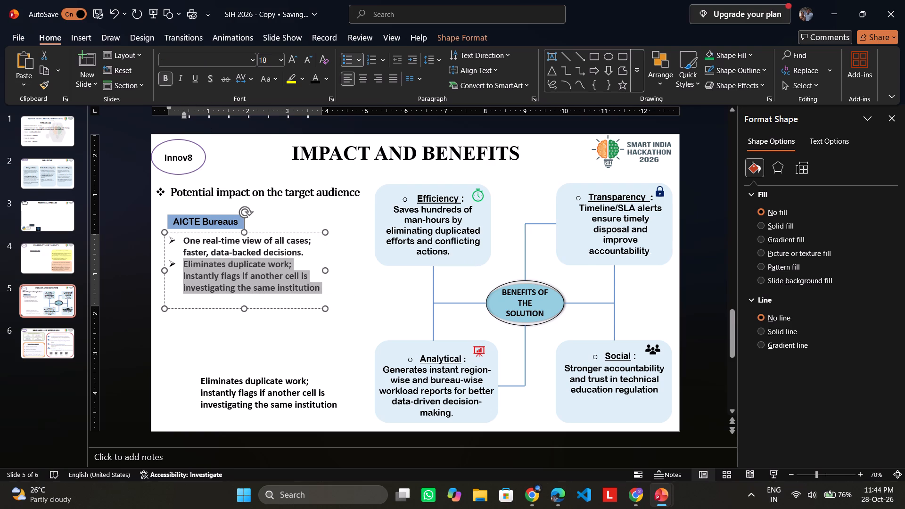
click(342, 262)
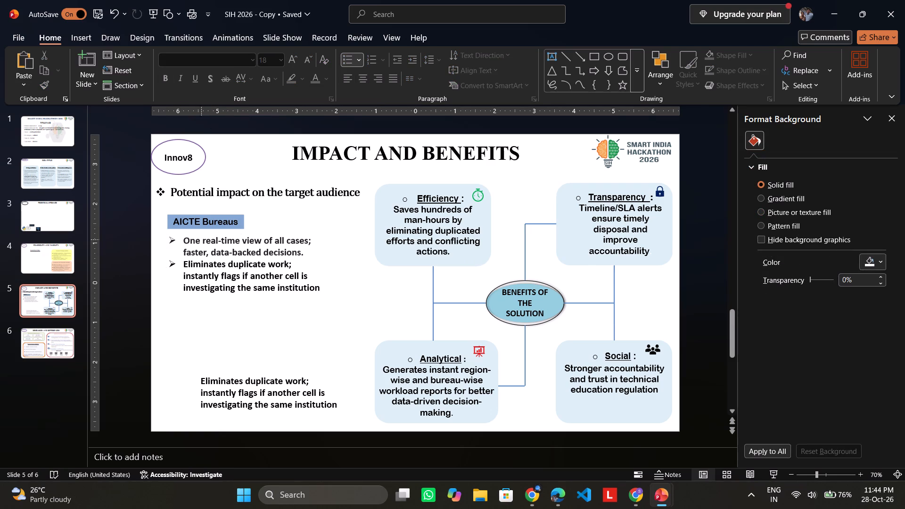
Recolour the "One real-time view" bullet text black to match the second bullet.
drag(183, 241, 304, 252)
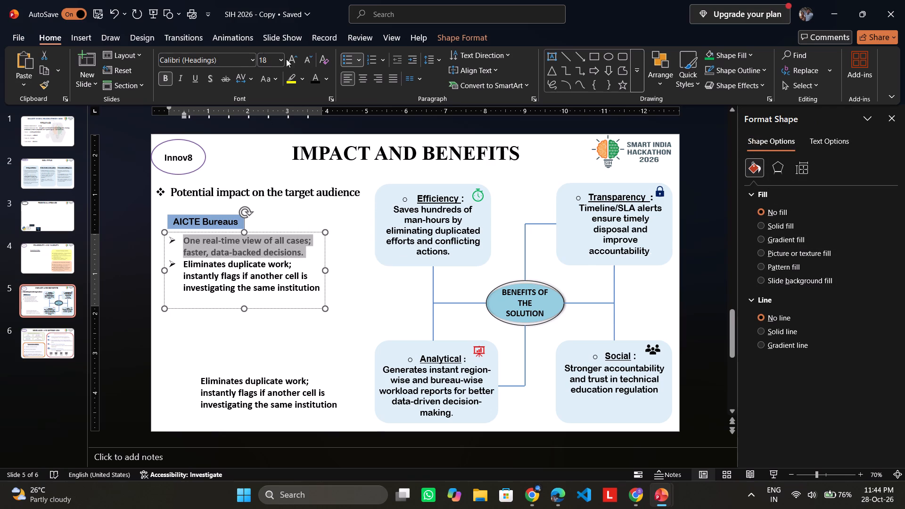
click(314, 74)
click(360, 268)
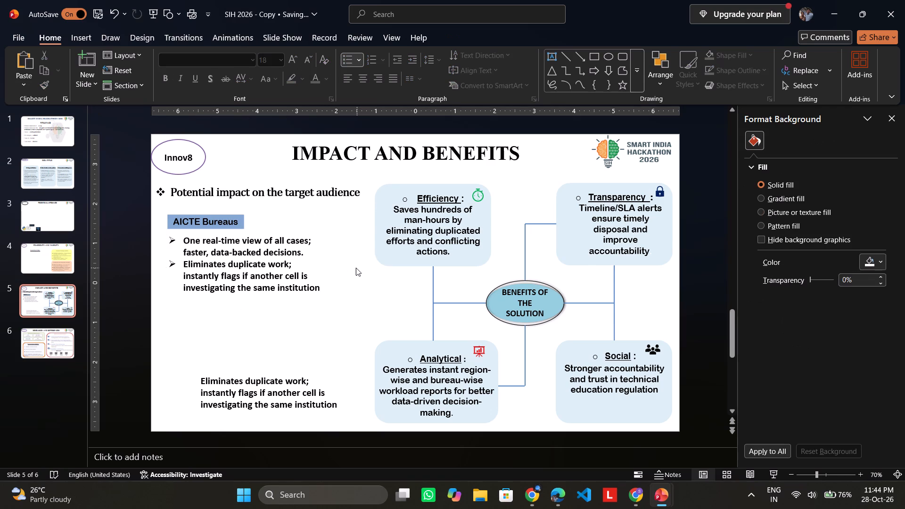
Cut the redundant "Eliminates duplicate work" text box from the foot of the slide.
click(264, 390)
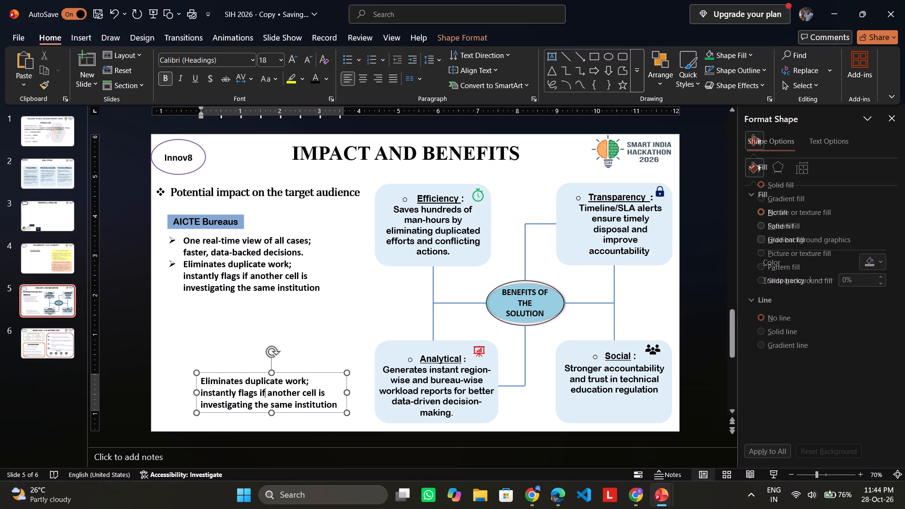
right_click(311, 383)
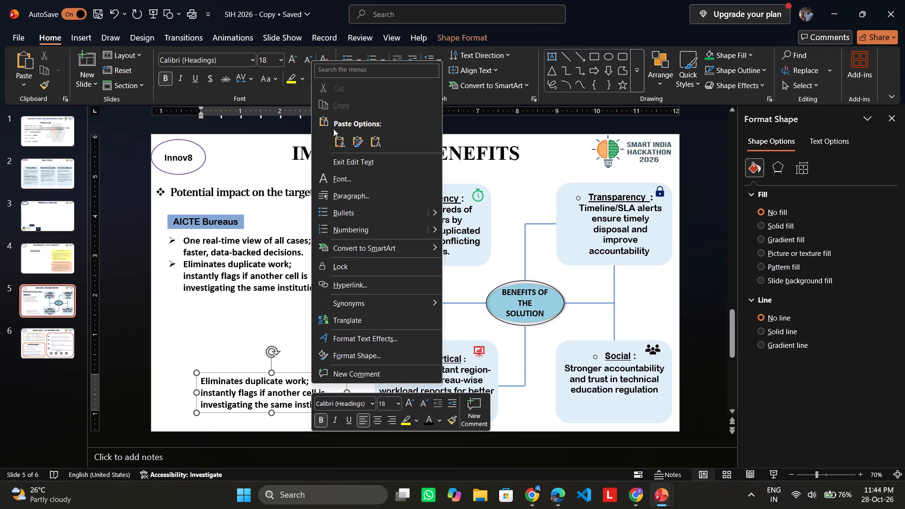
click(243, 397)
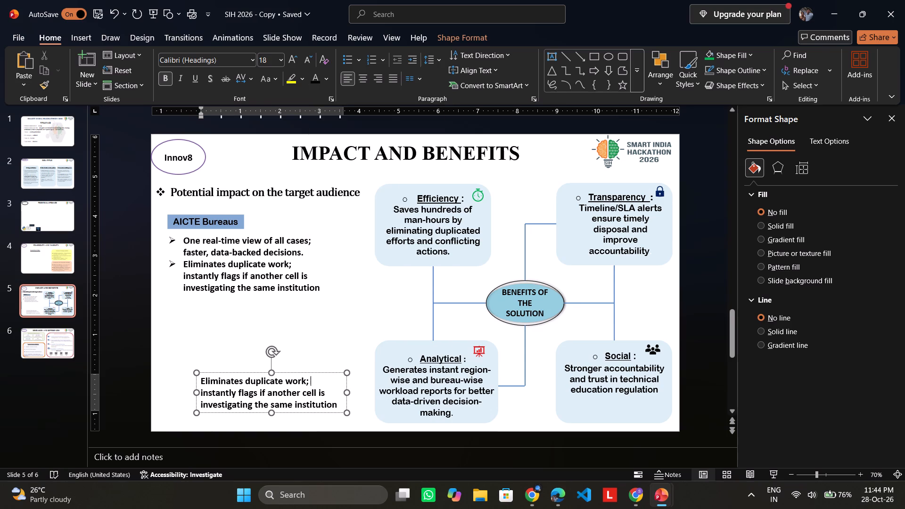
right_click(250, 373)
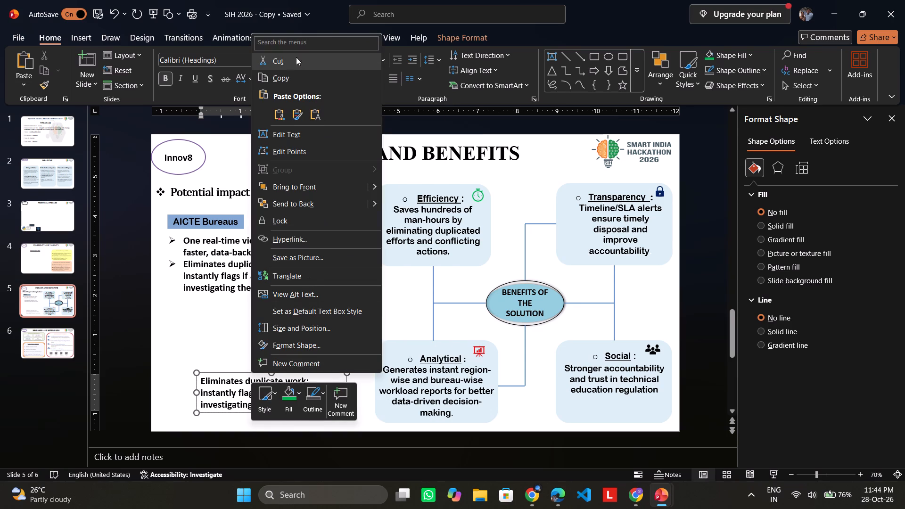
click(290, 64)
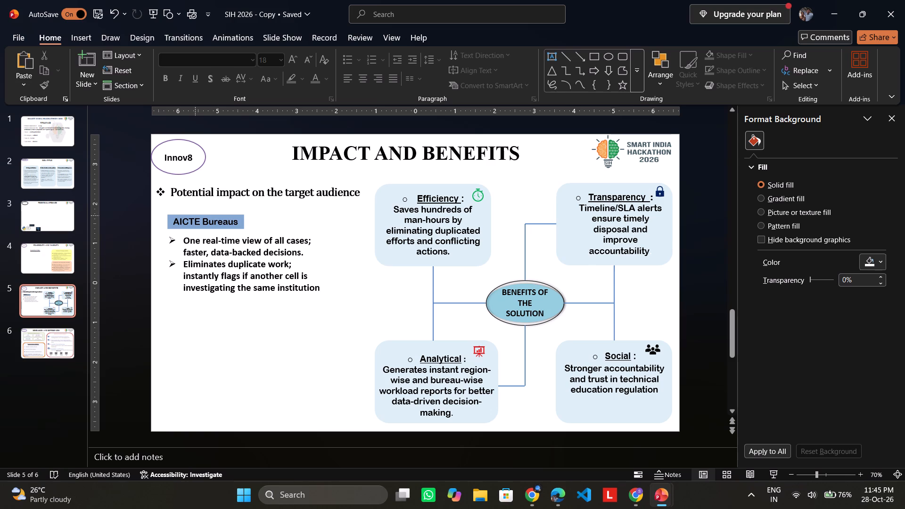
Shift the AICTE Bureaus heading bar slightly right so its edge lines up with the bullet text.
drag(170, 220, 188, 220)
click(207, 328)
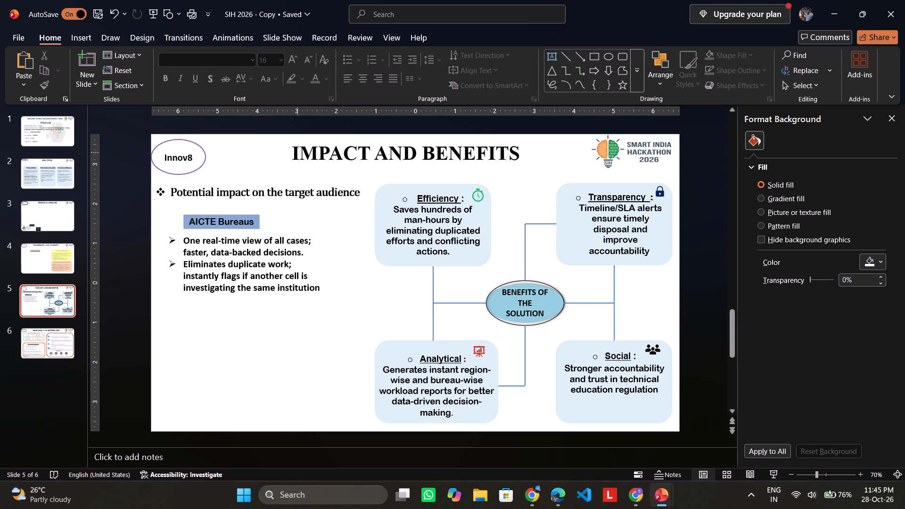
Draw a rectangle about 5.63" high and 5.14" wide over the area below the "Potential impact on the target audience" heading.
click(626, 55)
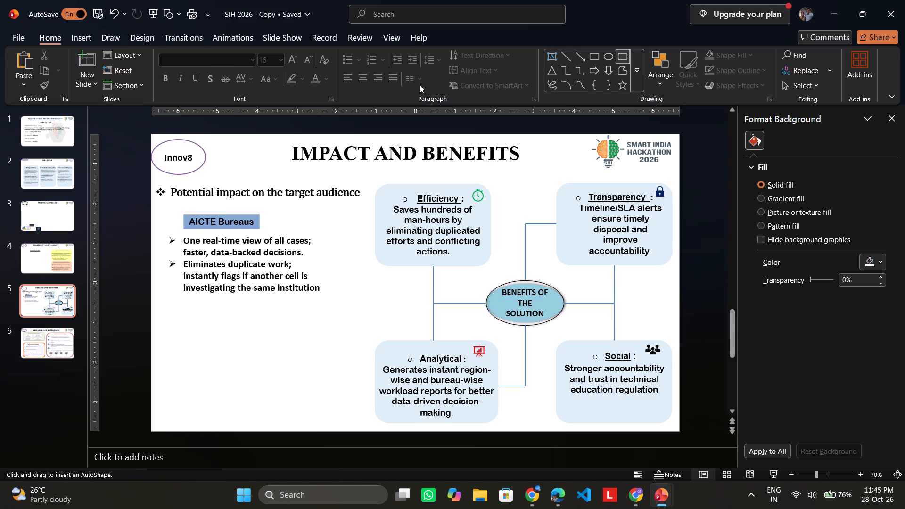
click(597, 58)
drag(161, 205, 355, 408)
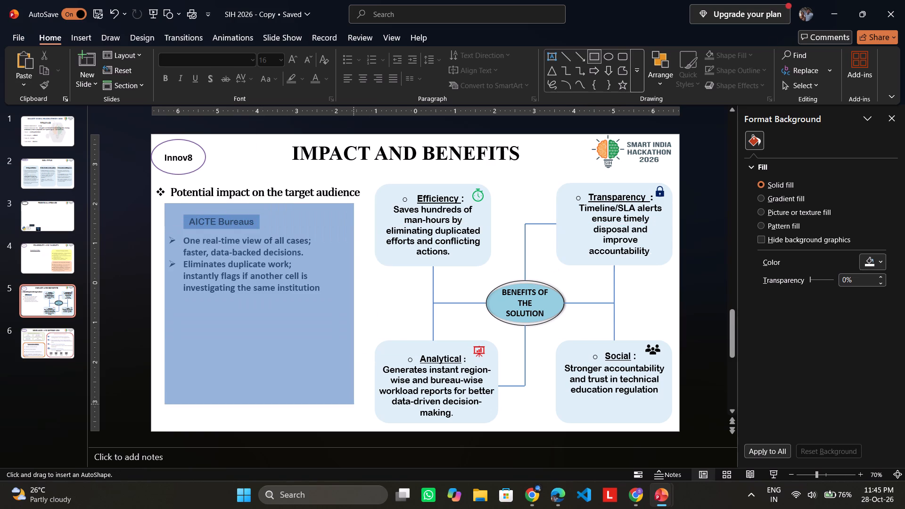
drag(355, 408, 368, 429)
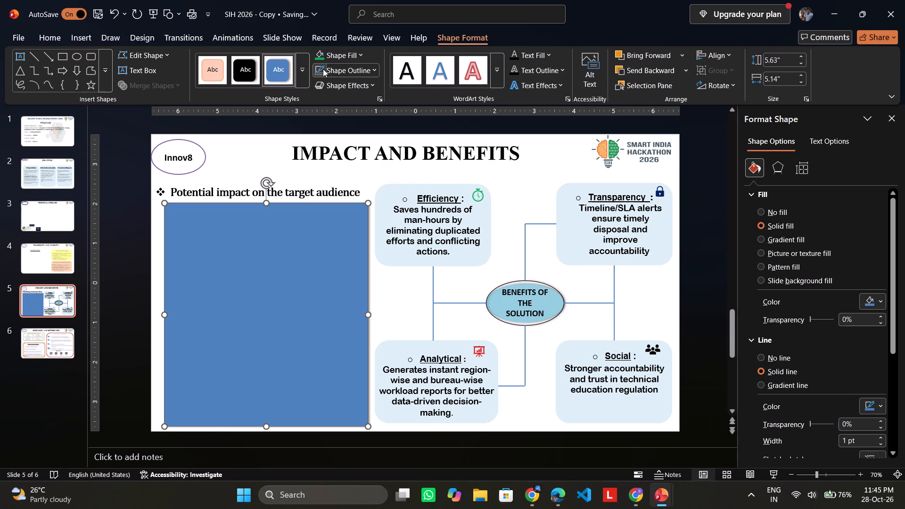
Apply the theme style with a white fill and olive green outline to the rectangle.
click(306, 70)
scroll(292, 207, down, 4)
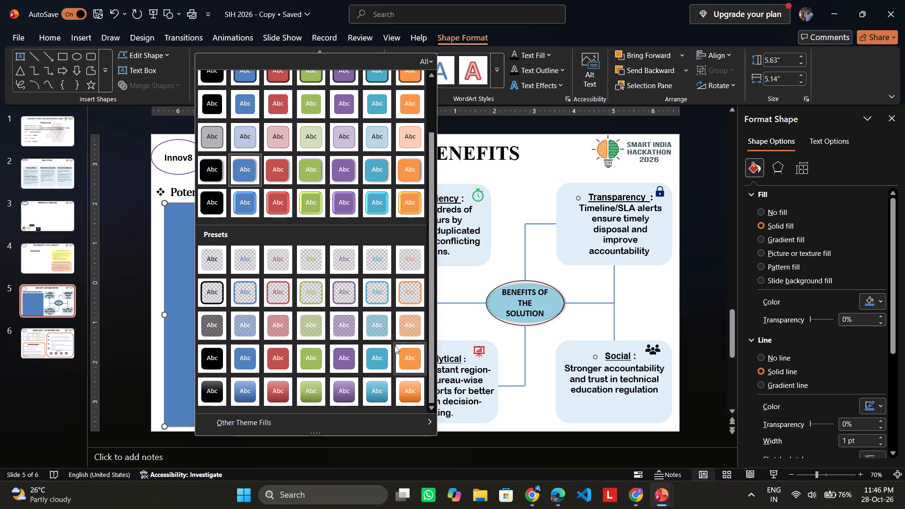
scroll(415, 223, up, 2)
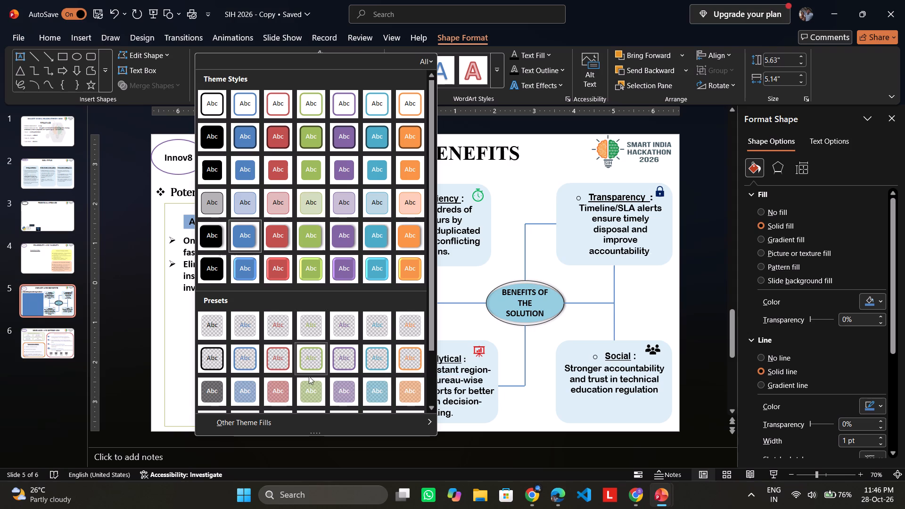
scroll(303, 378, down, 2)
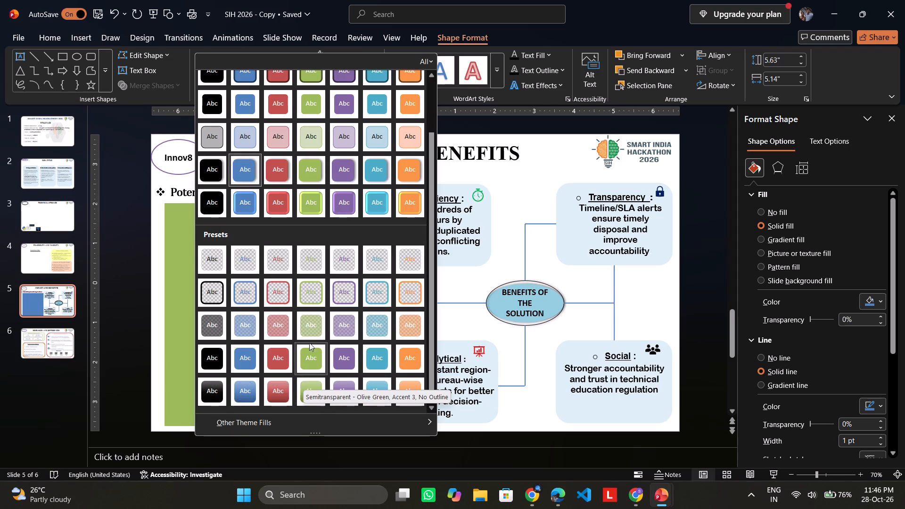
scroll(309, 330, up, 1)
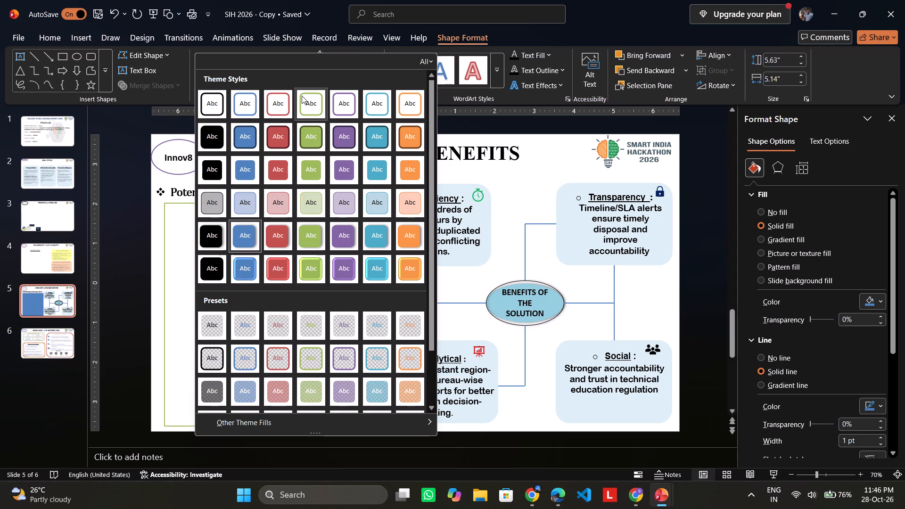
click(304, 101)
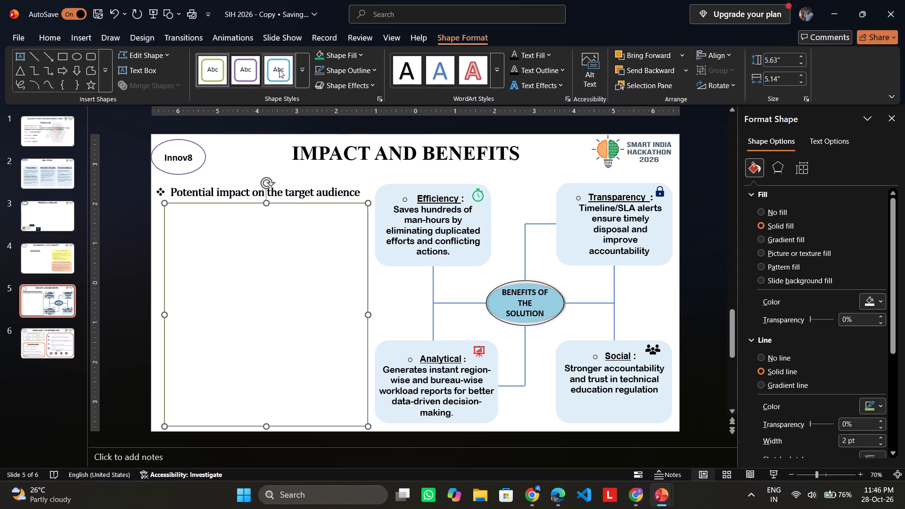
Apply the transparent preset style with an olive green outline to the rectangle, so it frames the text beneath.
click(297, 66)
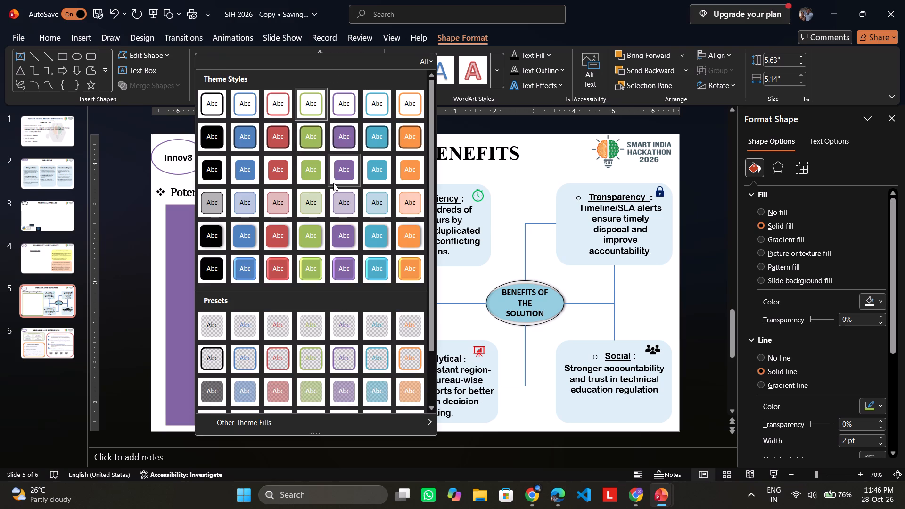
scroll(334, 183, down, 2)
click(314, 293)
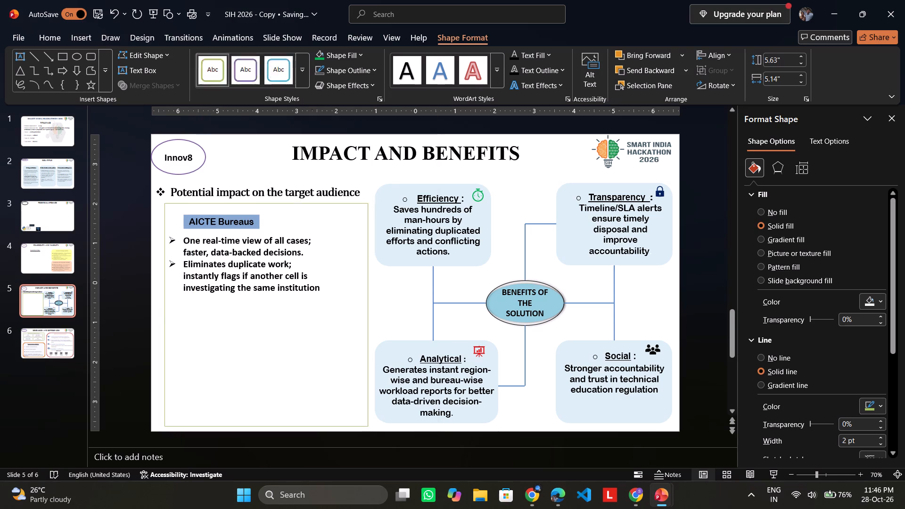
click(113, 230)
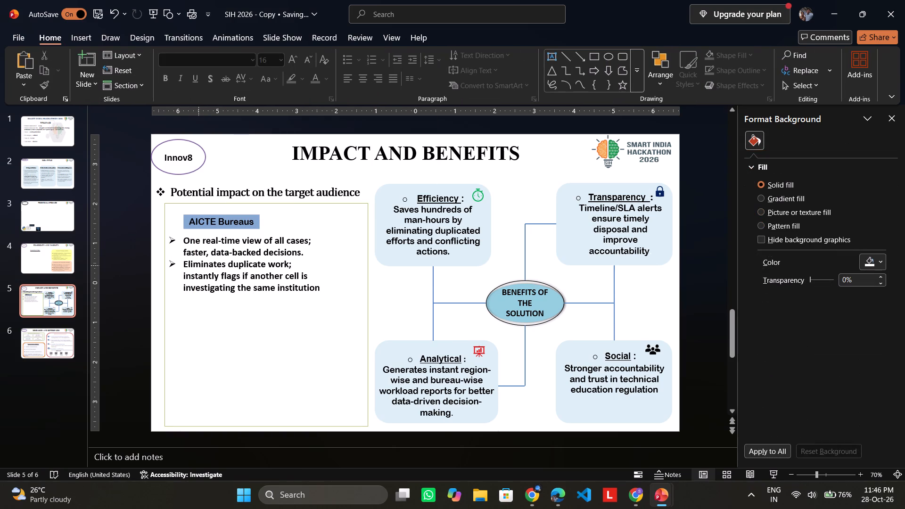
Widen the olive green frame on both sides, out to the benefits diagram's boxes and towards the slide's left edge.
click(165, 322)
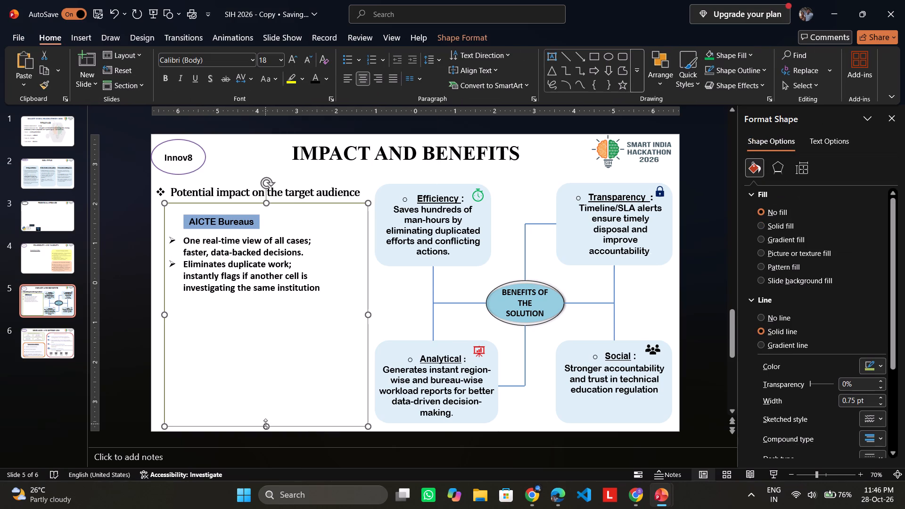
drag(367, 314, 376, 314)
click(395, 297)
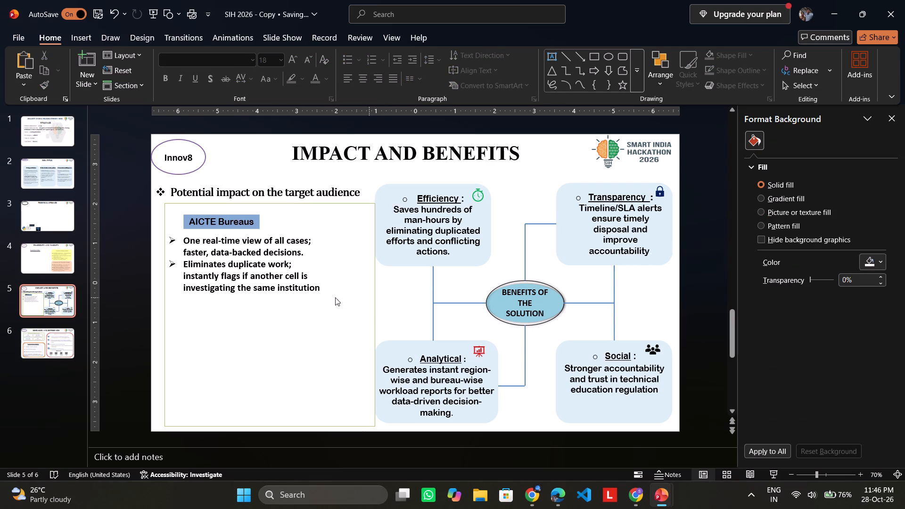
click(166, 308)
drag(165, 317, 156, 316)
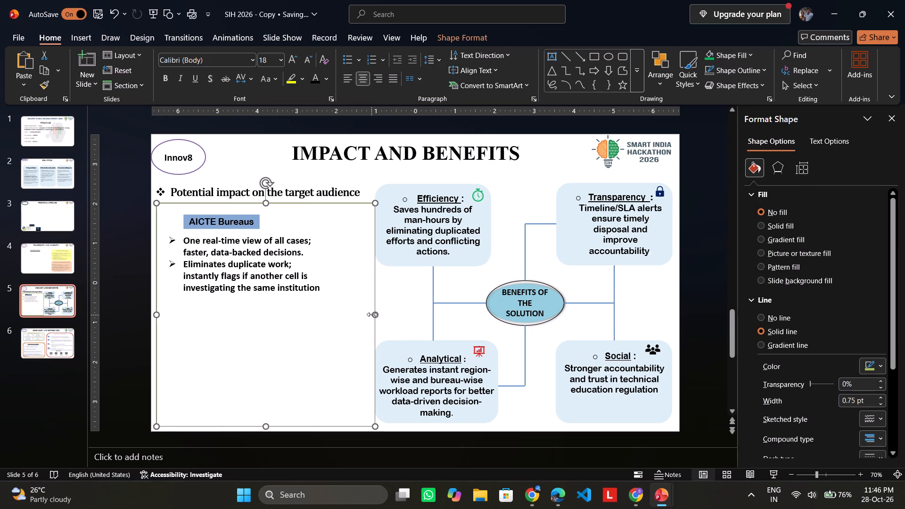
Narrow the olive green frame on the side facing the benefits diagram, leaving a small gap before its boxes.
drag(373, 314, 367, 314)
click(386, 313)
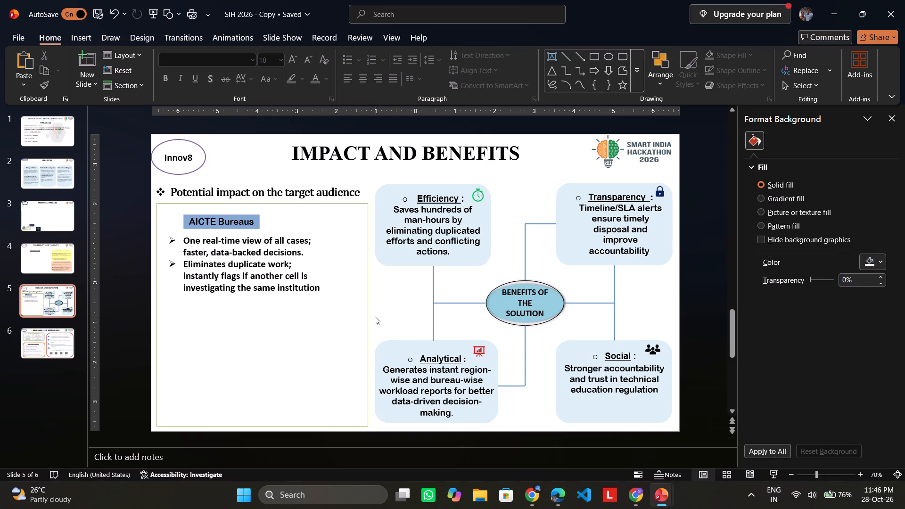
Move the "AICTE Bureaus" heading bar and its bullet text box up, close to the frame's top edge.
click(223, 221)
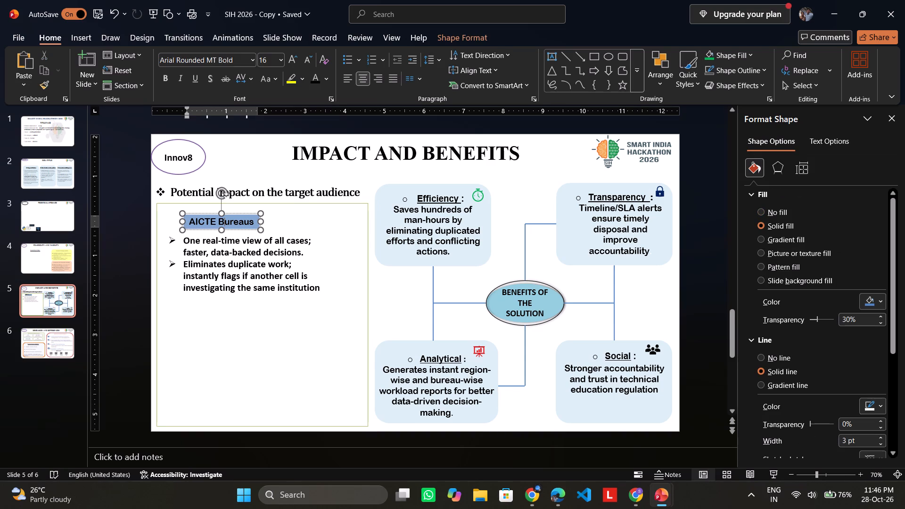
drag(199, 215, 199, 207)
click(201, 241)
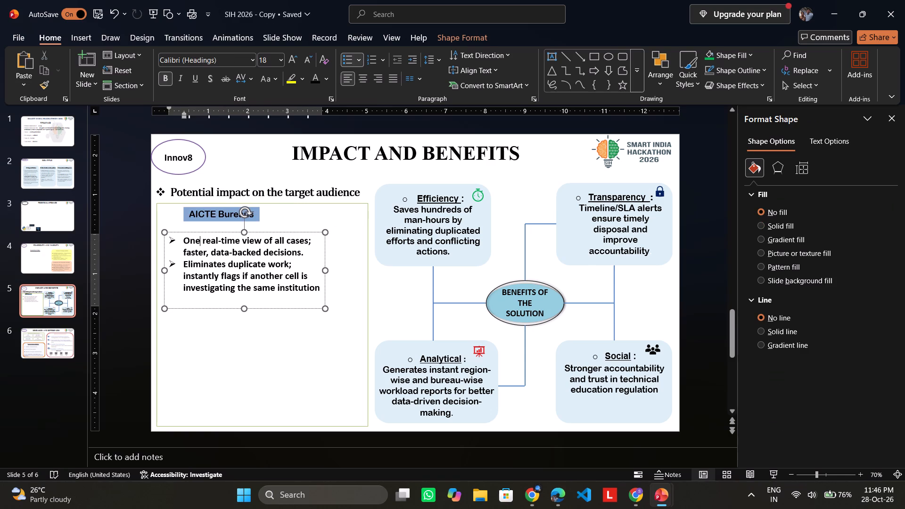
drag(202, 233, 204, 222)
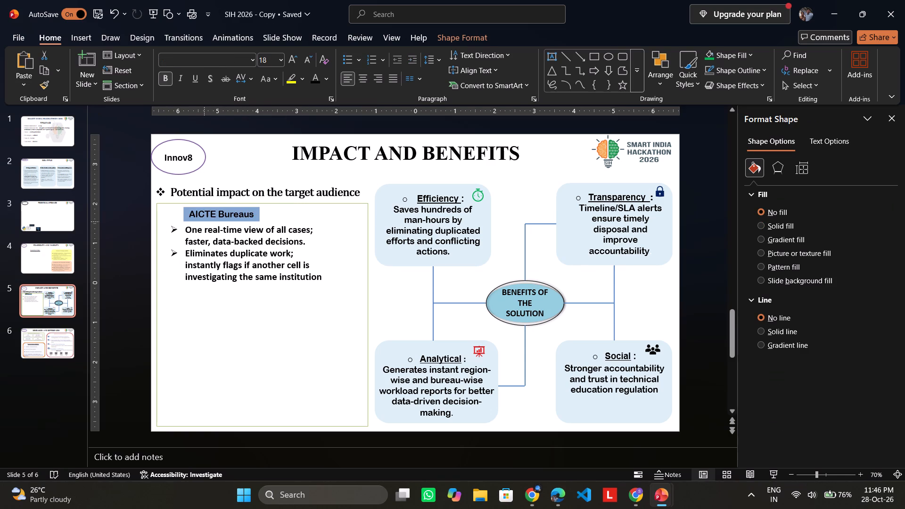
drag(204, 222, 203, 222)
Widen the AICTE Bureaus bullet text box almost to the frame's edge beside the benefits diagram.
drag(326, 262, 361, 255)
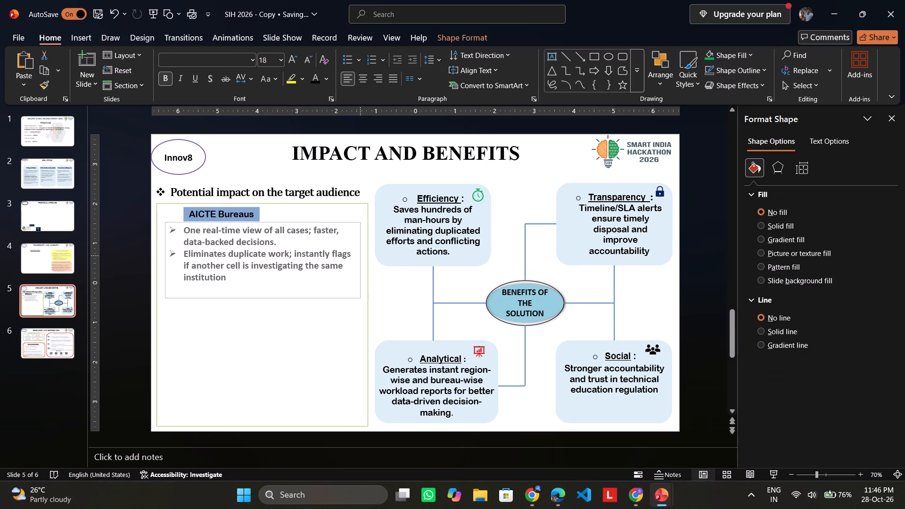
drag(361, 255, 362, 255)
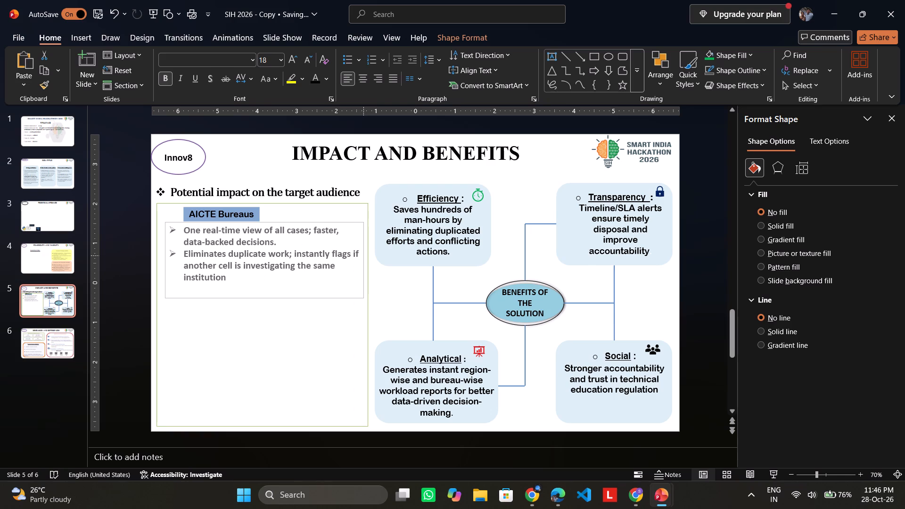
drag(362, 255, 360, 255)
click(376, 268)
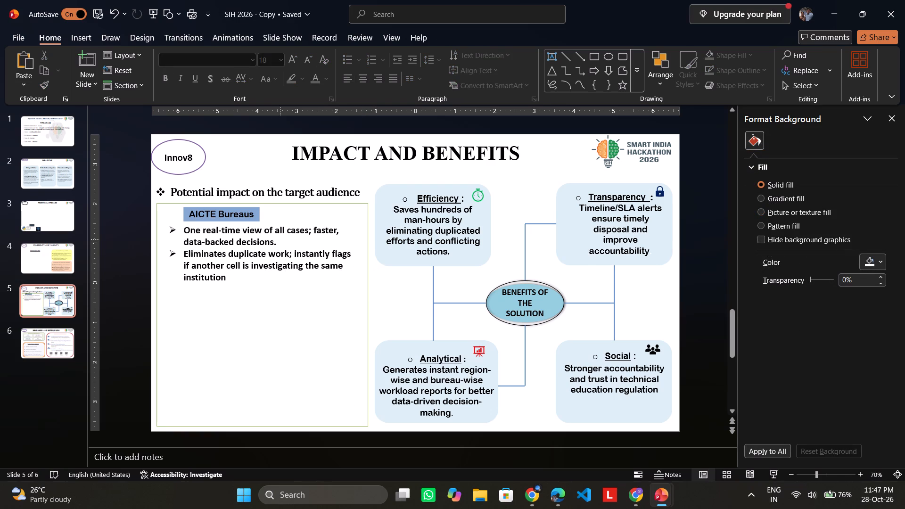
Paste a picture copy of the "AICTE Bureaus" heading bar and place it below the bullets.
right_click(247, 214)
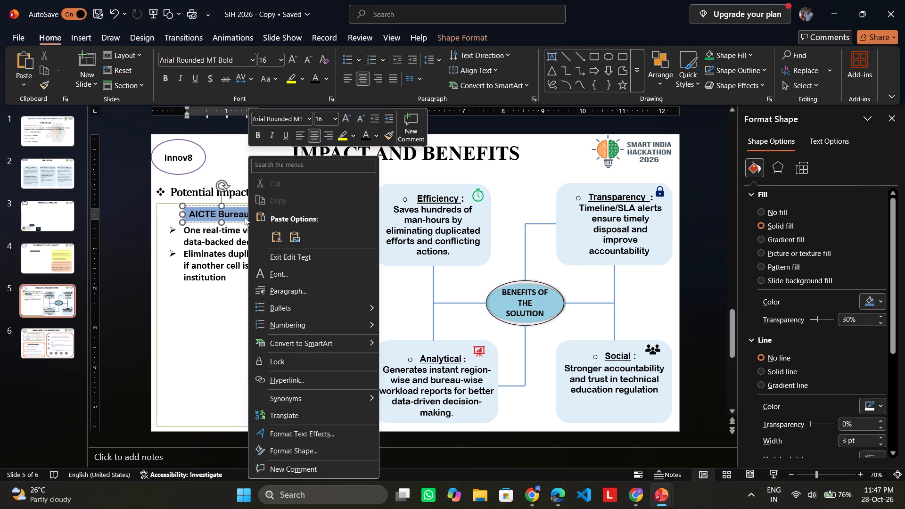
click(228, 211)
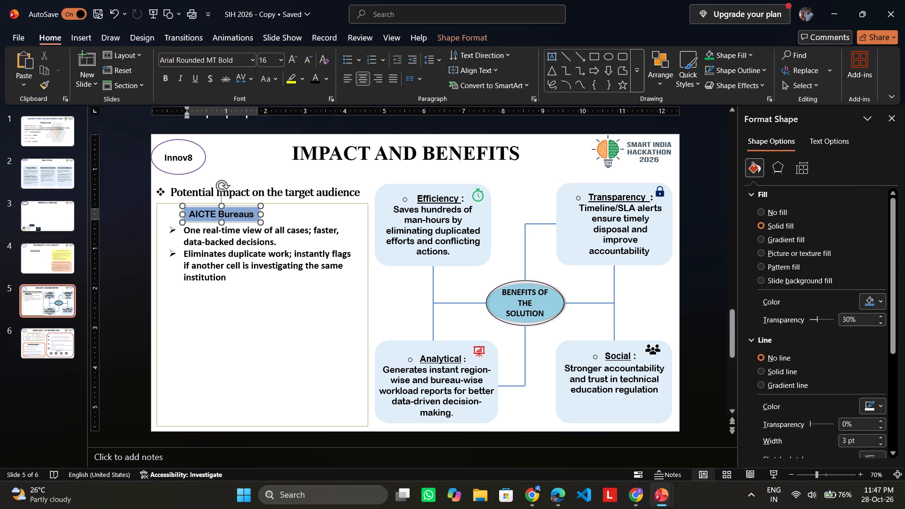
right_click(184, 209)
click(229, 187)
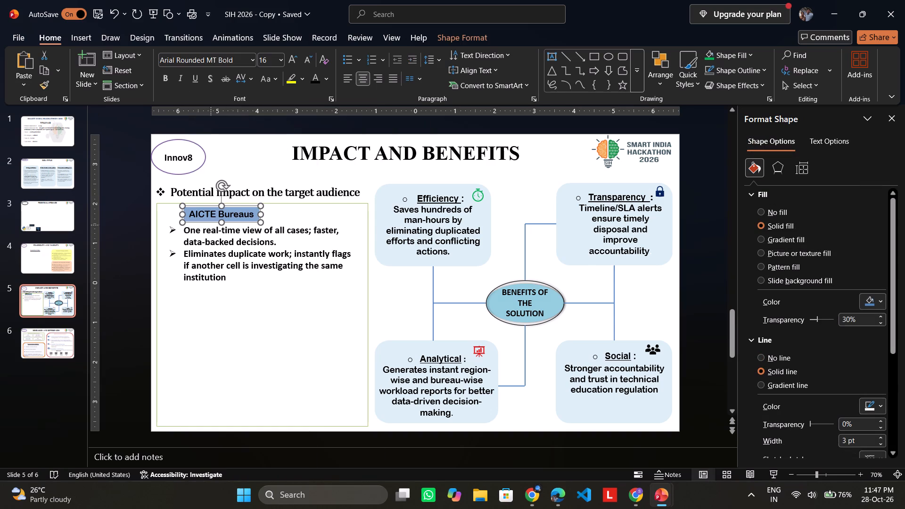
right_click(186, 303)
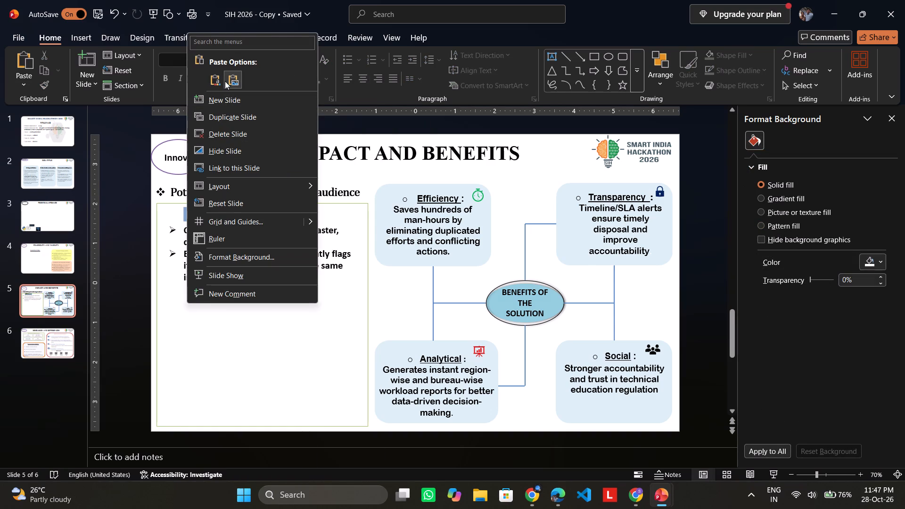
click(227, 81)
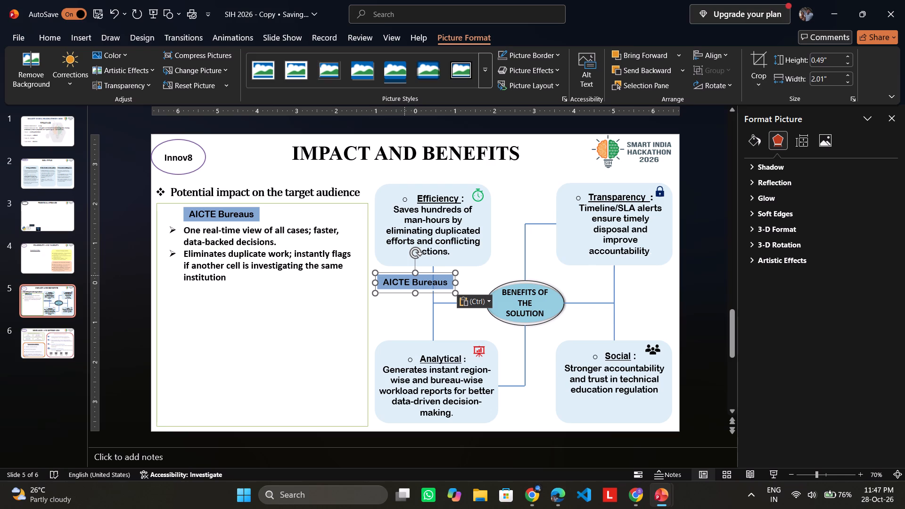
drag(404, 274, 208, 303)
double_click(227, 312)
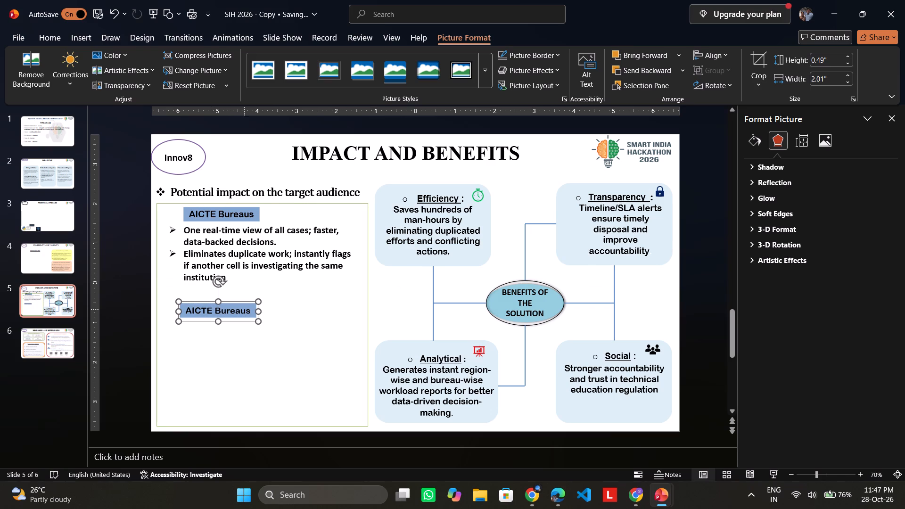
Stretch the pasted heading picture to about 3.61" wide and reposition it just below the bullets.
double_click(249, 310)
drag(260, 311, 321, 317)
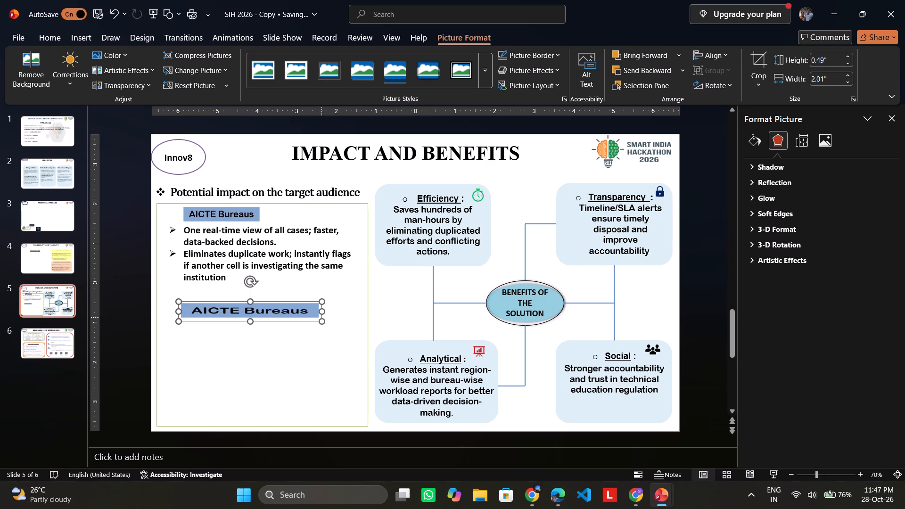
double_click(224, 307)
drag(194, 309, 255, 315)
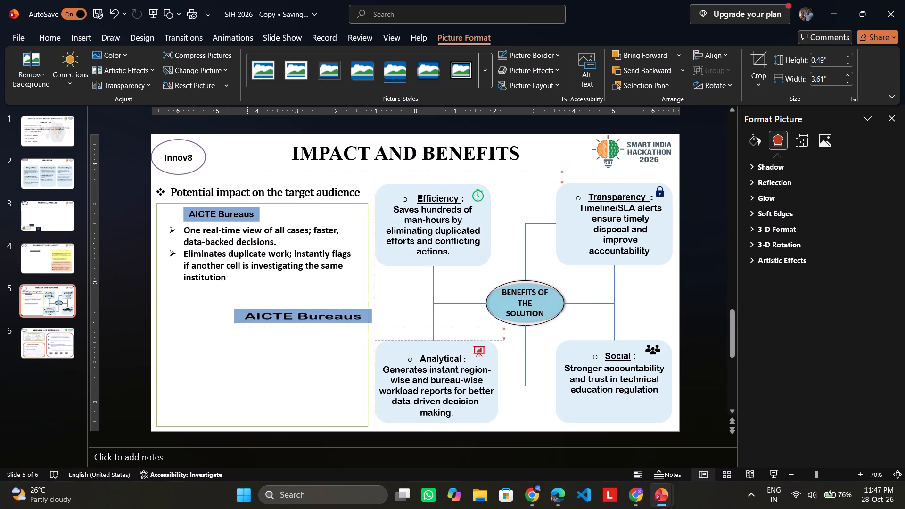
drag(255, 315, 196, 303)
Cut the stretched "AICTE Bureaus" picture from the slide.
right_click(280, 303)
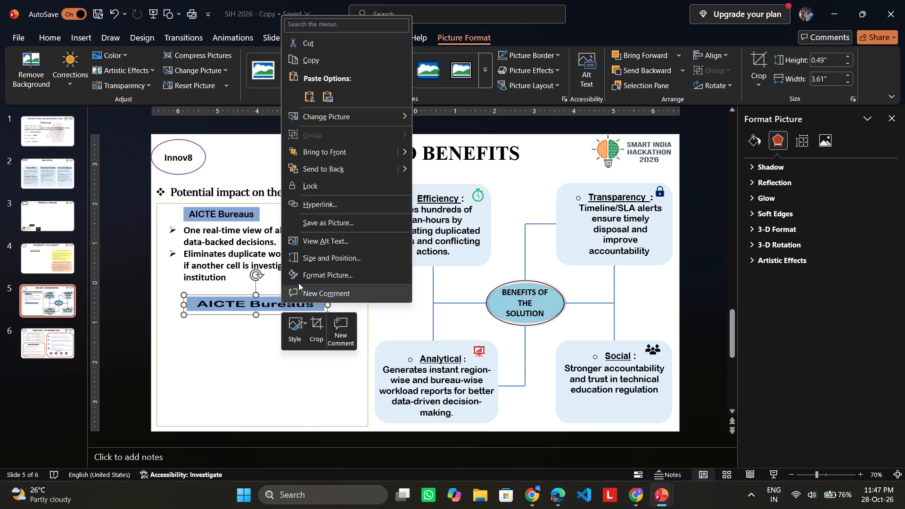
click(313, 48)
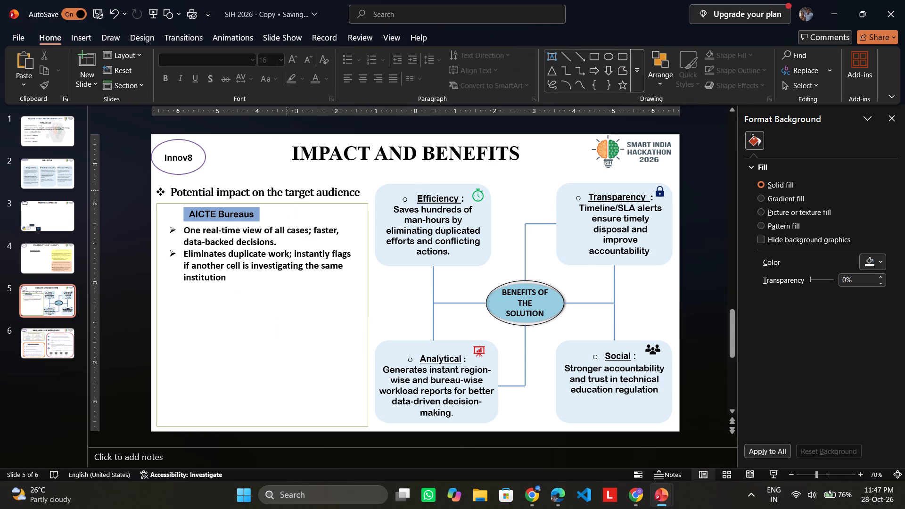
Draw a rectangle about 0.49" high and 2.44" wide below the AICTE Bureaus bullets, inside the frame.
click(591, 56)
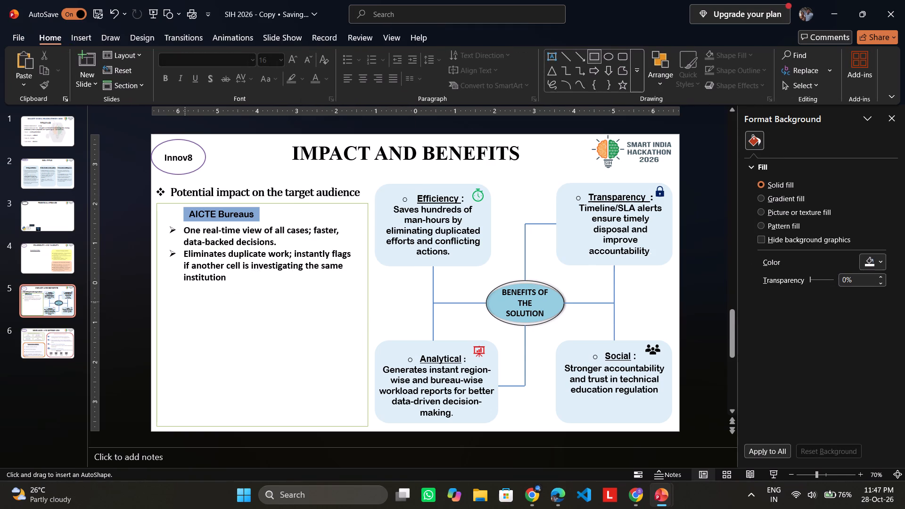
drag(182, 301, 267, 319)
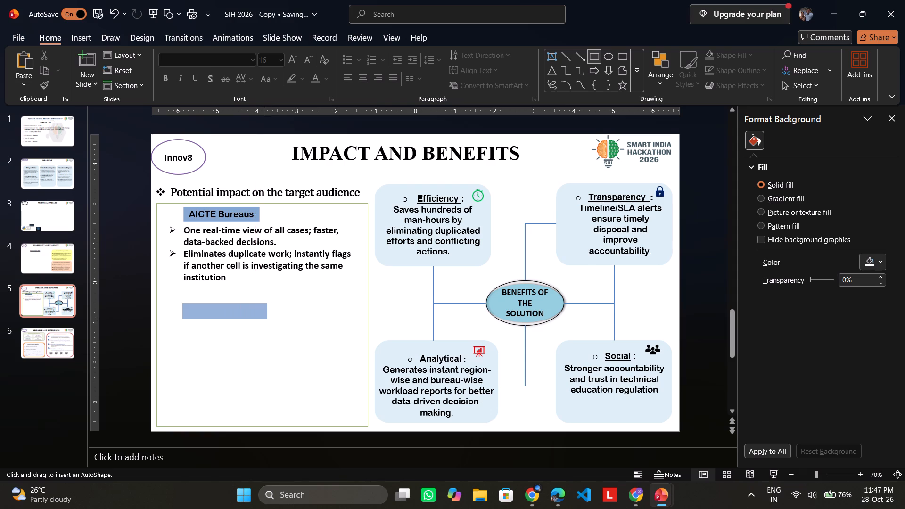
drag(267, 319, 280, 323)
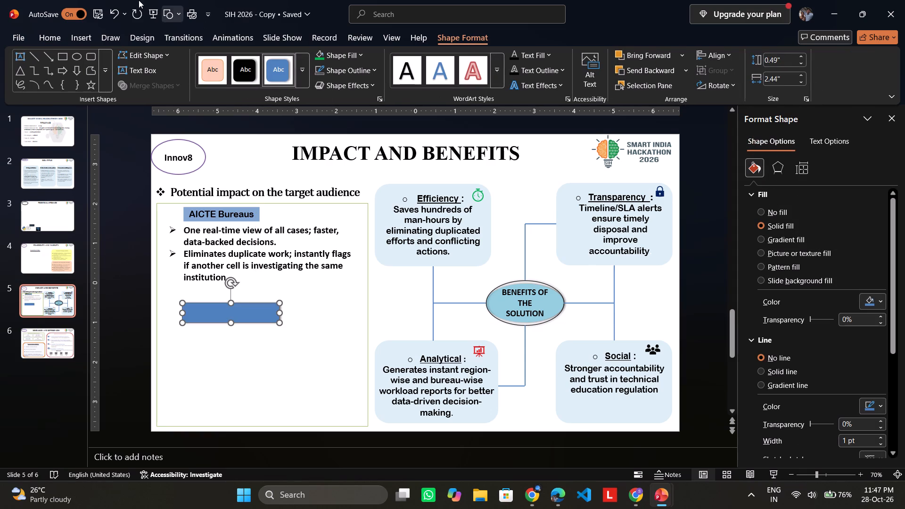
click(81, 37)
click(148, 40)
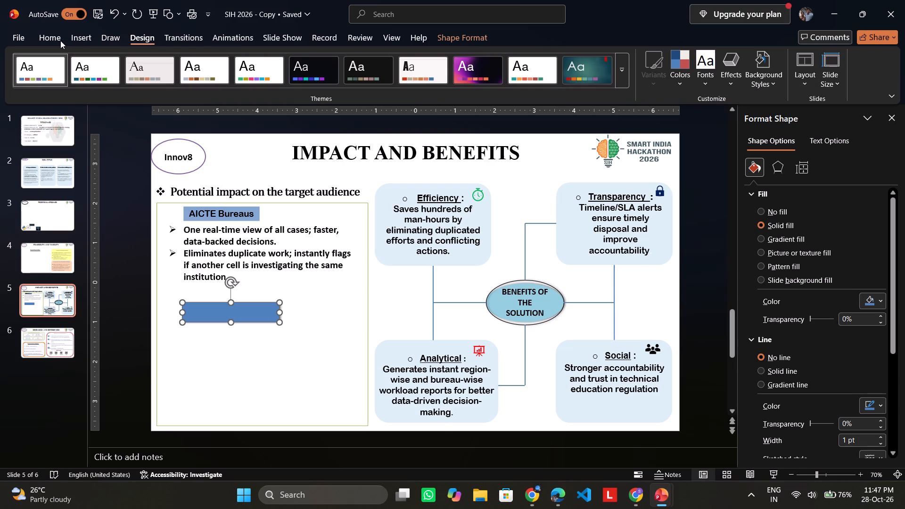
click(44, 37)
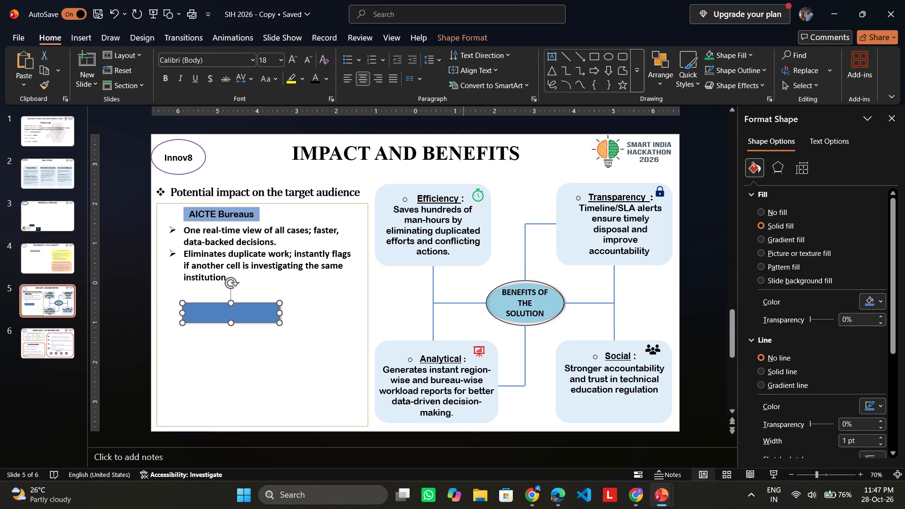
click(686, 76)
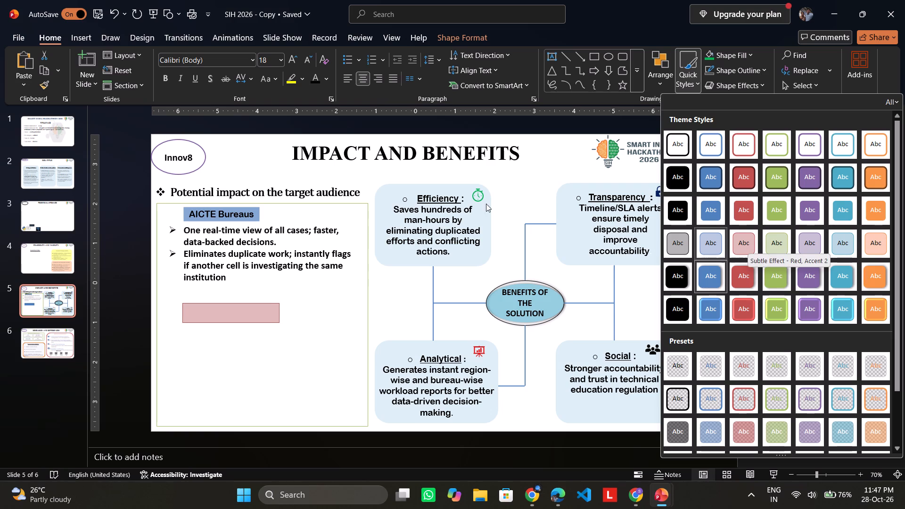
Apply the semi-transparent blue preset style without an outline to the "AICTE Bureaus" heading bar.
click(246, 212)
right_click(248, 212)
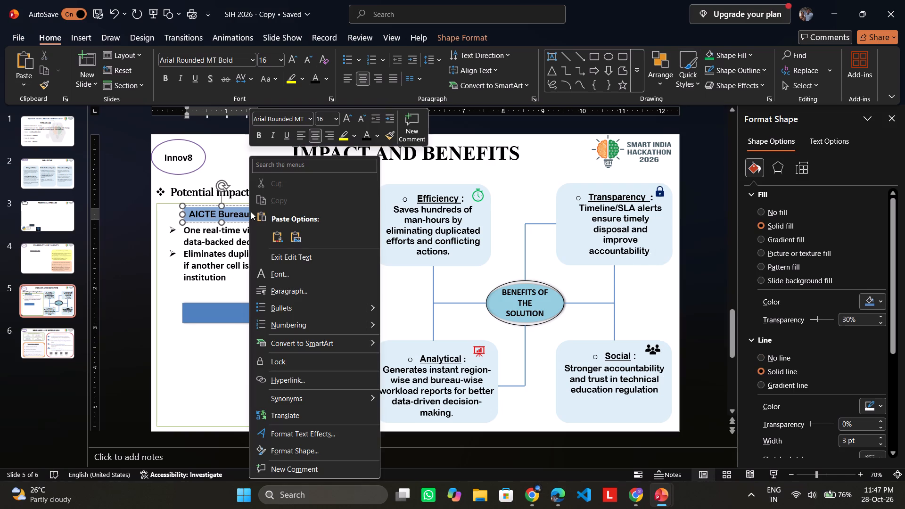
click(205, 207)
click(683, 61)
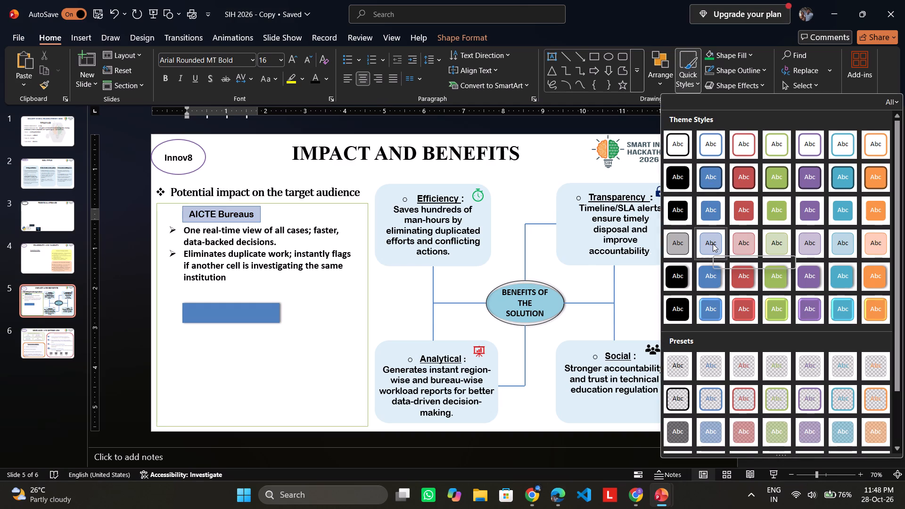
click(709, 431)
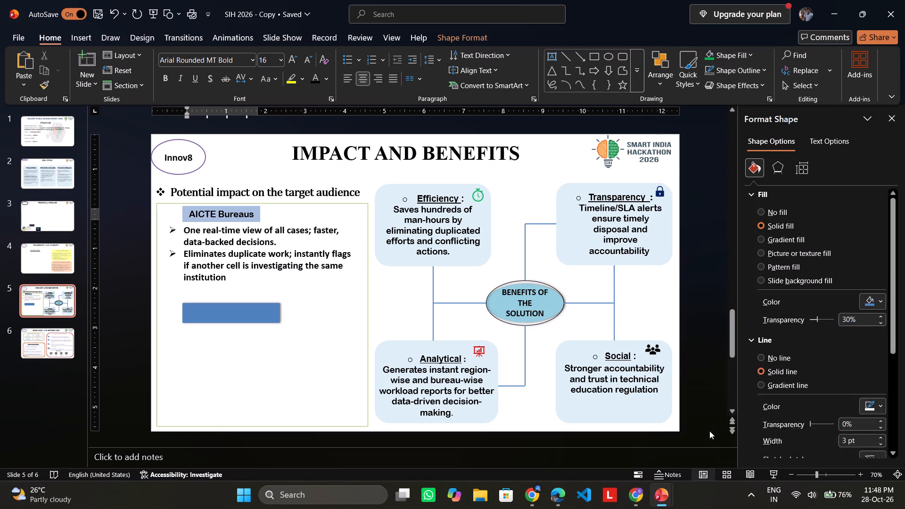
click(353, 322)
Apply the semi-transparent red preset style without an outline to the new rectangle below the bullets.
right_click(235, 307)
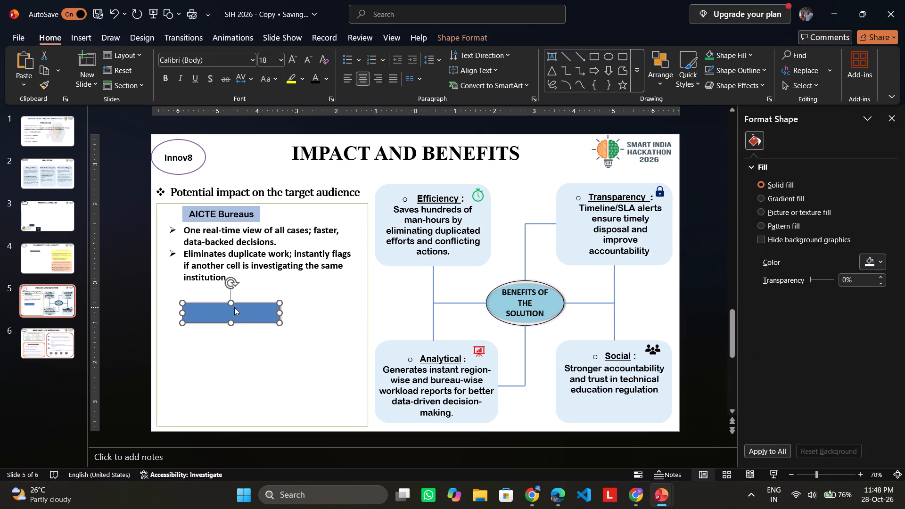
click(693, 75)
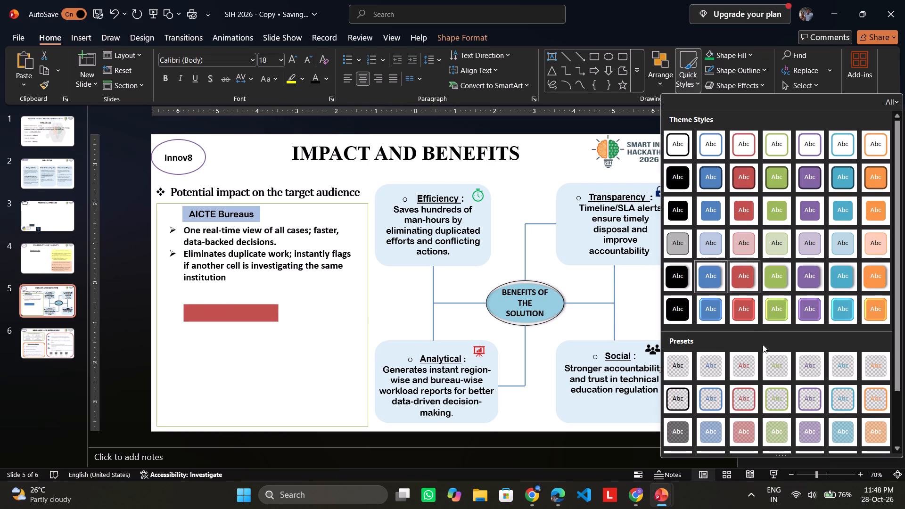
click(745, 431)
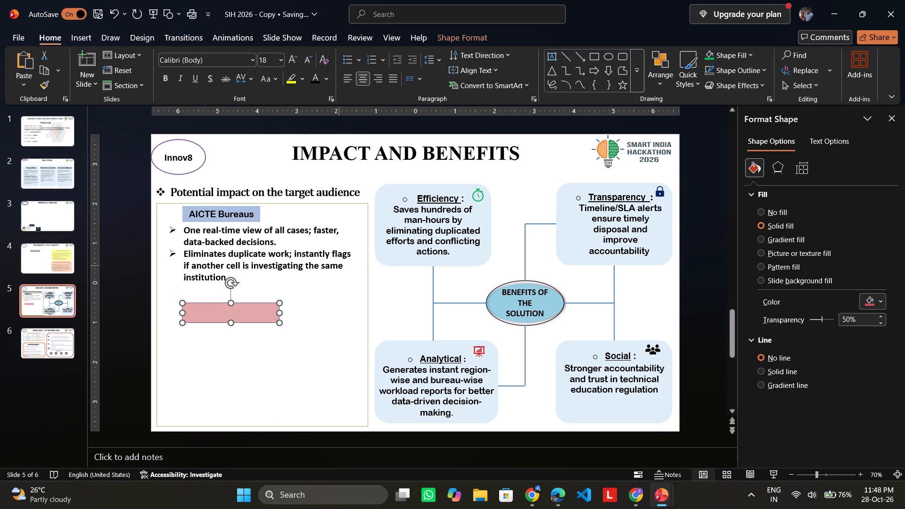
click(321, 299)
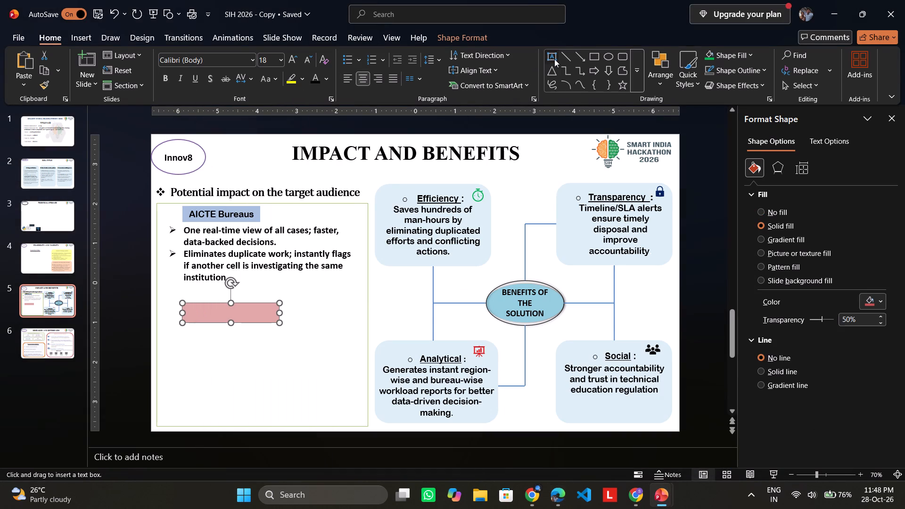
click(188, 312)
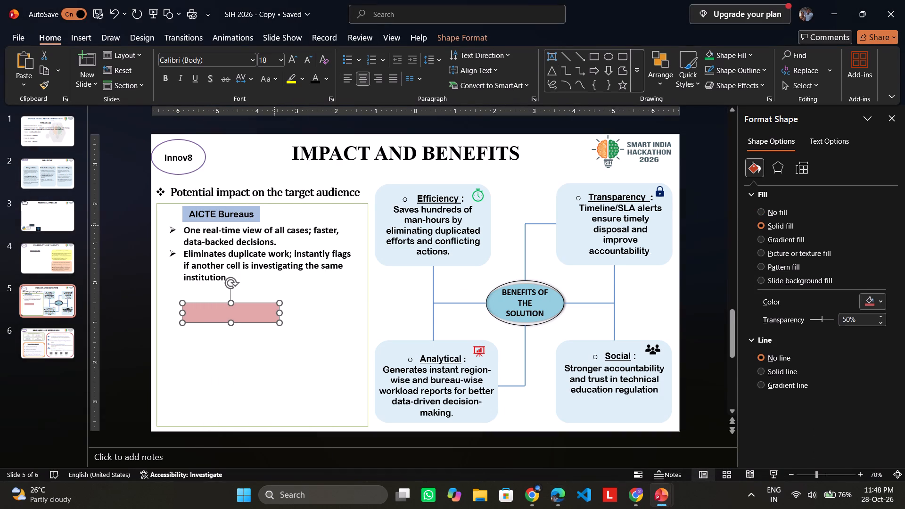
click(552, 57)
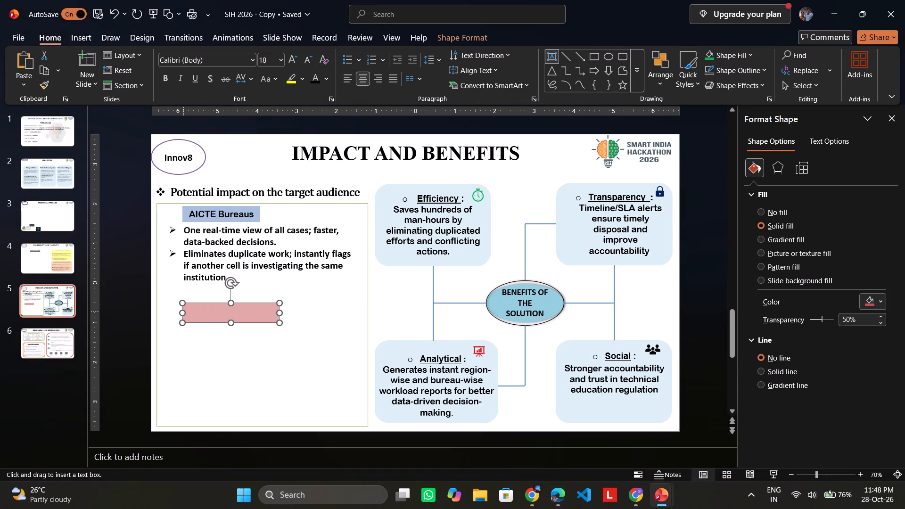
drag(189, 312, 256, 321)
click(259, 318)
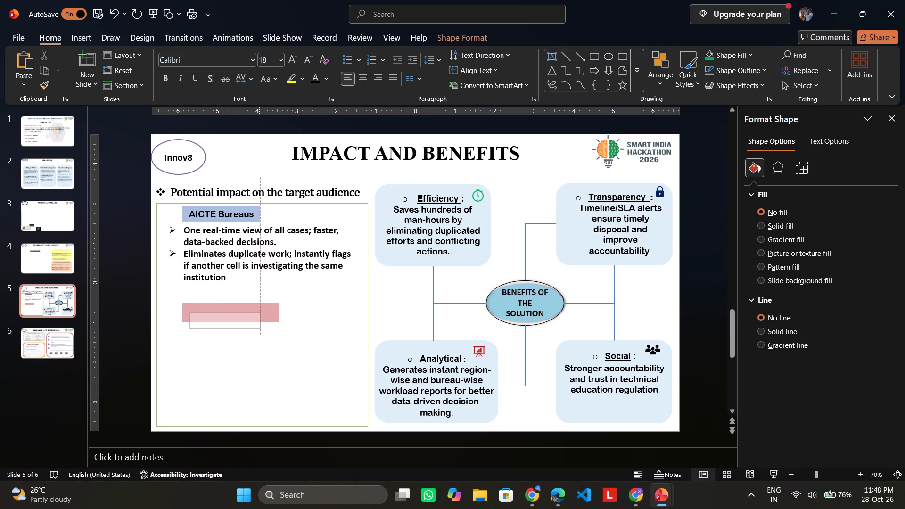
right_click(229, 317)
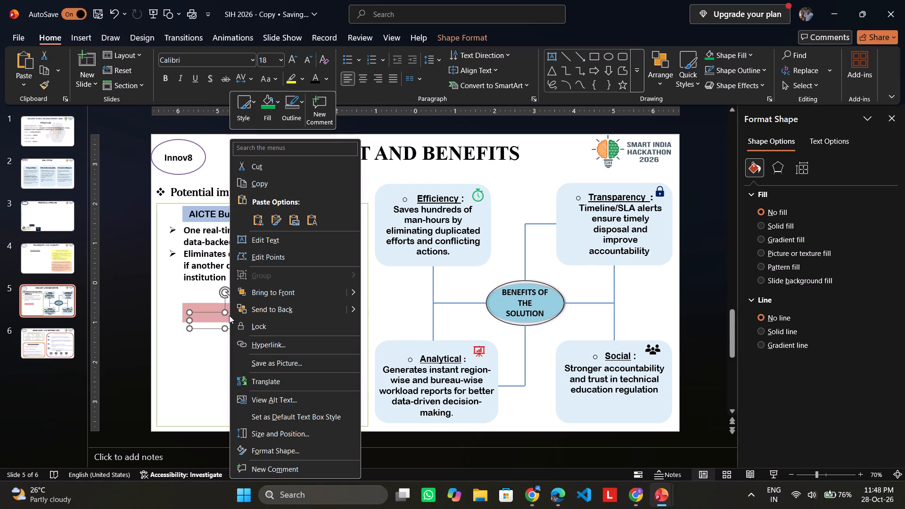
click(255, 218)
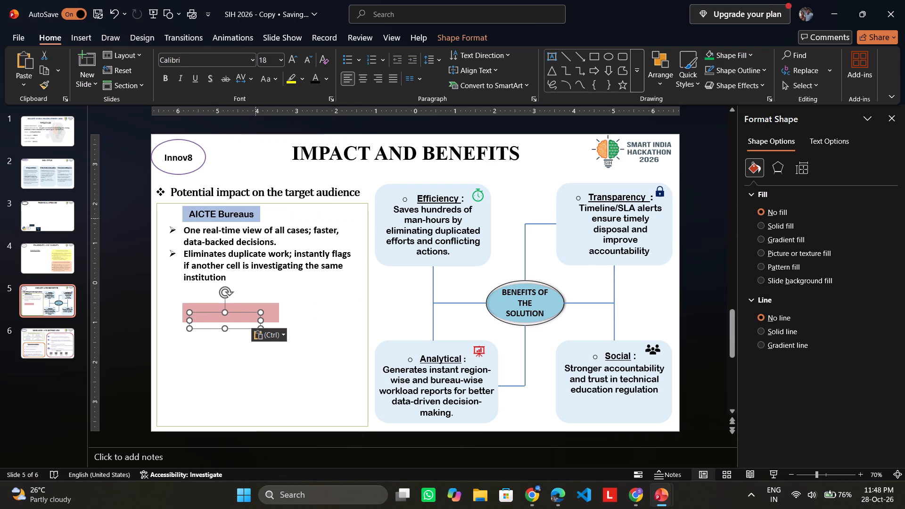
drag(234, 312, 234, 309)
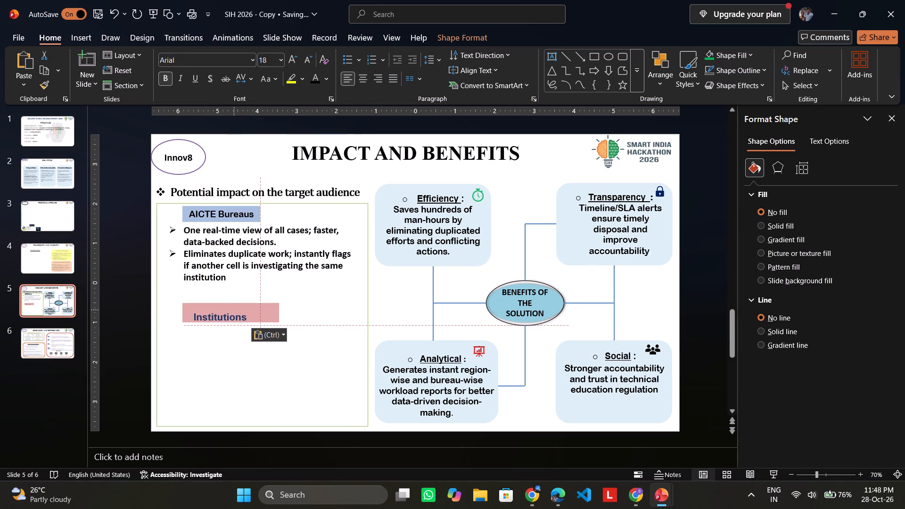
drag(234, 309, 234, 305)
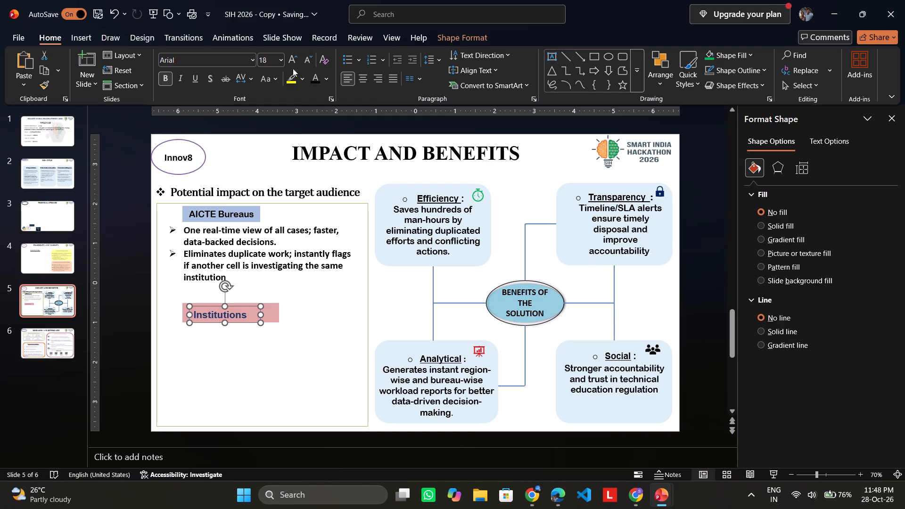
Recolour the "Institutions" heading text black.
click(313, 76)
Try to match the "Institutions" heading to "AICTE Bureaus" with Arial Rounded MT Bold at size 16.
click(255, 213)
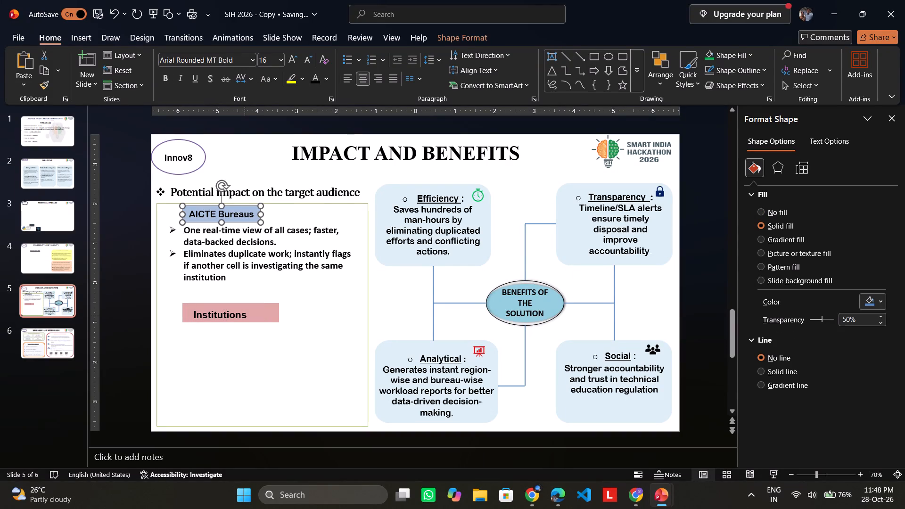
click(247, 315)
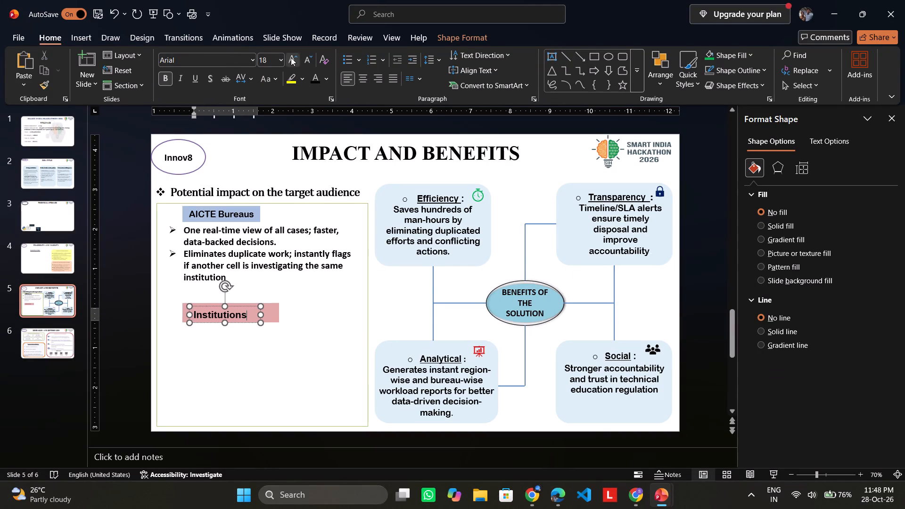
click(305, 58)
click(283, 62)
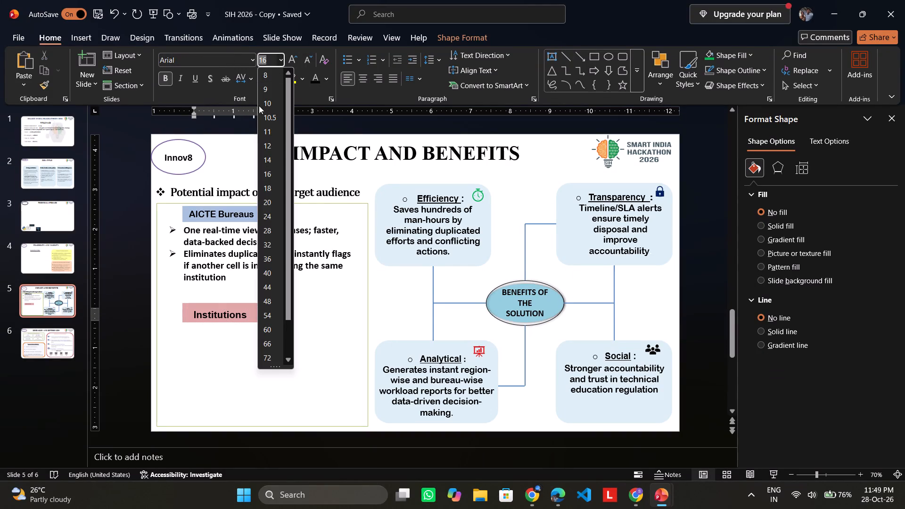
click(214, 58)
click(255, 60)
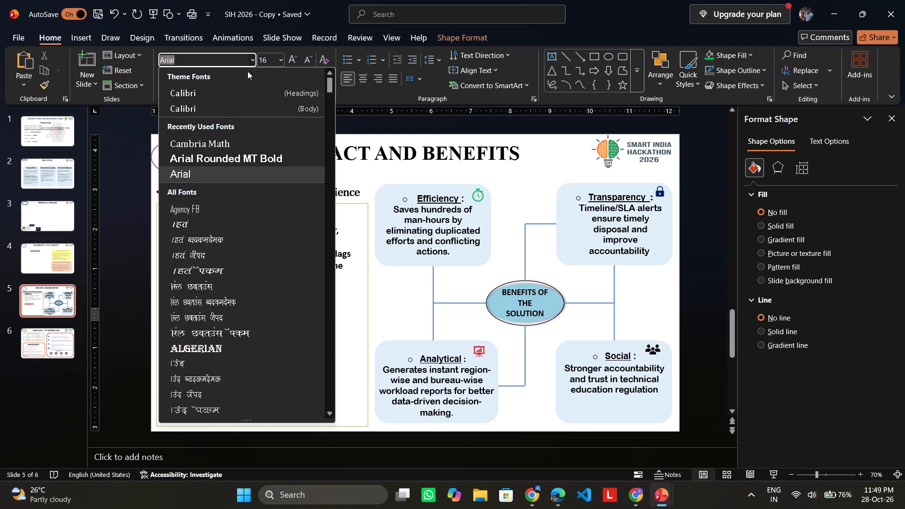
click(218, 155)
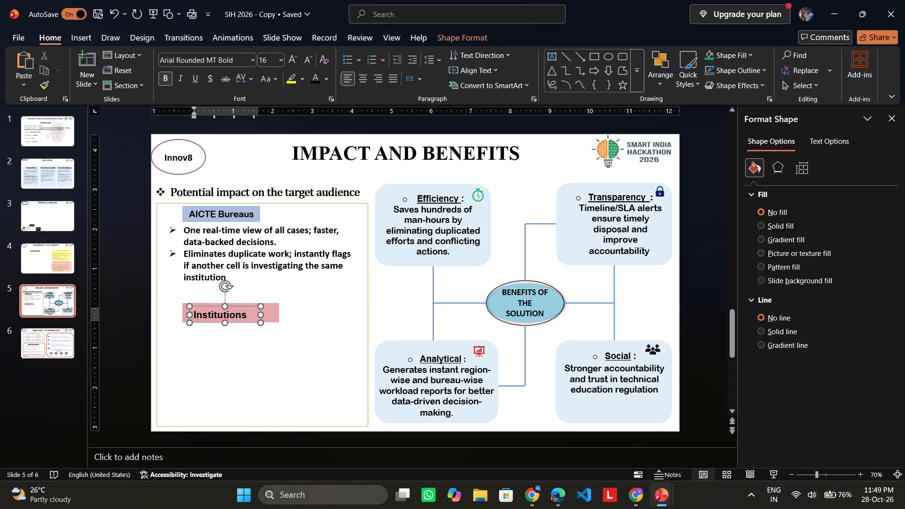
Widen the "Institutions" text box, align it with the start of the red bar and centre it vertically on the bar.
drag(259, 313, 271, 309)
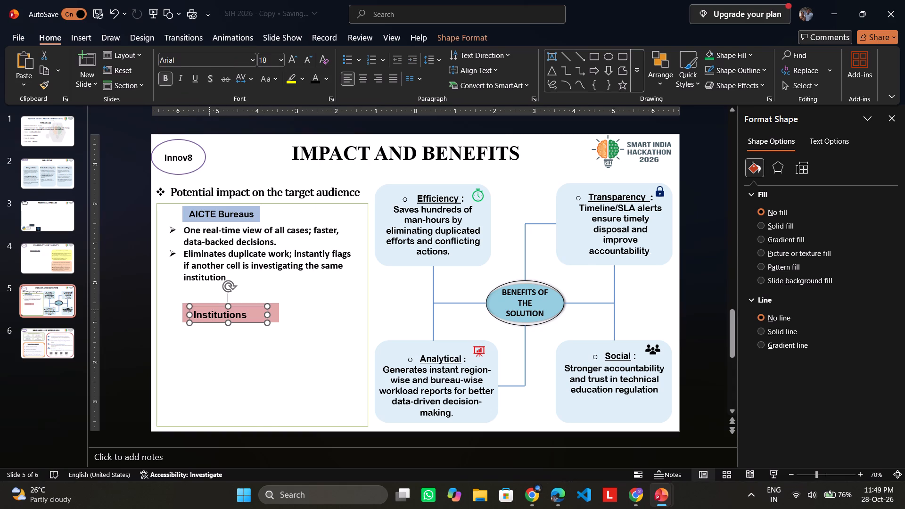
drag(189, 314, 184, 314)
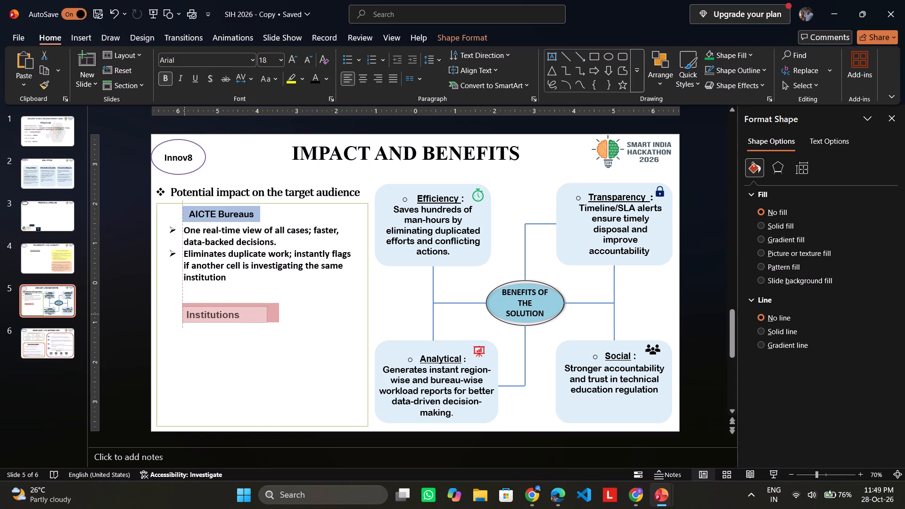
drag(184, 314, 183, 313)
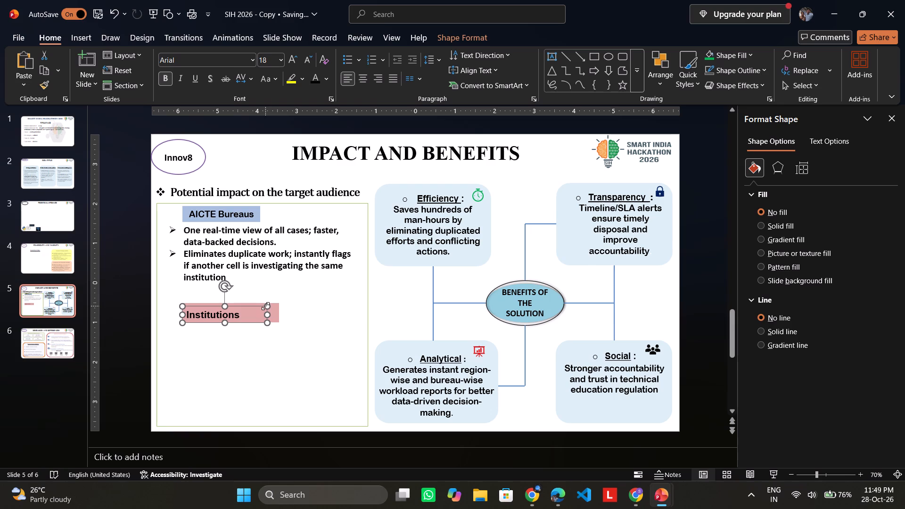
drag(266, 304, 284, 302)
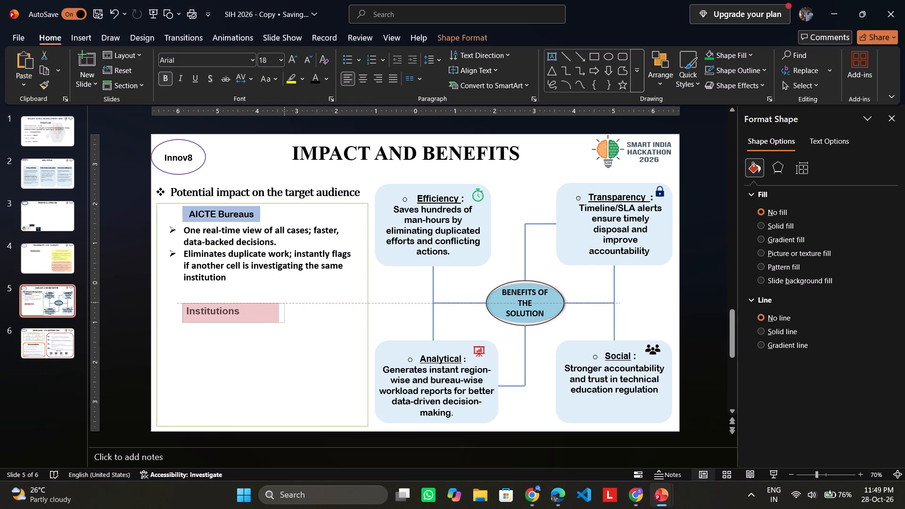
drag(284, 302, 285, 300)
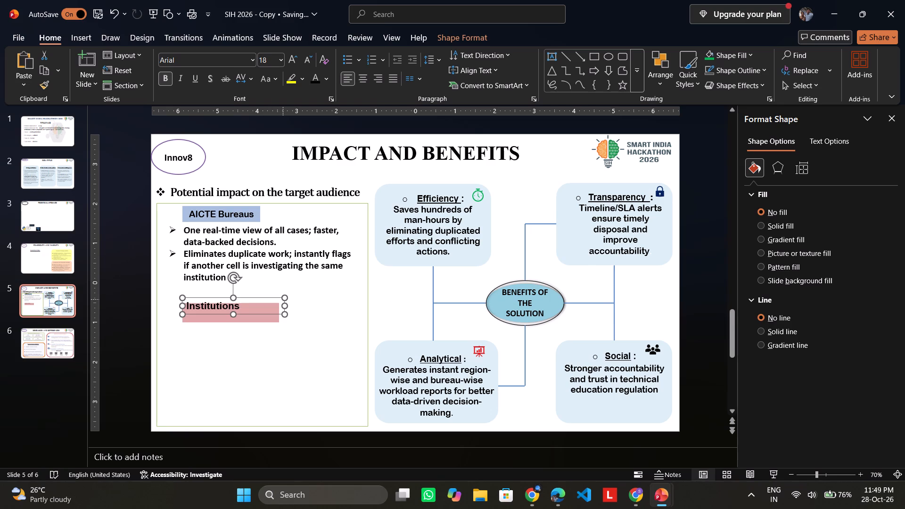
drag(230, 312, 231, 321)
drag(283, 299, 283, 302)
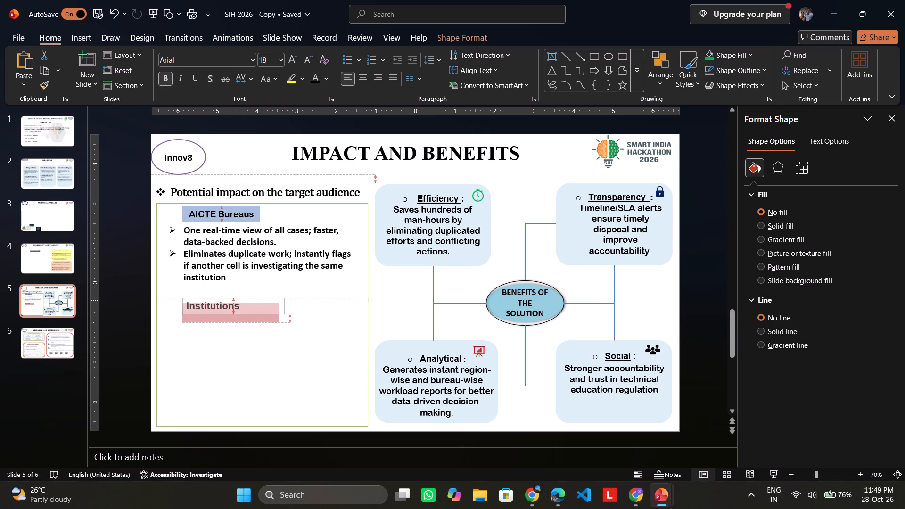
drag(283, 302, 282, 304)
drag(252, 300, 253, 305)
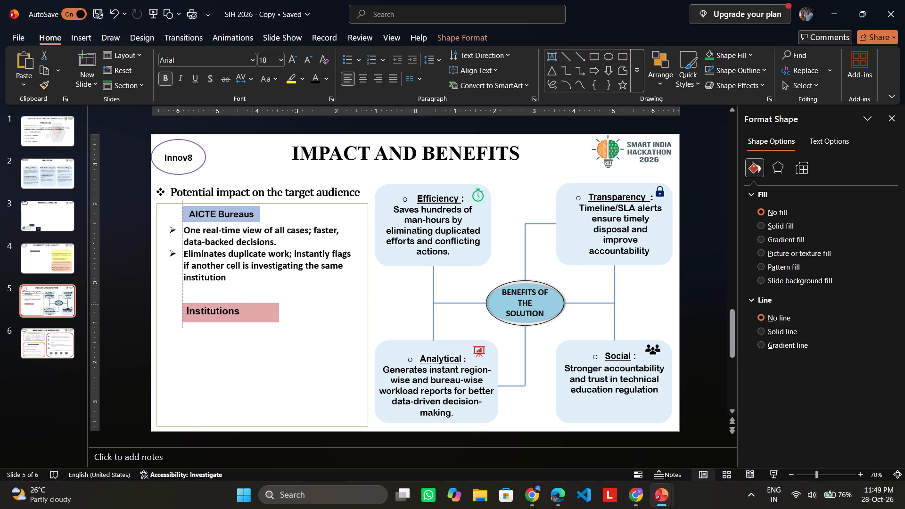
drag(253, 305, 254, 307)
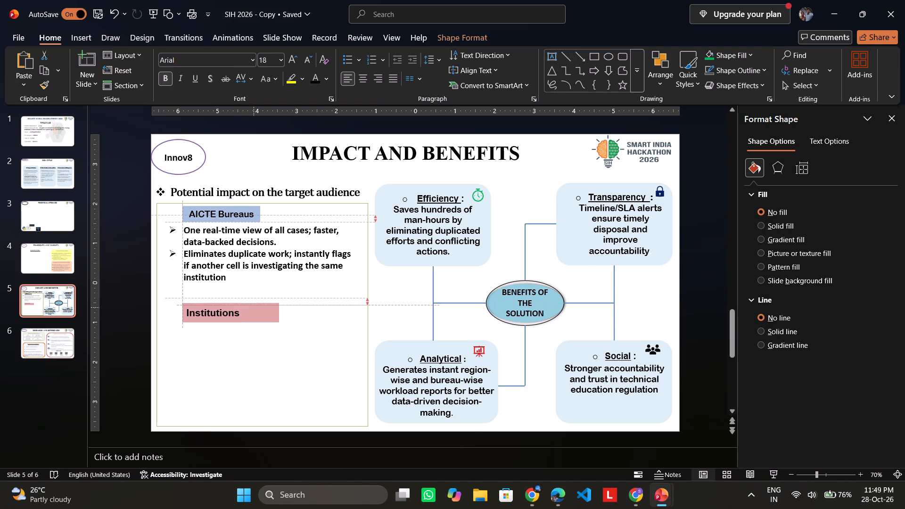
drag(254, 307, 254, 306)
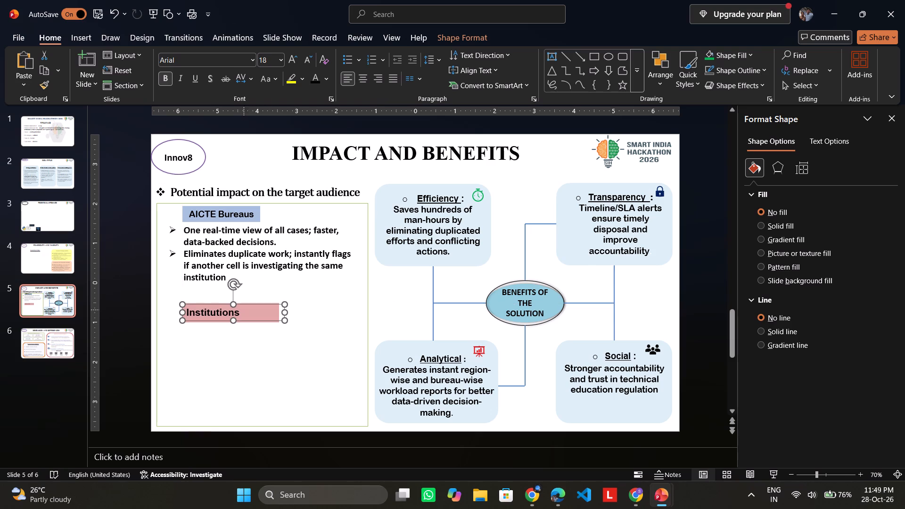
Narrow the "Institutions" text box so that it ends inside the red bar.
click(249, 350)
click(269, 315)
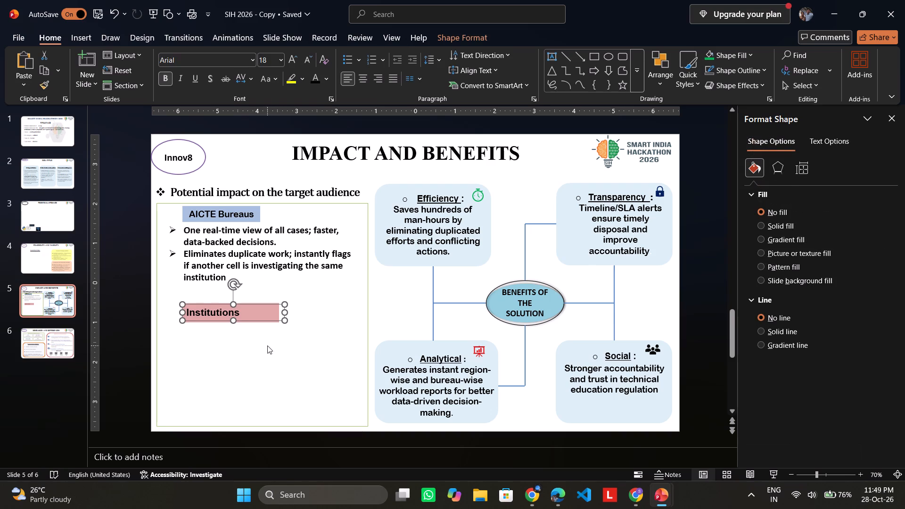
click(267, 345)
click(267, 340)
click(285, 337)
click(282, 316)
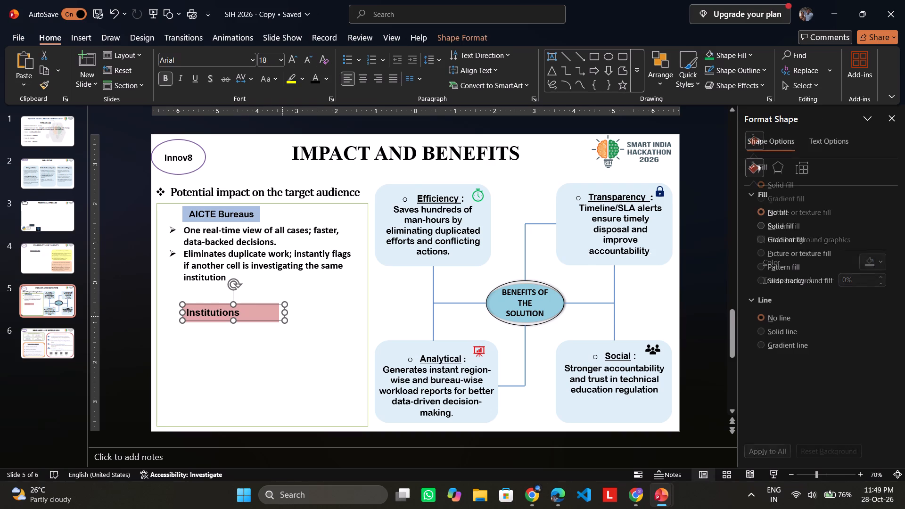
drag(283, 314, 267, 316)
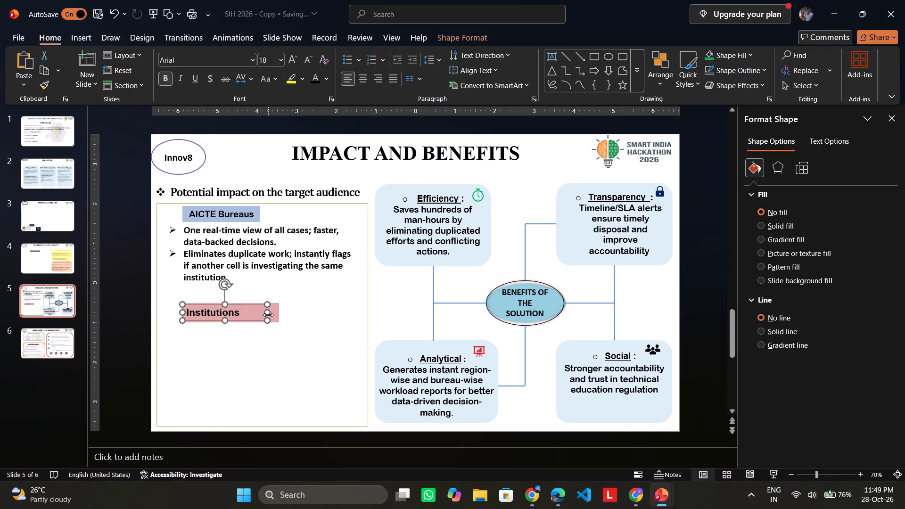
Narrow the red bar behind "Institutions" to roughly the width of the "AICTE Bureaus" bar.
click(245, 353)
click(276, 318)
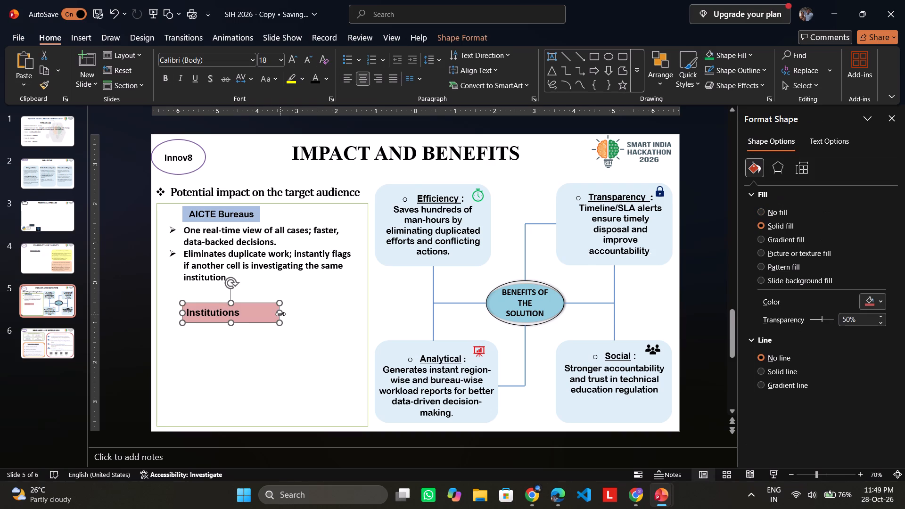
drag(280, 314, 262, 314)
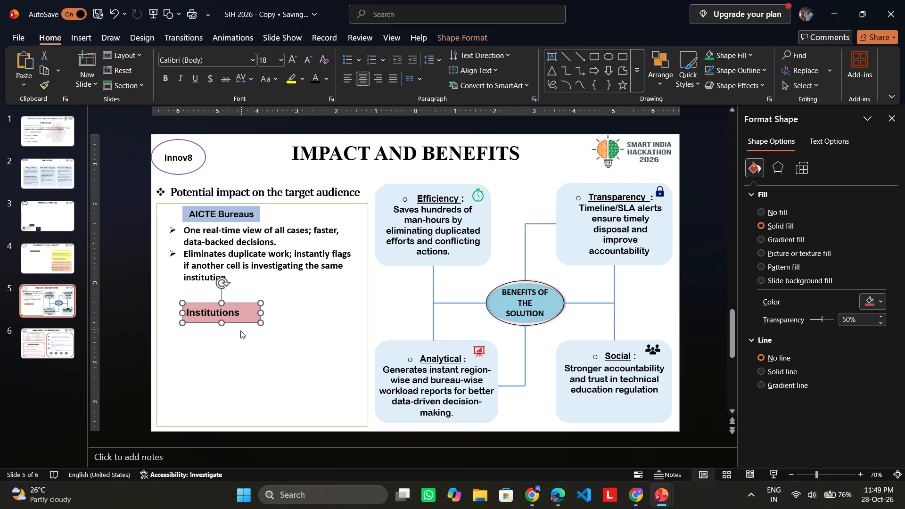
Overlay the red bar on the "AICTE Bureaus" bar and resize its height and both ends to match that bar.
click(240, 348)
drag(247, 304, 253, 214)
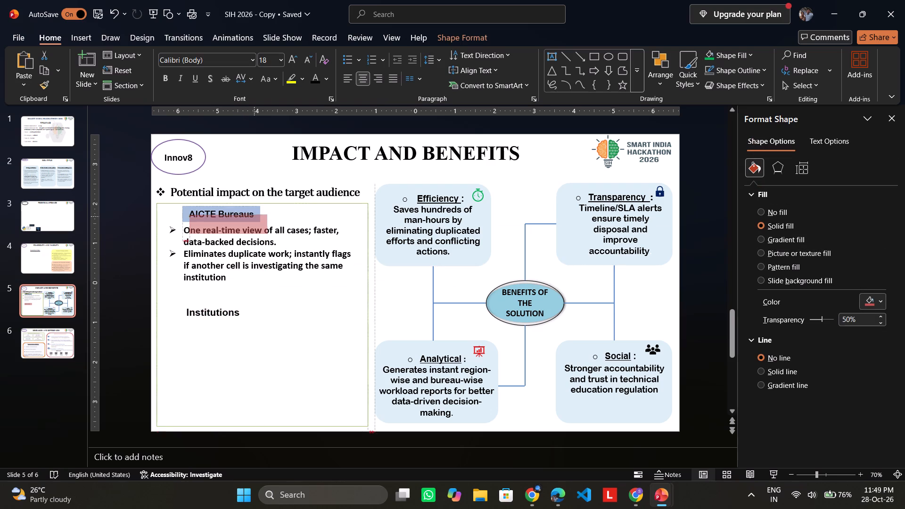
drag(253, 214, 244, 206)
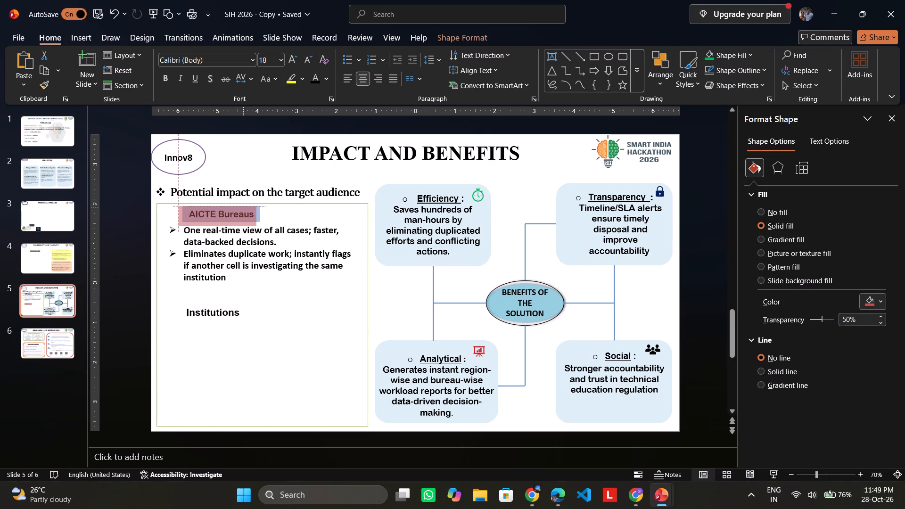
drag(244, 206, 248, 206)
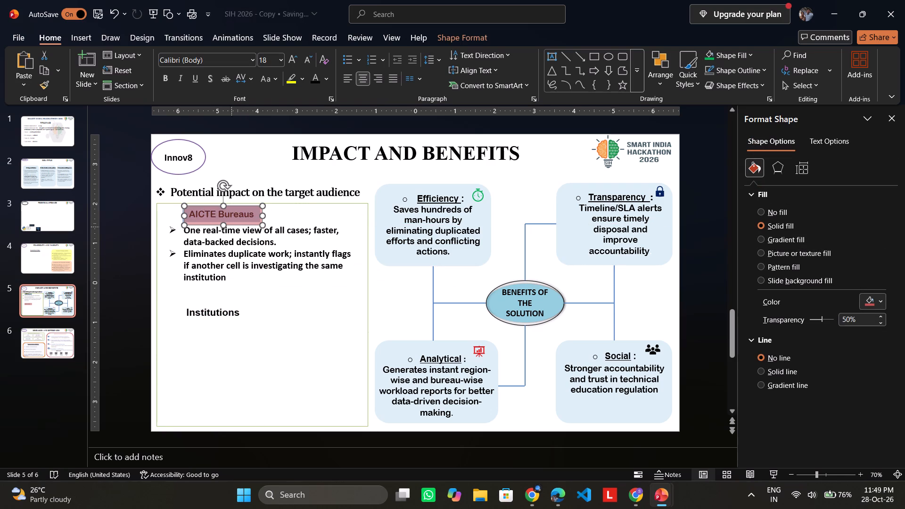
click(225, 224)
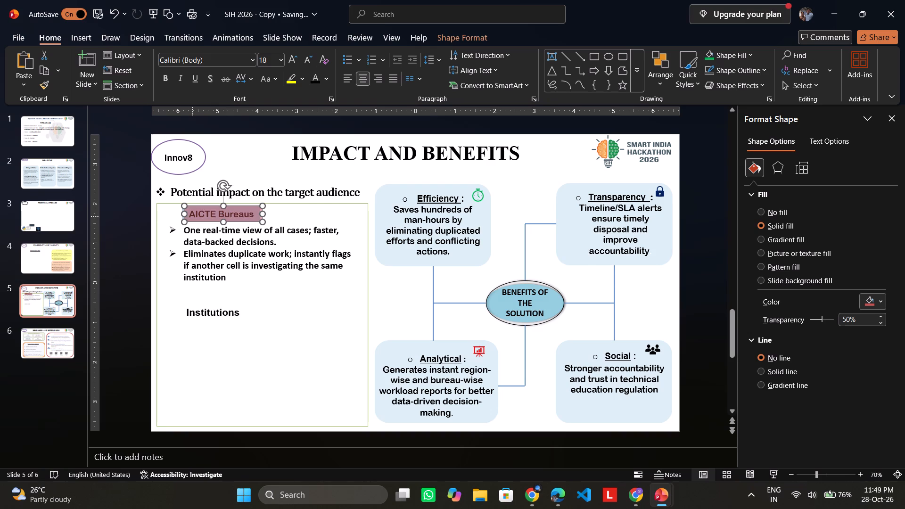
drag(186, 214, 181, 213)
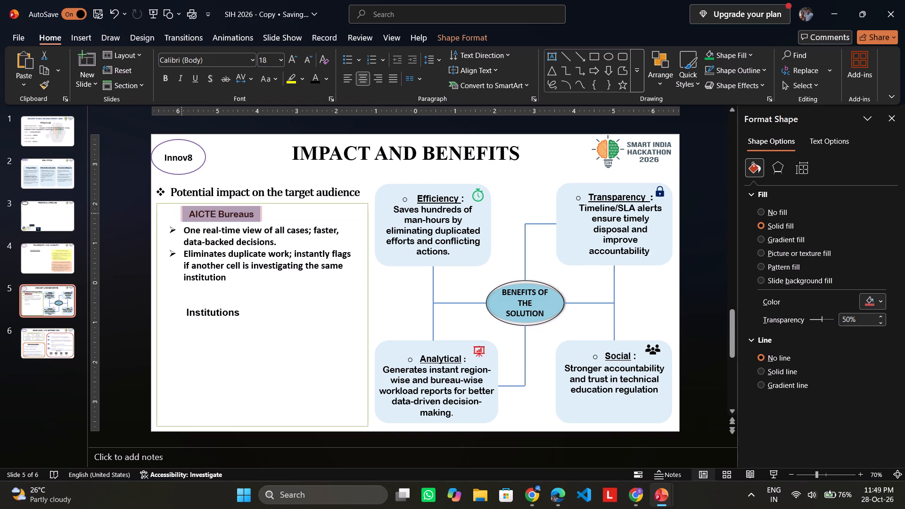
drag(181, 213, 184, 213)
drag(184, 213, 181, 213)
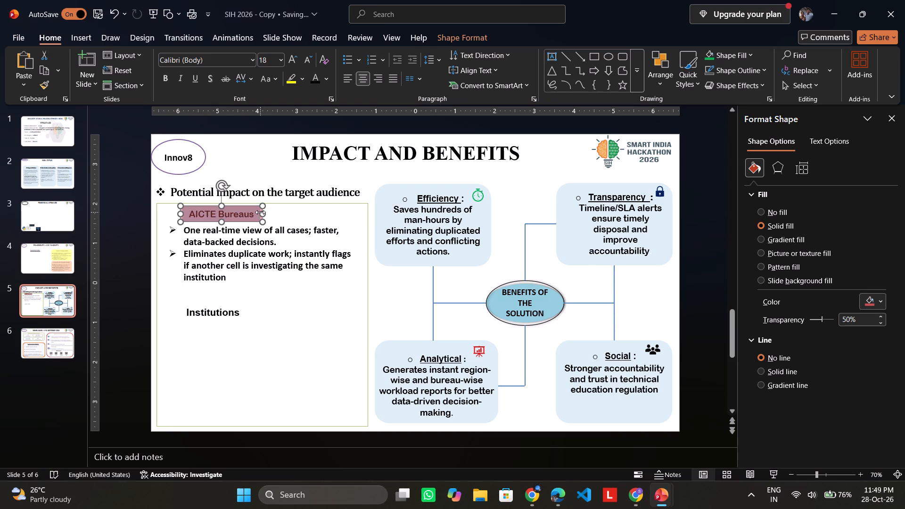
click(261, 214)
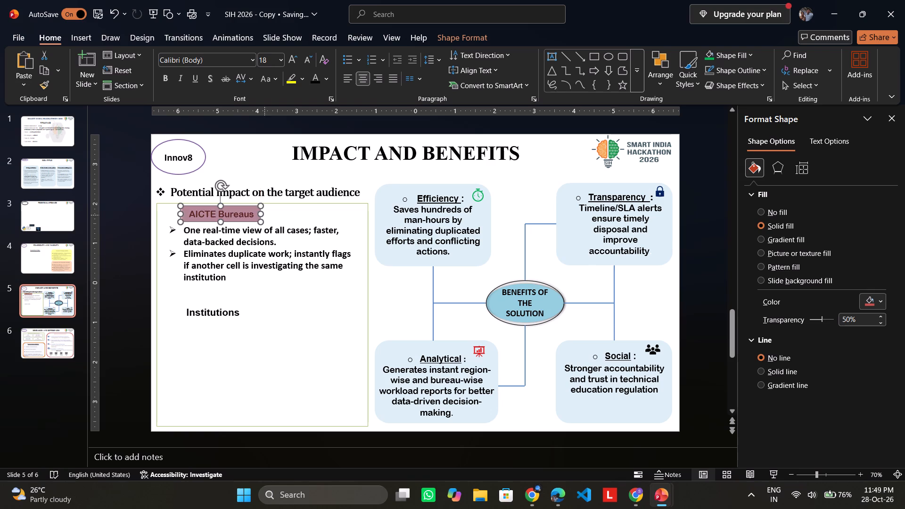
click(280, 216)
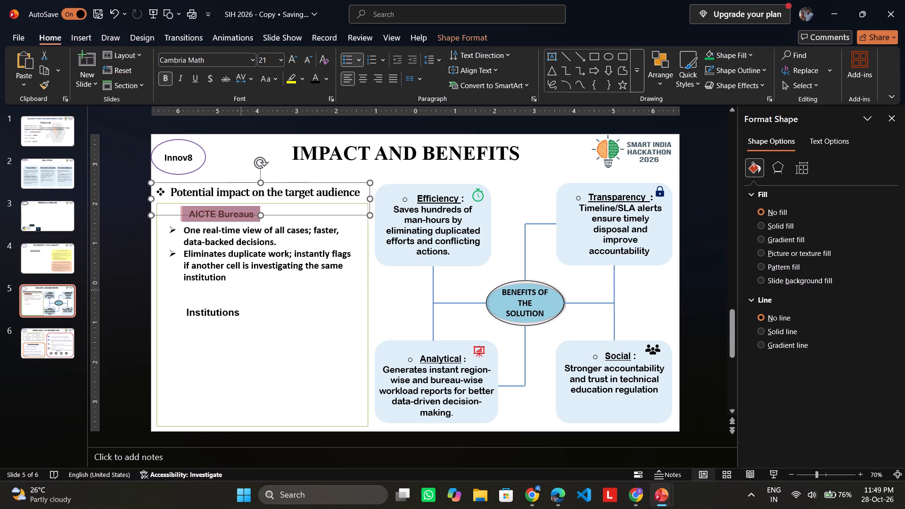
click(268, 343)
click(200, 218)
click(181, 214)
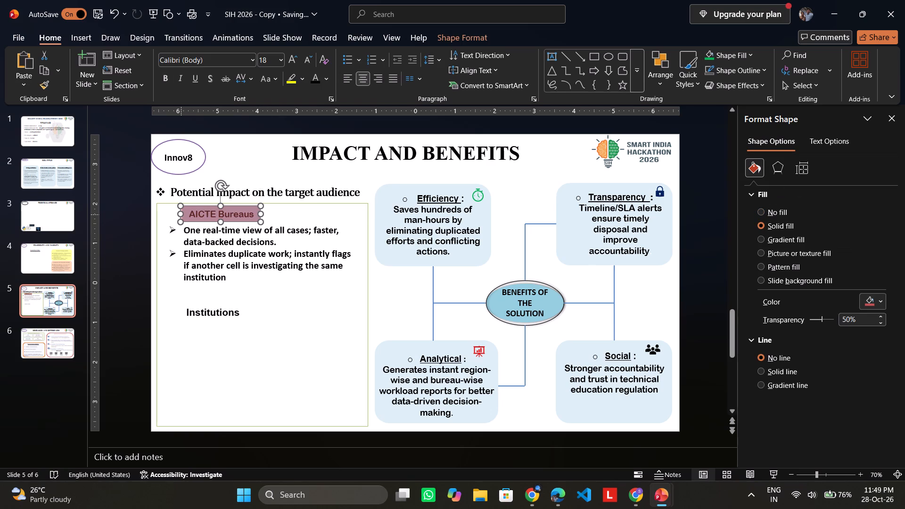
click(269, 306)
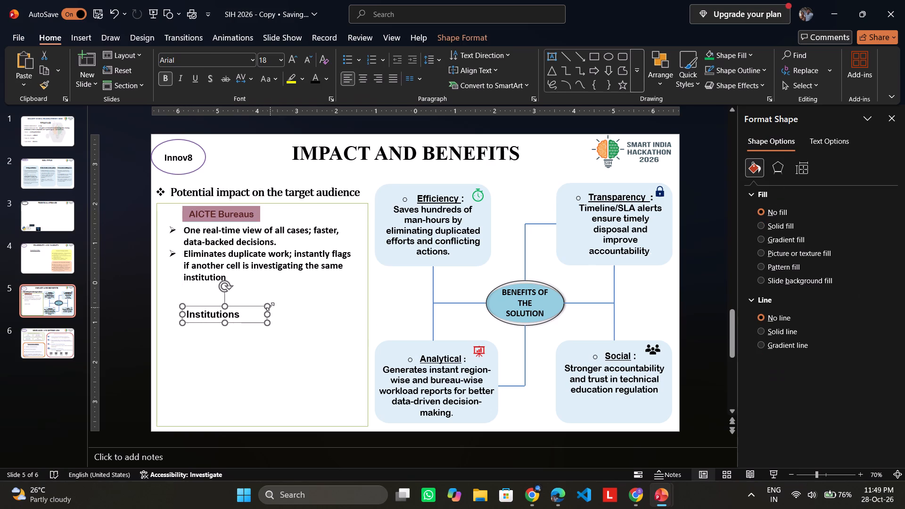
Move the red bar just below the "AICTE Bureaus" bullets, aligned with both ends of the "AICTE Bureaus" bar.
click(219, 213)
drag(224, 211, 227, 226)
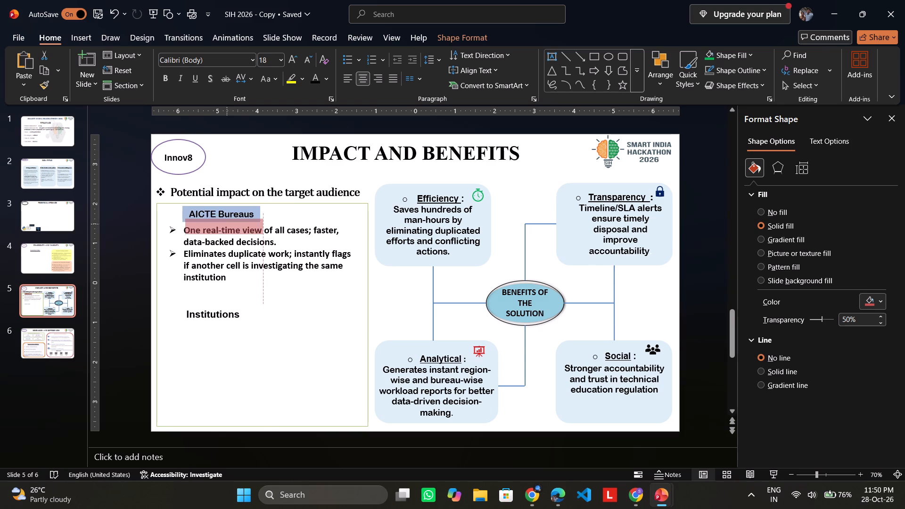
drag(227, 226, 221, 311)
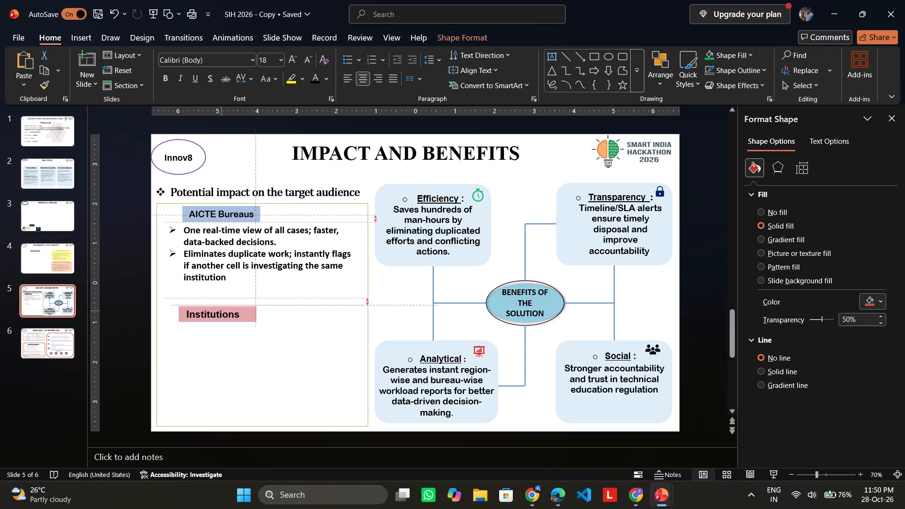
drag(221, 311, 224, 311)
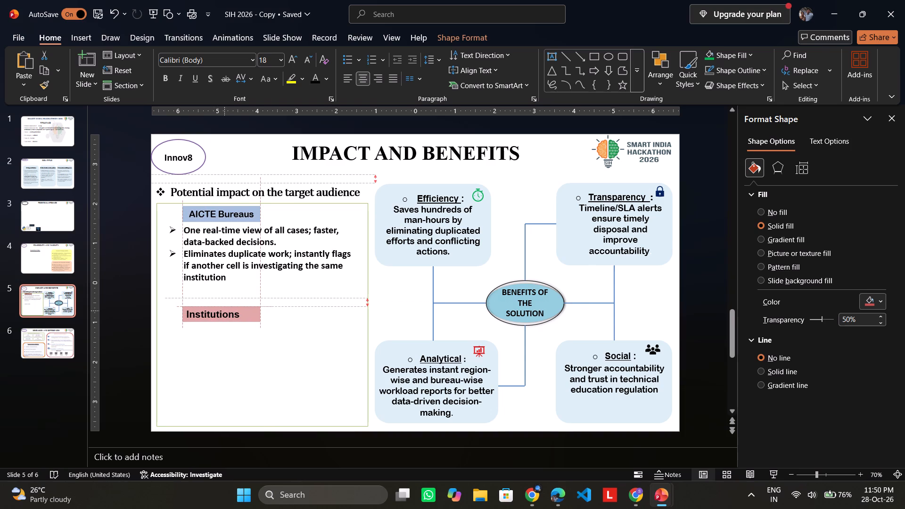
drag(224, 311, 225, 295)
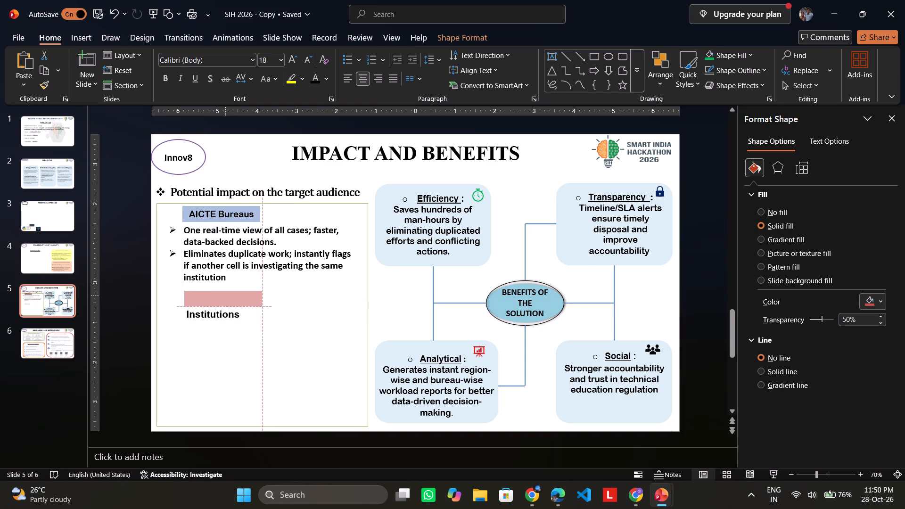
drag(225, 295, 223, 294)
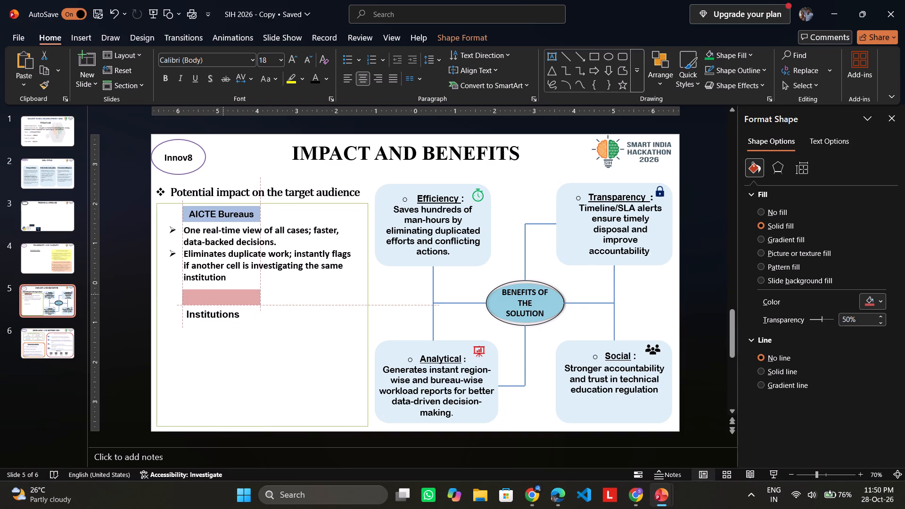
drag(223, 294, 223, 293)
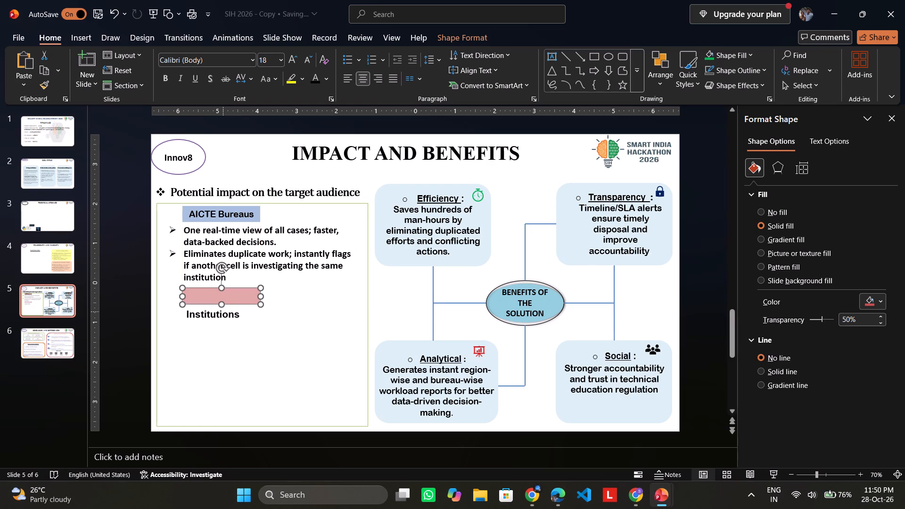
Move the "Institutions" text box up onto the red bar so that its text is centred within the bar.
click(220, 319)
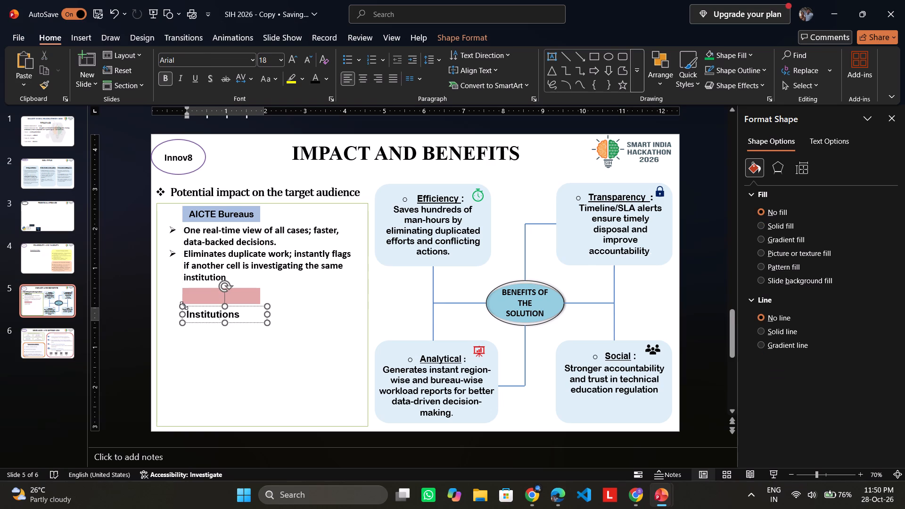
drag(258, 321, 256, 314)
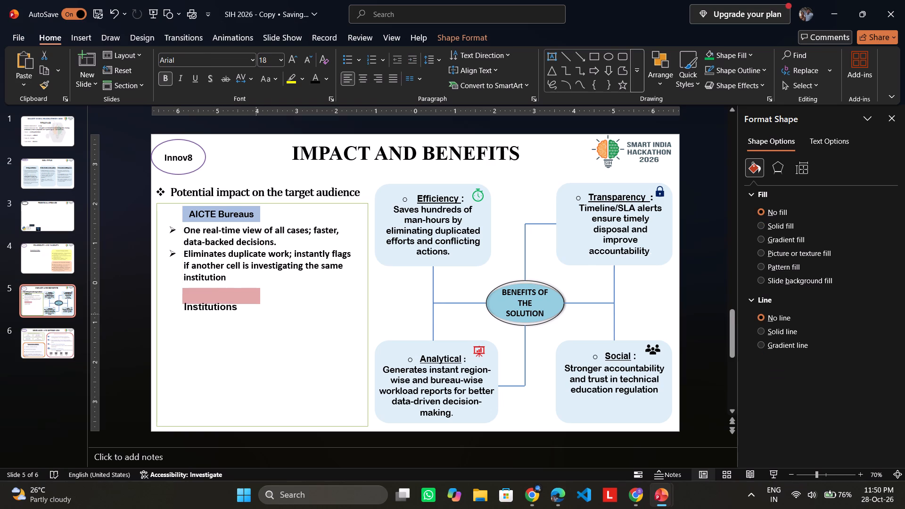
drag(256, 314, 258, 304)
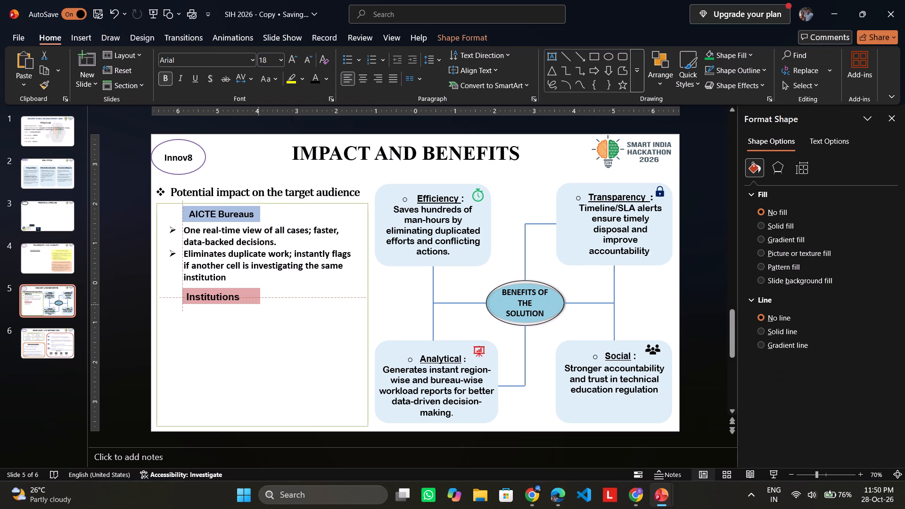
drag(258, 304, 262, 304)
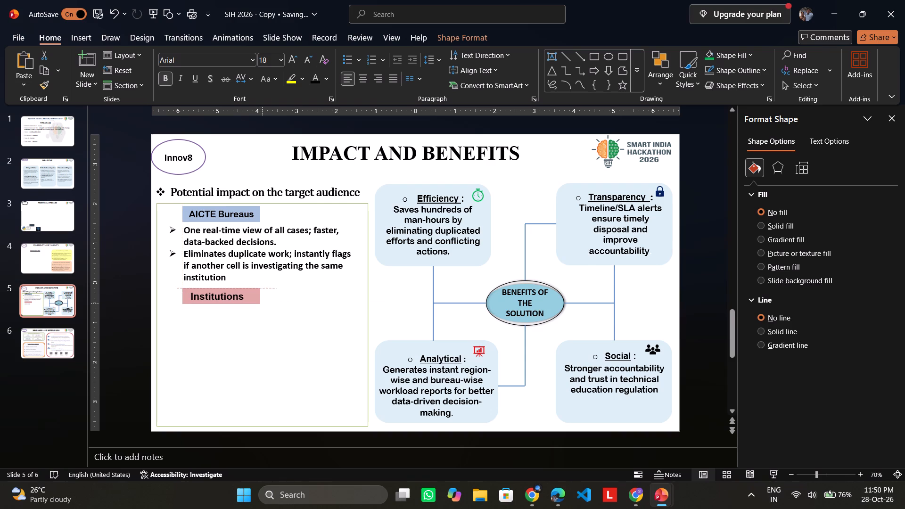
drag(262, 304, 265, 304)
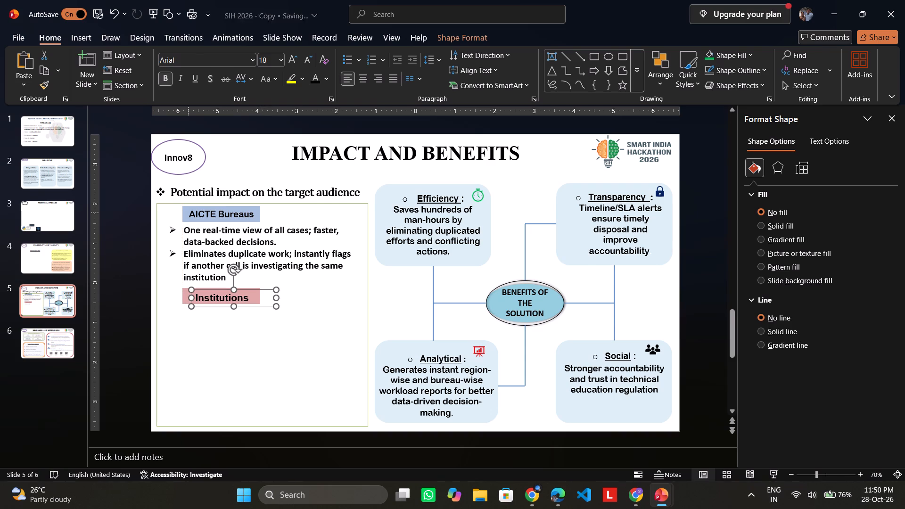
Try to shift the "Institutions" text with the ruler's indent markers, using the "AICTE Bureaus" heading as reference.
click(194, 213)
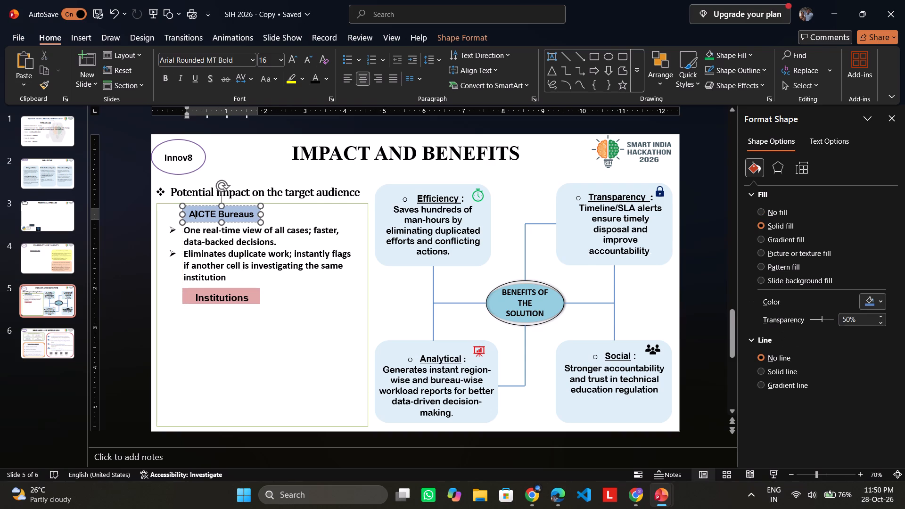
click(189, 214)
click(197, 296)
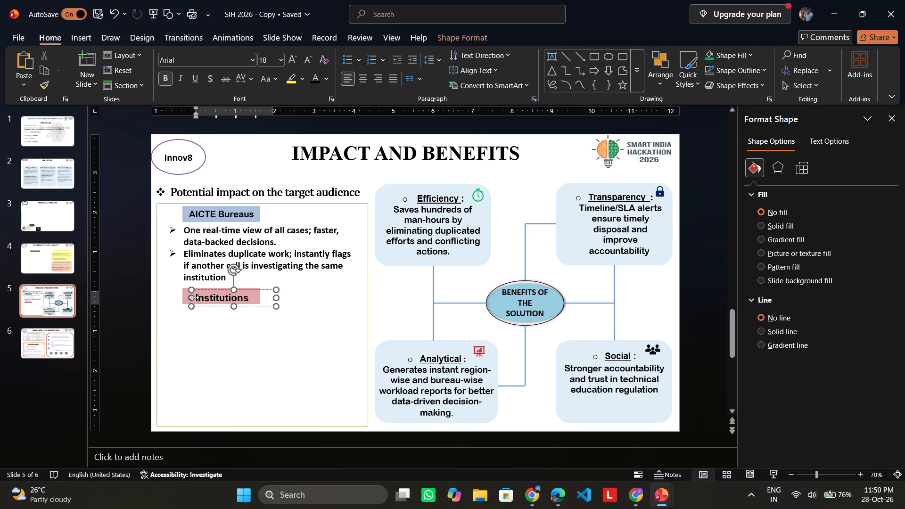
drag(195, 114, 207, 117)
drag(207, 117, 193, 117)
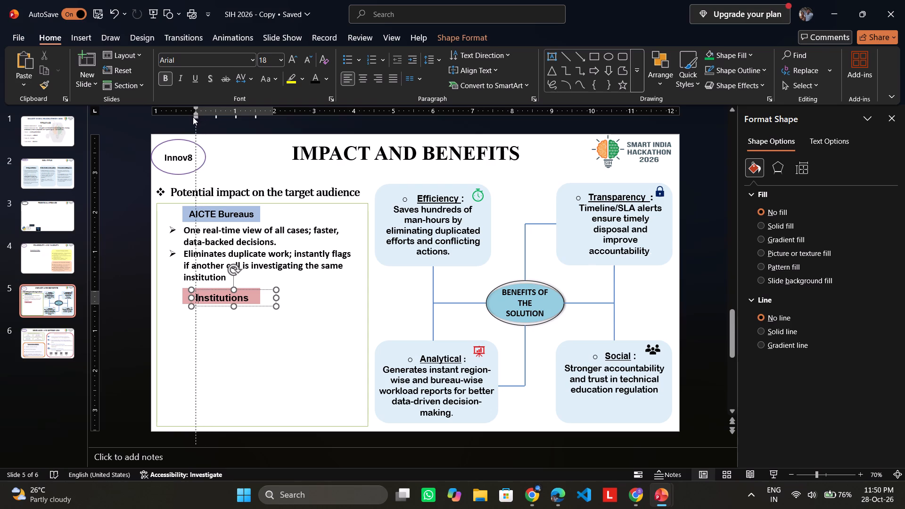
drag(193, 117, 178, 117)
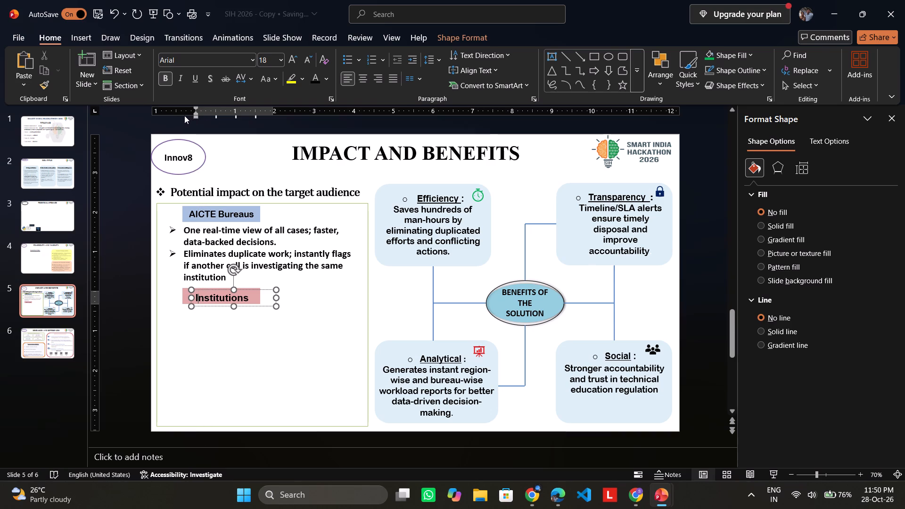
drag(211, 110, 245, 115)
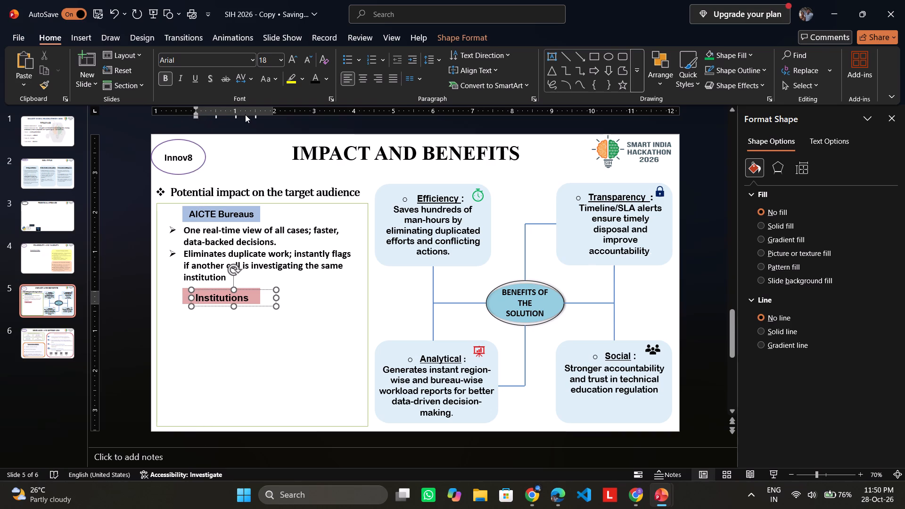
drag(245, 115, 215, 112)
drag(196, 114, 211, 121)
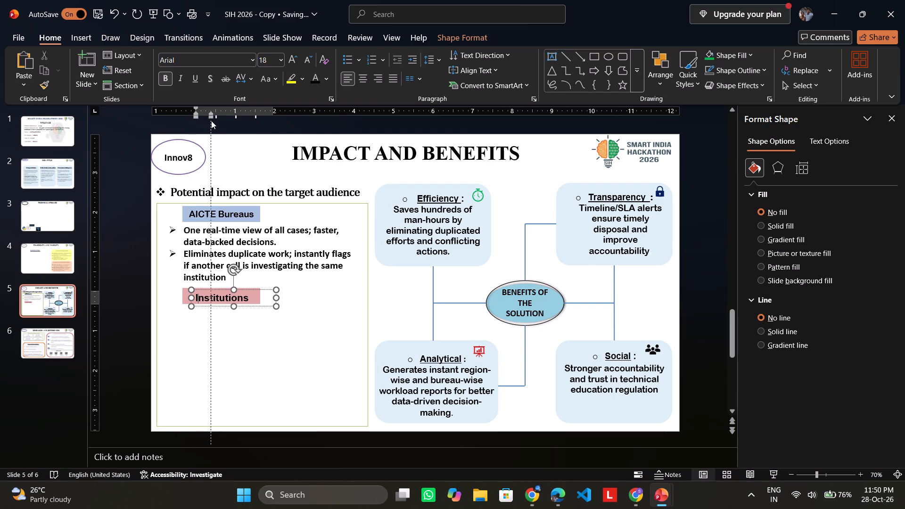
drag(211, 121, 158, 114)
Move the "Institutions" text box sideways and slightly down, so that it lies mostly off the red bar.
drag(204, 289, 253, 294)
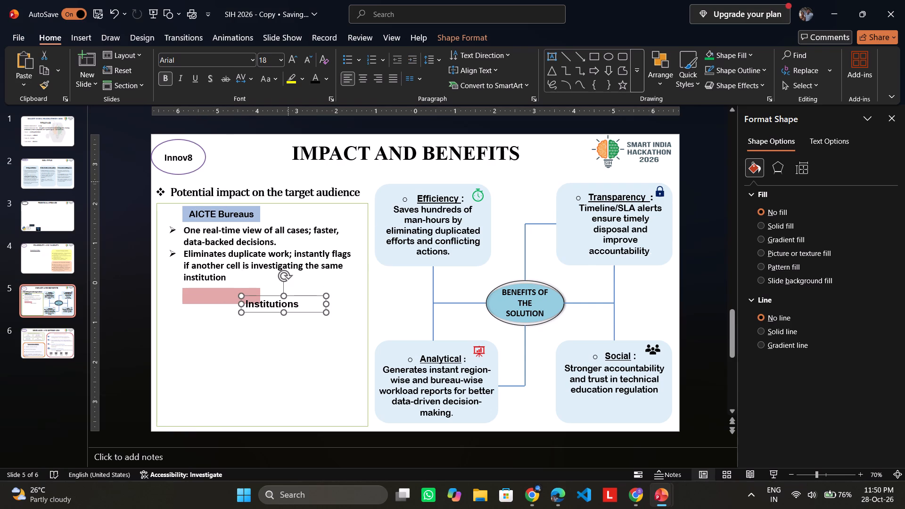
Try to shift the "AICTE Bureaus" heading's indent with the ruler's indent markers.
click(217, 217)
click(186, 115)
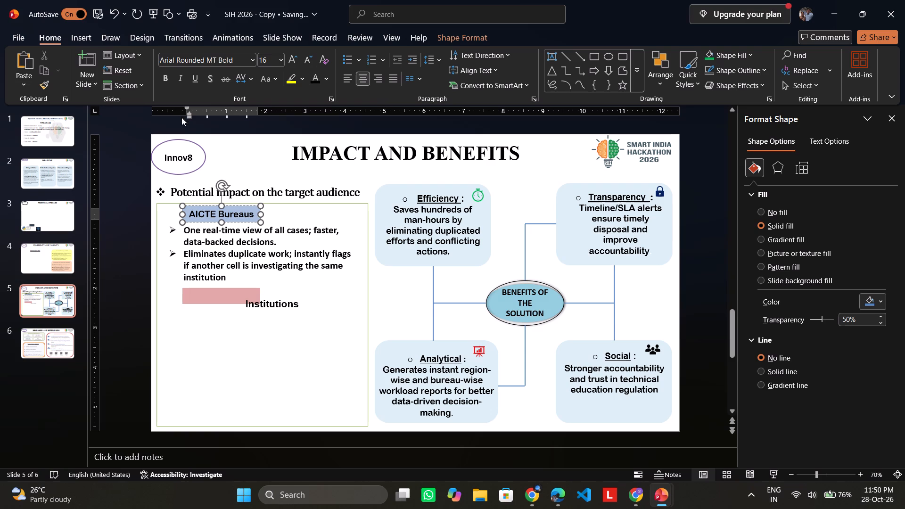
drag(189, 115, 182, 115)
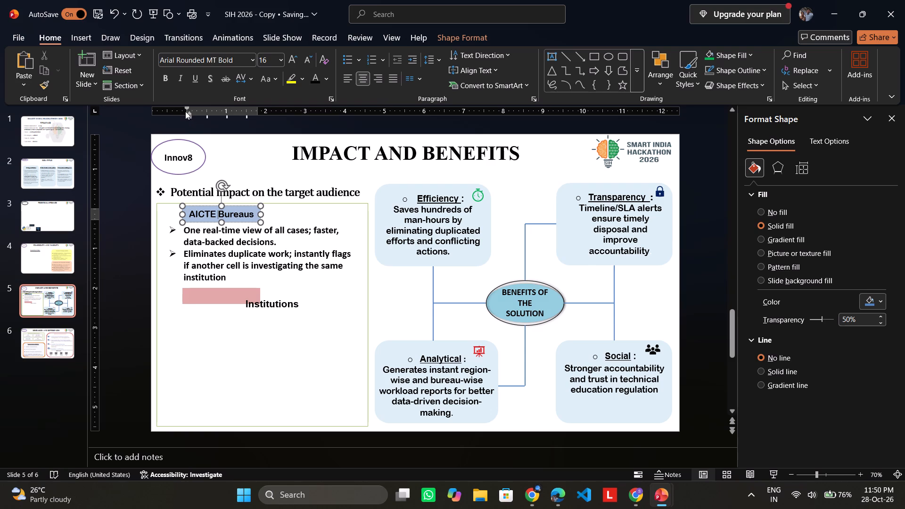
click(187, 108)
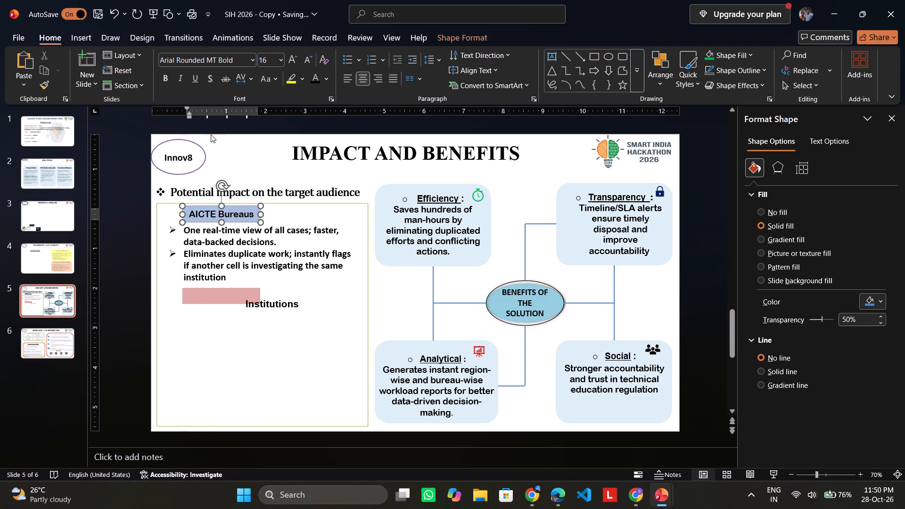
Move the "Institutions" text box back onto the red bar, with its text starting in line with "AICTE Bureaus".
click(263, 311)
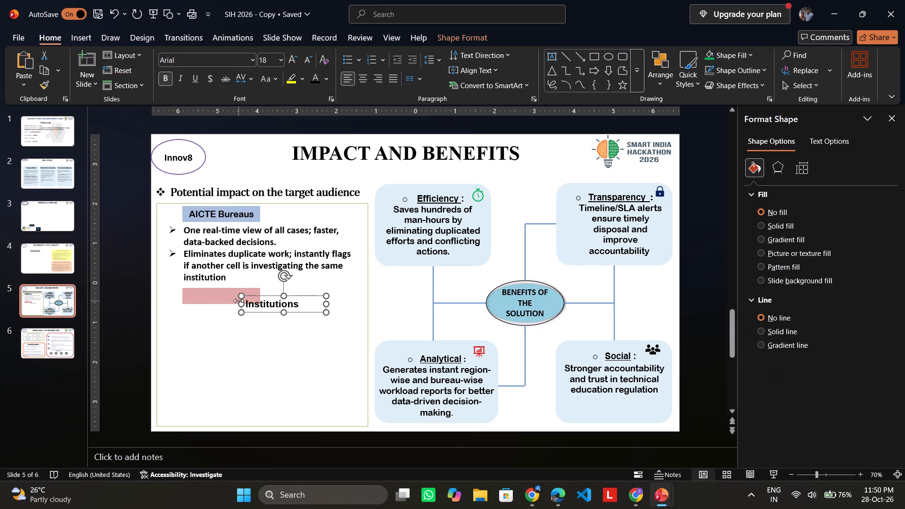
drag(251, 296, 194, 288)
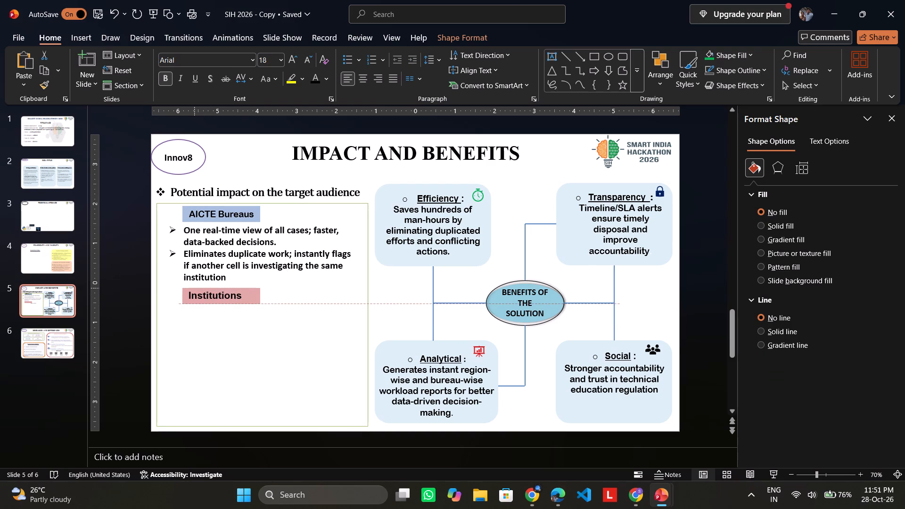
drag(194, 288, 193, 288)
click(244, 328)
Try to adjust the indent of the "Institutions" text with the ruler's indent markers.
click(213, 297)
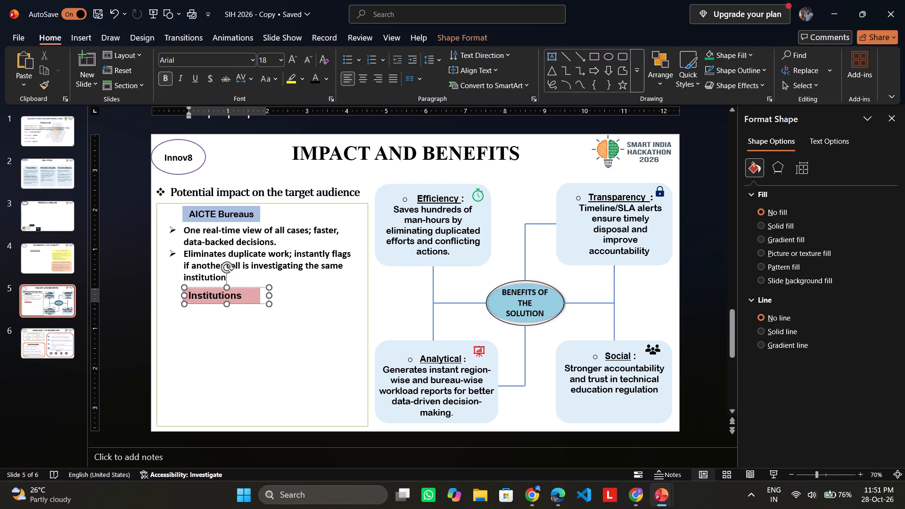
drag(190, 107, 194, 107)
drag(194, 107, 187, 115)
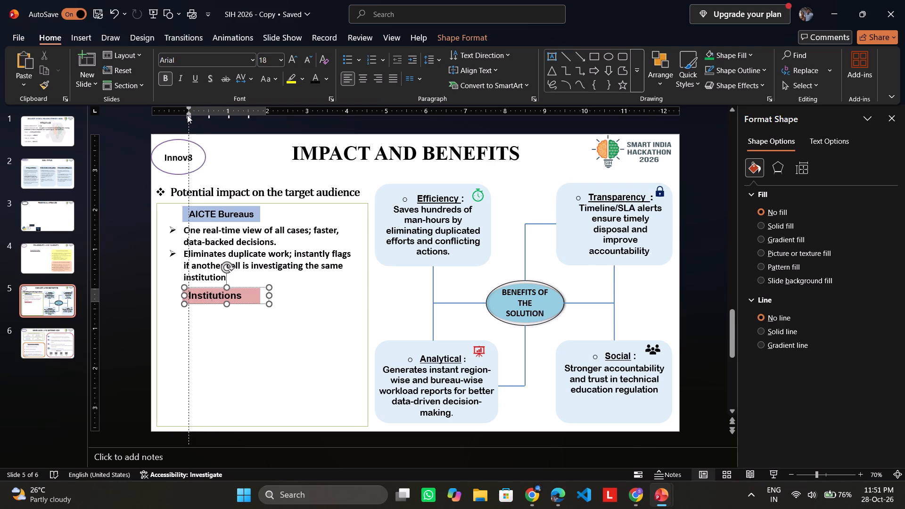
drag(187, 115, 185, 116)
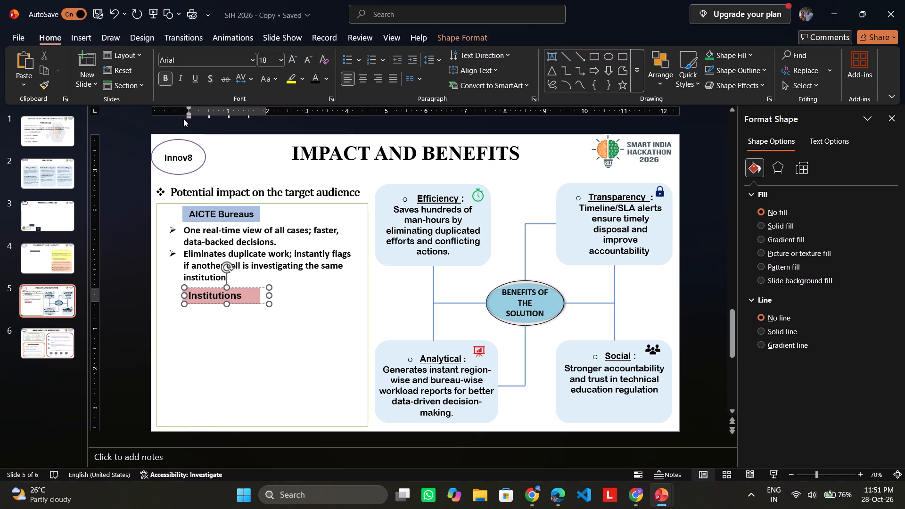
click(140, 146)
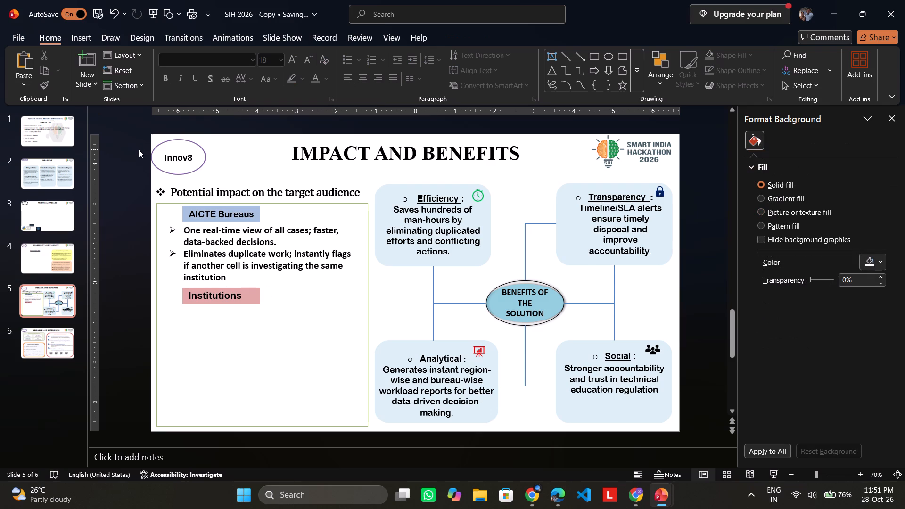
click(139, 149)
Set the fill transparency of the blue "AICTE Bureaus" bar to 80%.
click(252, 297)
right_click(257, 213)
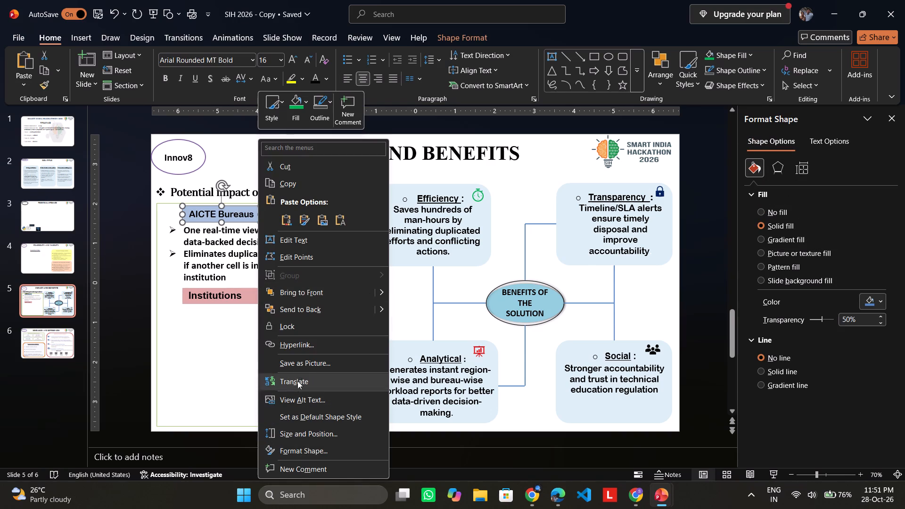
click(299, 446)
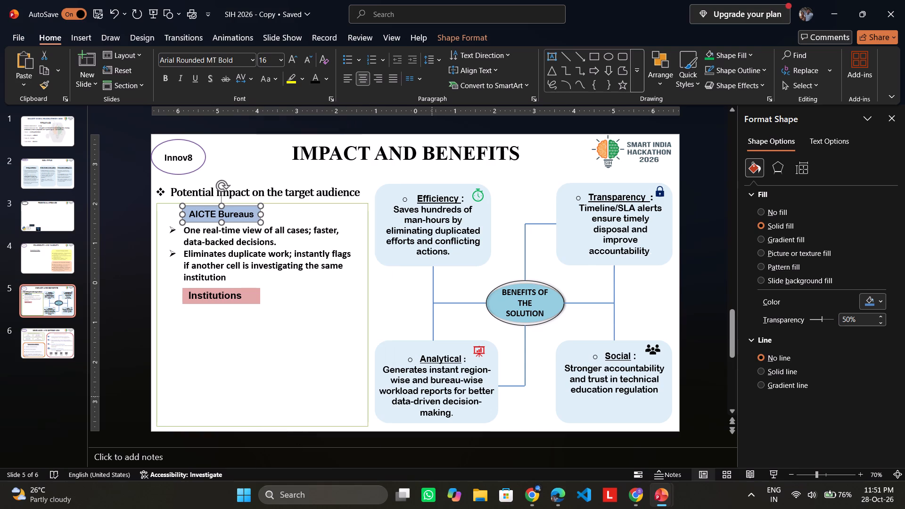
click(861, 320)
text(80)
key(Return)
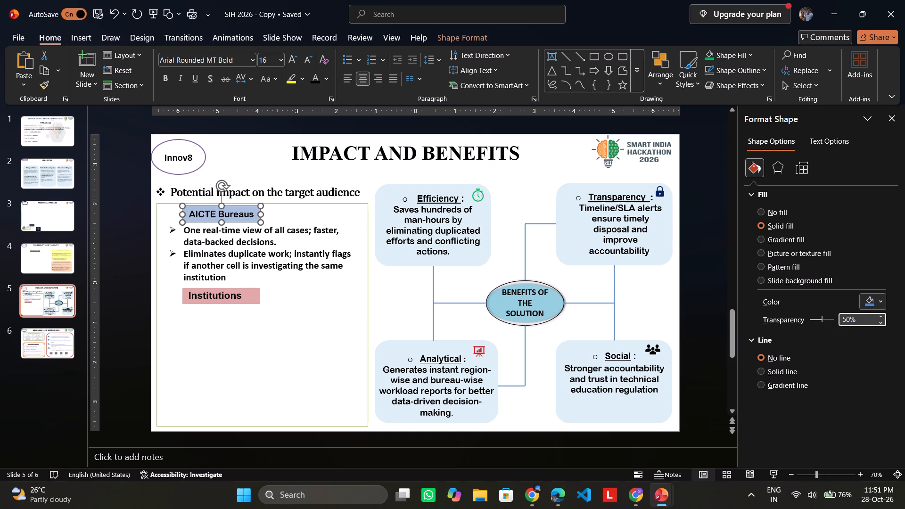
drag(857, 318, 840, 320)
key(8)
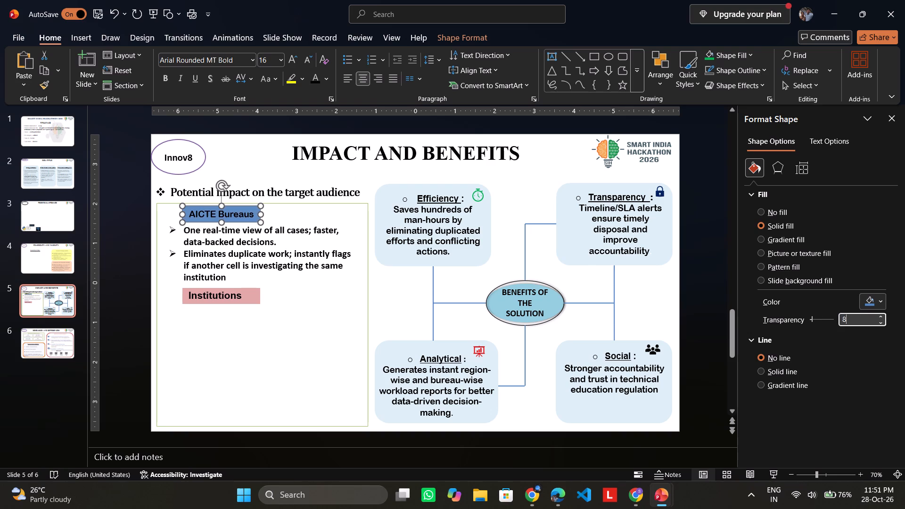
key(0)
key(Return)
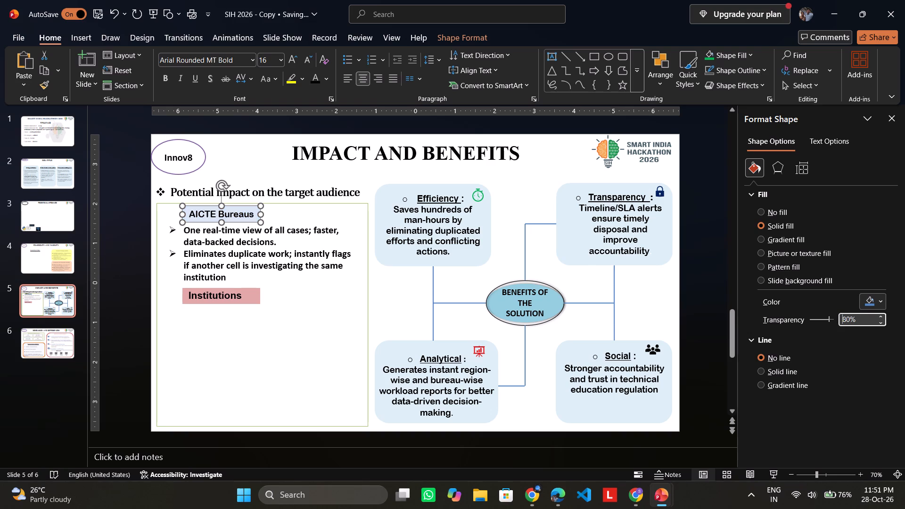
click(325, 345)
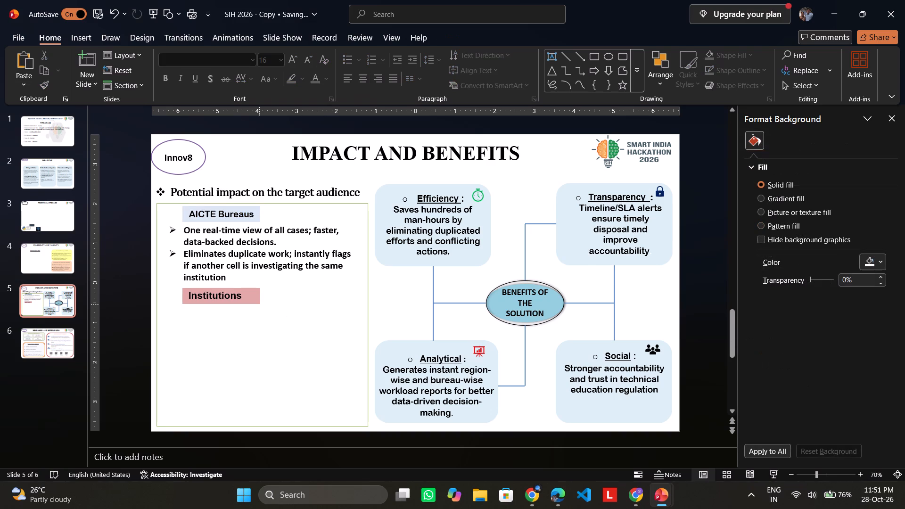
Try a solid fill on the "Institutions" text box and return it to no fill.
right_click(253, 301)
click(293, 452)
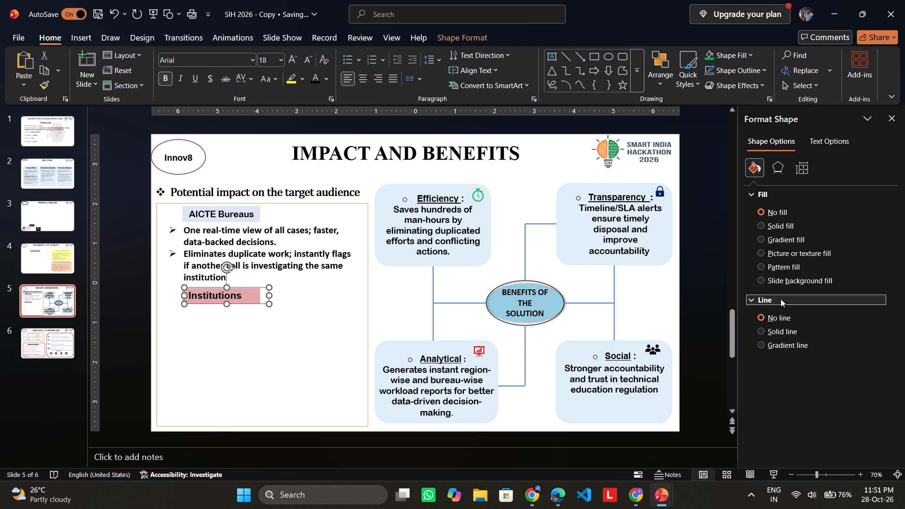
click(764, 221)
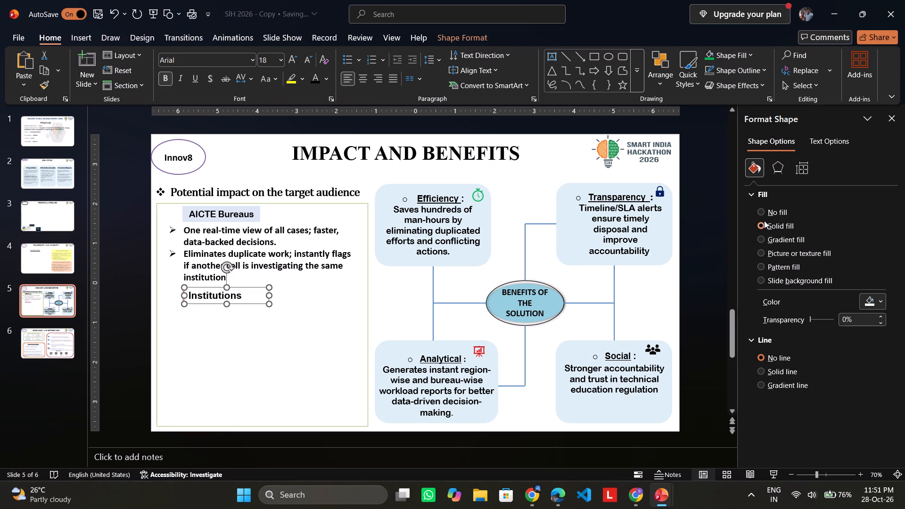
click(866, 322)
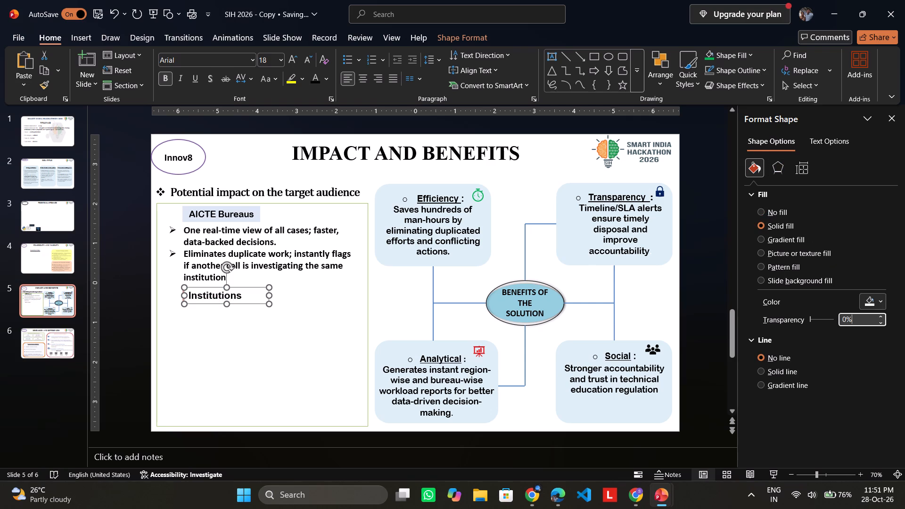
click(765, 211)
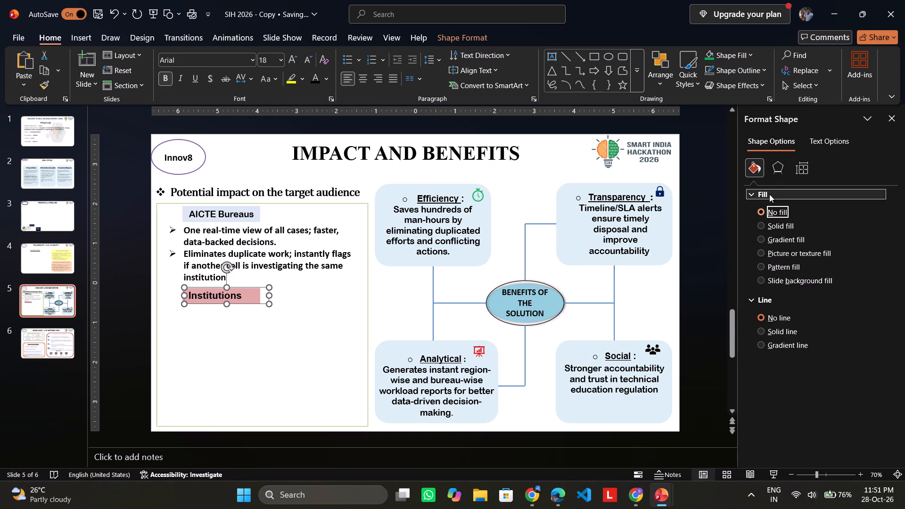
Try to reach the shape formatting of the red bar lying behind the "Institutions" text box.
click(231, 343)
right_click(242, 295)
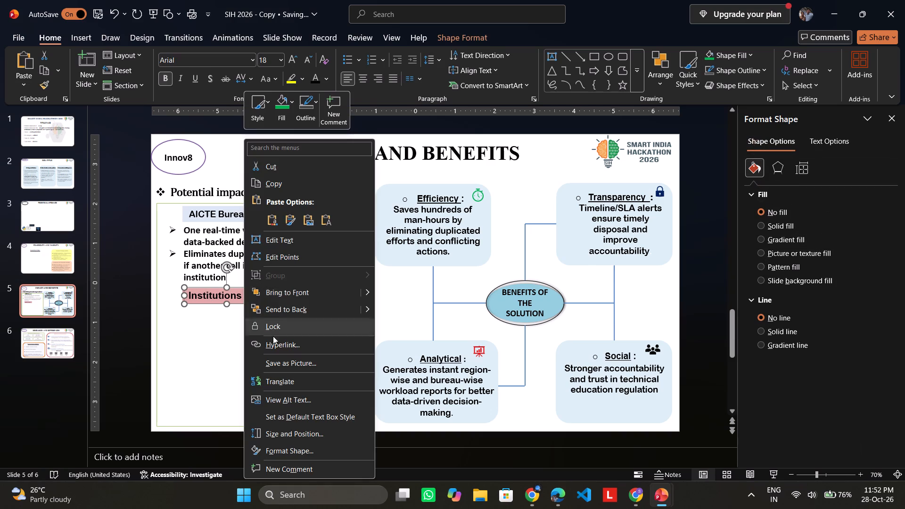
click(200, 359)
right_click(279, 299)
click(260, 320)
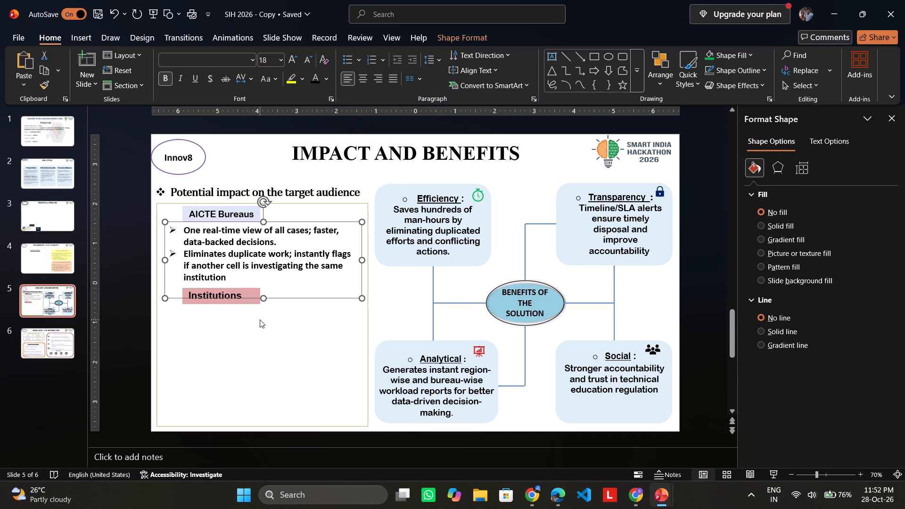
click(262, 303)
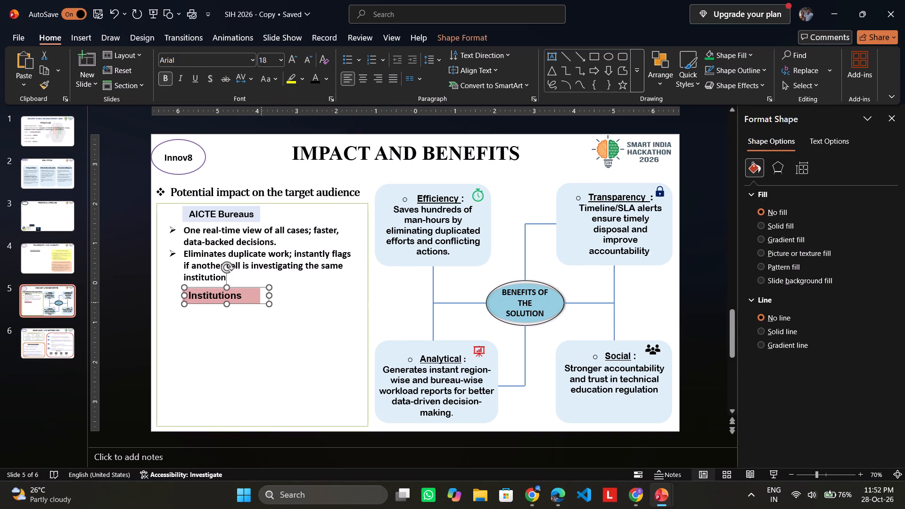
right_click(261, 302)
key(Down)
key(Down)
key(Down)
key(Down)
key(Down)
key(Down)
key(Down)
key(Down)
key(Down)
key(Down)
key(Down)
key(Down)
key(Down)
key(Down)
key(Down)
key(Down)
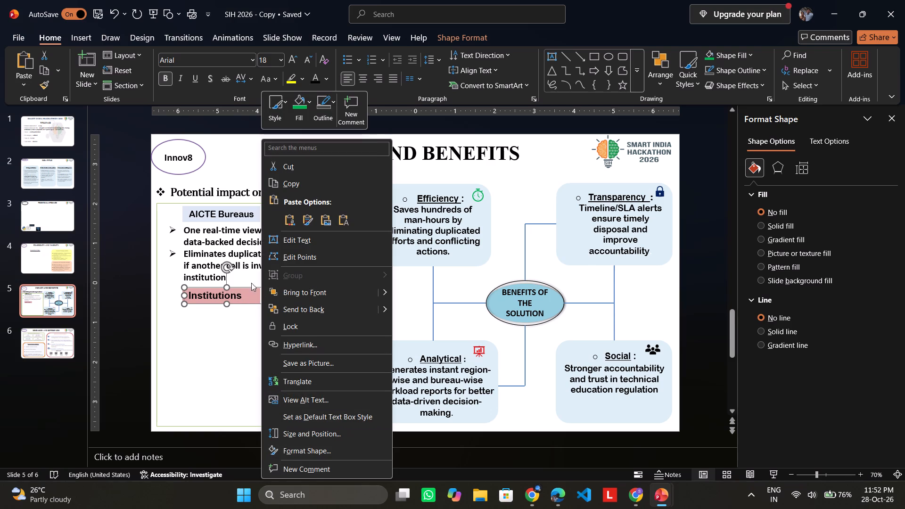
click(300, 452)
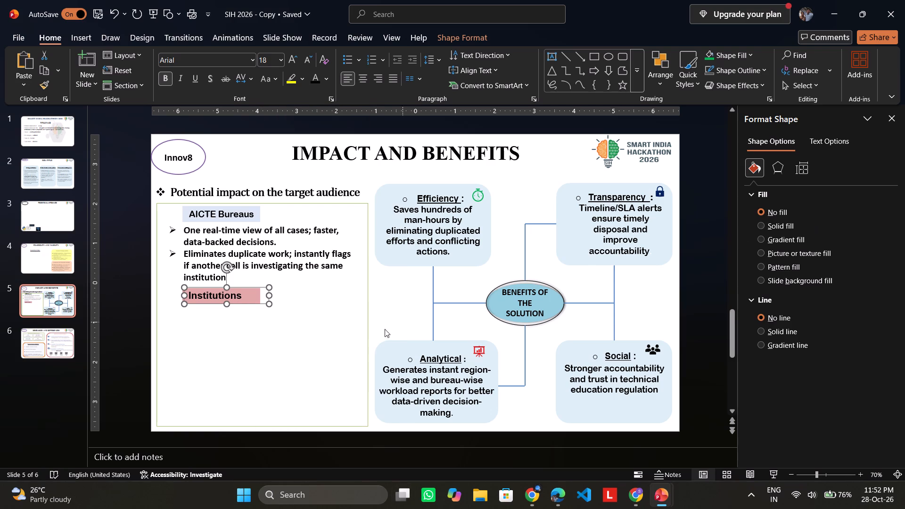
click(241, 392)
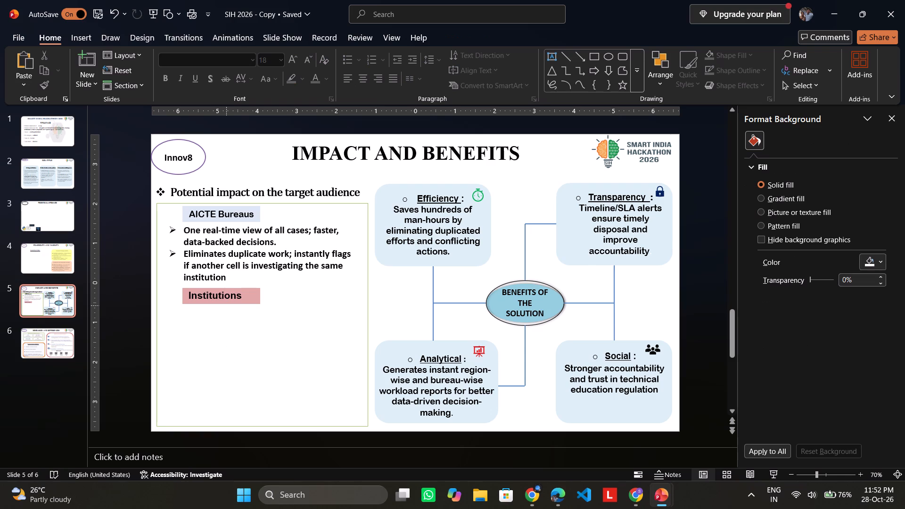
Move the "Institutions" text box down off the red bar, into the empty space just below it.
click(226, 305)
drag(226, 295, 226, 300)
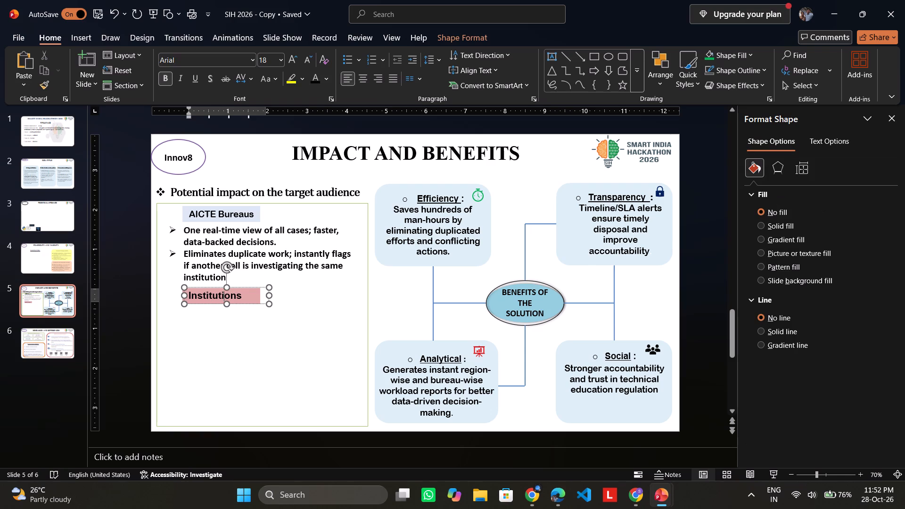
drag(226, 300, 222, 314)
click(258, 328)
click(259, 299)
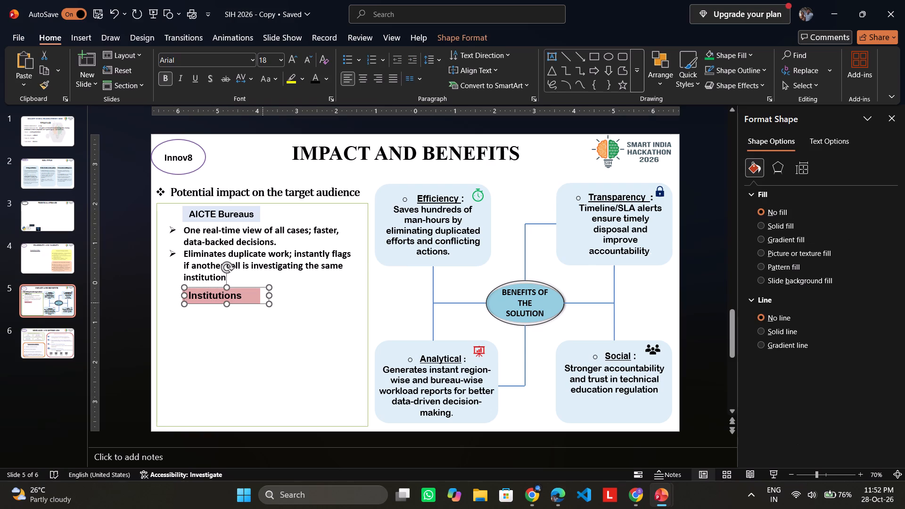
drag(269, 305, 268, 336)
drag(248, 289, 244, 321)
Set the fill transparency of the red bar under the "AICTE Bureaus" bullets to 80%.
right_click(244, 298)
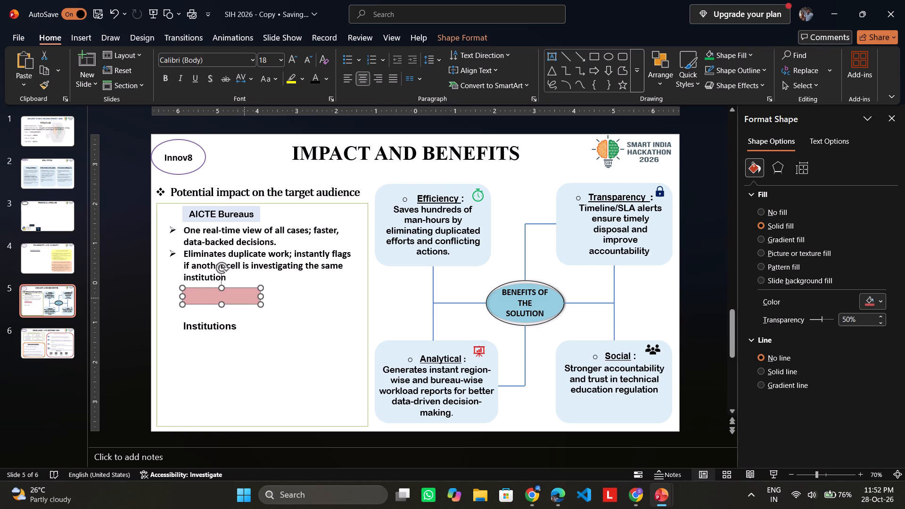
click(272, 449)
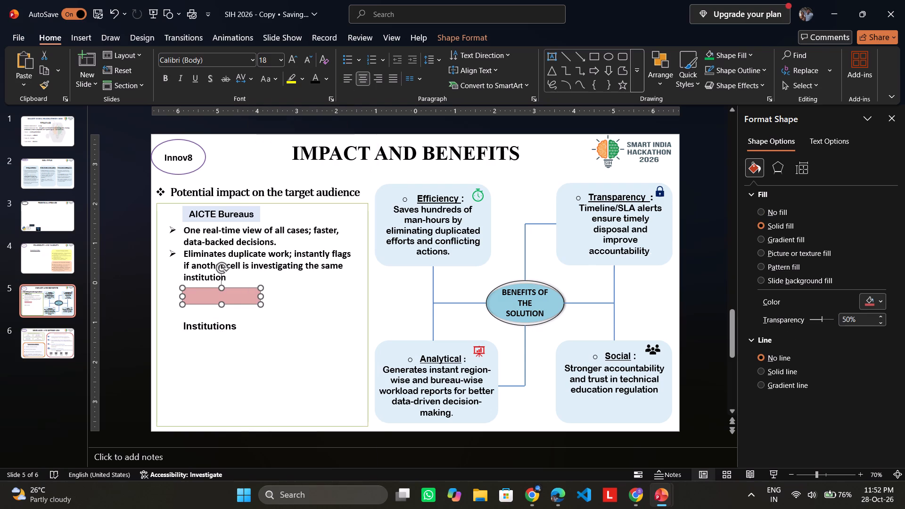
drag(859, 318, 828, 319)
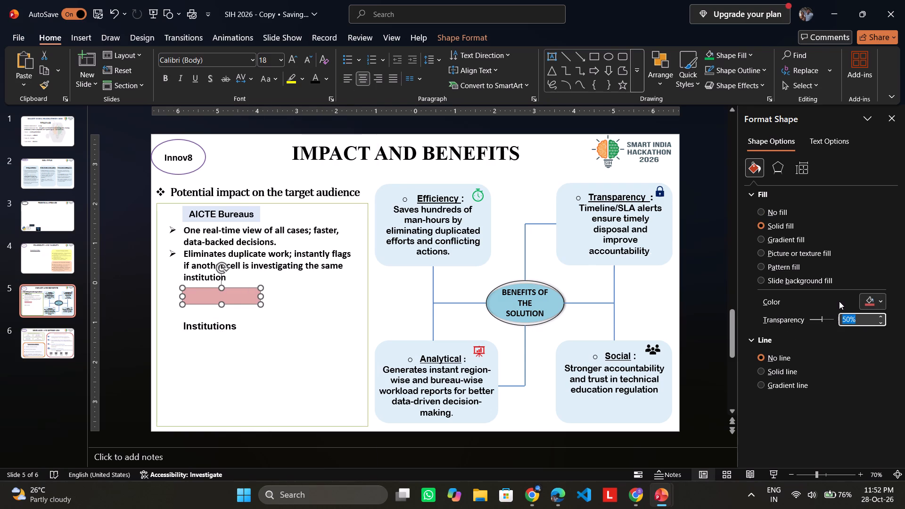
key(8)
key(0)
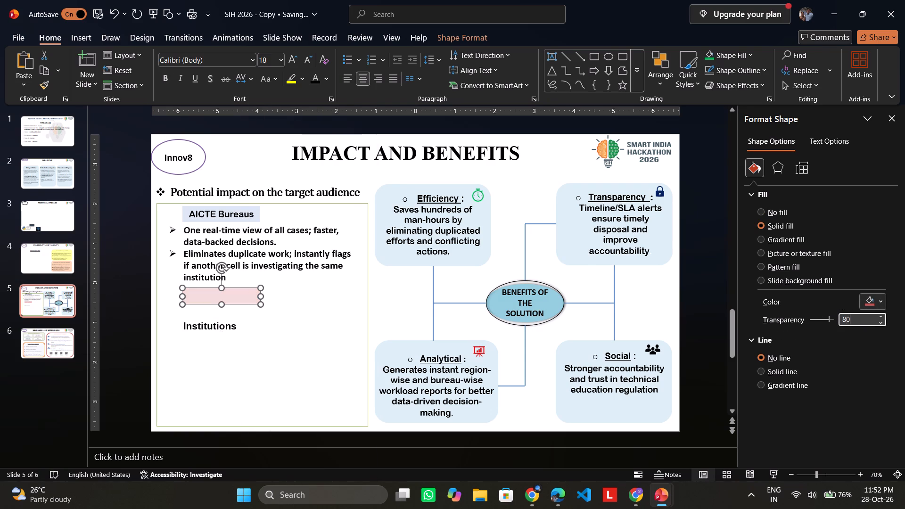
key(Return)
Move the "Institutions" text box back up onto the pale red bar, lining its text up beneath the "AICTE Bureaus" heading.
click(236, 384)
click(208, 328)
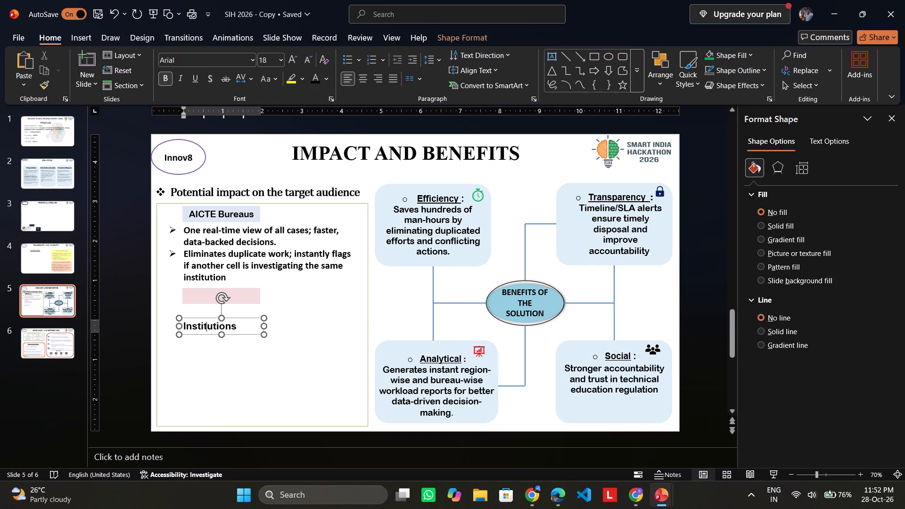
drag(209, 318, 212, 290)
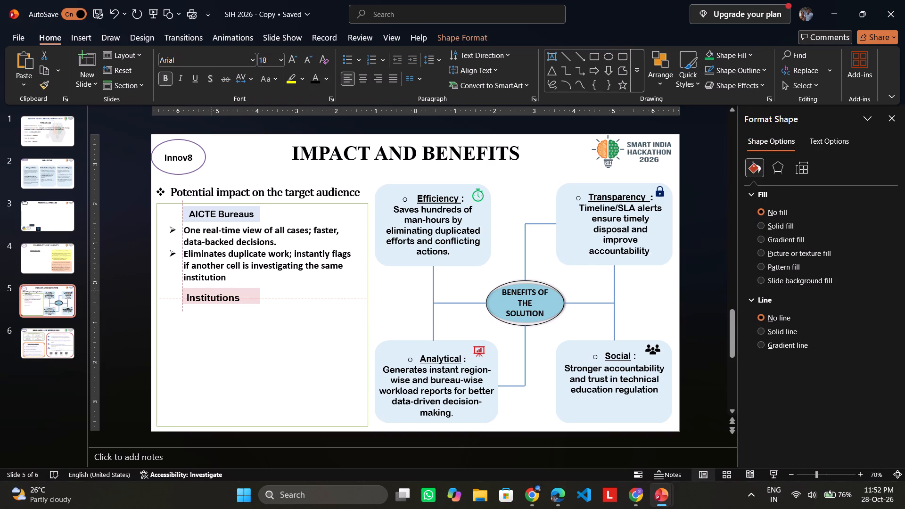
drag(212, 290, 217, 289)
drag(217, 289, 214, 289)
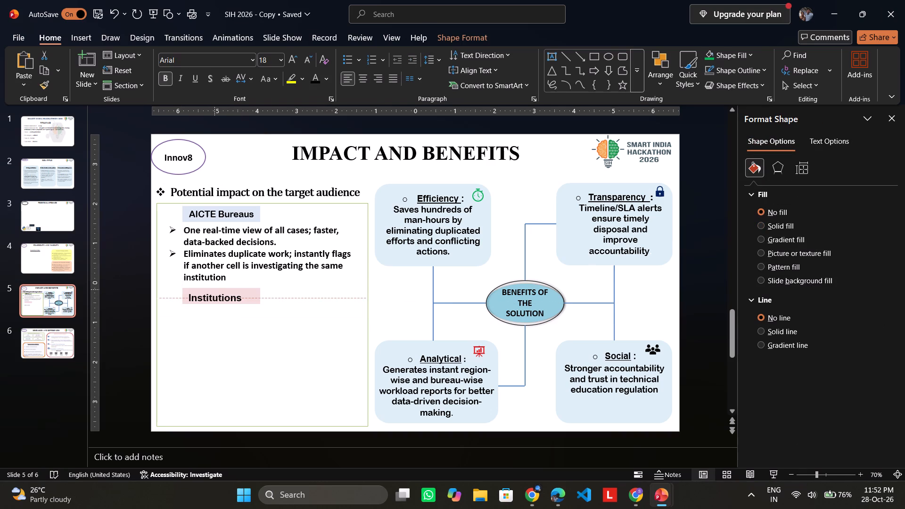
drag(214, 289, 215, 288)
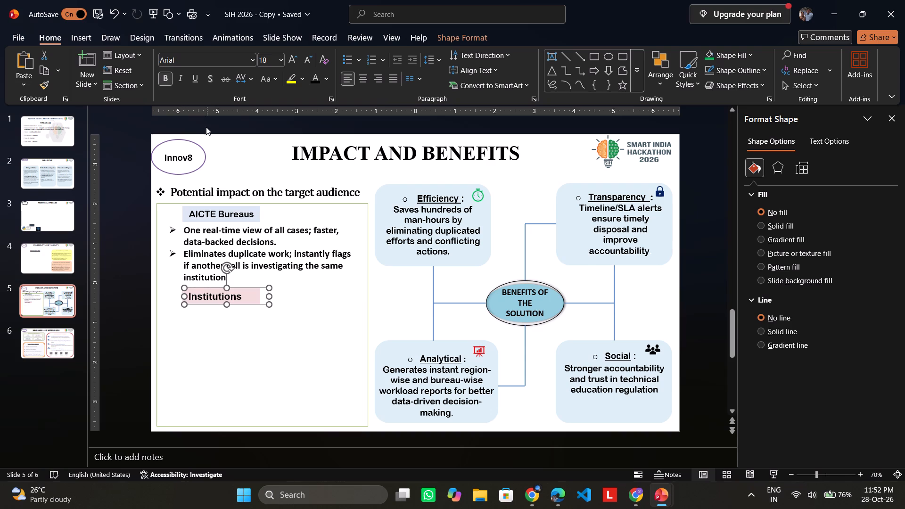
Check the horizontal alignment of the "AICTE Bureaus" and "Institutions" headings using the ruler's indent guide line.
click(200, 218)
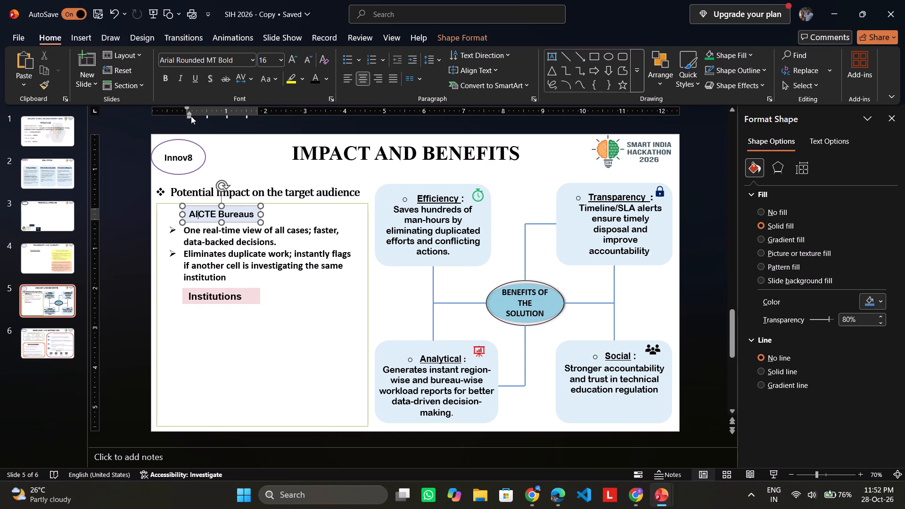
drag(189, 107, 191, 107)
drag(191, 107, 189, 111)
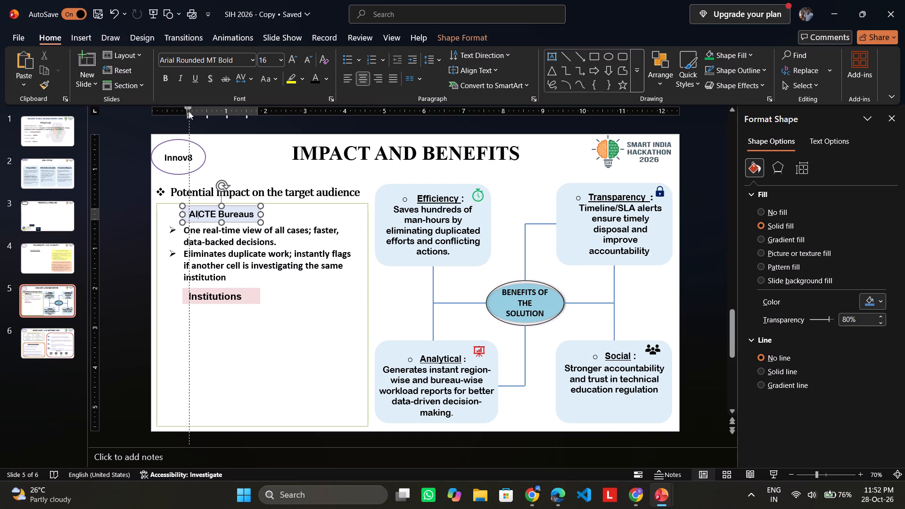
drag(189, 111, 185, 116)
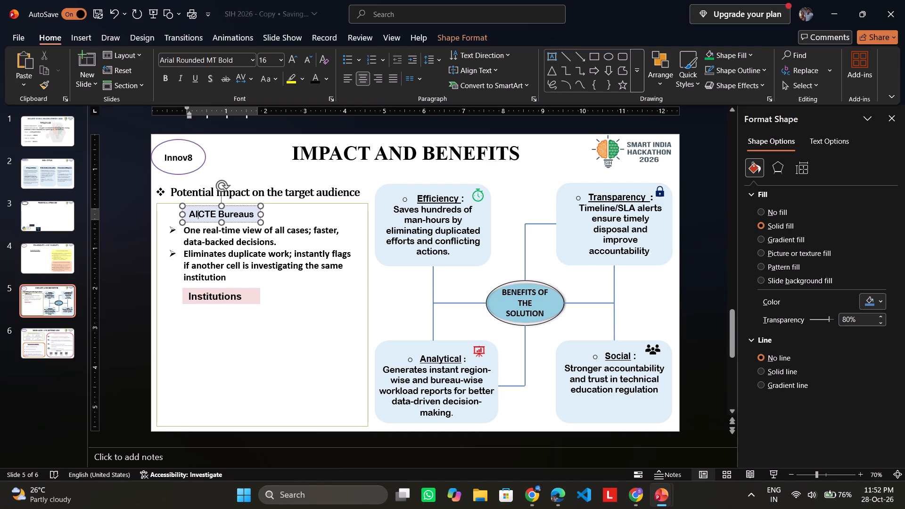
click(205, 321)
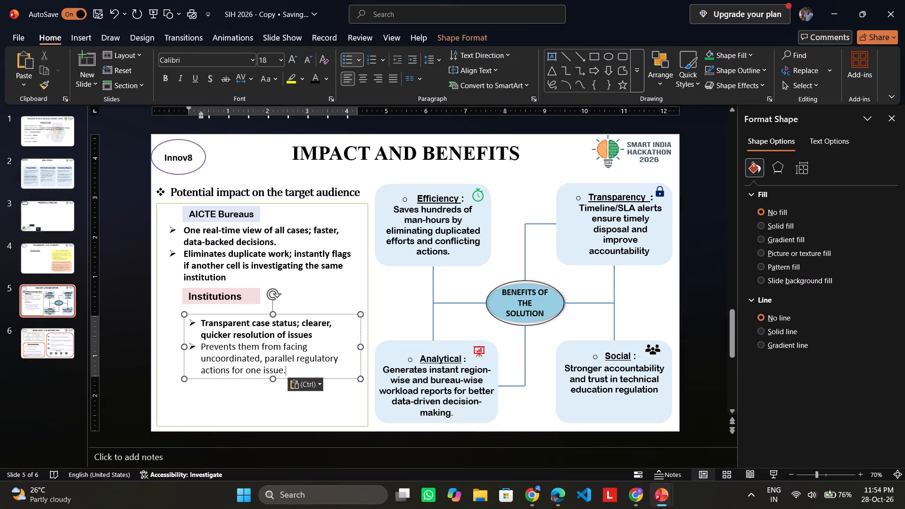
Set the text of the pasted "Prevents them from facing" bullet to bold Calibri (Headings).
drag(201, 345, 279, 375)
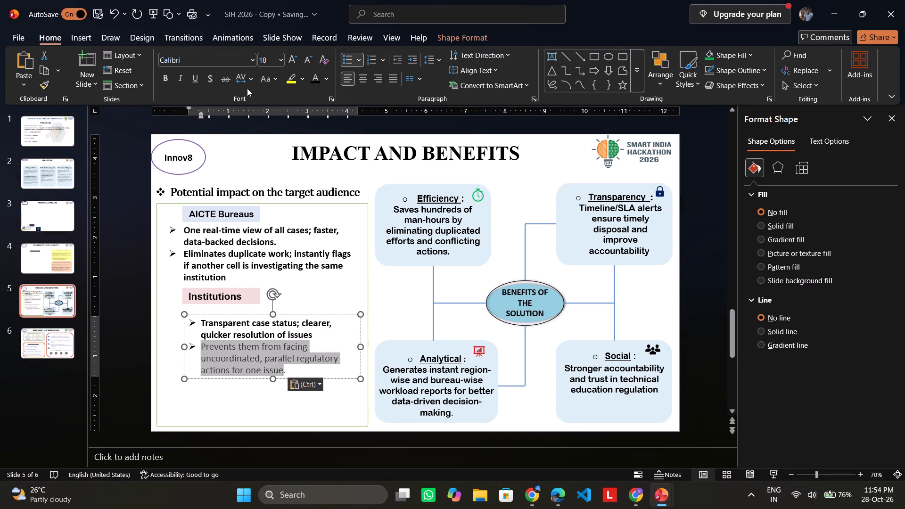
click(247, 64)
click(251, 60)
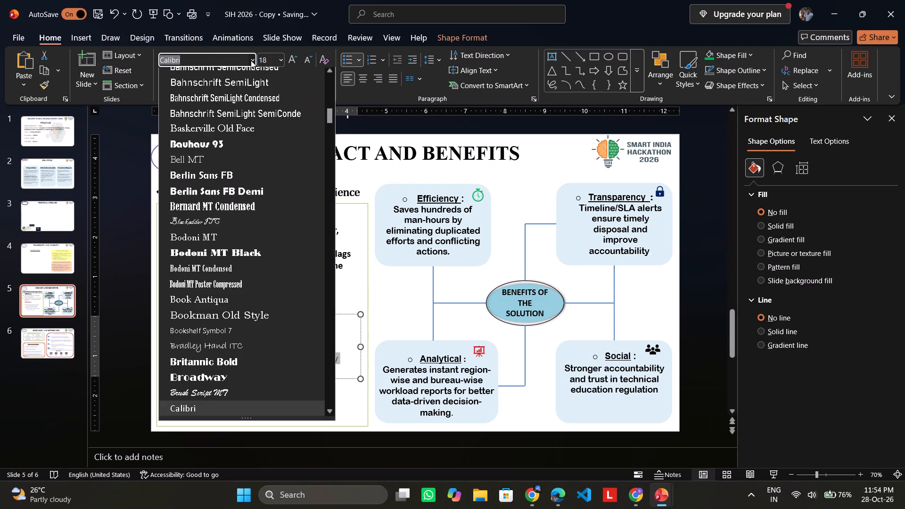
scroll(182, 214, up, 4)
scroll(182, 215, down, 1)
scroll(182, 215, up, 8)
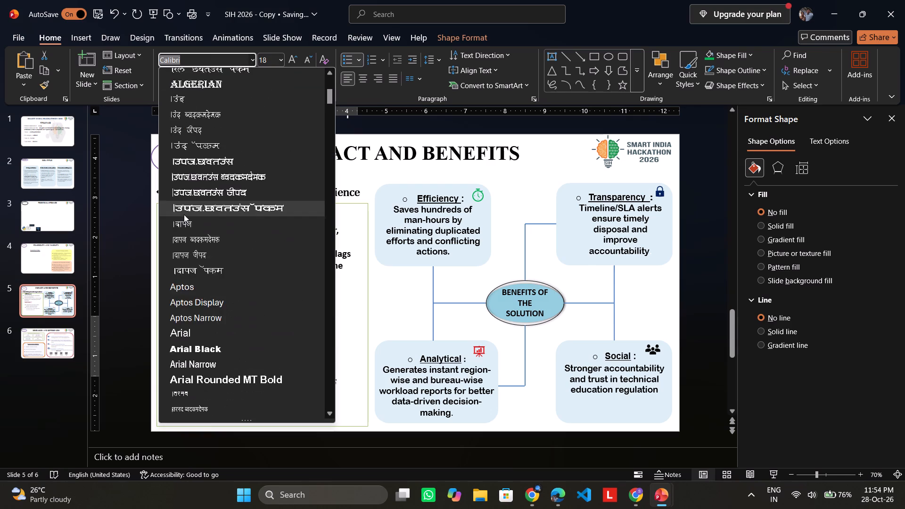
scroll(184, 214, up, 1)
scroll(181, 213, down, 1)
scroll(181, 213, up, 1)
scroll(181, 213, down, 3)
scroll(181, 213, up, 18)
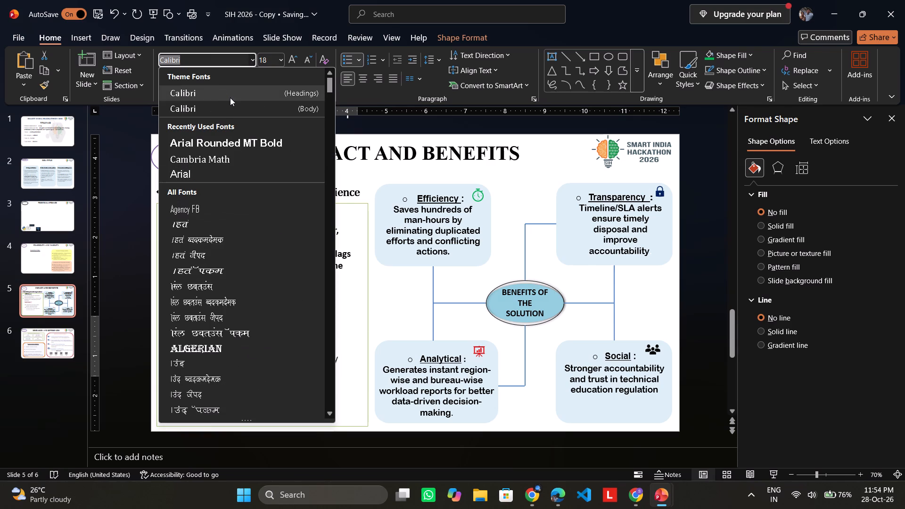
click(230, 99)
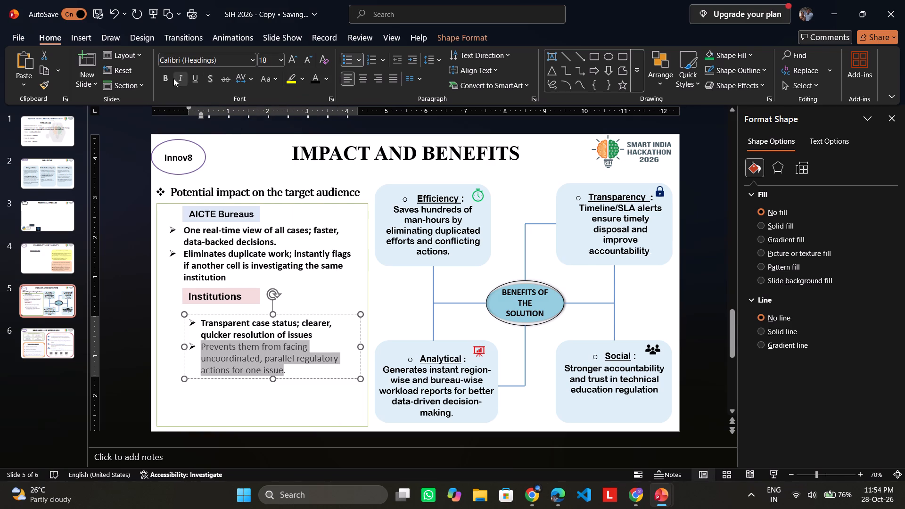
click(167, 78)
click(129, 336)
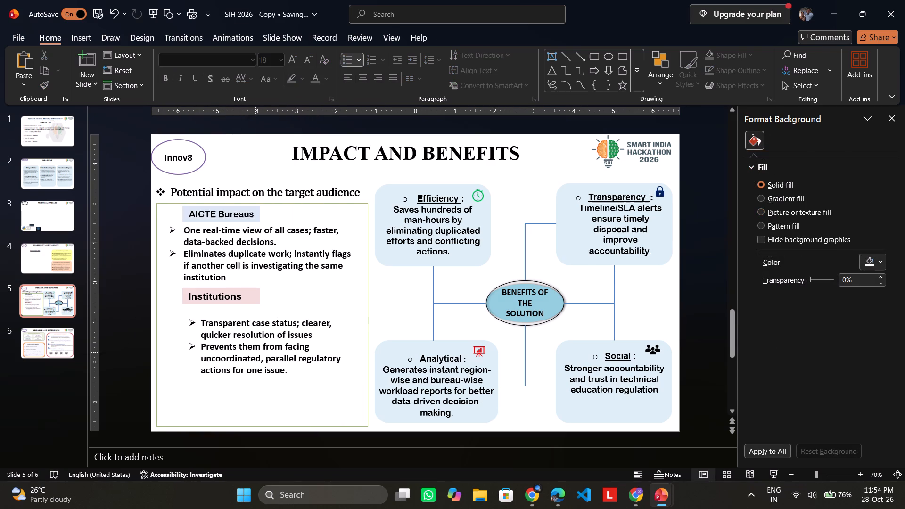
Widen the Institutions bullet text box on both sides so it spans the full width of the green frame.
click(227, 321)
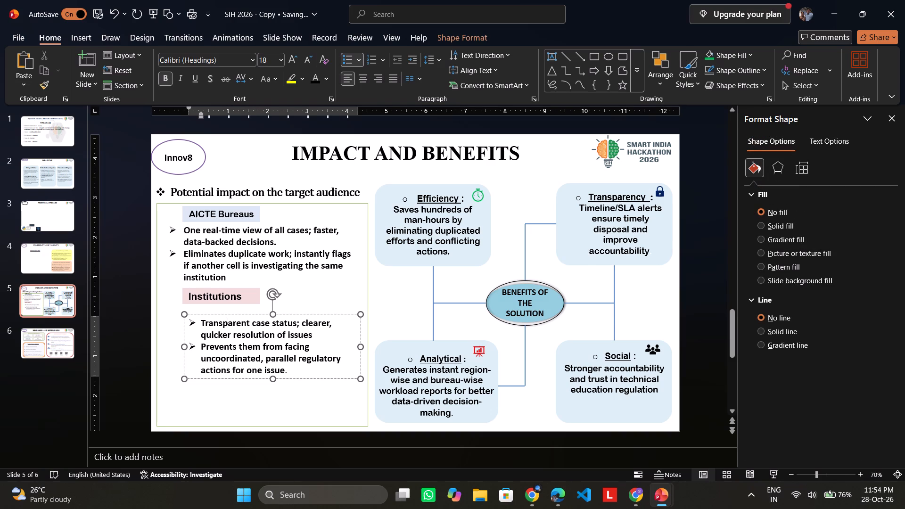
drag(181, 347, 156, 343)
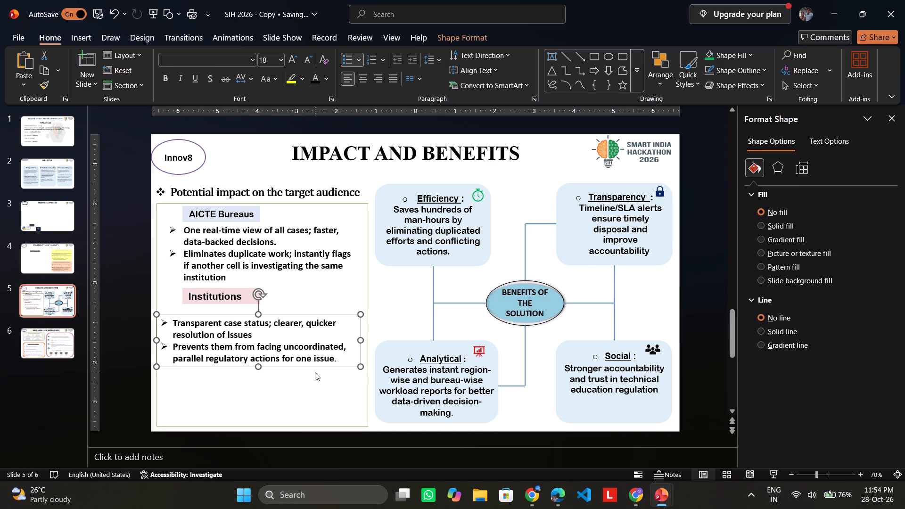
drag(362, 340, 367, 340)
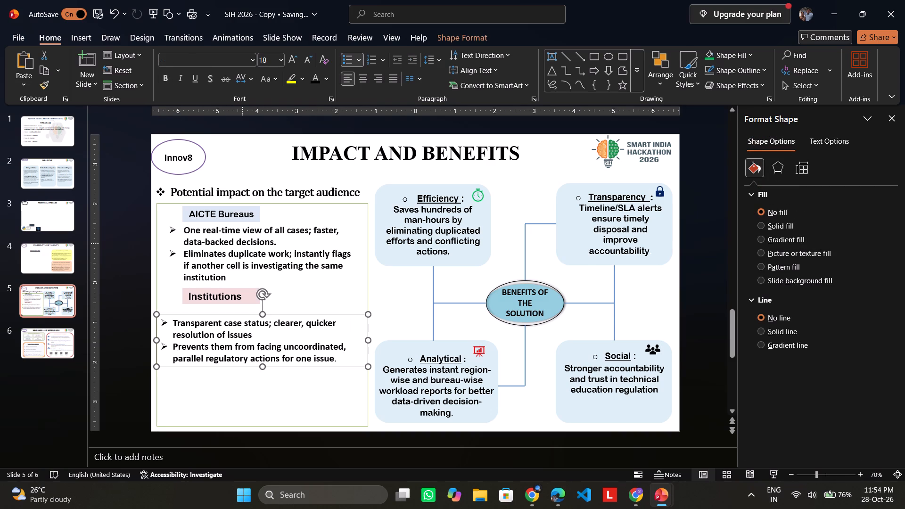
Extend the "AICTE Bureaus" bullet text box leftward to the green frame's left edge, in line with the Institutions bullets.
click(240, 243)
drag(165, 261, 158, 263)
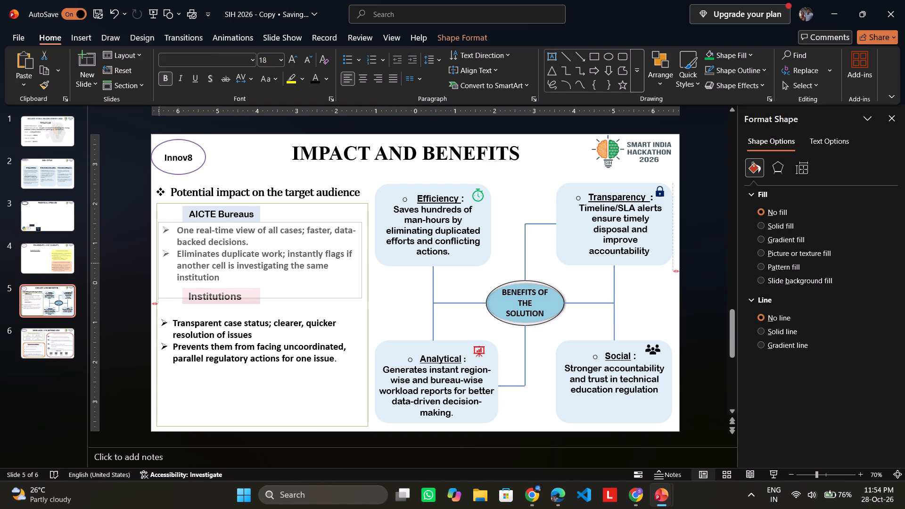
drag(158, 263, 157, 263)
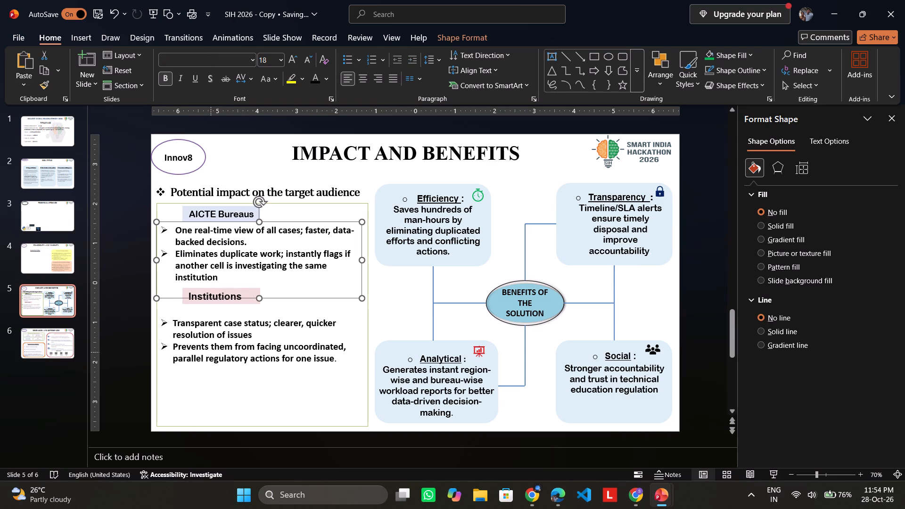
click(183, 392)
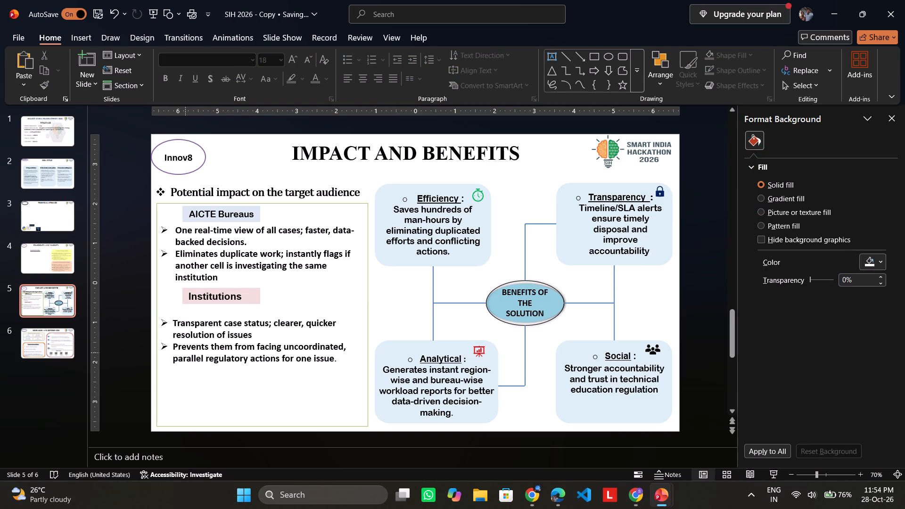
Move the Institutions bullet text box up so it sits directly below the pink "Institutions" bar.
click(174, 334)
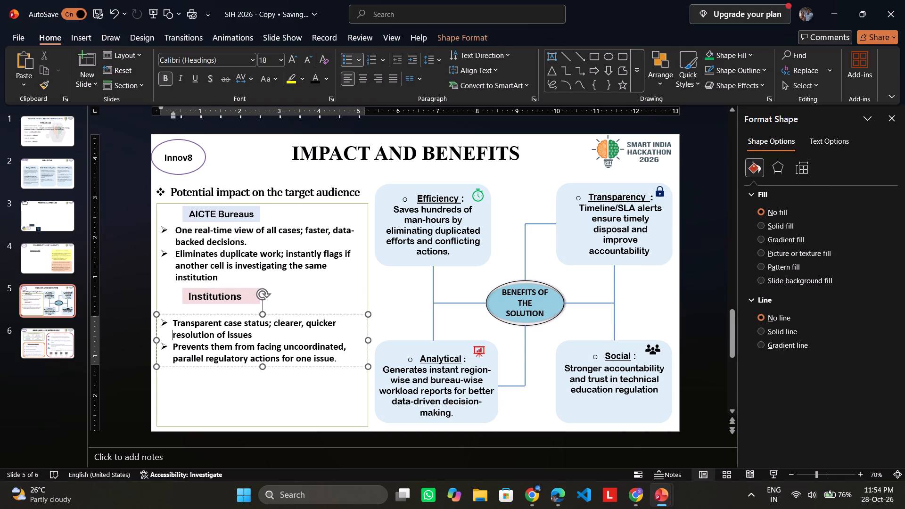
click(234, 422)
click(226, 351)
drag(228, 314, 231, 306)
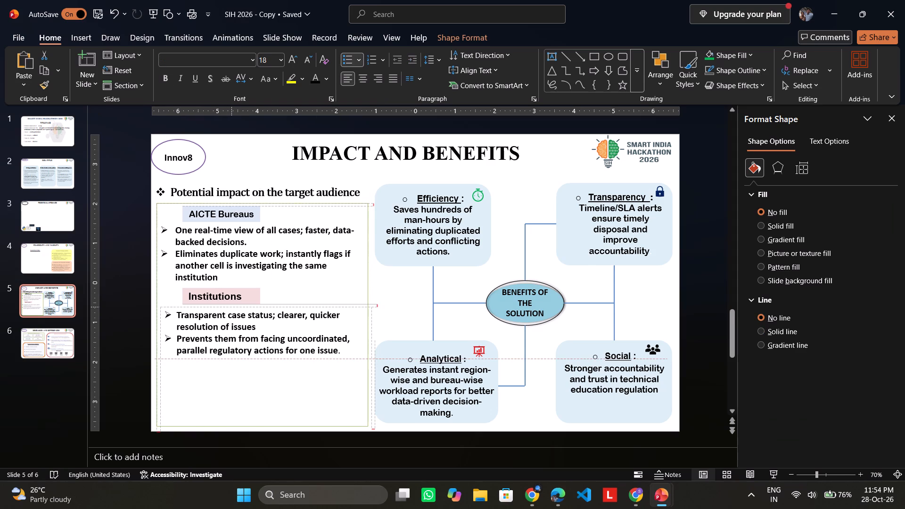
drag(231, 306, 232, 303)
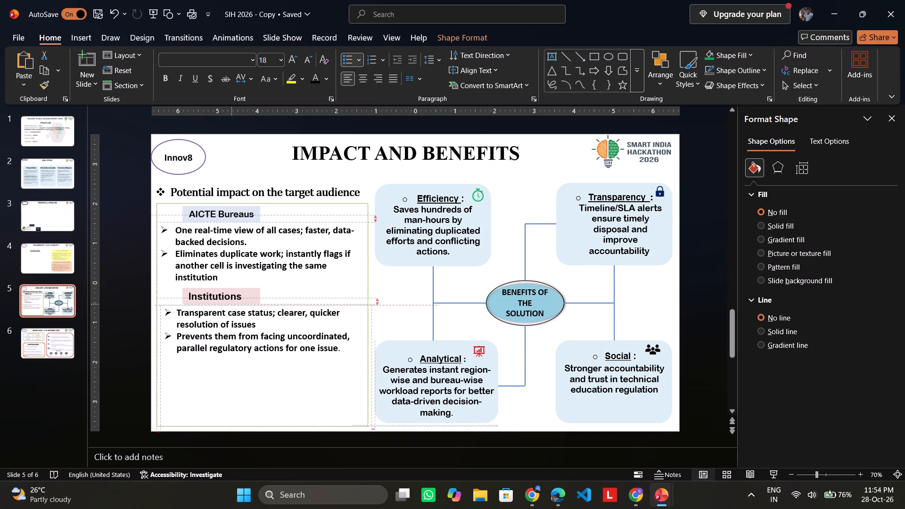
drag(232, 303, 229, 303)
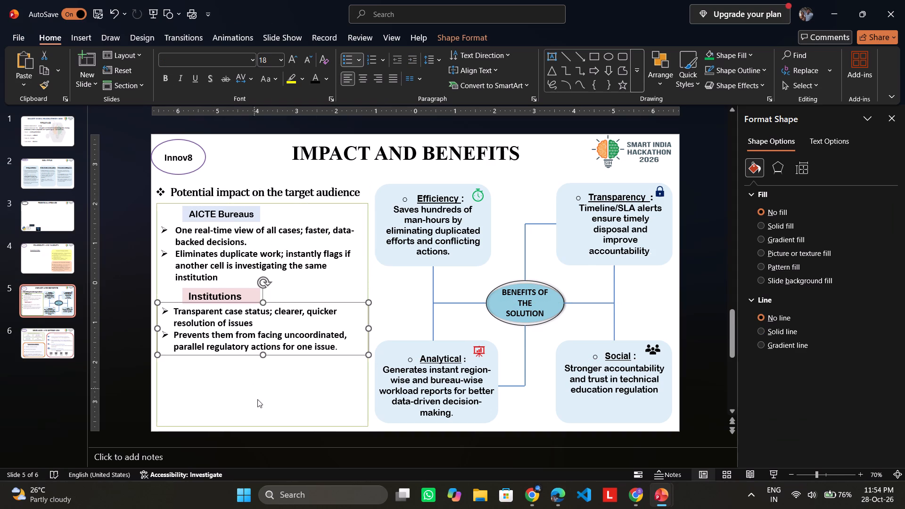
click(258, 408)
Shift the tinted "AICTE Bureaus" heading slightly left above its bullets.
click(206, 235)
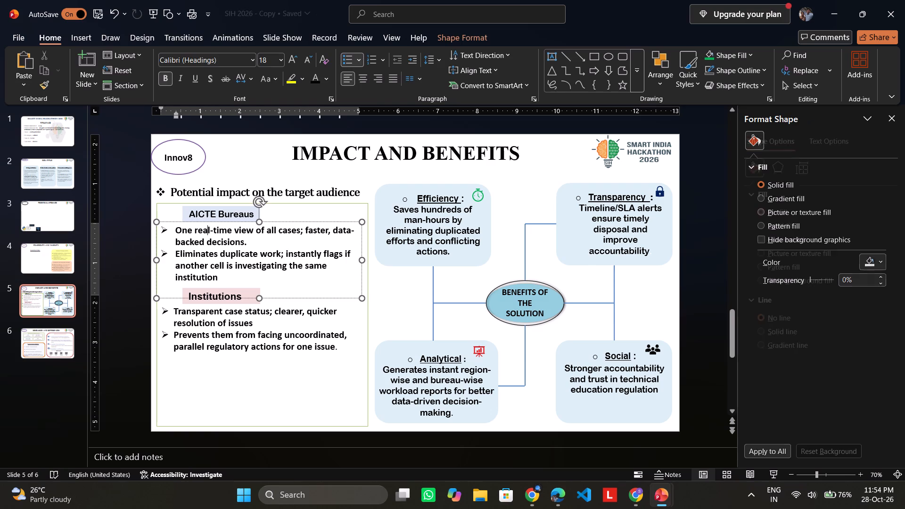
click(210, 214)
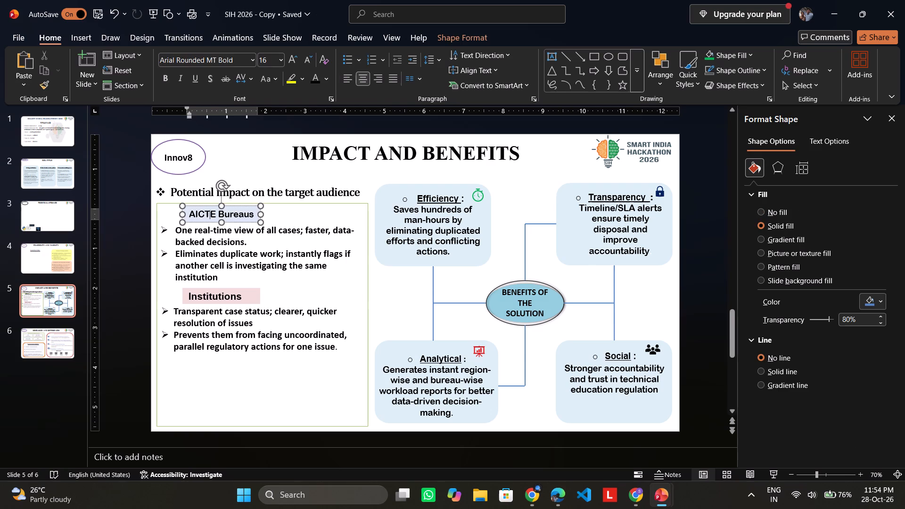
drag(202, 206, 194, 205)
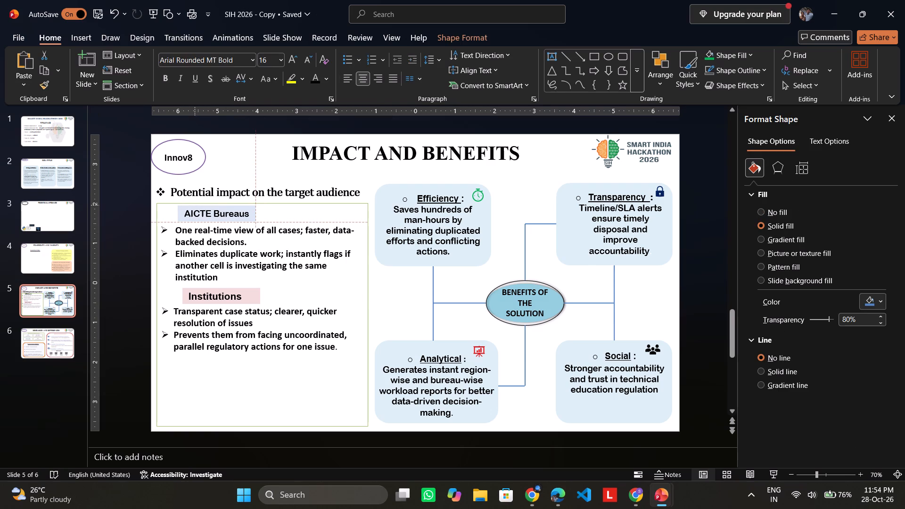
drag(194, 205, 195, 205)
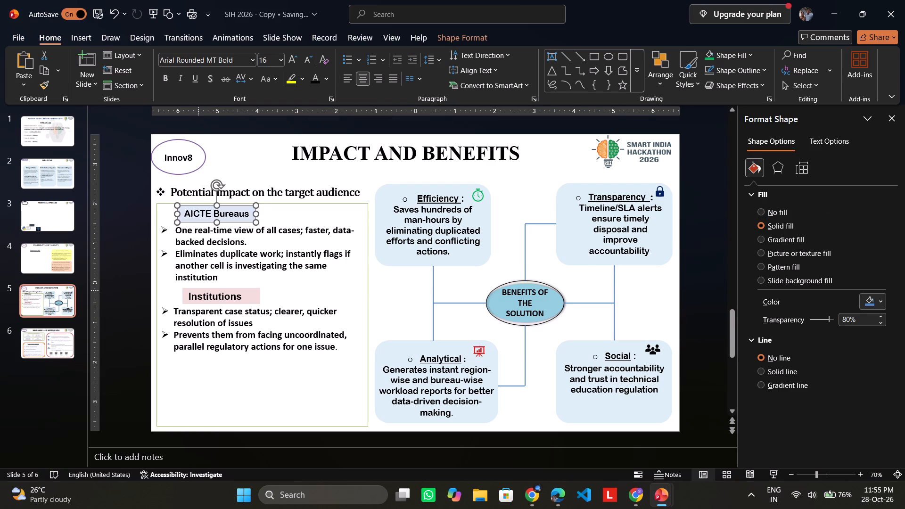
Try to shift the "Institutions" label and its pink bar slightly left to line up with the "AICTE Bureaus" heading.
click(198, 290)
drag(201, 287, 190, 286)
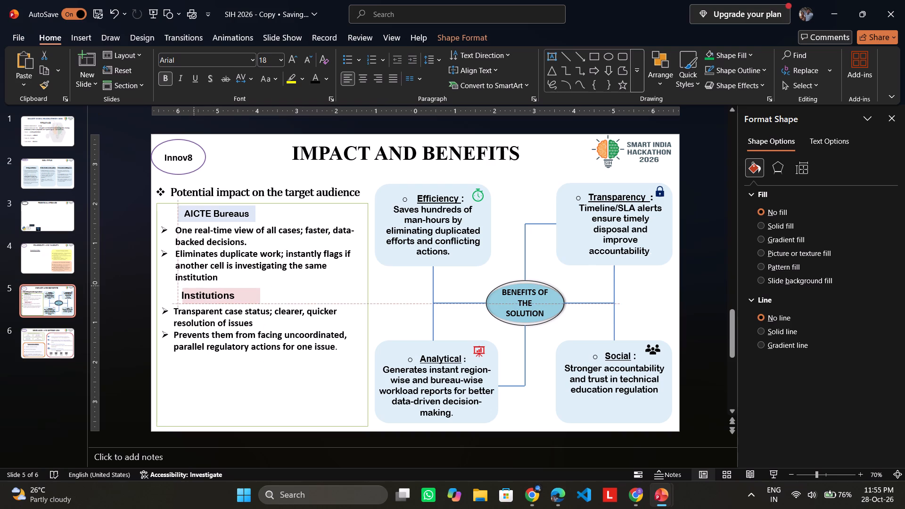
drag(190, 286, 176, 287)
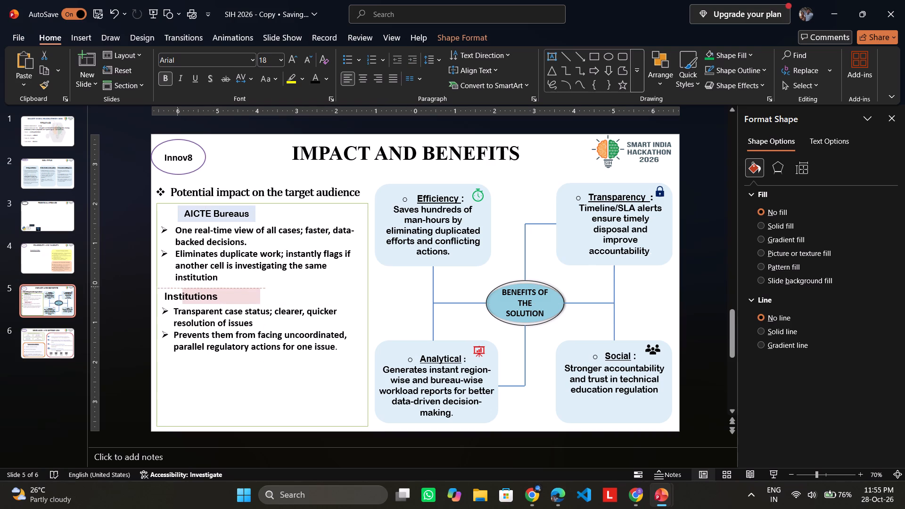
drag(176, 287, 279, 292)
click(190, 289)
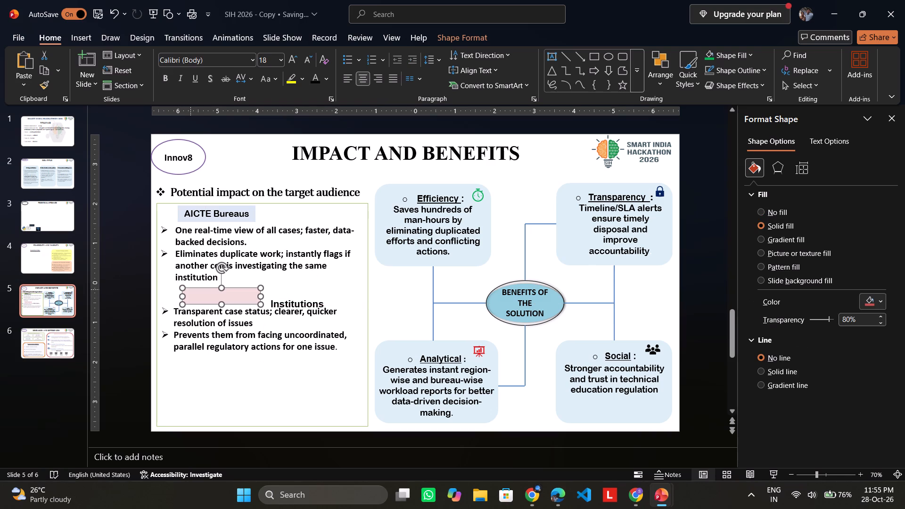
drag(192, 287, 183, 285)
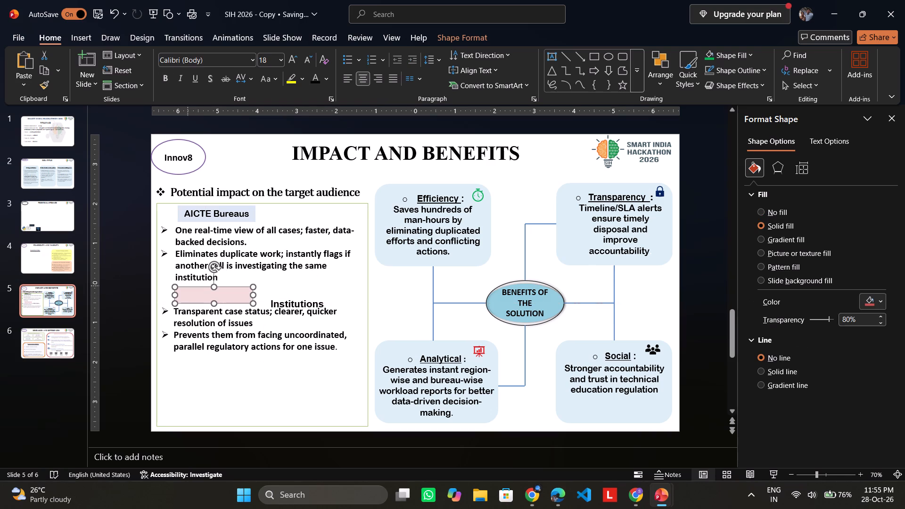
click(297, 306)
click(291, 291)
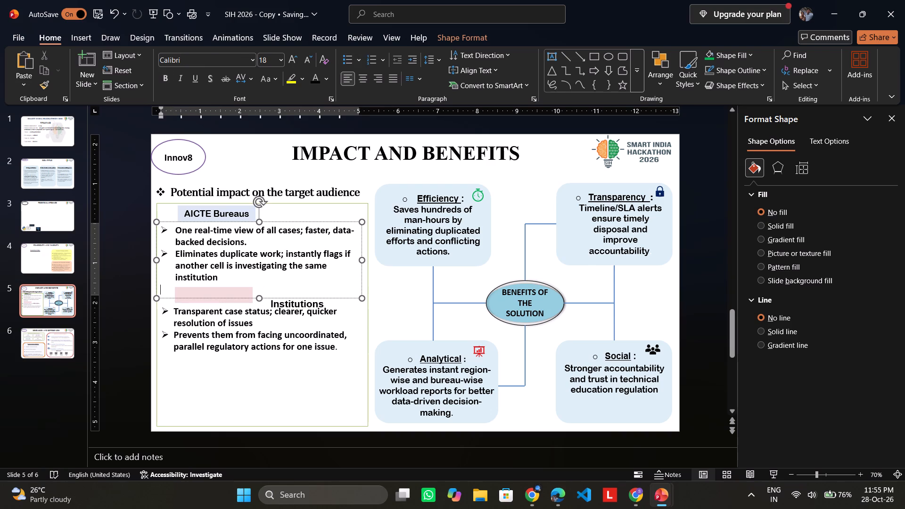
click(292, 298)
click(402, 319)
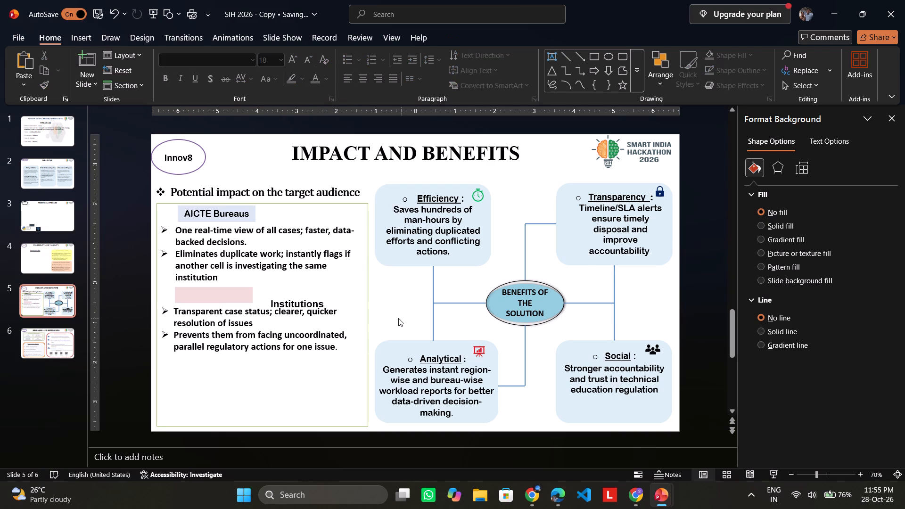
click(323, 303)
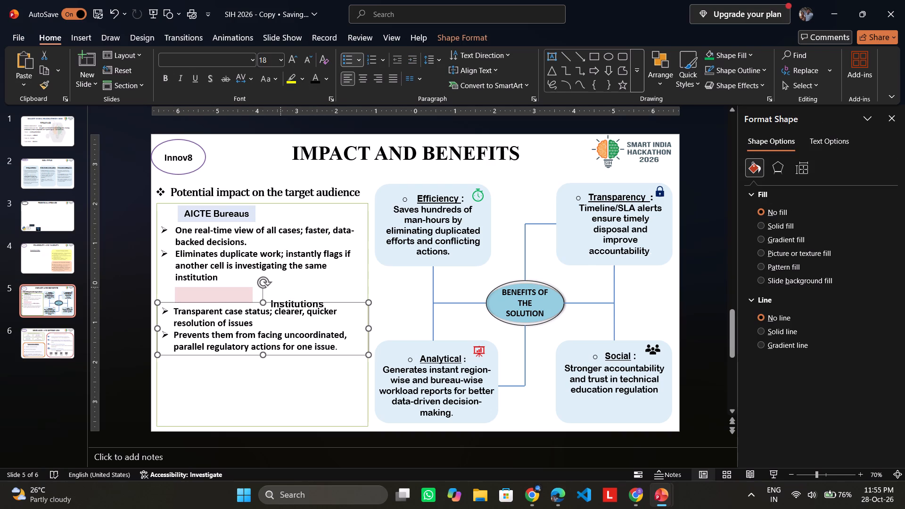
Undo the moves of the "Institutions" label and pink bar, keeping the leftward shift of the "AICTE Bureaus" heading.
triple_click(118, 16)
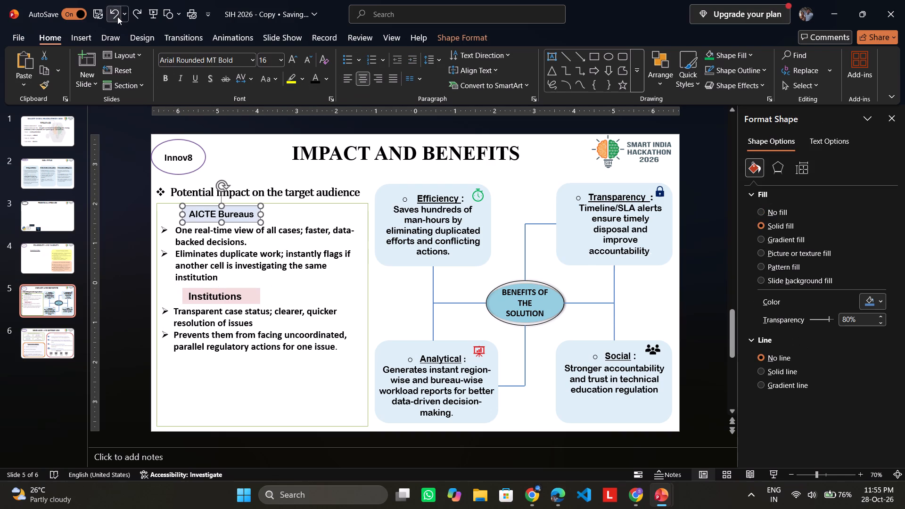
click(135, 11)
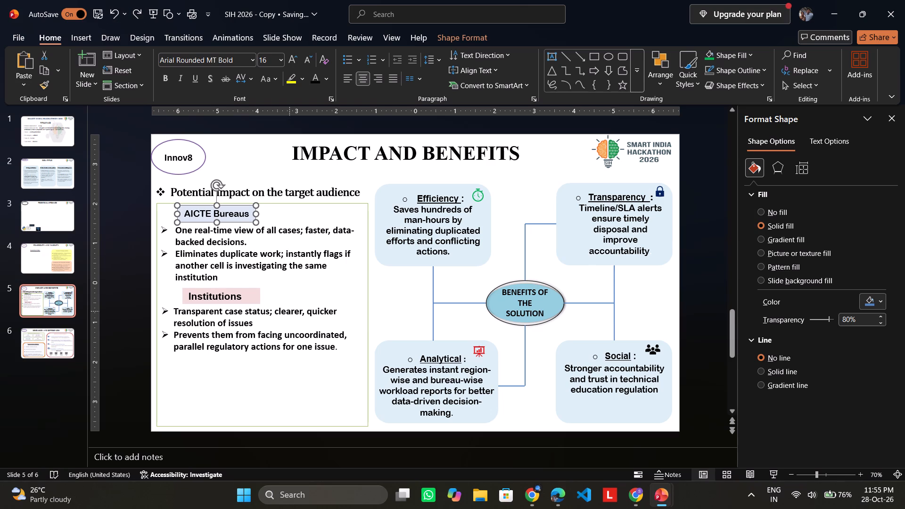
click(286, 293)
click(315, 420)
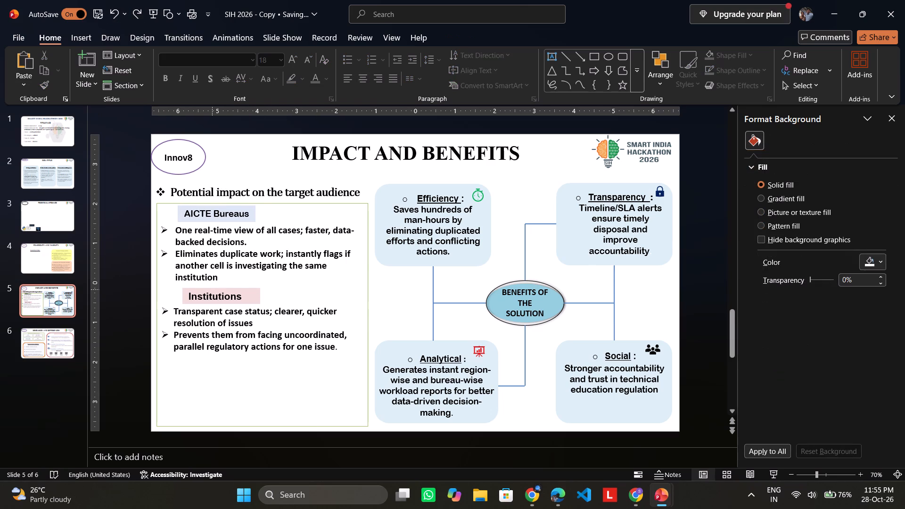
Set the "Institutions" label aside and shift the empty pink bar left to line up with the bullet text.
click(214, 300)
click(233, 299)
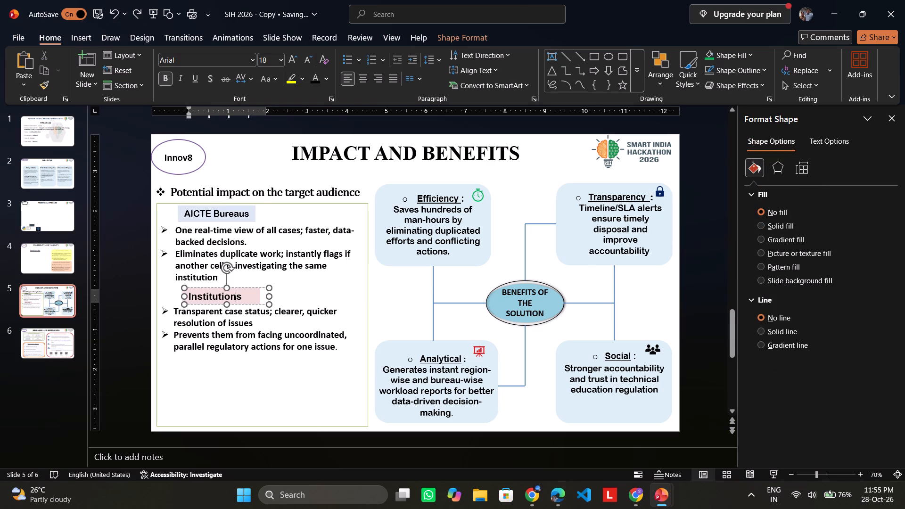
drag(249, 297, 334, 295)
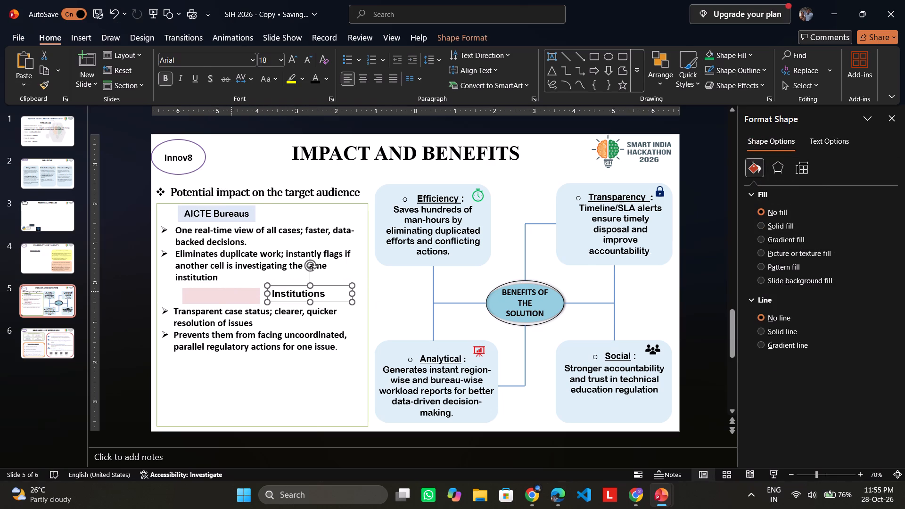
drag(228, 292, 218, 294)
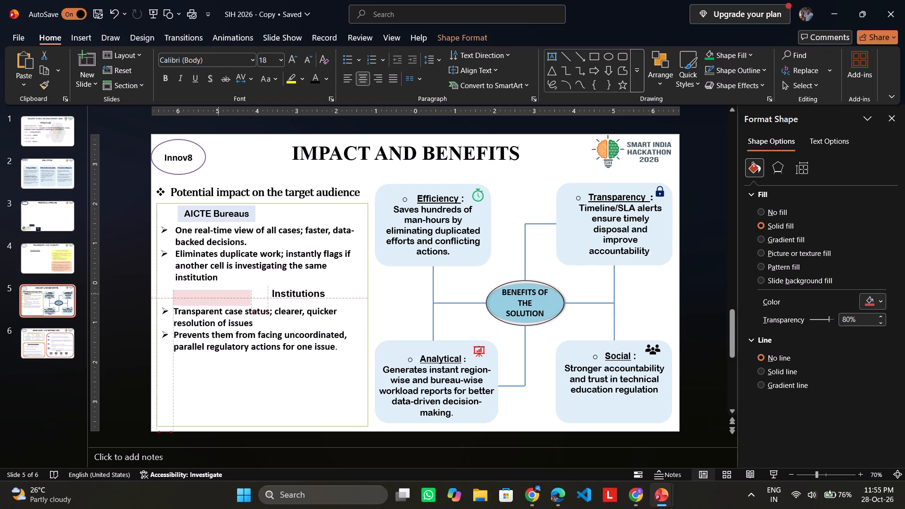
drag(218, 294, 222, 291)
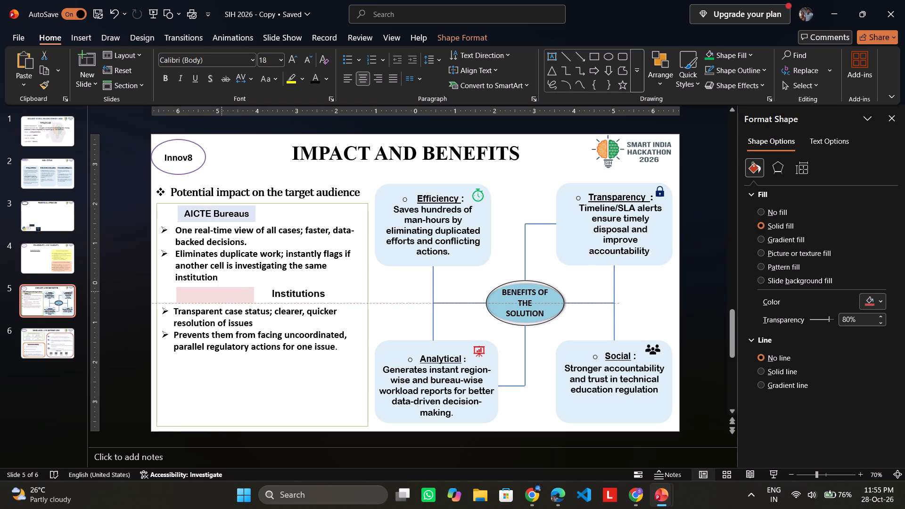
drag(222, 291, 217, 291)
Shift the tinted "AICTE Bureaus" heading left so its edges align with the pink bar below.
click(182, 209)
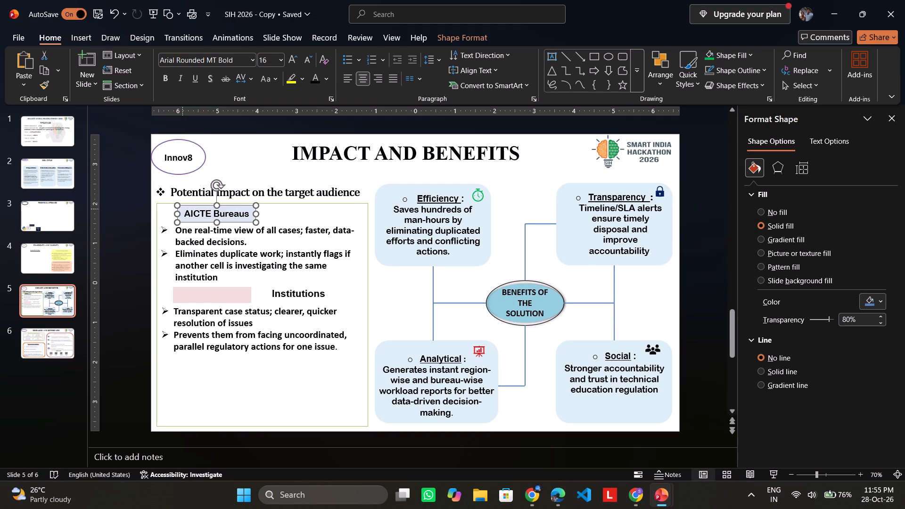
drag(182, 207, 176, 207)
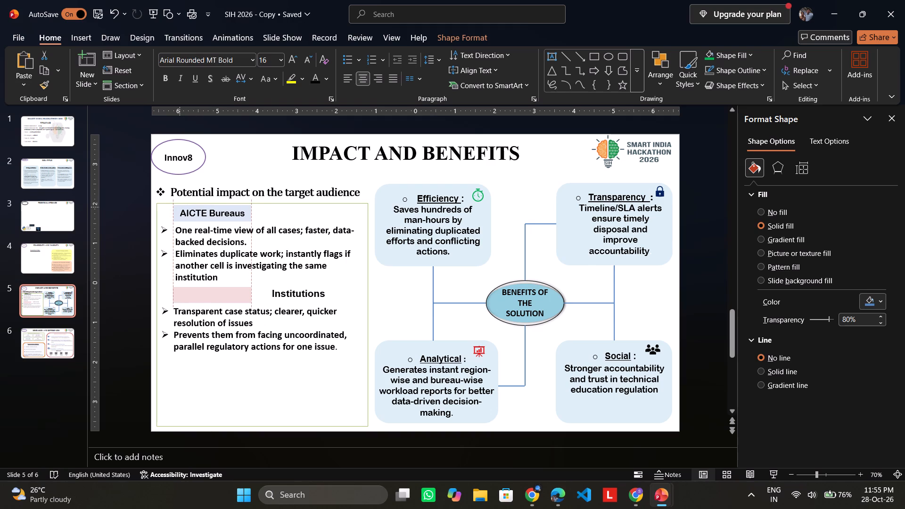
drag(176, 207, 176, 208)
Move the "Institutions" label back onto the pink bar, starting in line with the "AICTE Bureaus" text.
click(278, 293)
drag(279, 286, 255, 286)
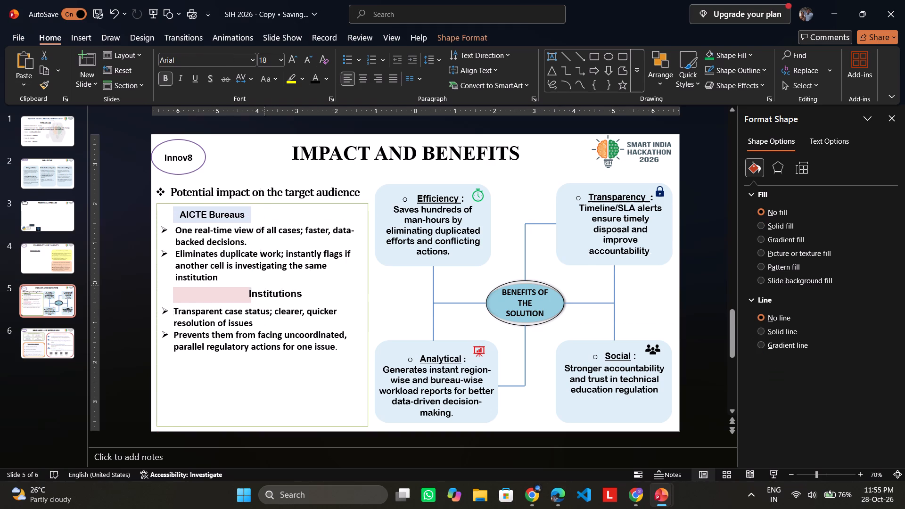
drag(255, 286, 186, 287)
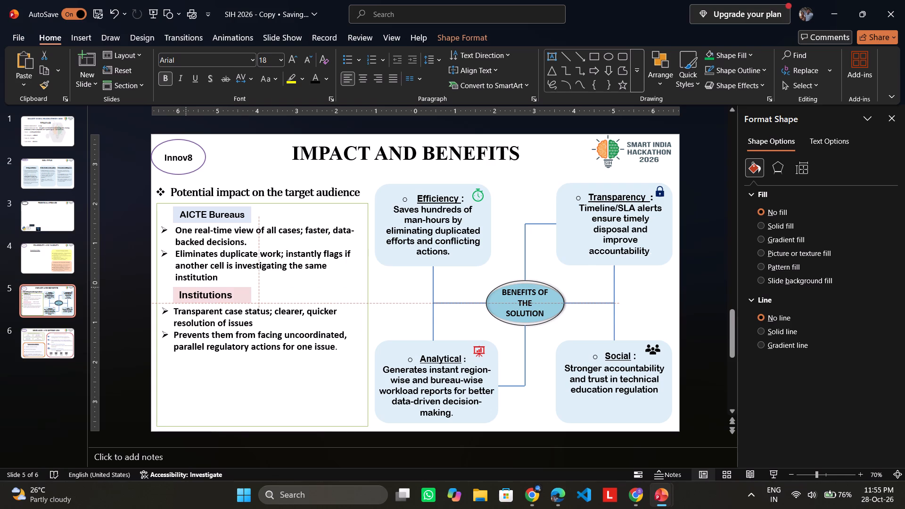
drag(186, 287, 187, 287)
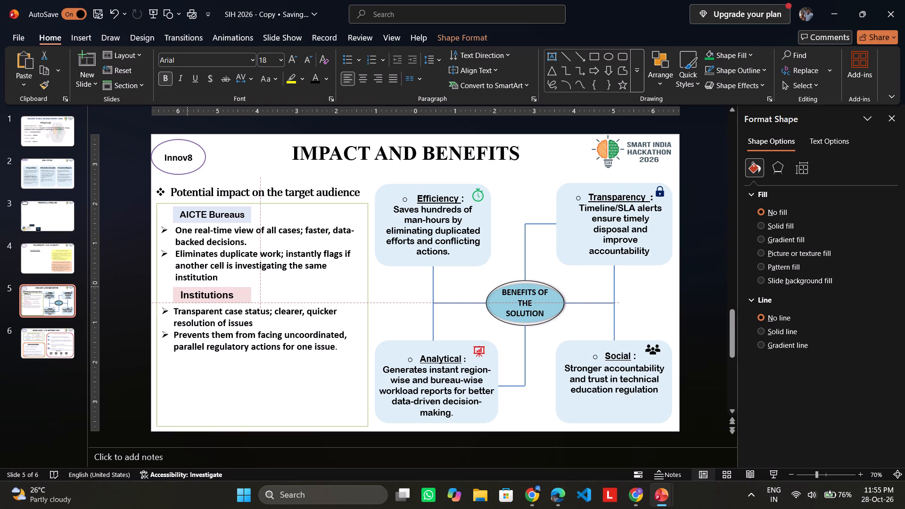
drag(187, 287, 188, 287)
drag(188, 287, 187, 287)
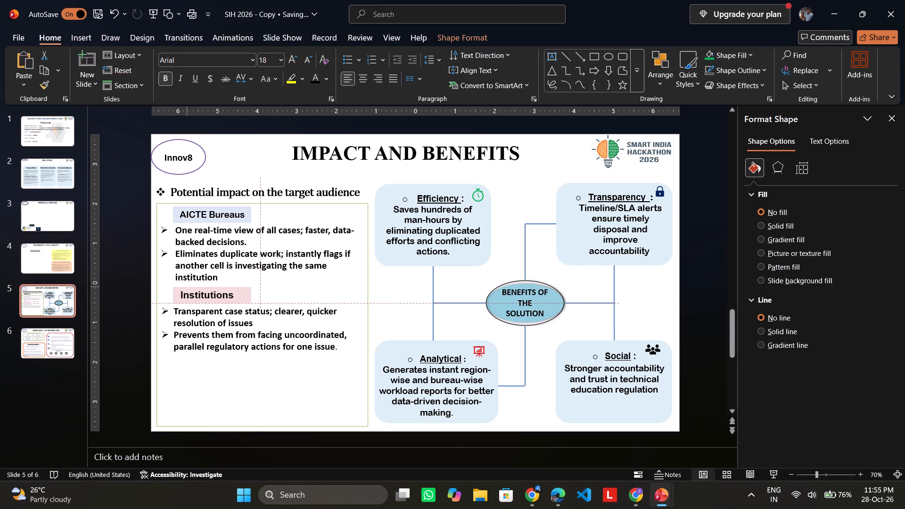
drag(187, 287, 186, 287)
click(299, 290)
click(301, 289)
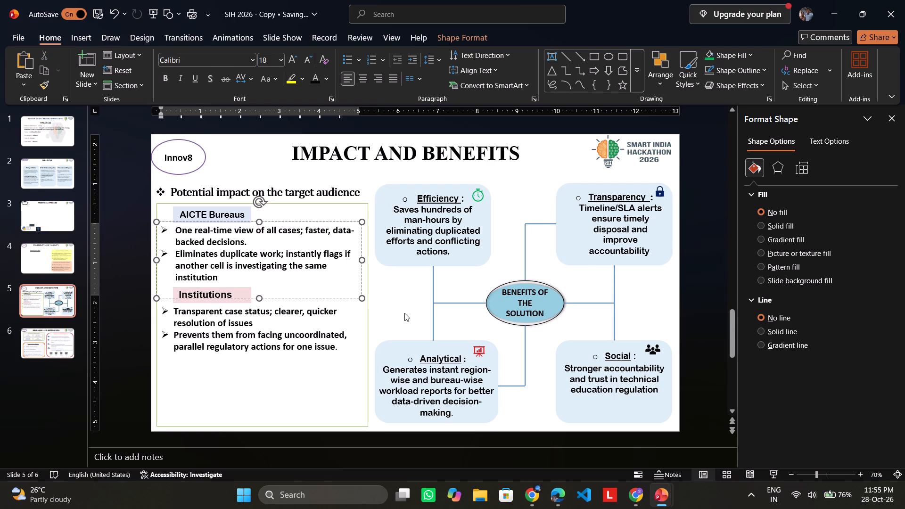
click(407, 312)
Fine-tune the "Institutions" label so it sits vertically centred on the pink bar and lines up with the "AICTE Bureaus" text.
click(225, 302)
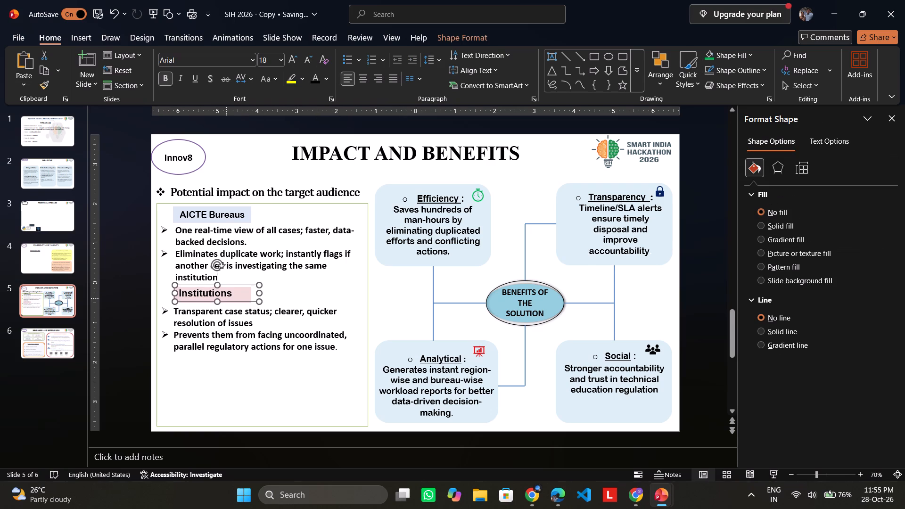
click(239, 285)
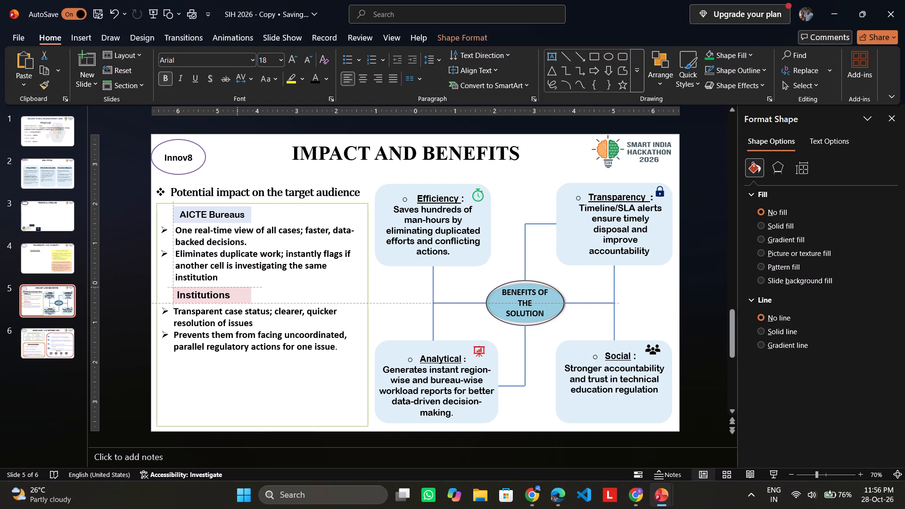
click(300, 280)
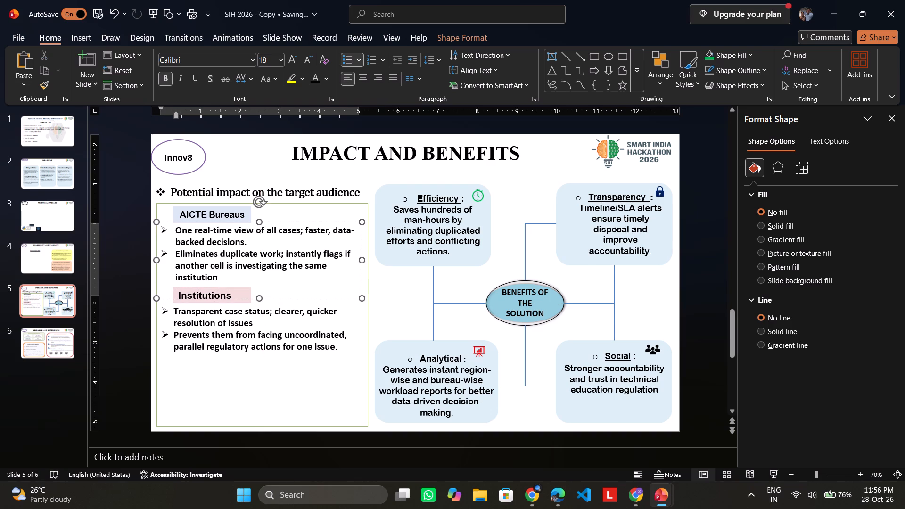
click(315, 391)
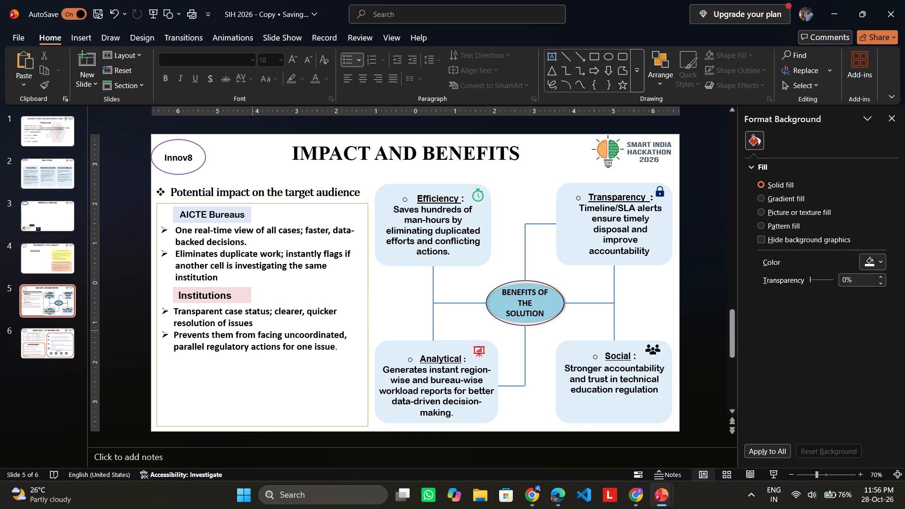
click(199, 296)
click(205, 288)
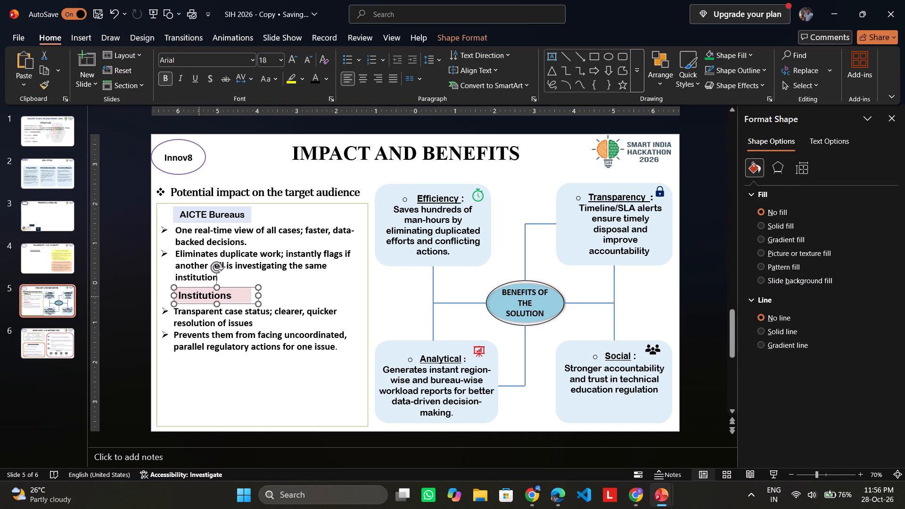
click(315, 298)
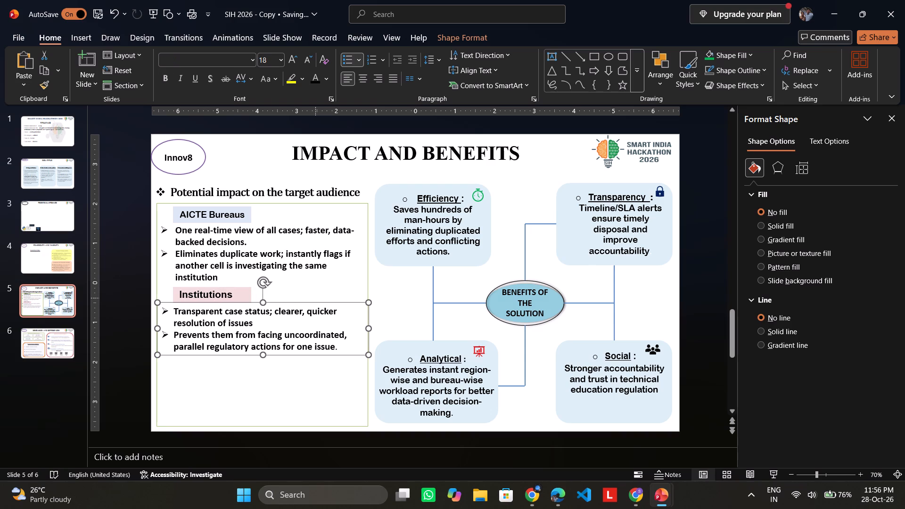
click(384, 319)
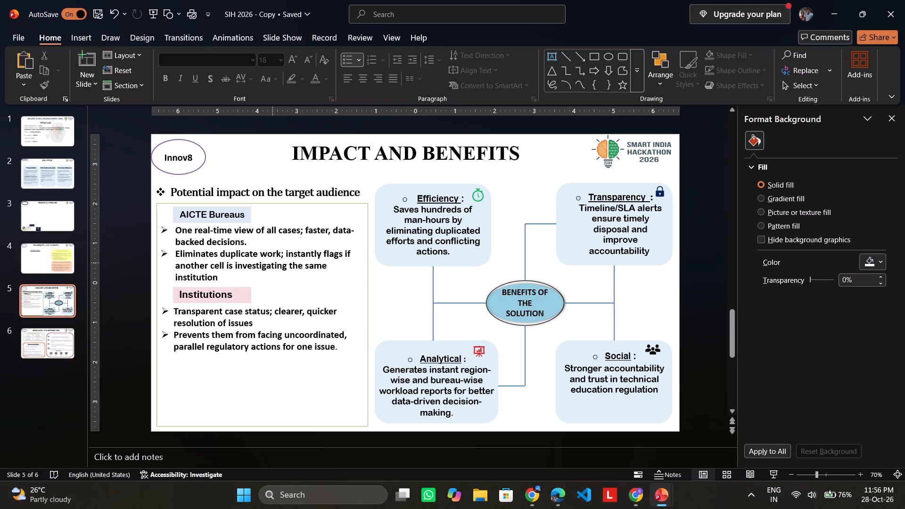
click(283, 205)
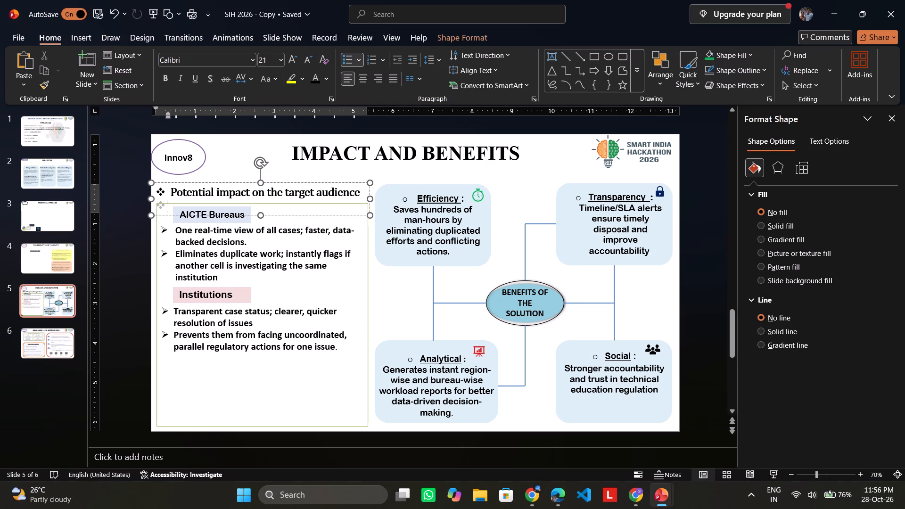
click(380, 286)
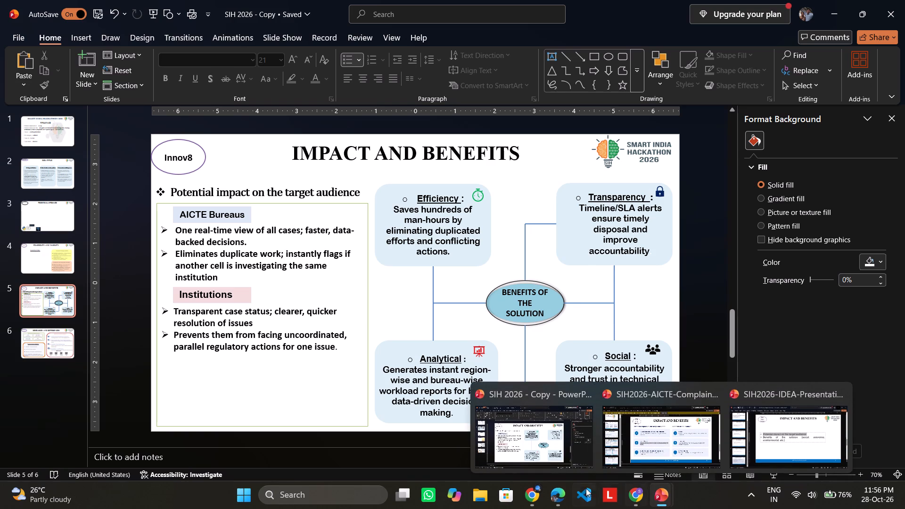
click(637, 456)
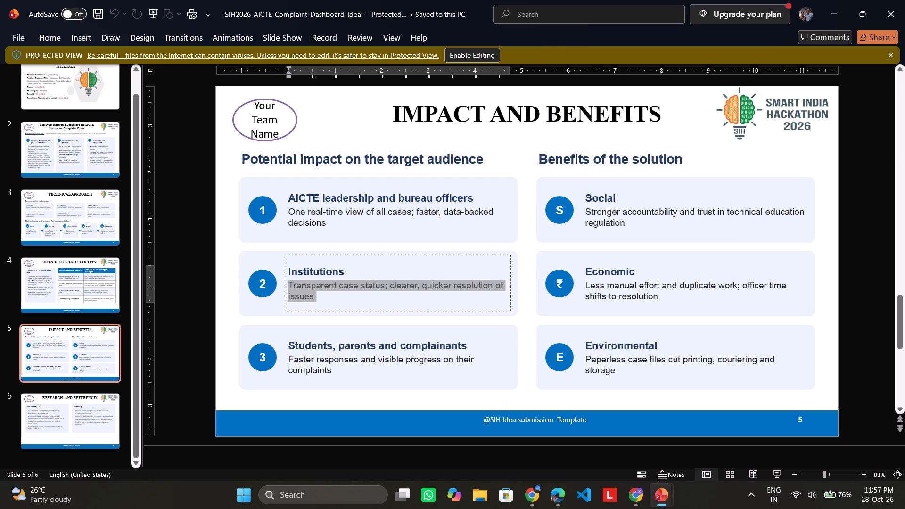
drag(288, 344, 477, 347)
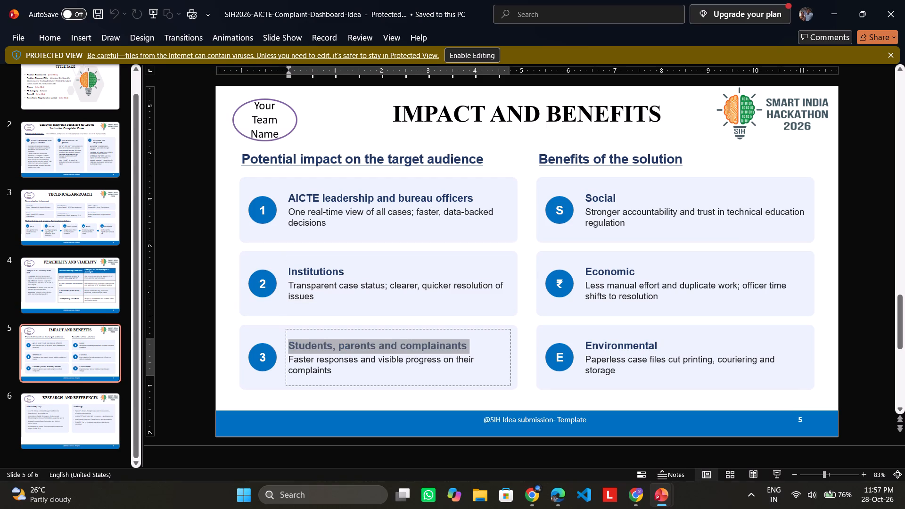
drag(477, 347, 477, 347)
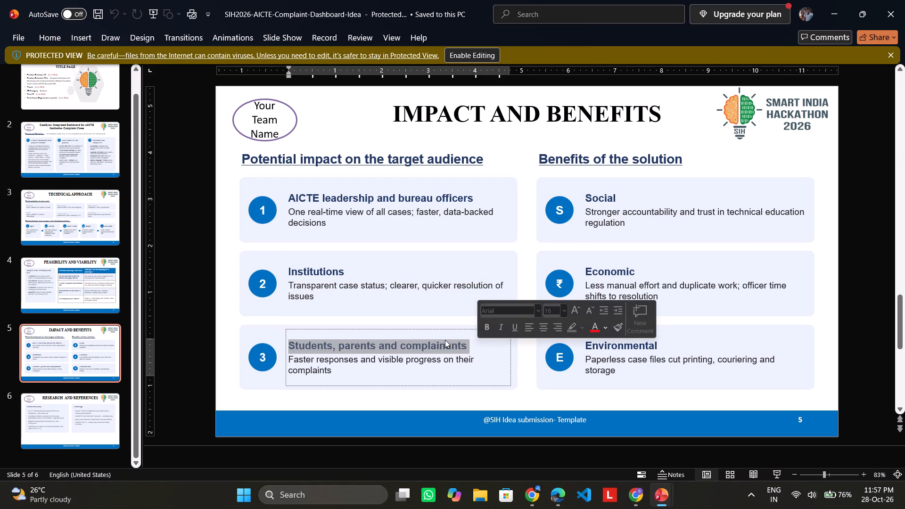
right_click(445, 340)
click(482, 63)
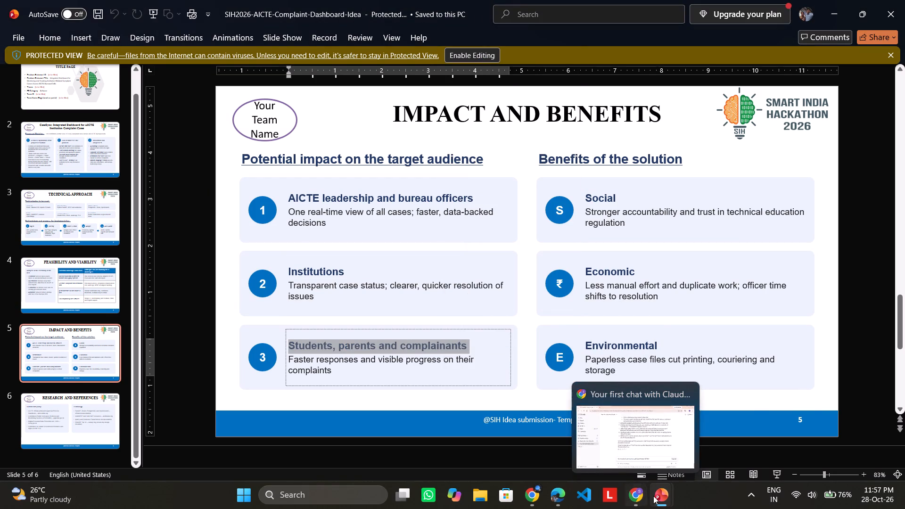
click(540, 441)
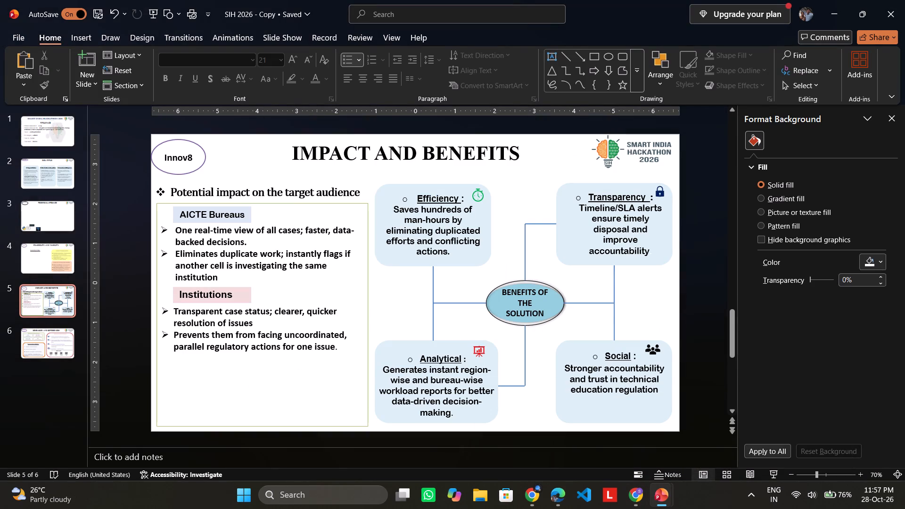
Switch to Edge and look through the slides of FINAL PPT INNOV8.pdf to examine their heading and box styling.
click(548, 498)
scroll(525, 432, up, 1)
scroll(525, 432, down, 1)
scroll(525, 431, up, 4)
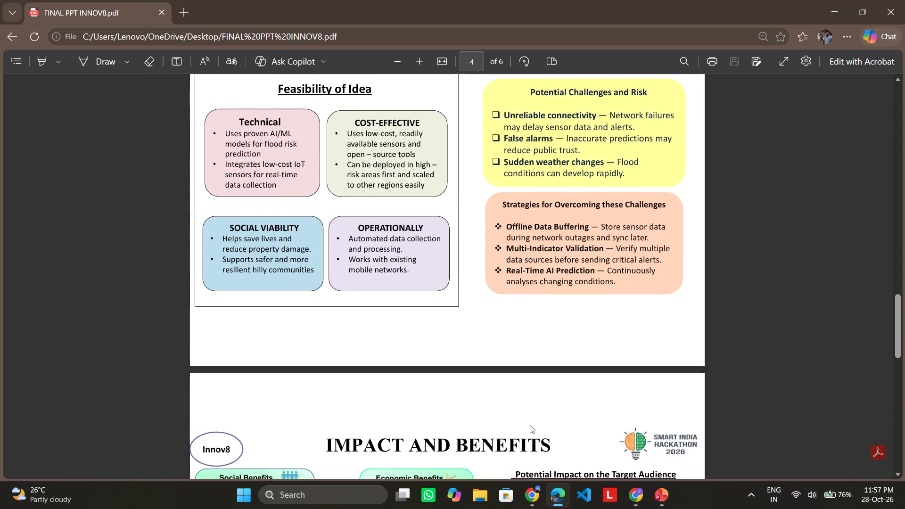
scroll(530, 425, up, 6)
scroll(532, 424, down, 1)
scroll(532, 424, up, 16)
scroll(536, 416, up, 5)
scroll(536, 416, down, 1)
scroll(536, 416, up, 1)
scroll(536, 416, down, 6)
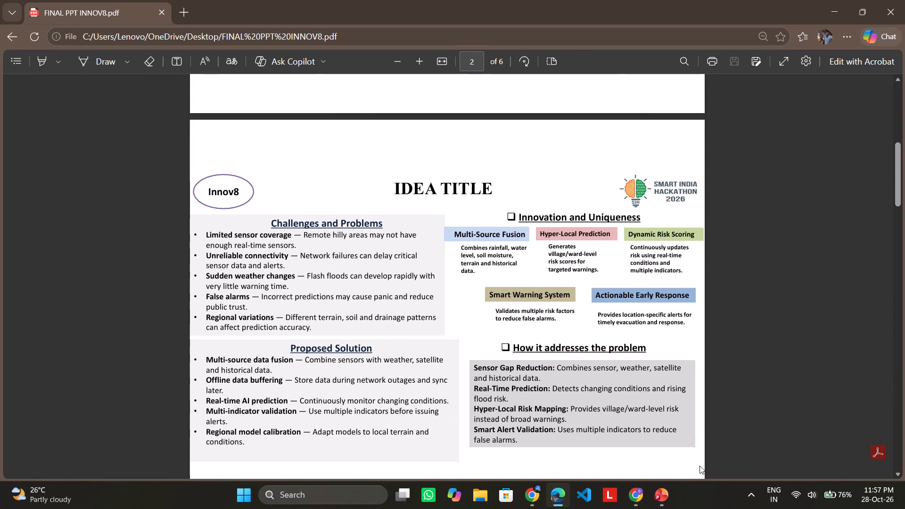
click(667, 460)
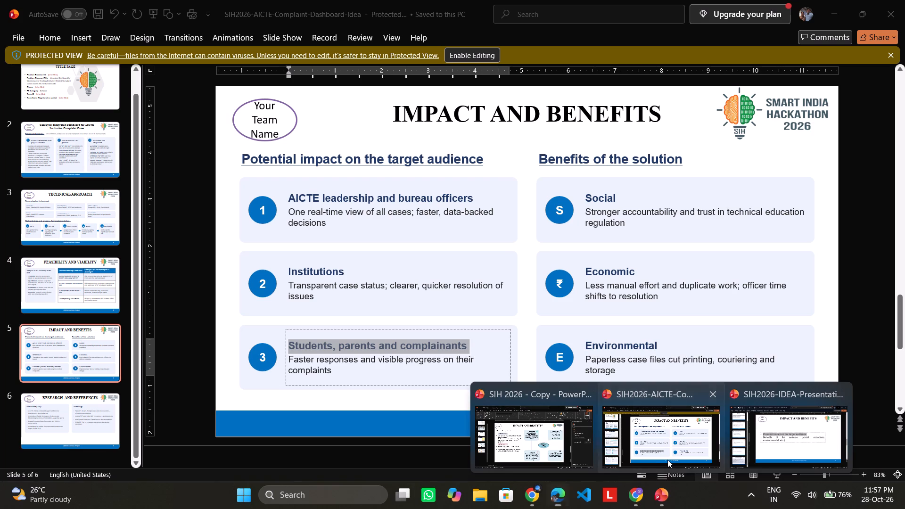
click(651, 495)
click(547, 453)
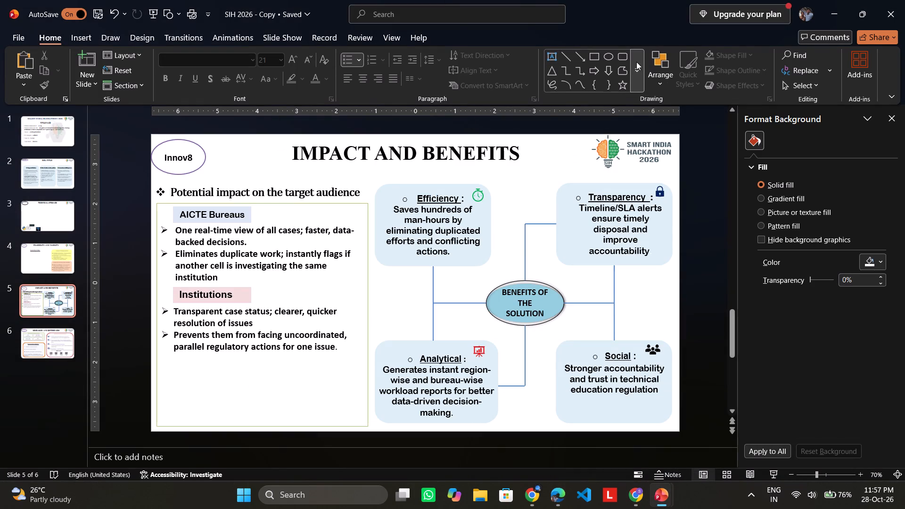
Draw a rectangular bar about 4.53 by 0.4 inches below the Institutions bullets and apply the 50% transparent green preset without outline.
click(600, 55)
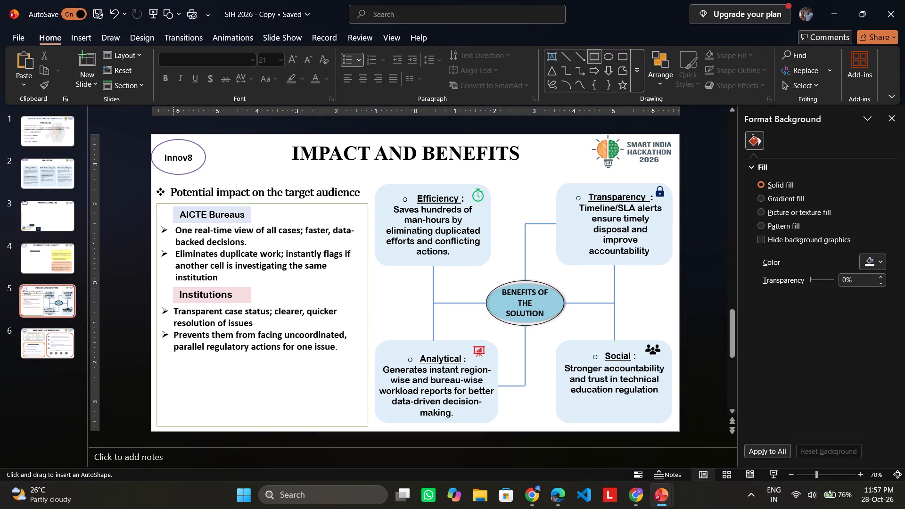
drag(171, 361, 301, 376)
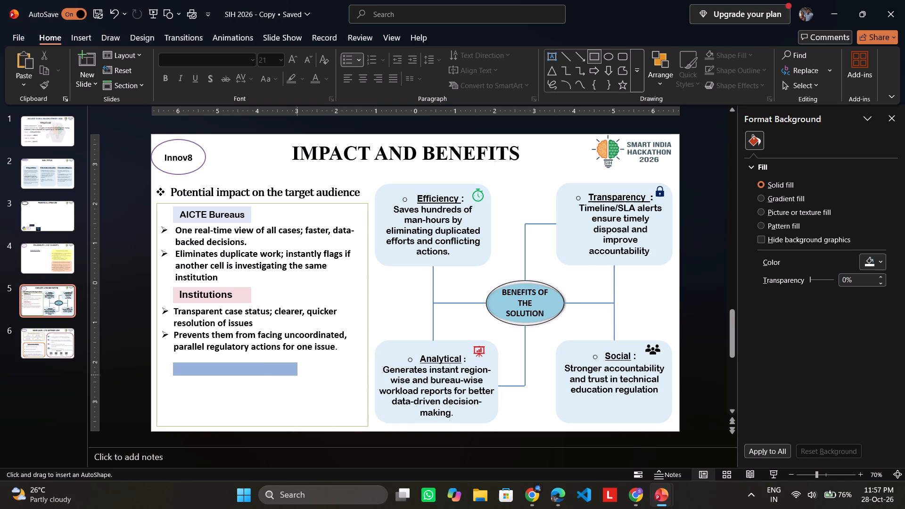
drag(301, 376, 354, 379)
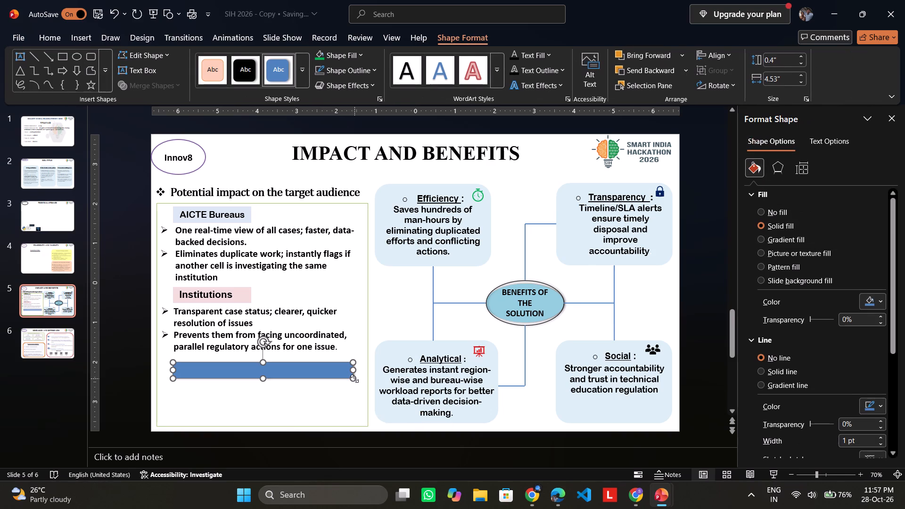
click(304, 75)
scroll(365, 278, down, 2)
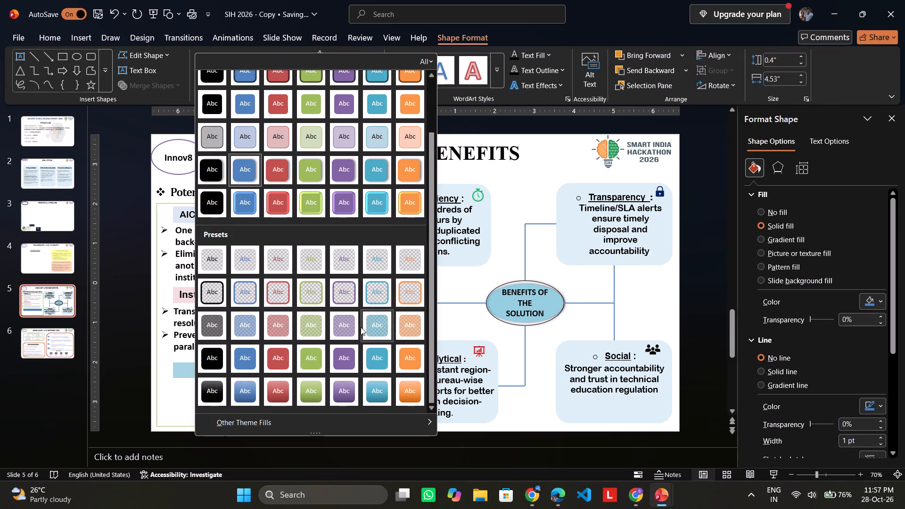
click(308, 331)
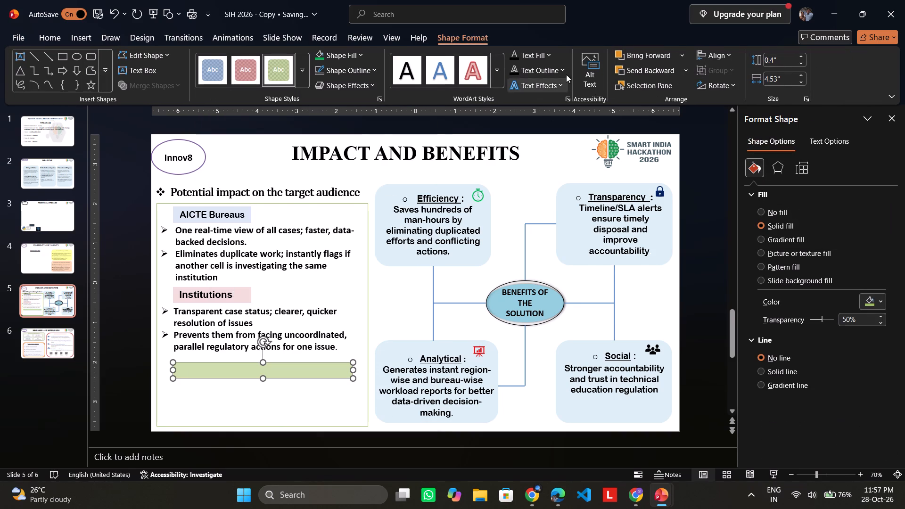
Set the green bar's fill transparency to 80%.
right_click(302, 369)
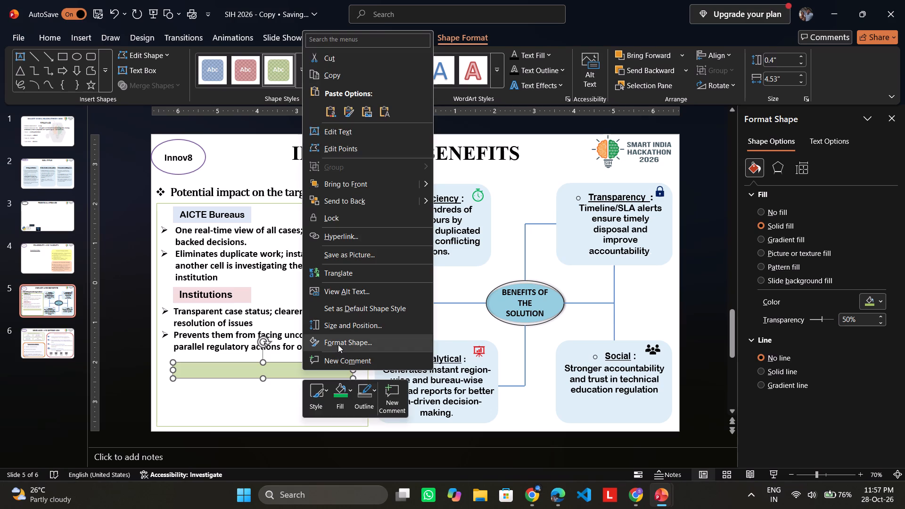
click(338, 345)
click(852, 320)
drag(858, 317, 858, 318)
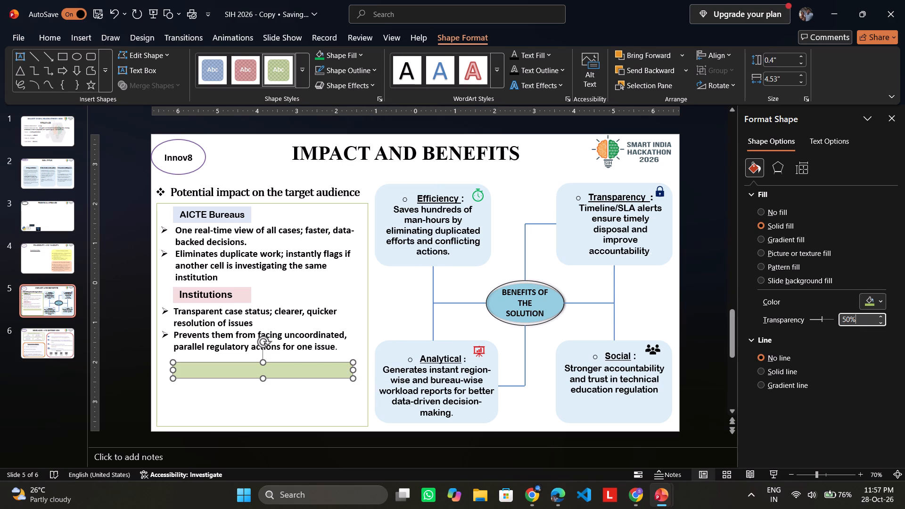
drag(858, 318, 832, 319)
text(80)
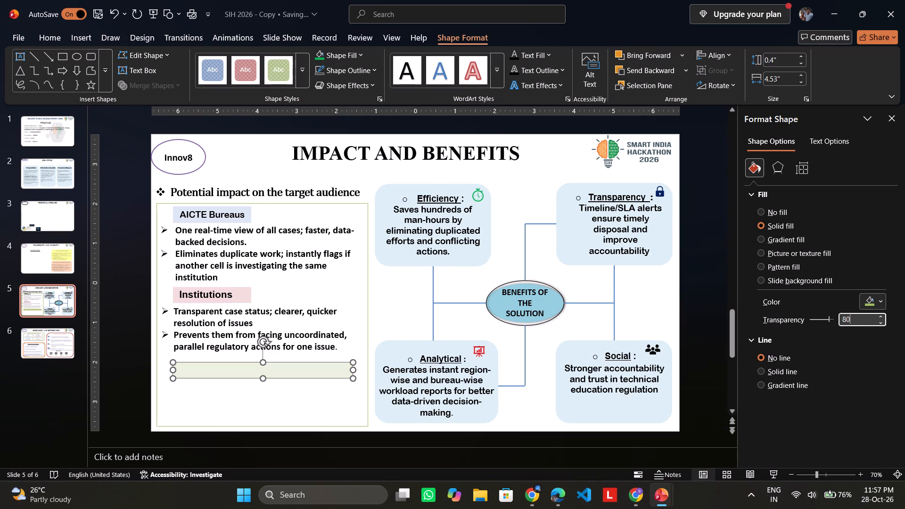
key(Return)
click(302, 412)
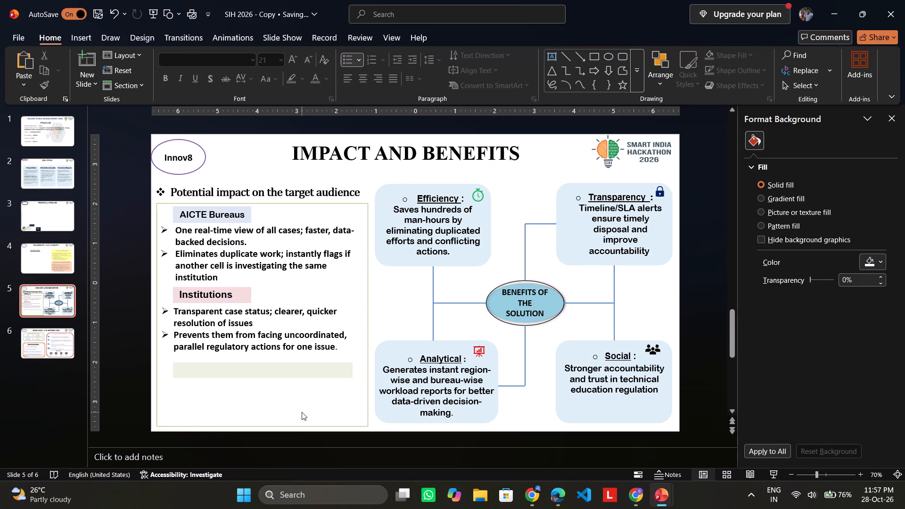
Reapply the 50% transparent green preset style to the bar below the Institutions bullets.
click(316, 375)
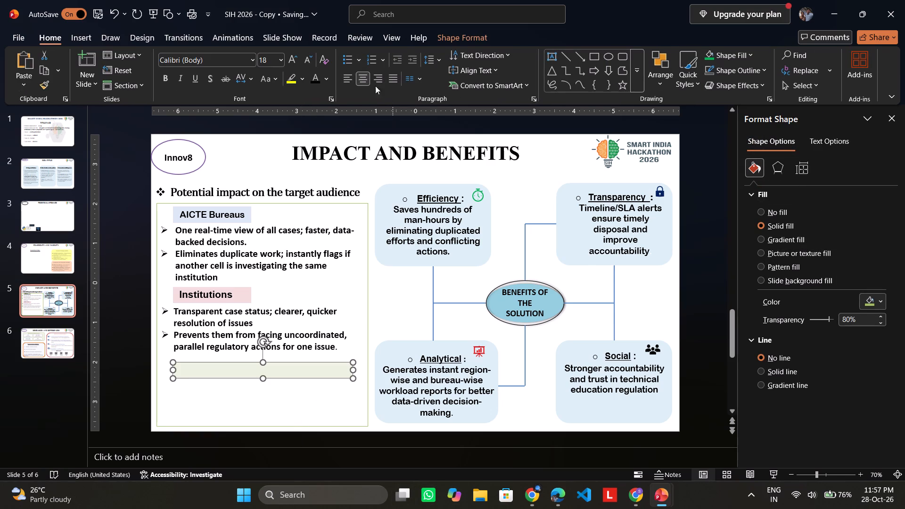
right_click(282, 370)
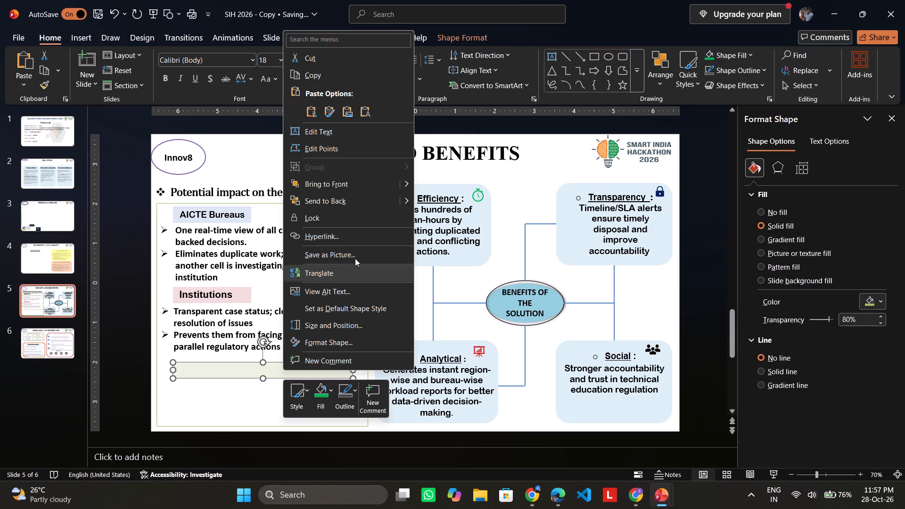
click(689, 79)
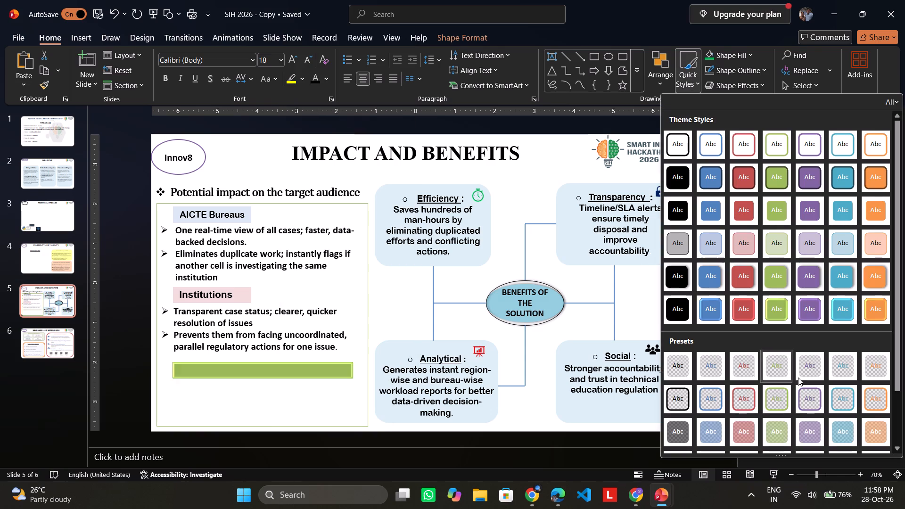
scroll(800, 388, down, 2)
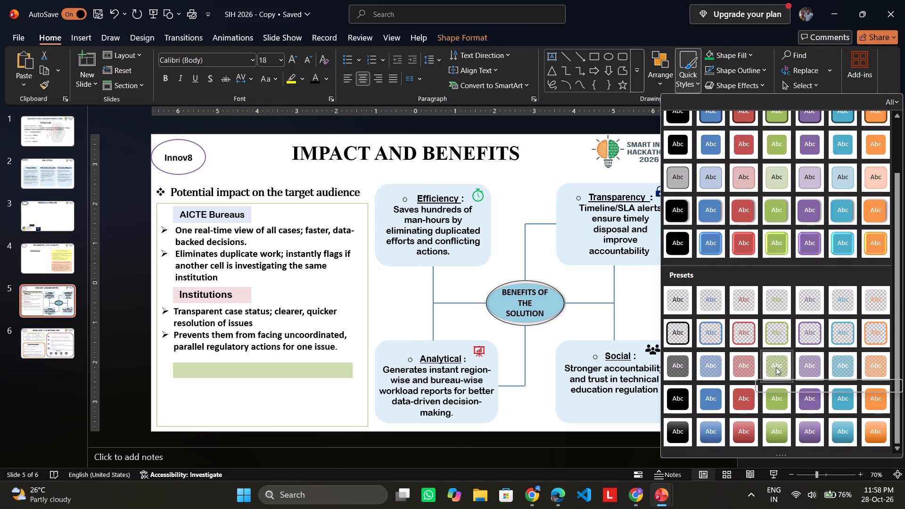
click(776, 367)
click(137, 346)
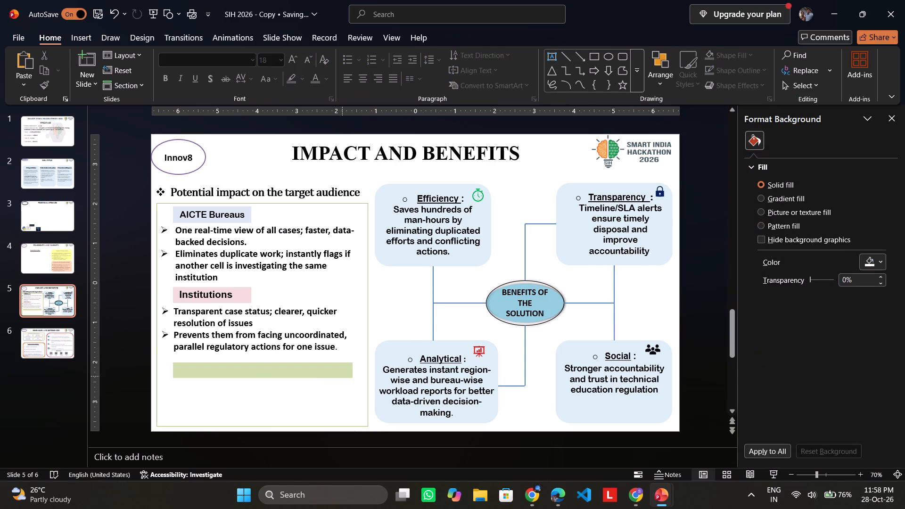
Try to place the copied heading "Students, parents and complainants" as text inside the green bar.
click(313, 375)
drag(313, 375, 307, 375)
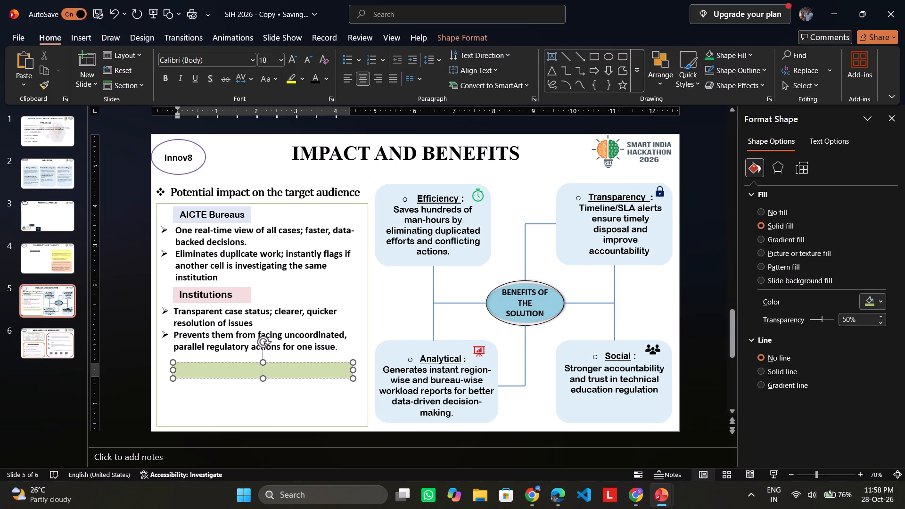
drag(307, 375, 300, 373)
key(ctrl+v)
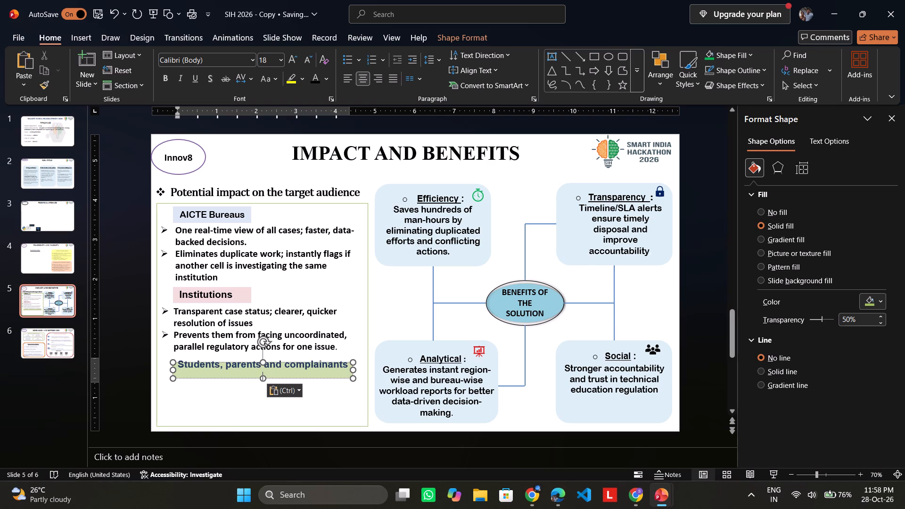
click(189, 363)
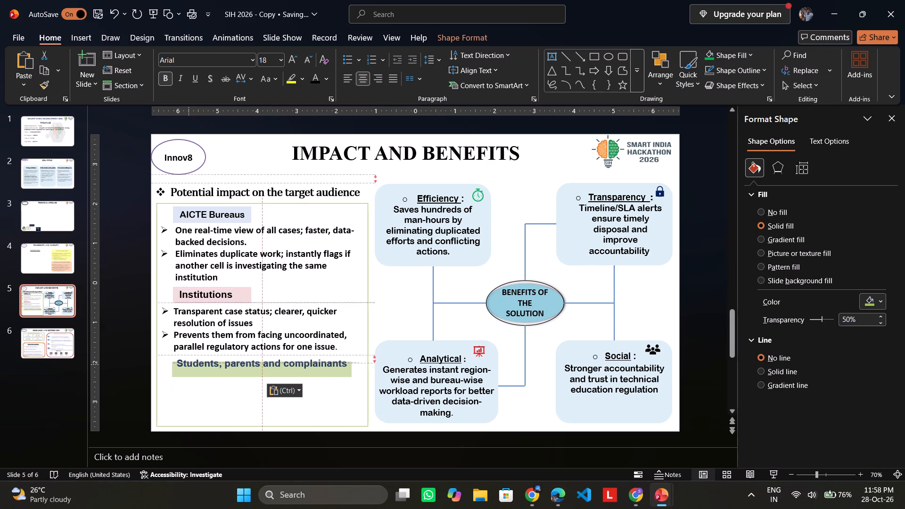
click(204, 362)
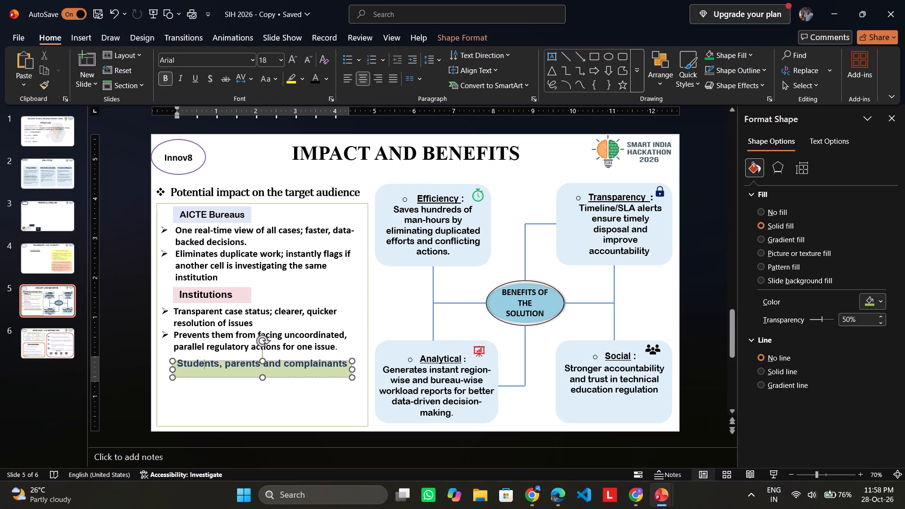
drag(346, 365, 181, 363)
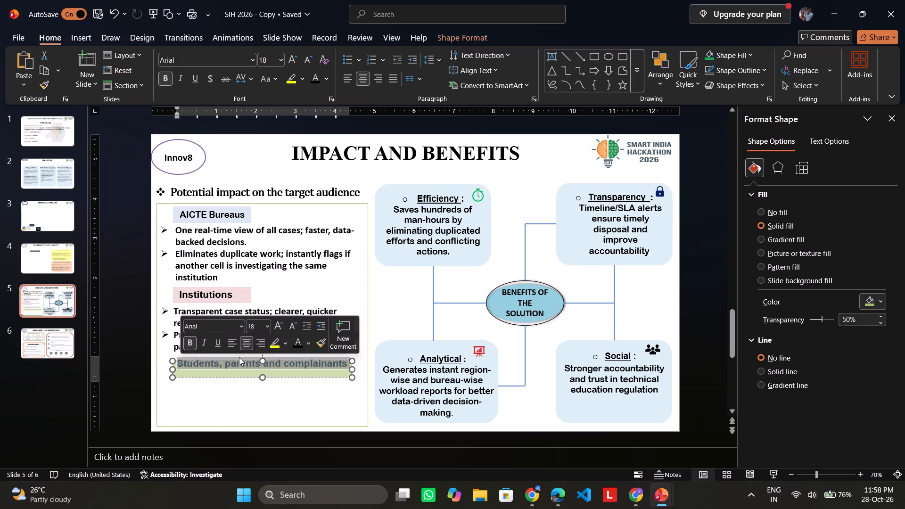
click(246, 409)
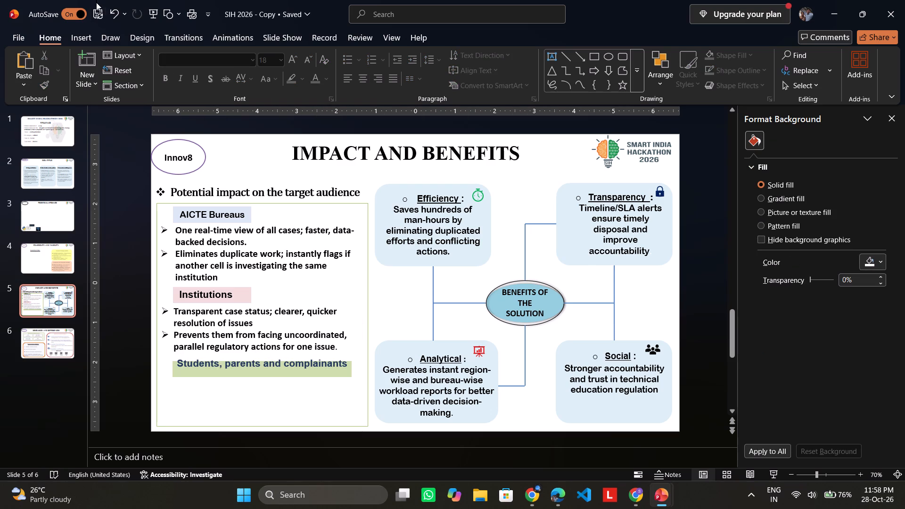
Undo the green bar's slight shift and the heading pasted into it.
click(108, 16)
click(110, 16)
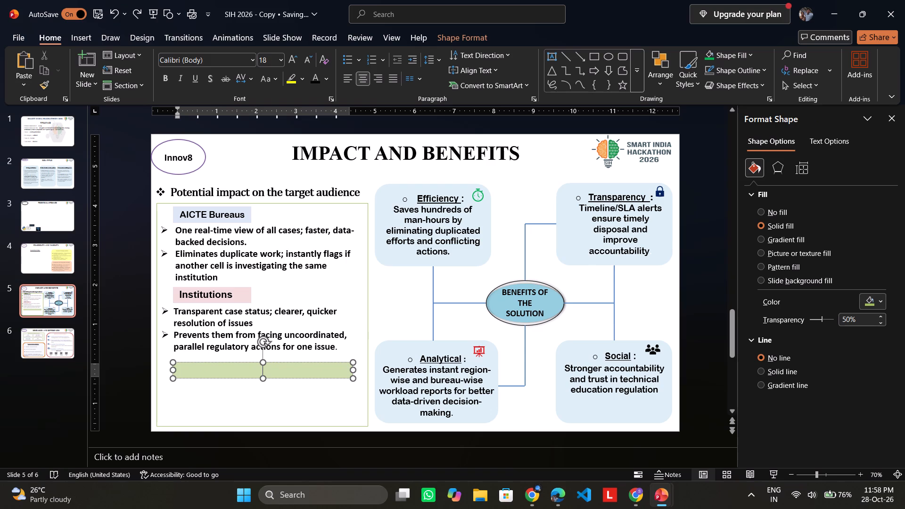
Make the green bar taller and paste the copied heading "Students, parents and complainants" inside it as text.
click(189, 369)
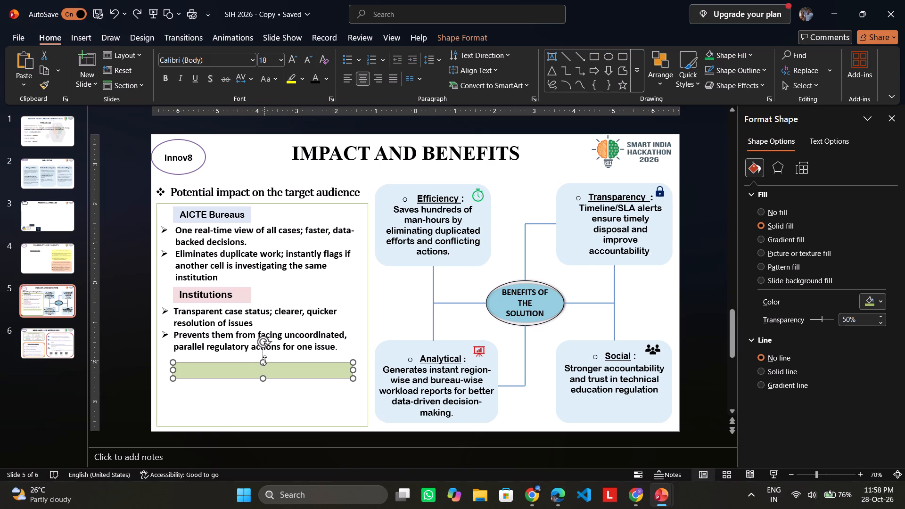
click(264, 362)
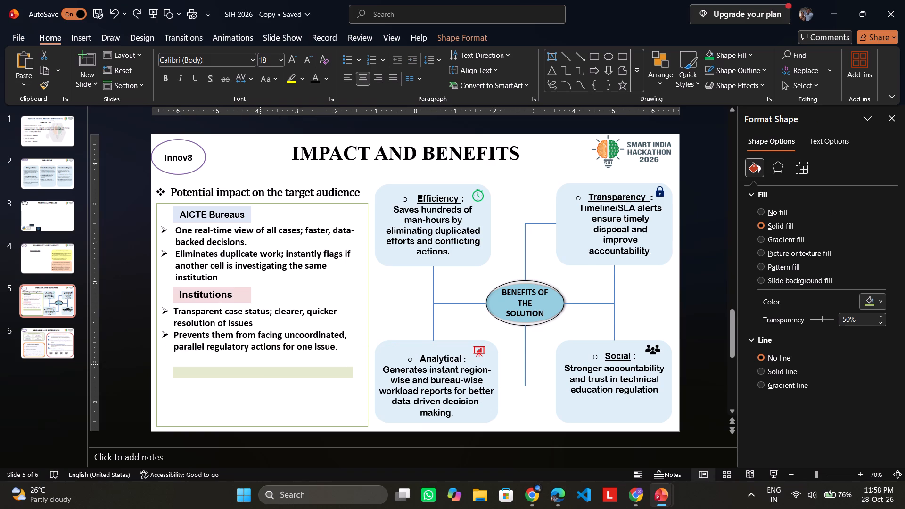
drag(261, 378, 262, 389)
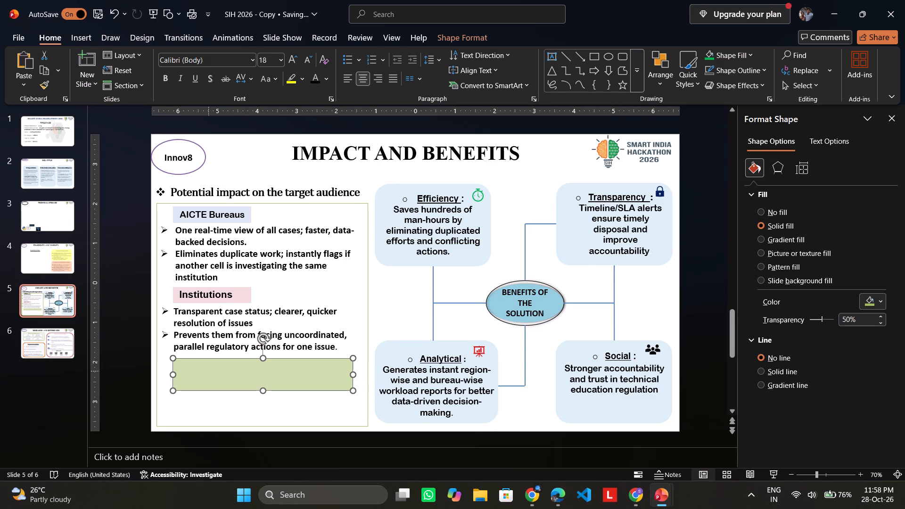
right_click(197, 373)
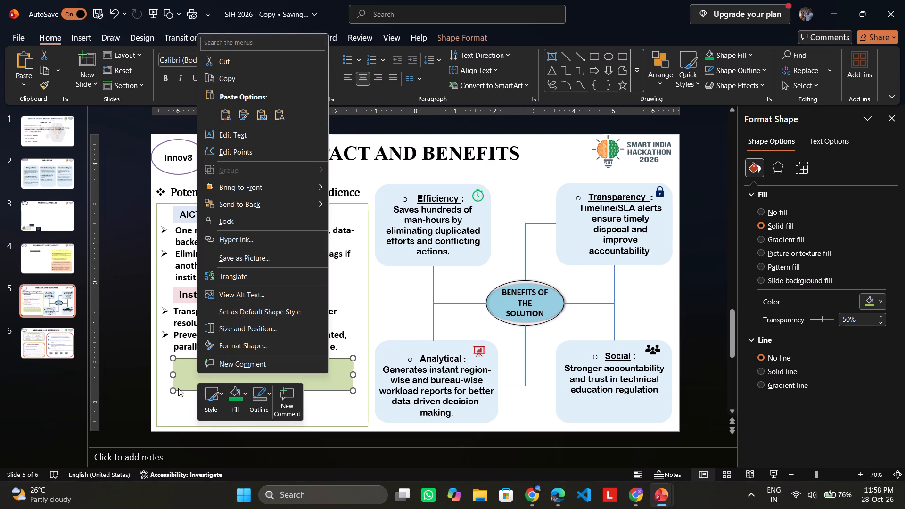
right_click(181, 374)
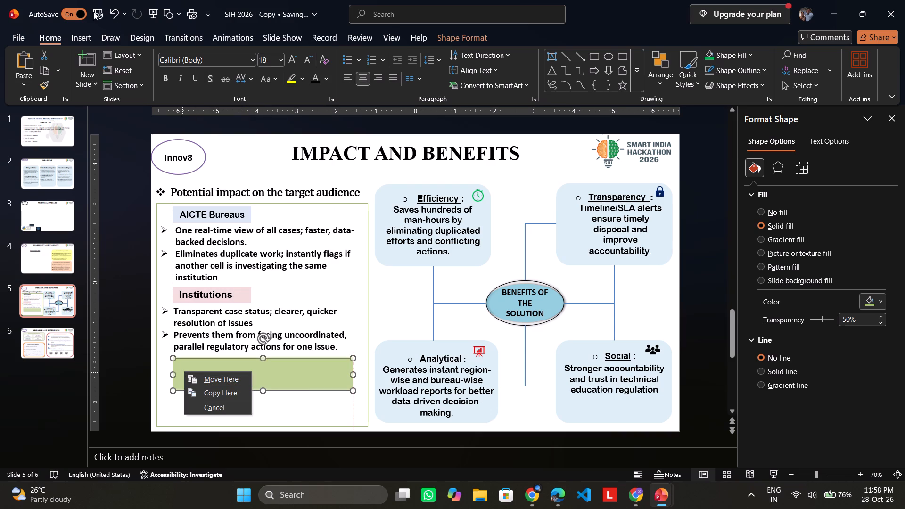
key(ctrl+v)
click(217, 409)
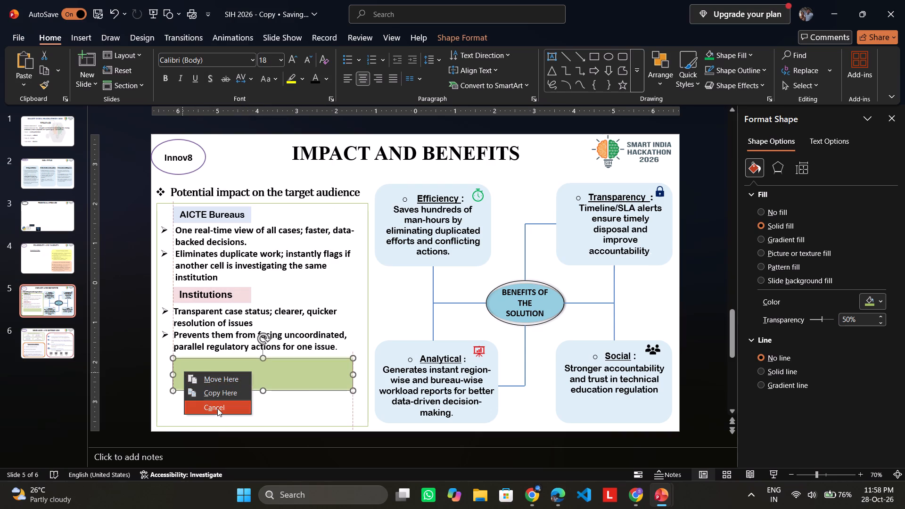
key(ctrl+v)
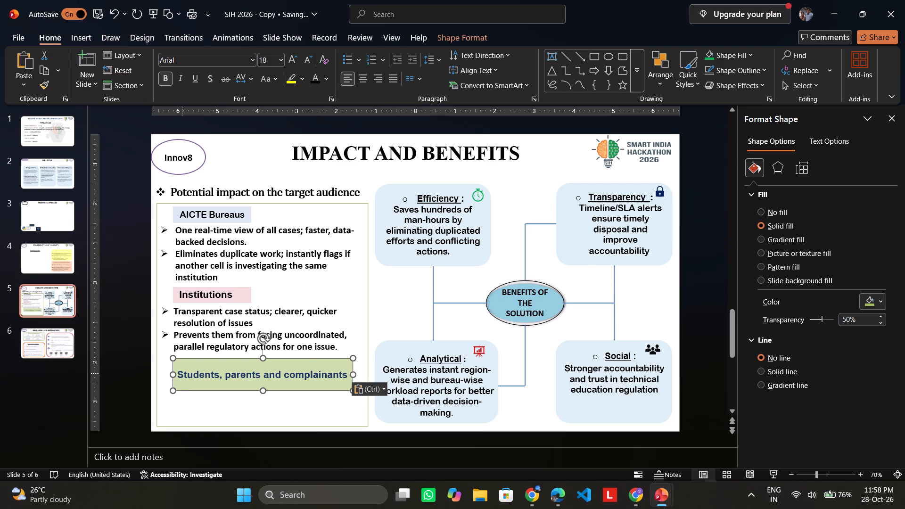
Set the Institutions heading's font size to 16 and nudge the text down slightly on its pink bar.
drag(179, 374, 352, 378)
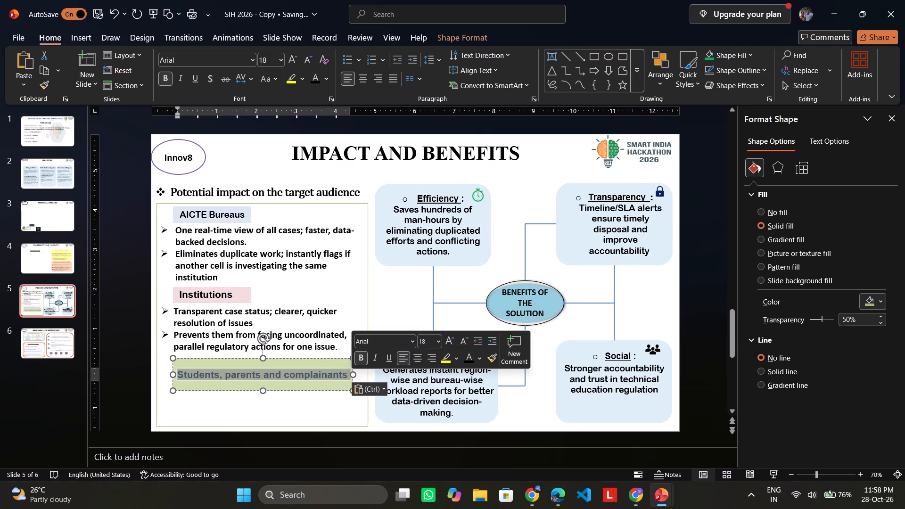
click(237, 219)
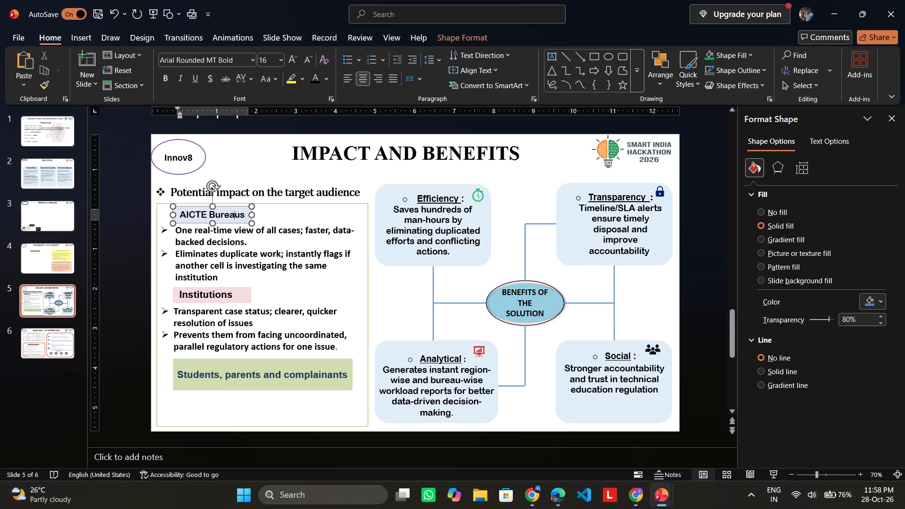
click(233, 300)
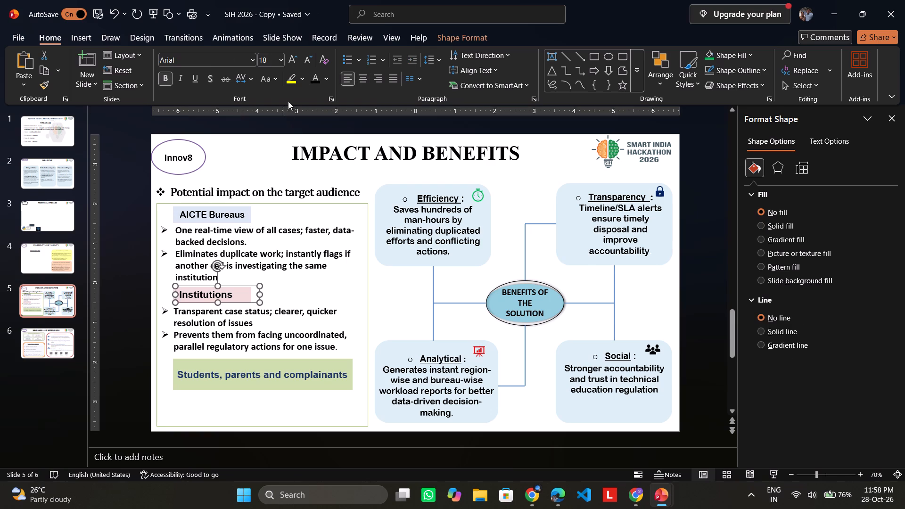
click(304, 61)
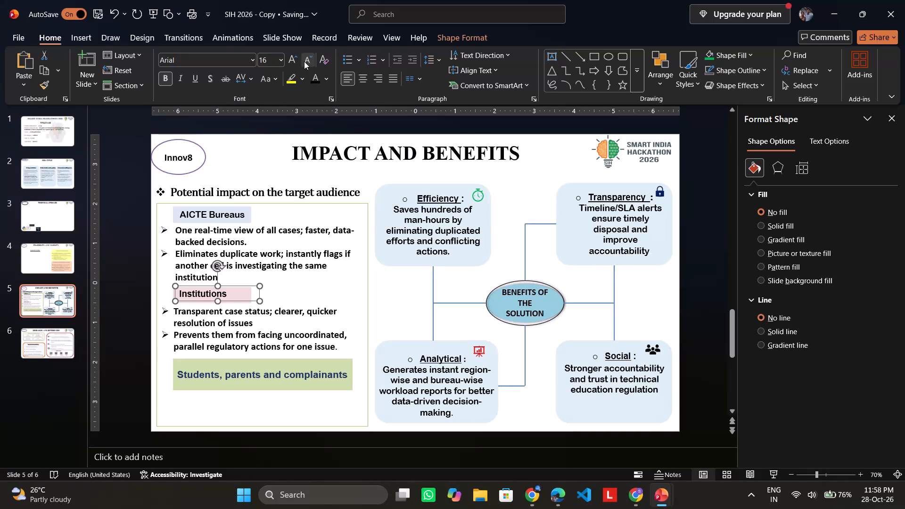
click(303, 289)
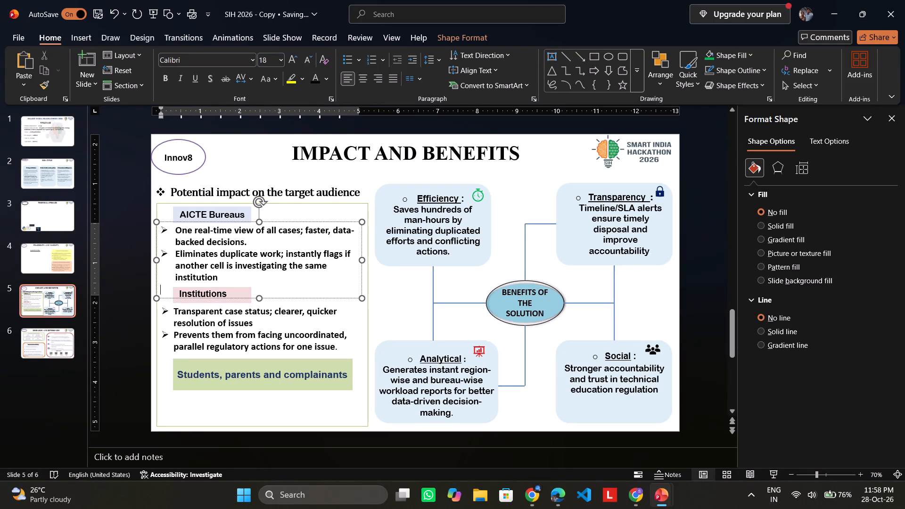
click(385, 308)
click(209, 293)
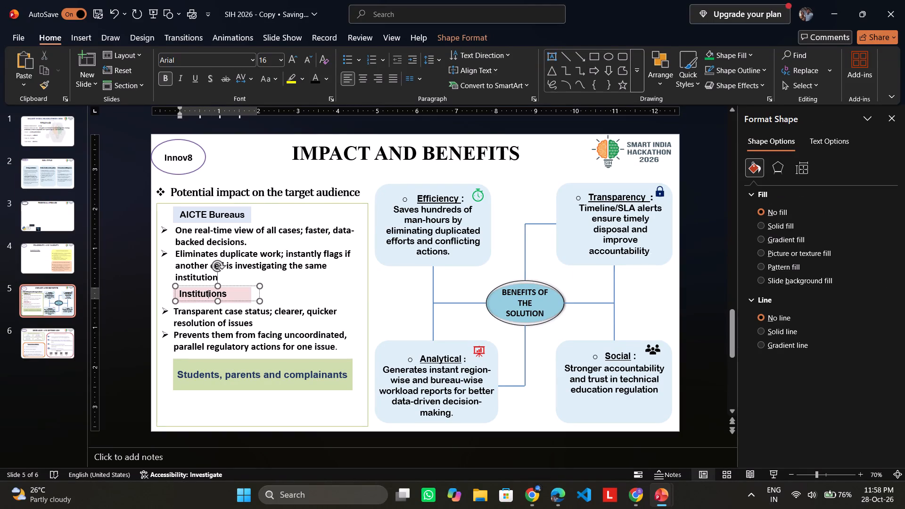
click(231, 288)
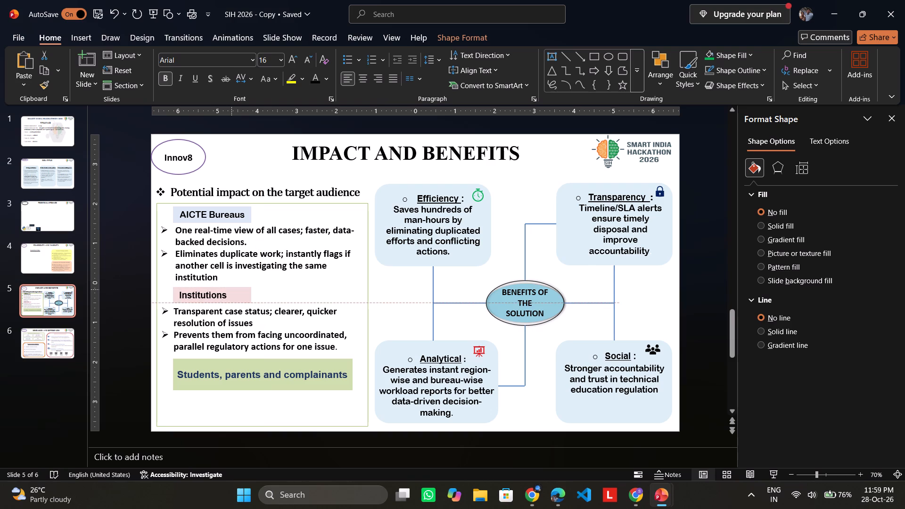
click(288, 289)
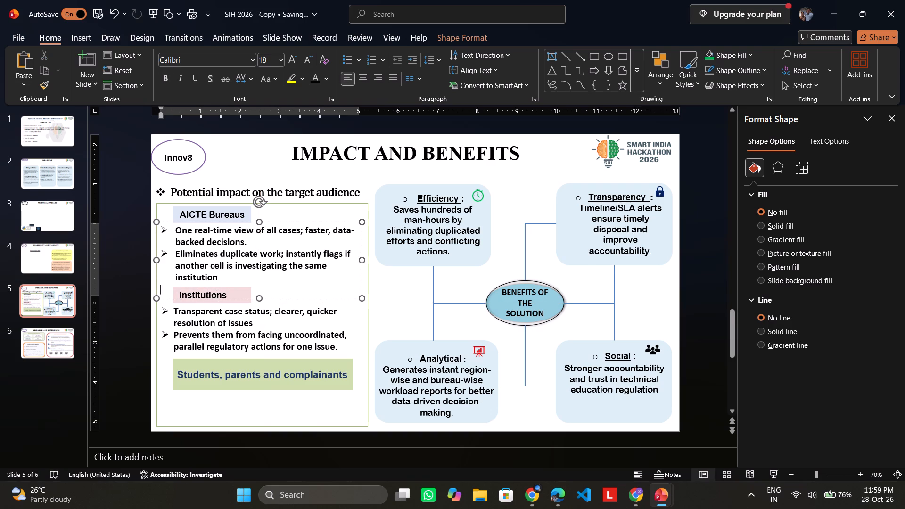
Format the "Students, parents and complainants" heading in black Arial Rounded MT Bold, size 16.
drag(346, 373, 179, 365)
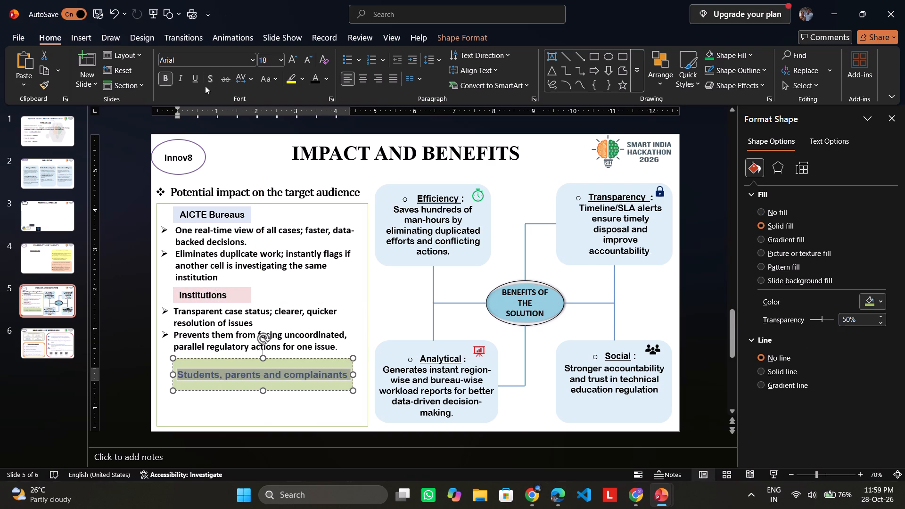
click(251, 59)
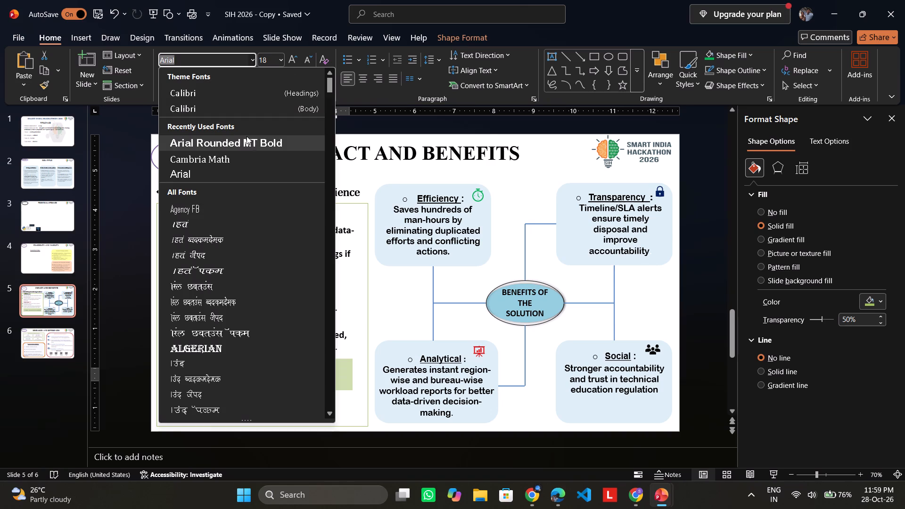
click(244, 147)
click(308, 59)
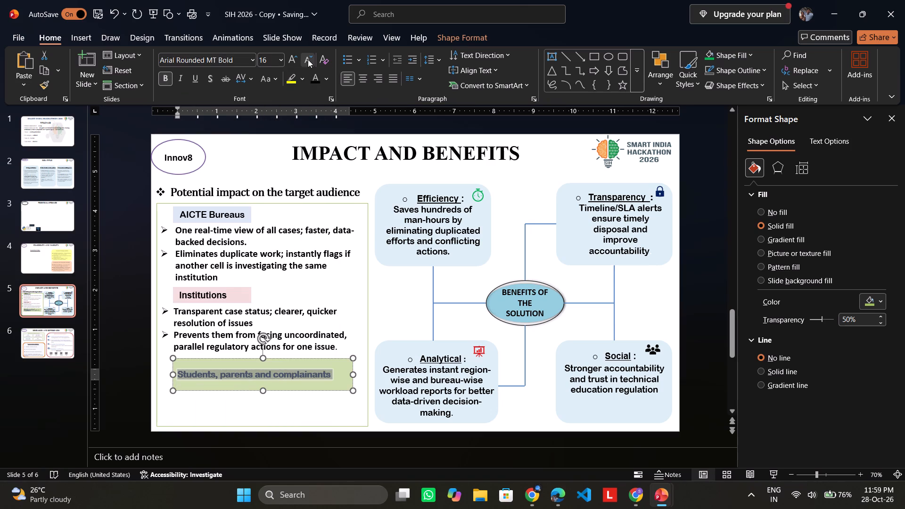
click(273, 406)
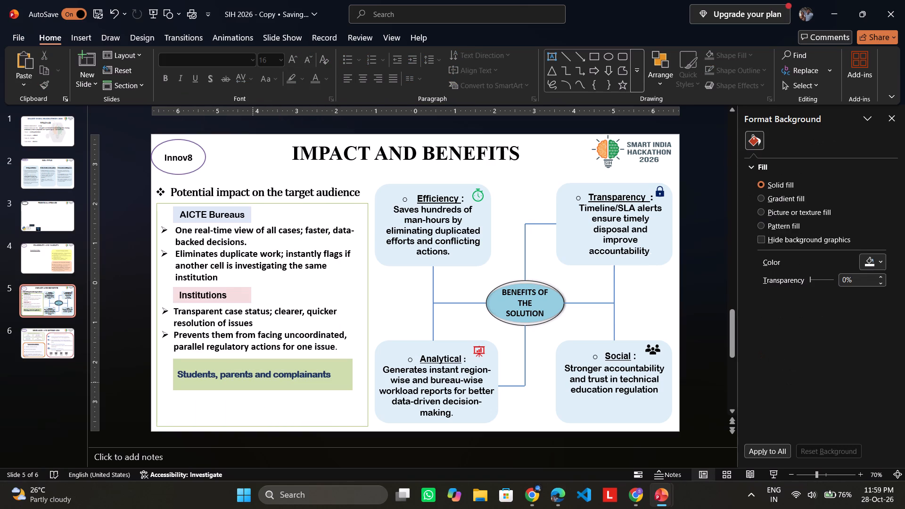
drag(330, 375, 184, 373)
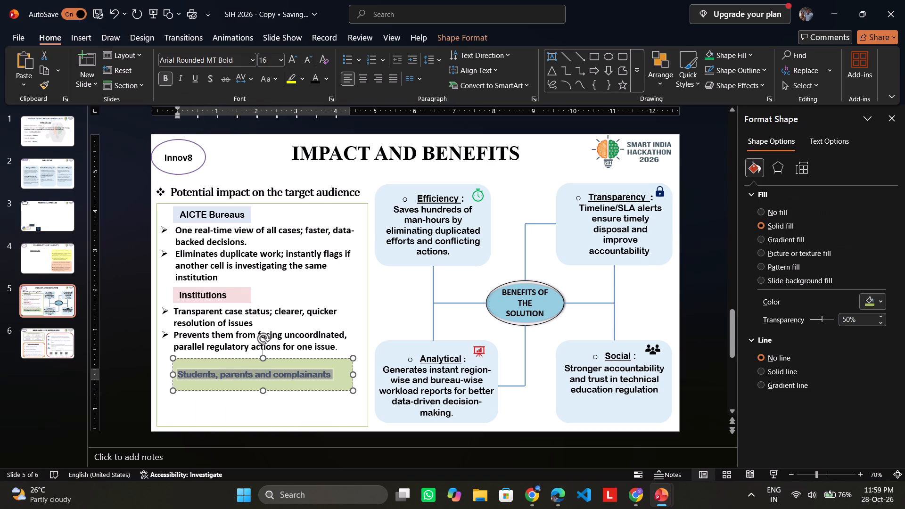
drag(184, 373, 184, 371)
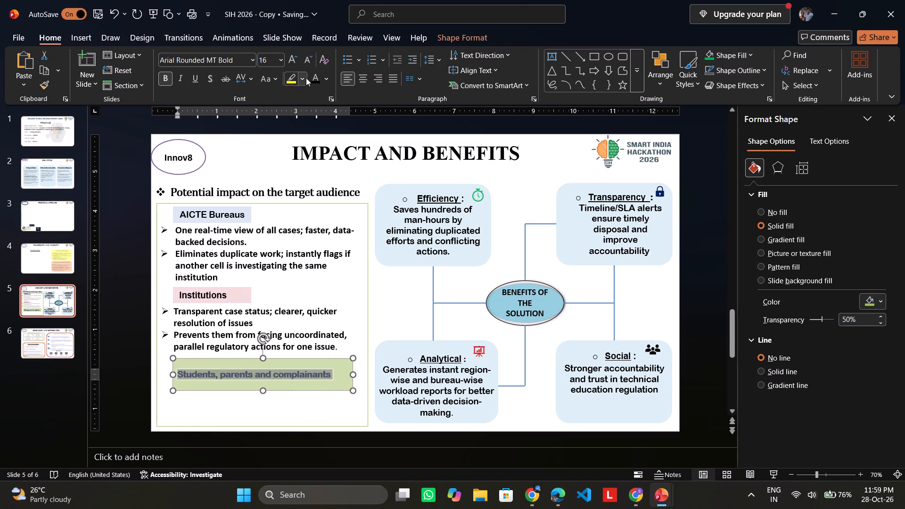
click(312, 75)
click(287, 409)
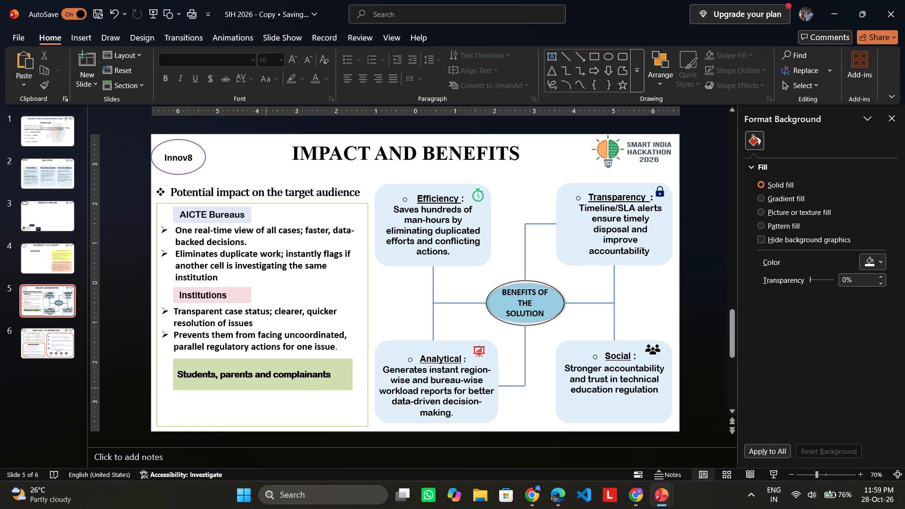
Reduce the green bar's height so it fits closely around its single-line heading.
click(266, 388)
drag(263, 388, 263, 384)
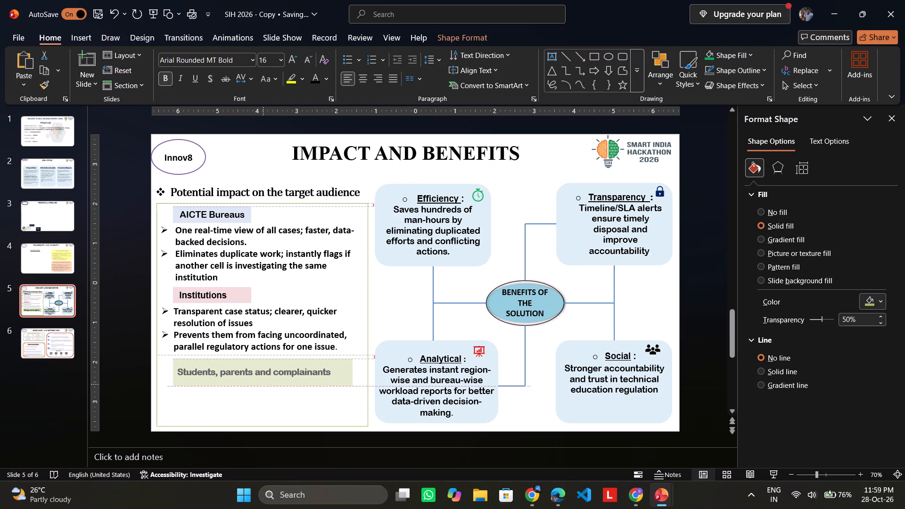
drag(263, 384, 264, 373)
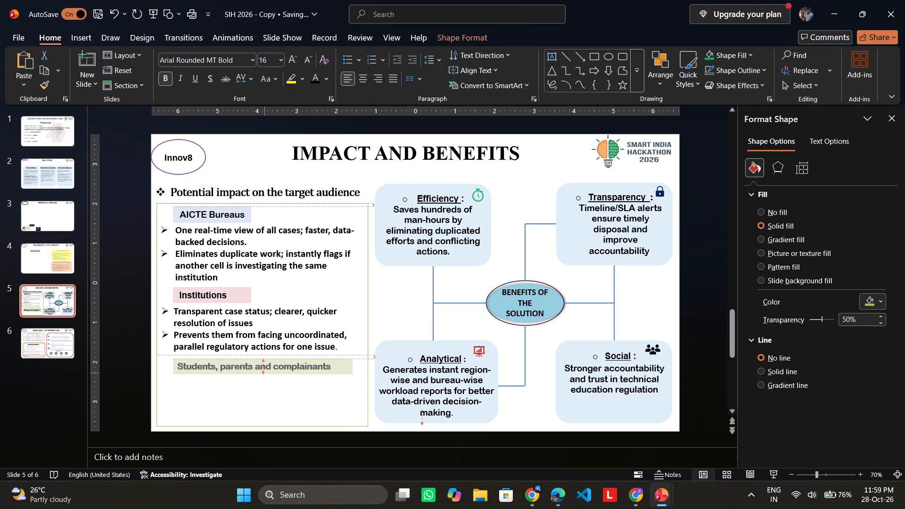
drag(264, 373, 265, 372)
click(277, 395)
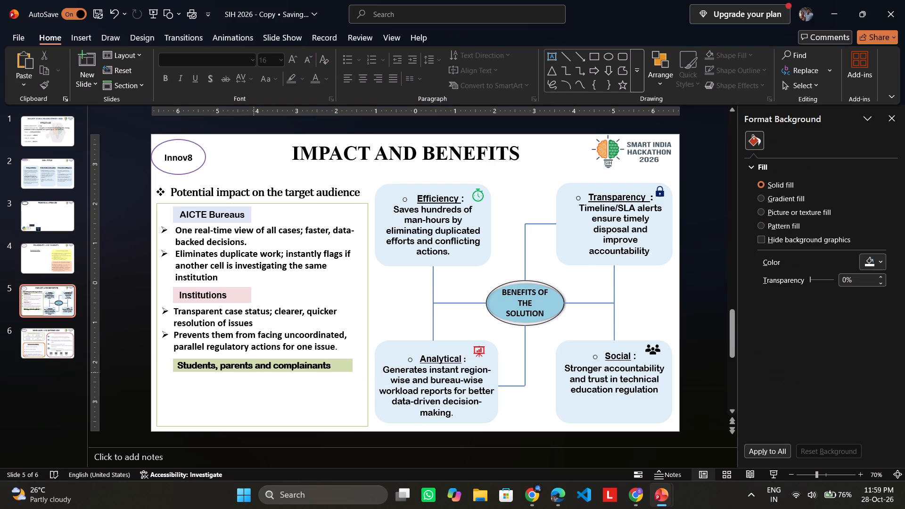
Overlay the green heading bar on the AICTE Bureaus heading bar and adjust its lower edge to match that bar's height.
drag(308, 371, 309, 376)
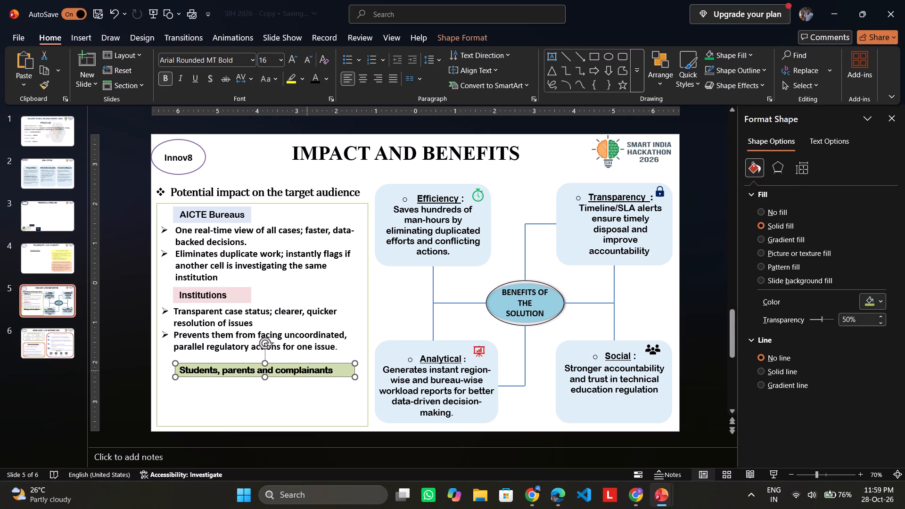
drag(292, 362, 289, 286)
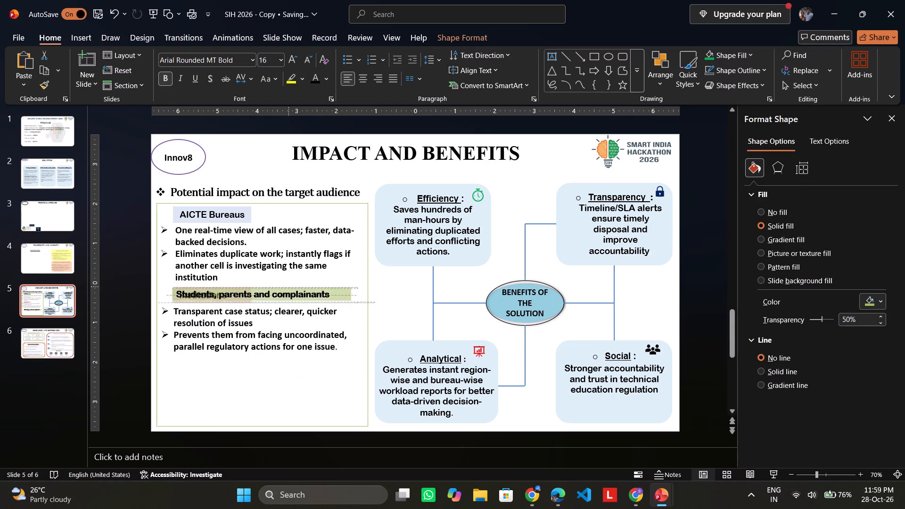
drag(289, 286, 288, 206)
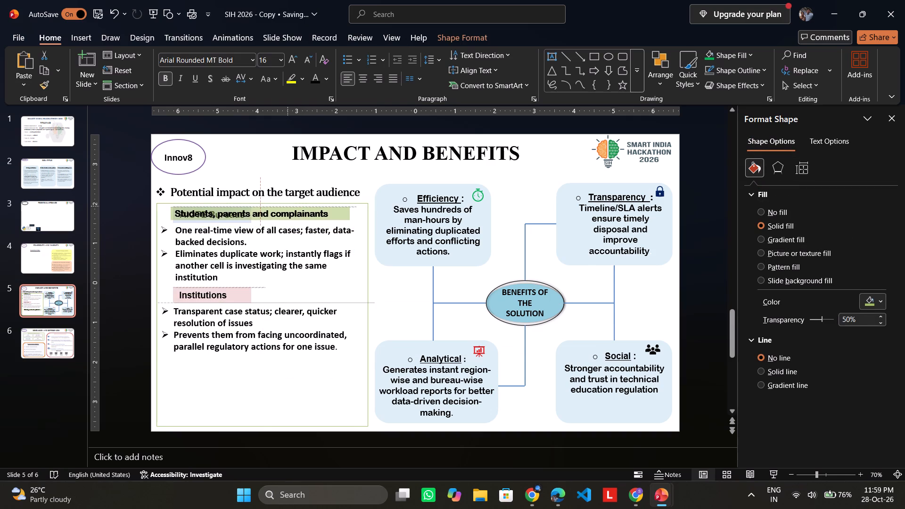
drag(288, 206, 291, 205)
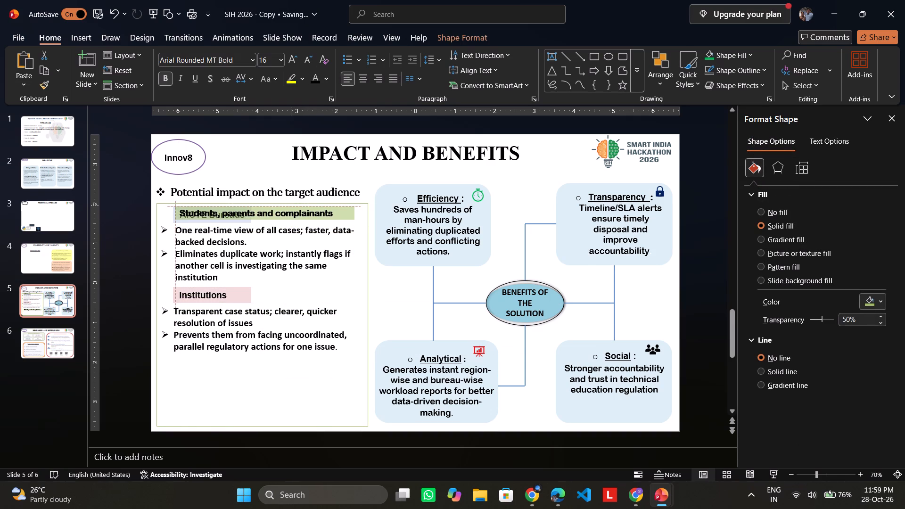
drag(291, 205, 290, 205)
click(266, 220)
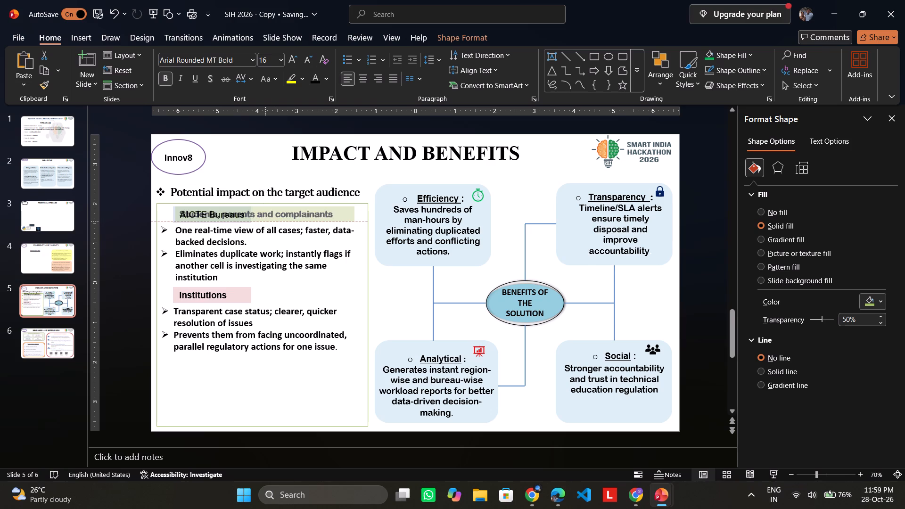
click(383, 282)
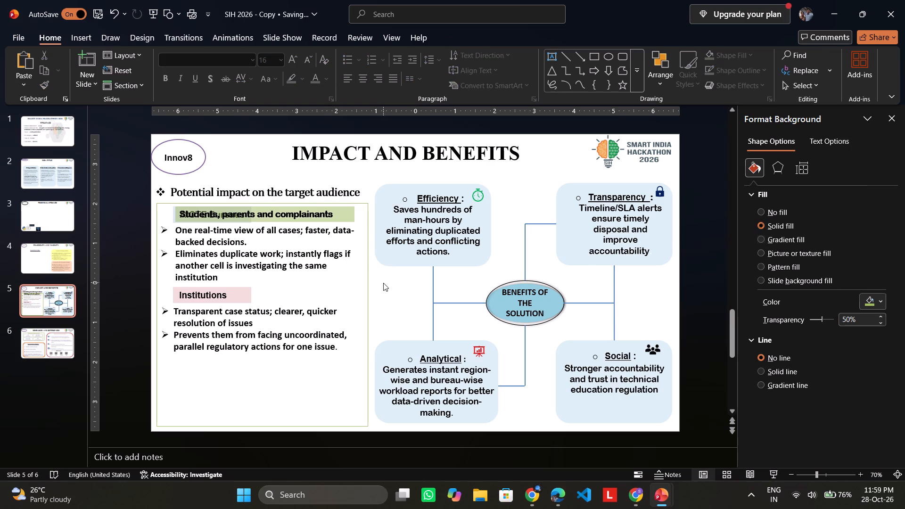
Move the green "Students, parents and complainants" heading below the Institutions bullets inside the frame.
drag(341, 210, 333, 362)
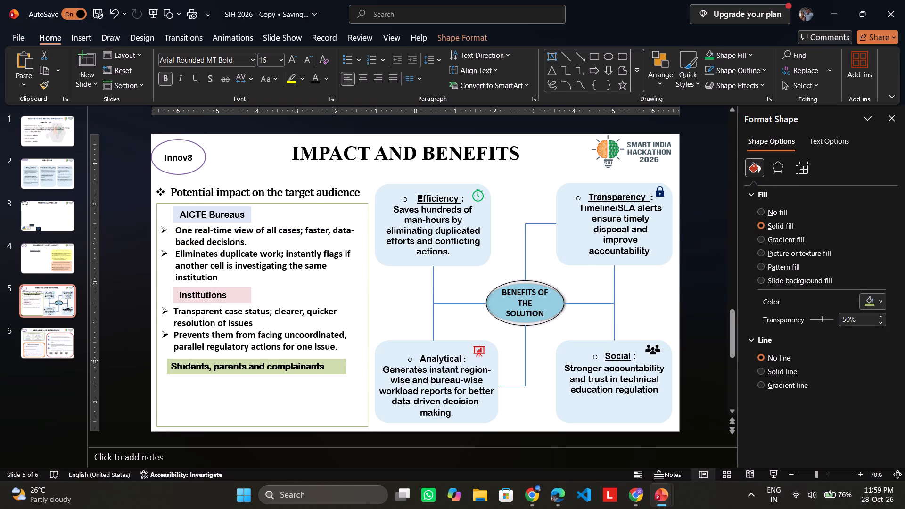
drag(333, 362, 336, 362)
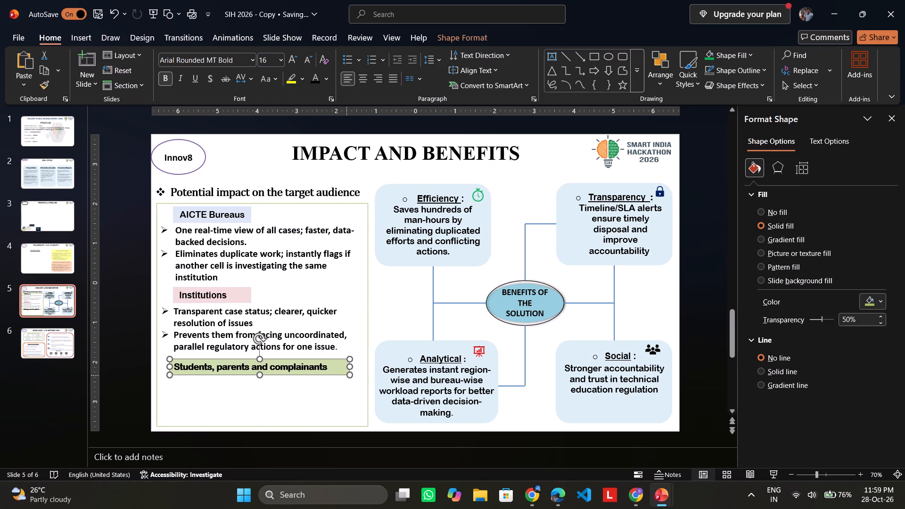
click(259, 374)
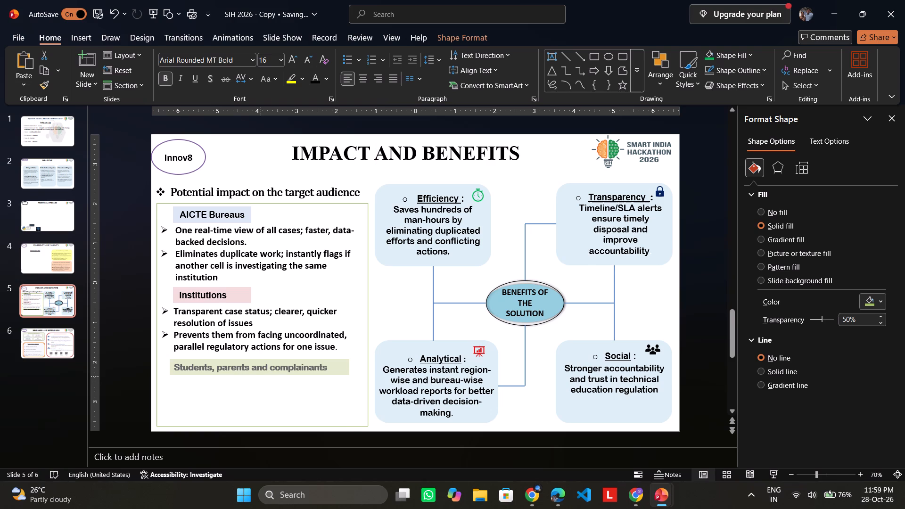
click(277, 394)
Narrow the green heading bar to fit its text and align its left edge with the Institutions bar.
click(342, 370)
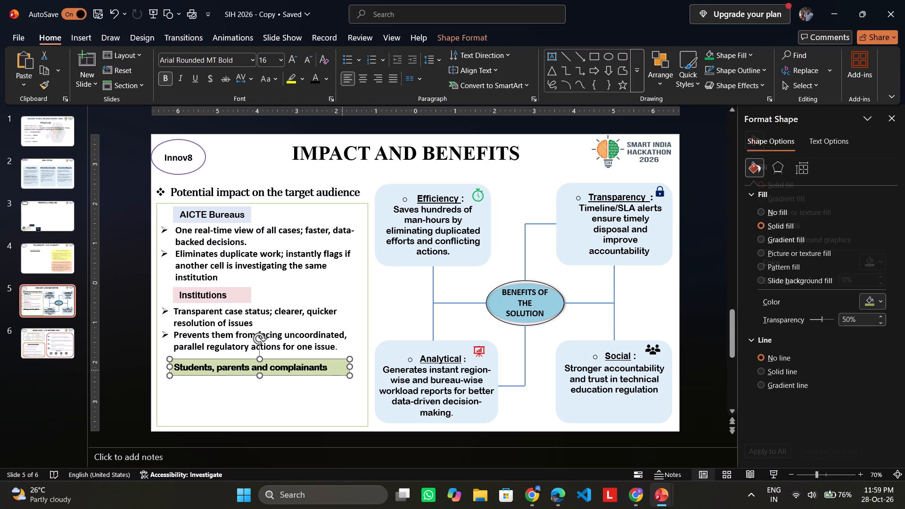
drag(348, 368, 339, 368)
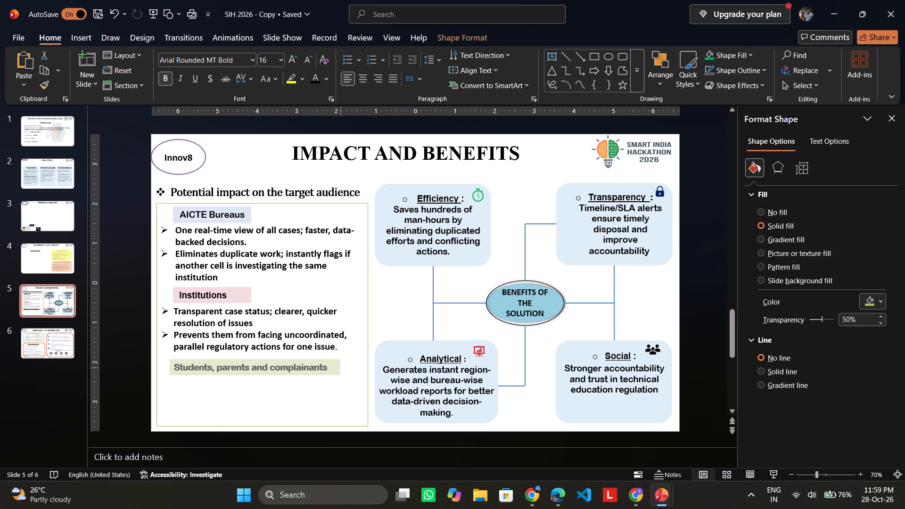
drag(339, 368, 337, 368)
click(337, 395)
click(241, 364)
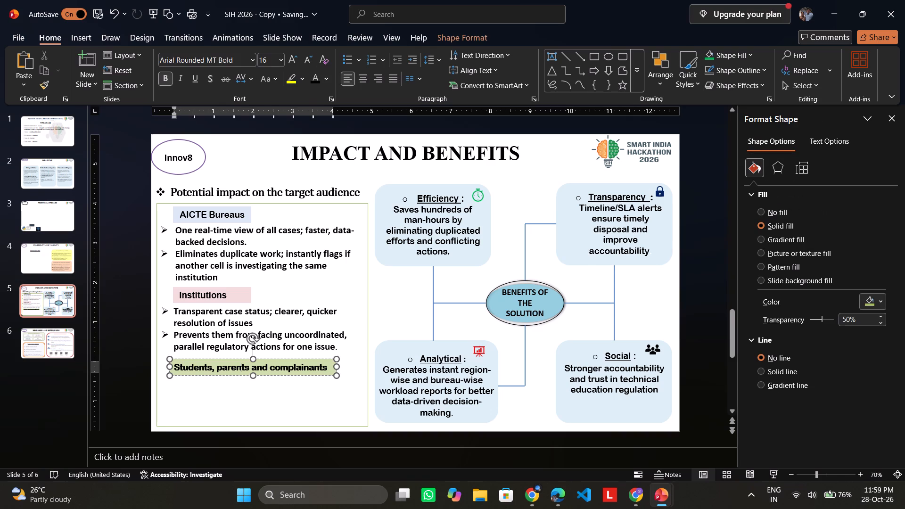
click(233, 360)
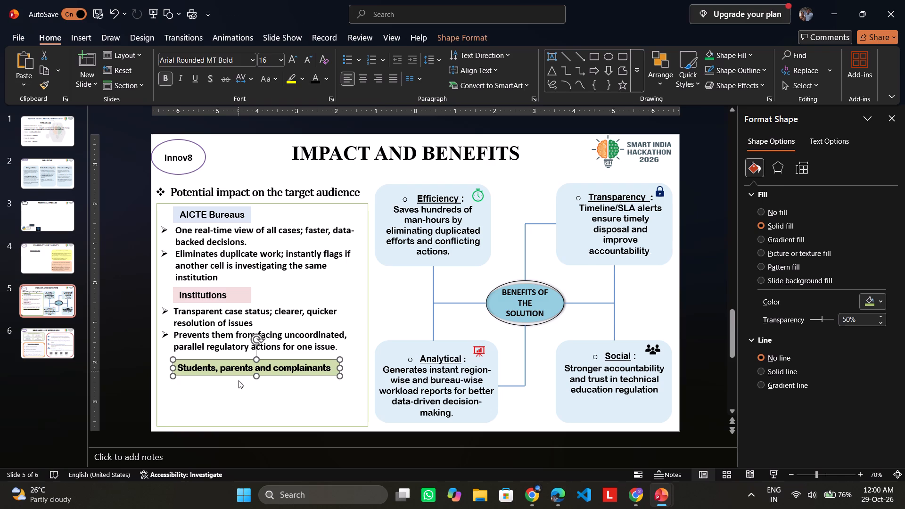
click(240, 393)
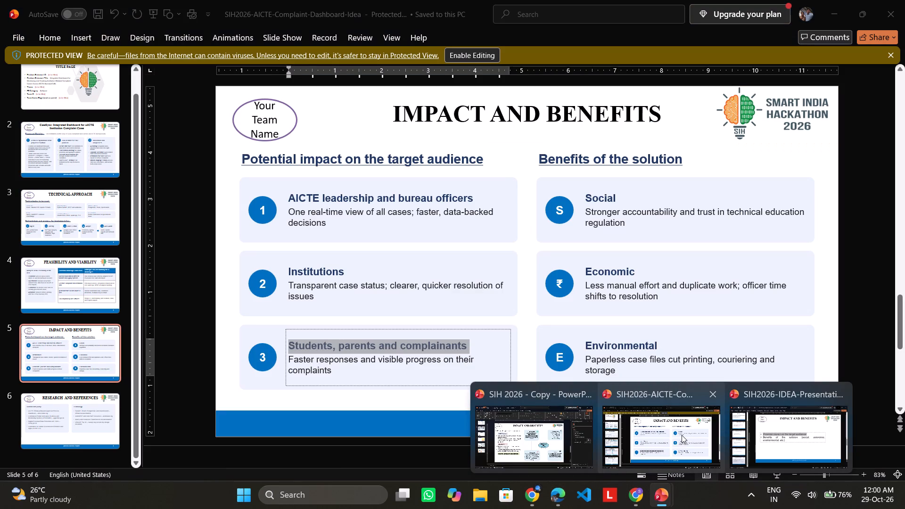
Copy "Faster responses and visible progress on their complaints" from slide 5 of the SIH2026-AICTE-Complaint-Dashboard-Idea presentation and return to SIH 2026 - Copy.
click(682, 435)
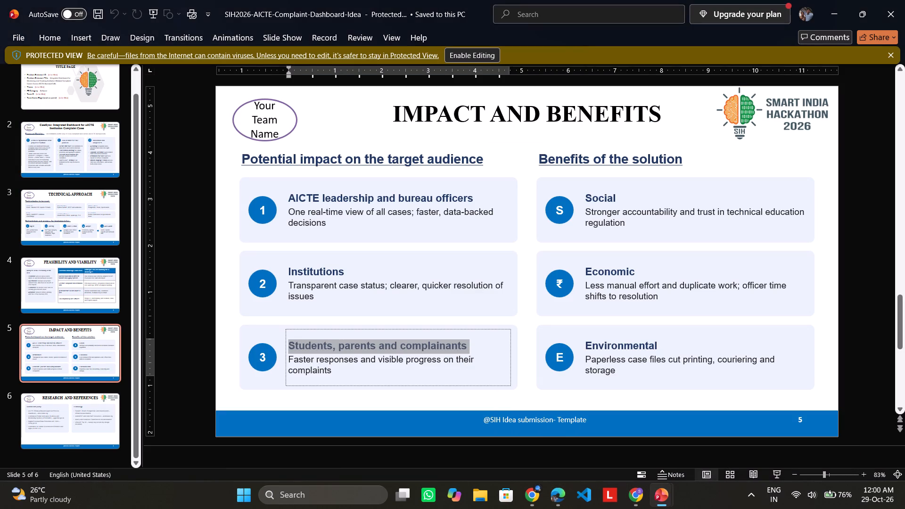
drag(289, 359, 329, 374)
right_click(320, 366)
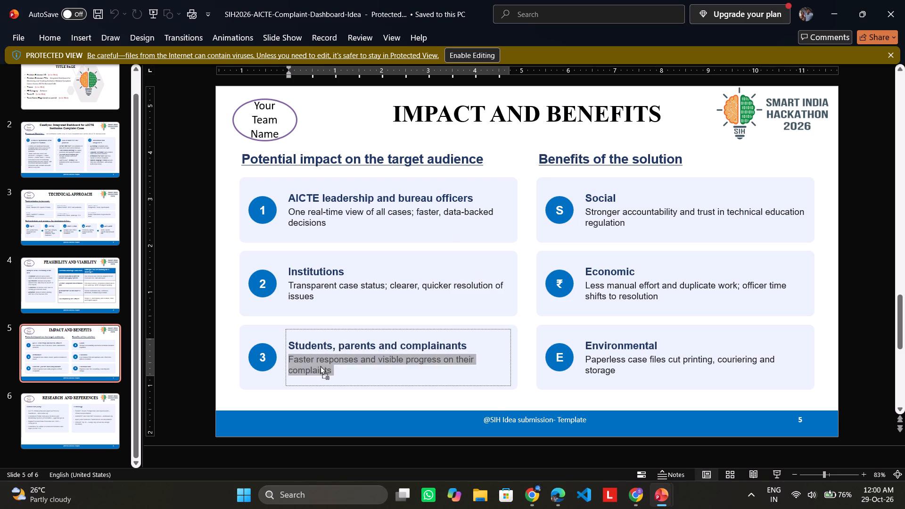
click(350, 85)
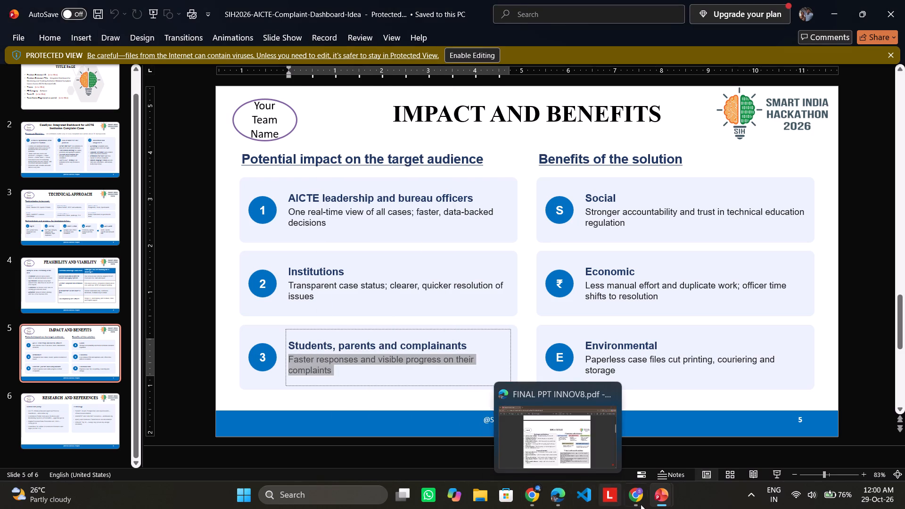
click(523, 443)
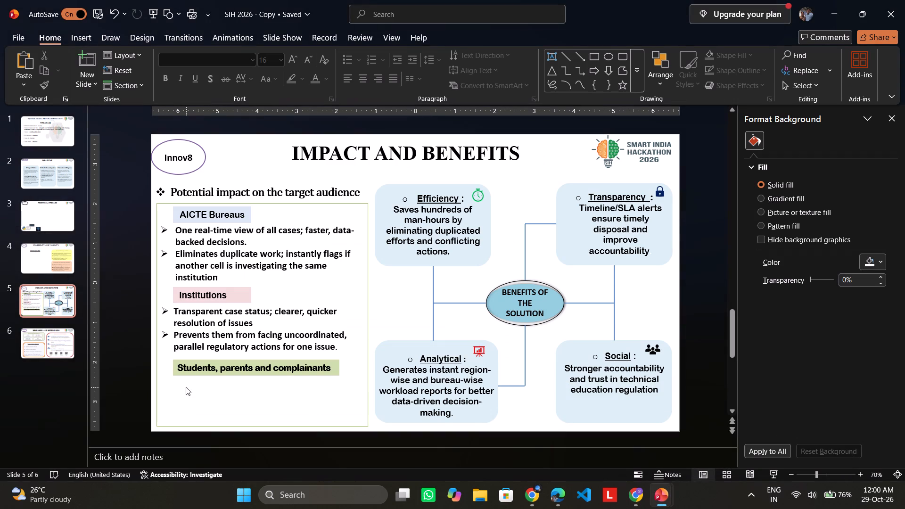
Insert a text box about as wide as the frame below the green heading and paste the copied complaints sentence into it.
right_click(180, 380)
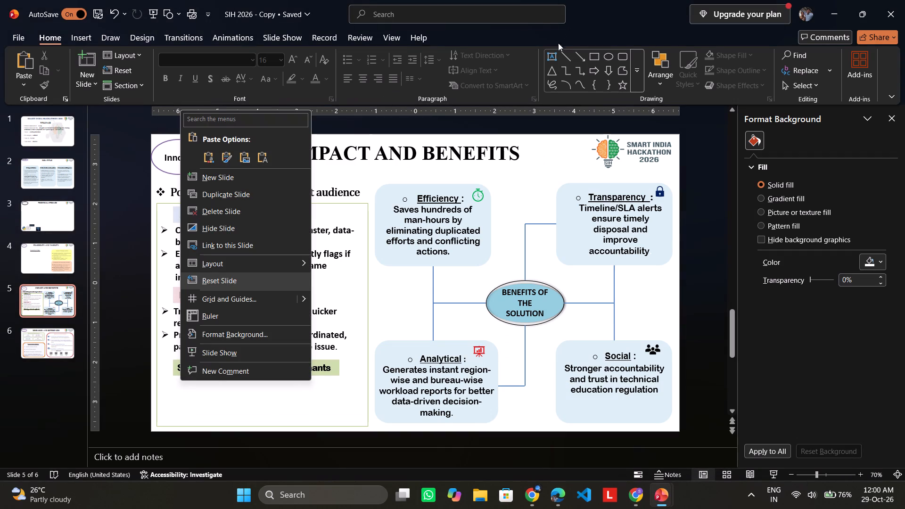
click(551, 55)
click(165, 387)
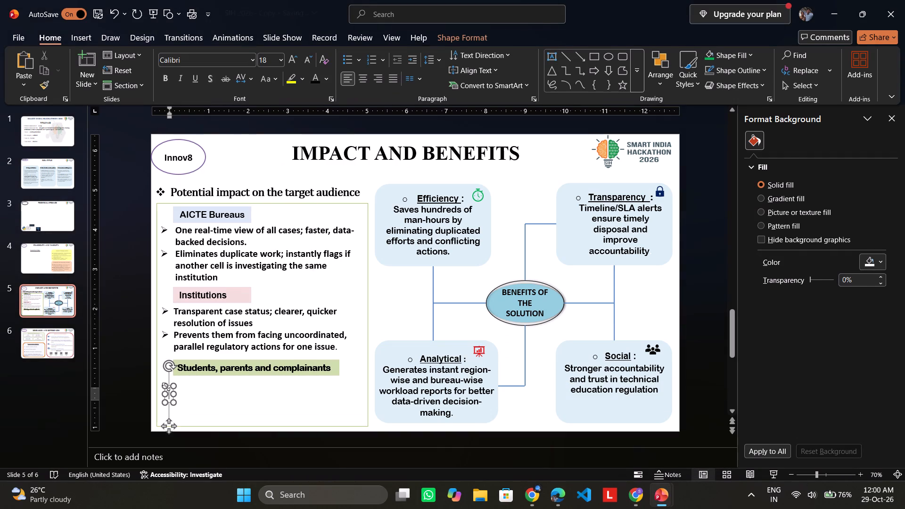
drag(172, 392, 356, 421)
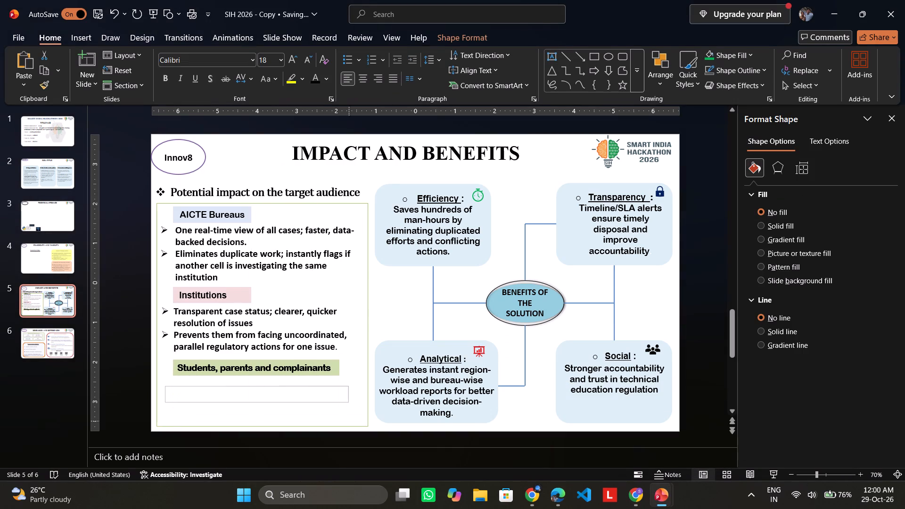
drag(356, 421, 372, 421)
drag(265, 402, 267, 415)
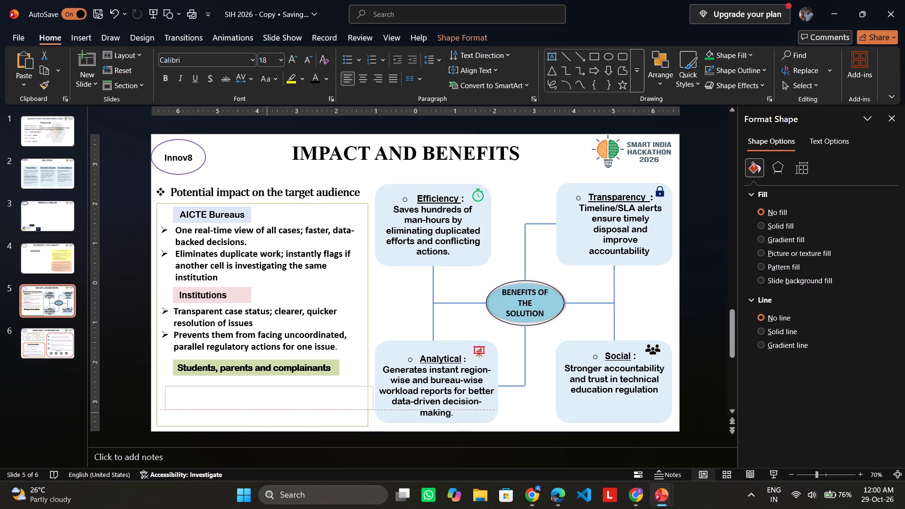
drag(267, 415, 268, 425)
drag(267, 388, 267, 376)
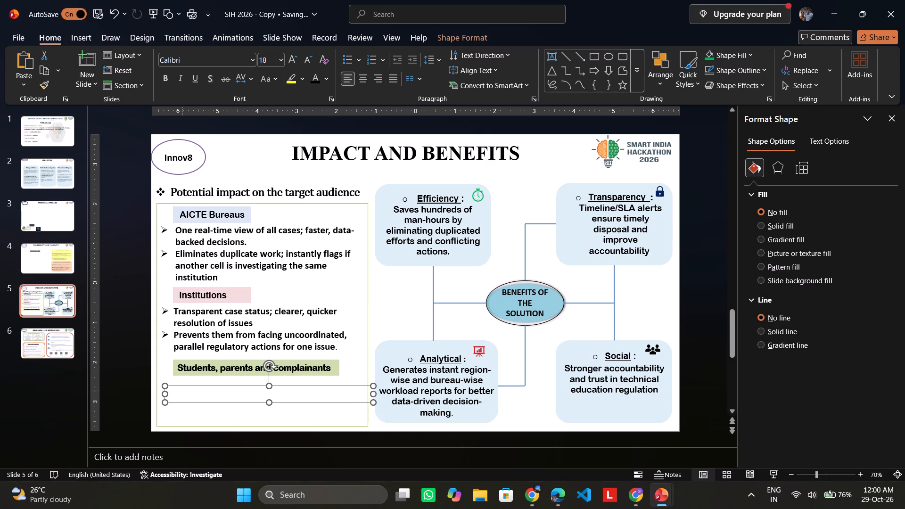
key(ctrl+v)
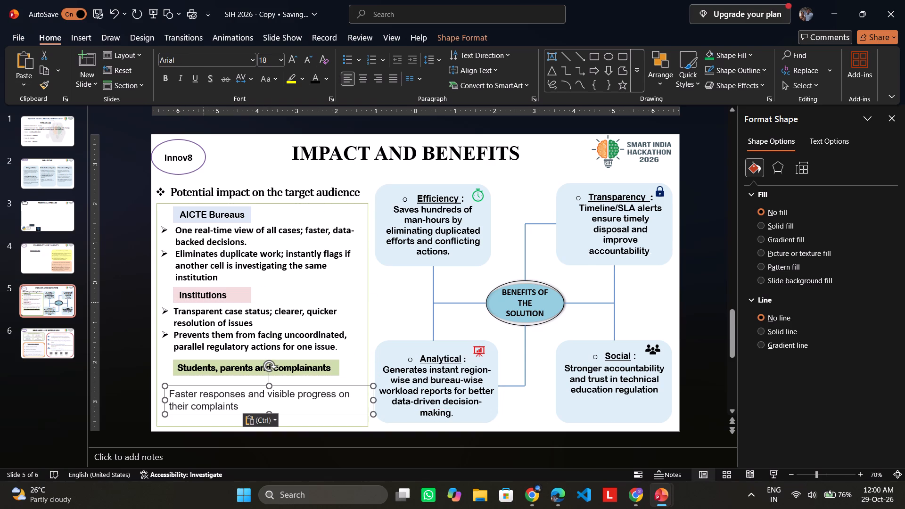
Give the pasted sentence an arrow bullet and set its font to Calibri (Headings).
click(362, 58)
click(375, 208)
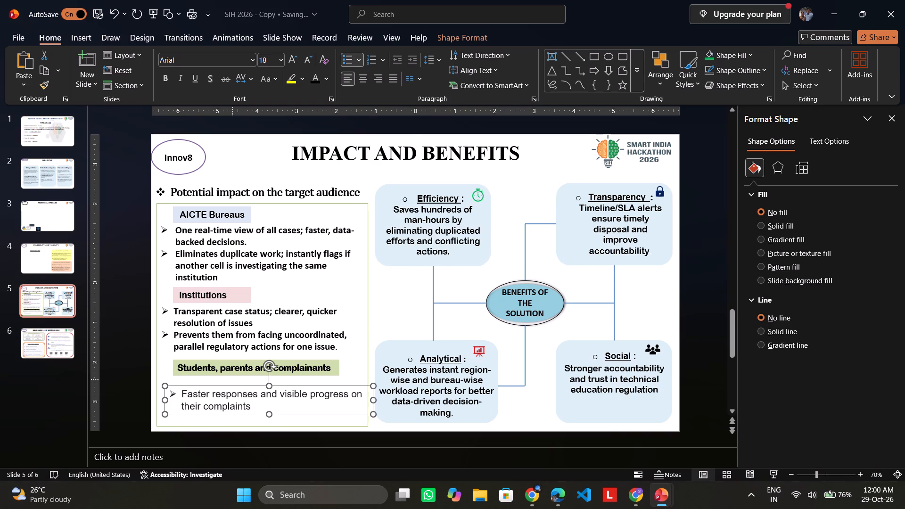
drag(179, 393, 255, 407)
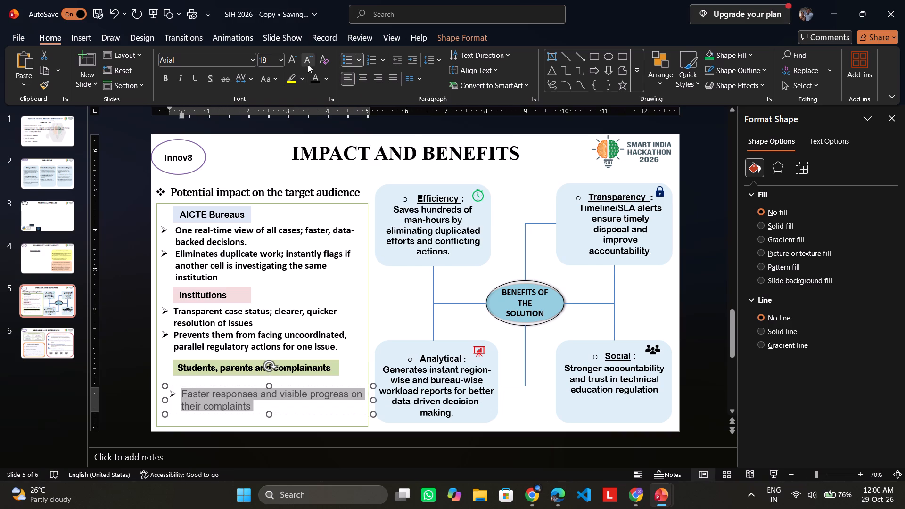
click(312, 77)
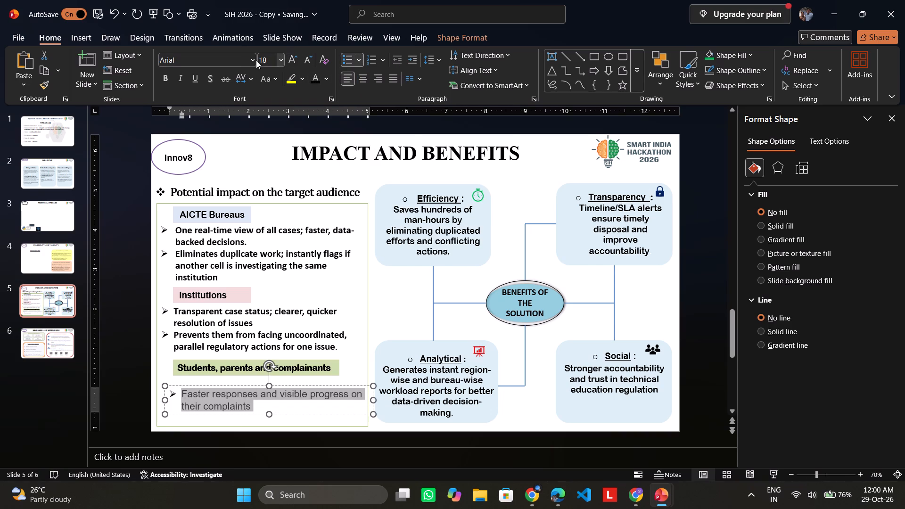
click(252, 60)
click(235, 92)
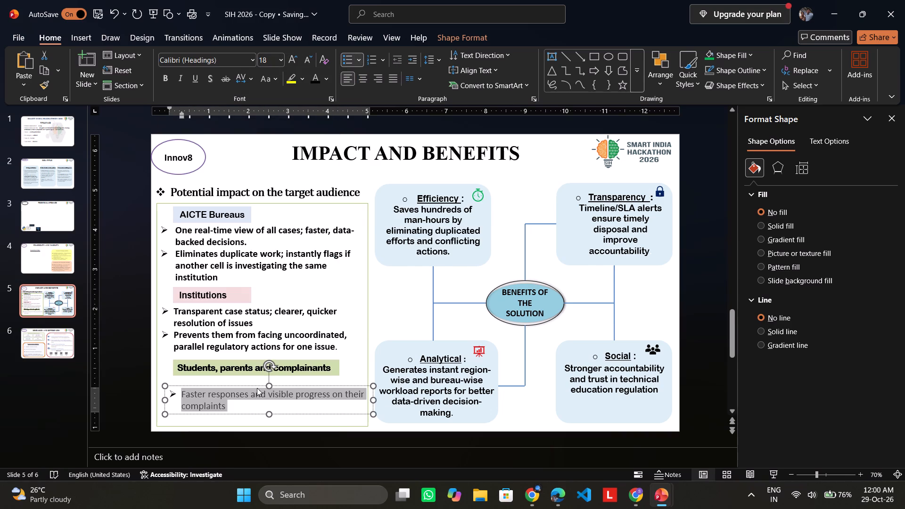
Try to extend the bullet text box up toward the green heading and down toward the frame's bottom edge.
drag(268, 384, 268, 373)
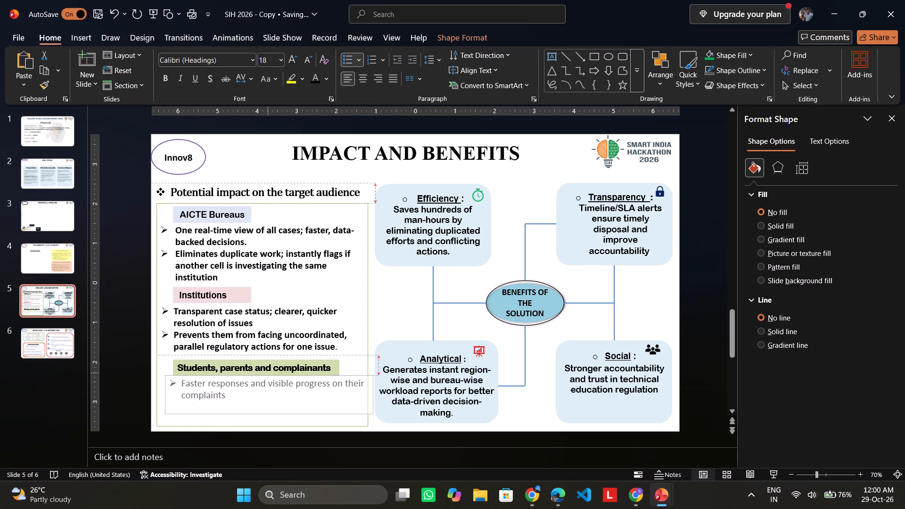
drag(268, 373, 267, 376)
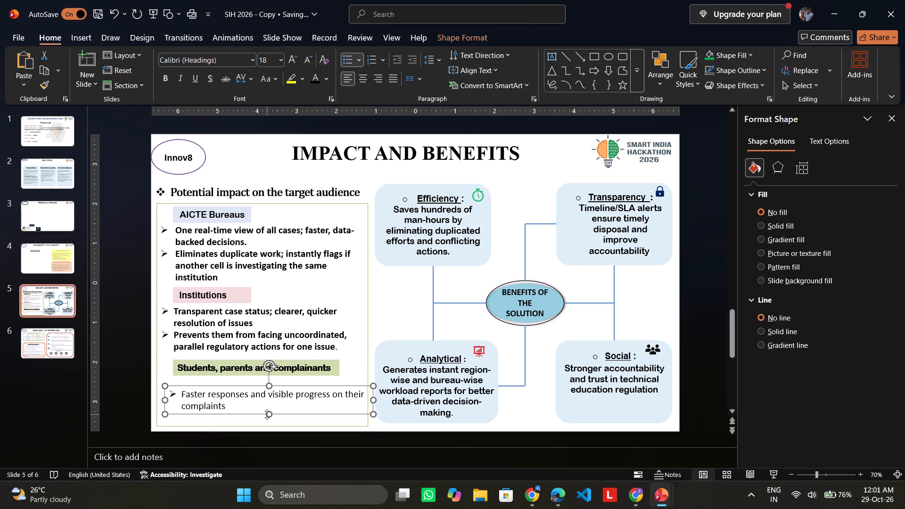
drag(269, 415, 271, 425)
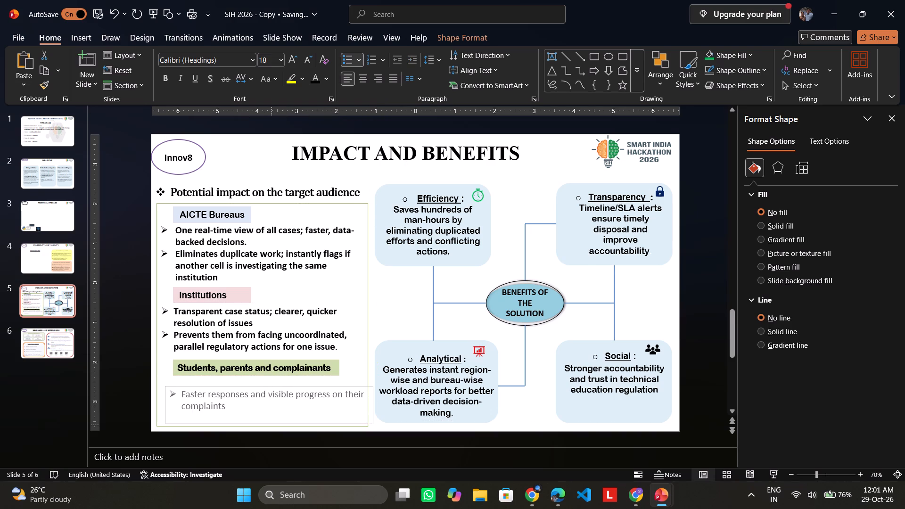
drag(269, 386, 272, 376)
click(239, 404)
key(period)
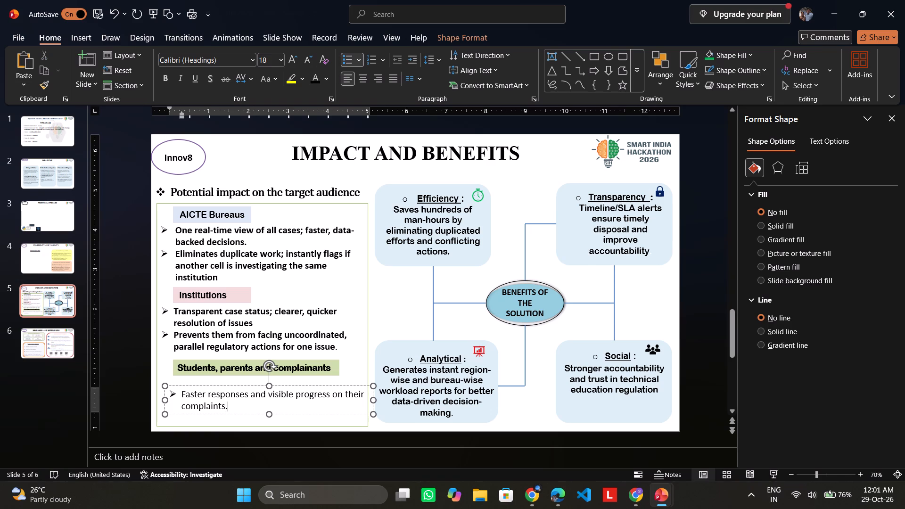
key(Return)
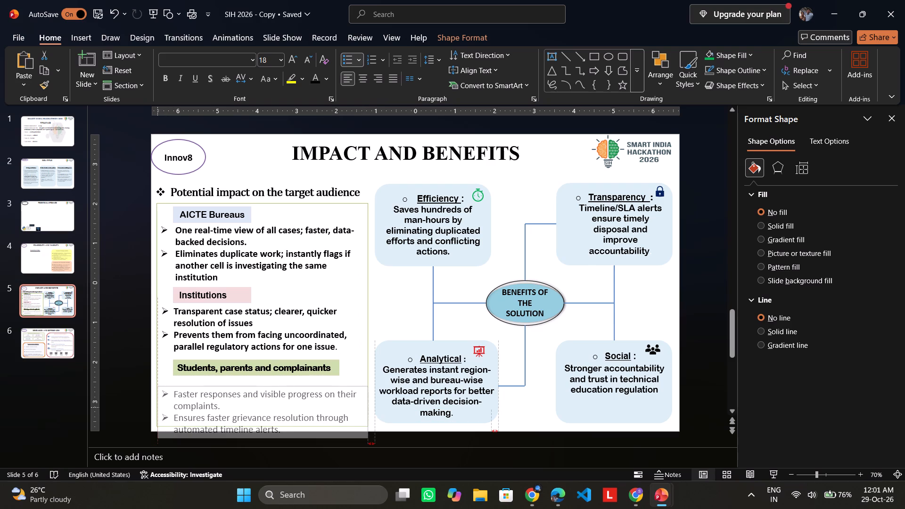
drag(156, 407, 156, 406)
drag(263, 388, 267, 374)
click(395, 300)
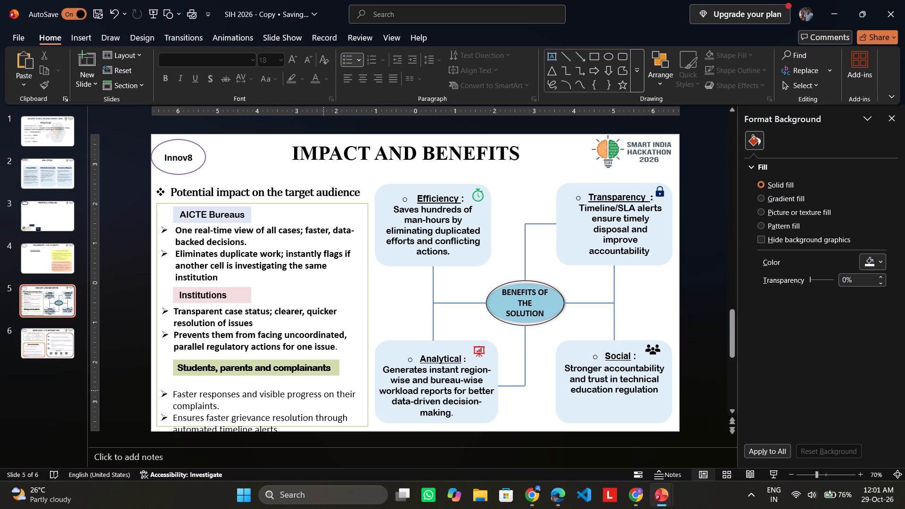
Delete the second bullet, "Ensures faster grievance resolution through automated timeline alerts.", leaving only the "Faster responses" bullet.
click(283, 426)
key(BackSpace)
key(BackSpace)
key(BackSpace)
key(BackSpace)
key(BackSpace)
key(BackSpace)
key(BackSpace)
key(BackSpace)
key(BackSpace)
key(BackSpace)
key(BackSpace)
key(BackSpace)
key(BackSpace)
key(BackSpace)
key(BackSpace)
key(BackSpace)
key(BackSpace)
key(BackSpace)
key(BackSpace)
key(BackSpace)
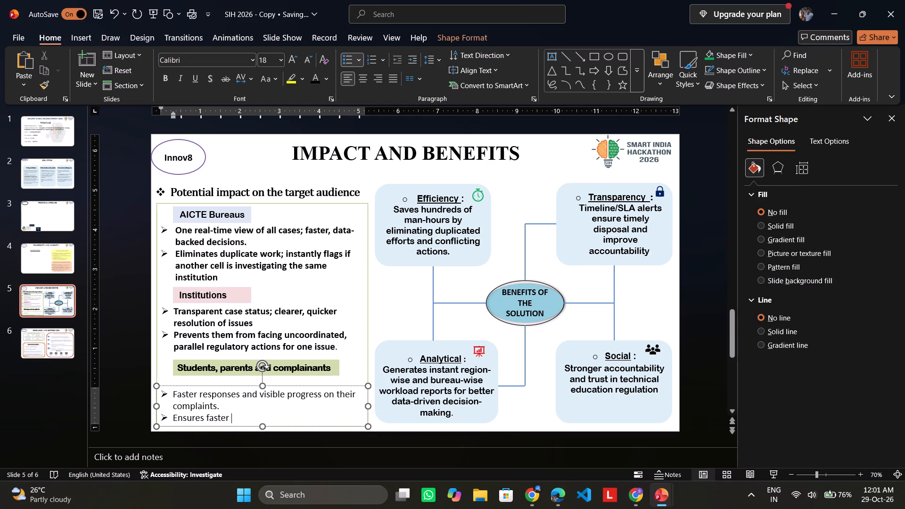
key(BackSpace)
key(BackSpace)
key(BackSpace)
key(BackSpace)
key(BackSpace)
key(BackSpace)
key(BackSpace)
key(BackSpace)
key(BackSpace)
key(BackSpace)
key(BackSpace)
key(BackSpace)
key(BackSpace)
key(BackSpace)
key(BackSpace)
key(BackSpace)
key(BackSpace)
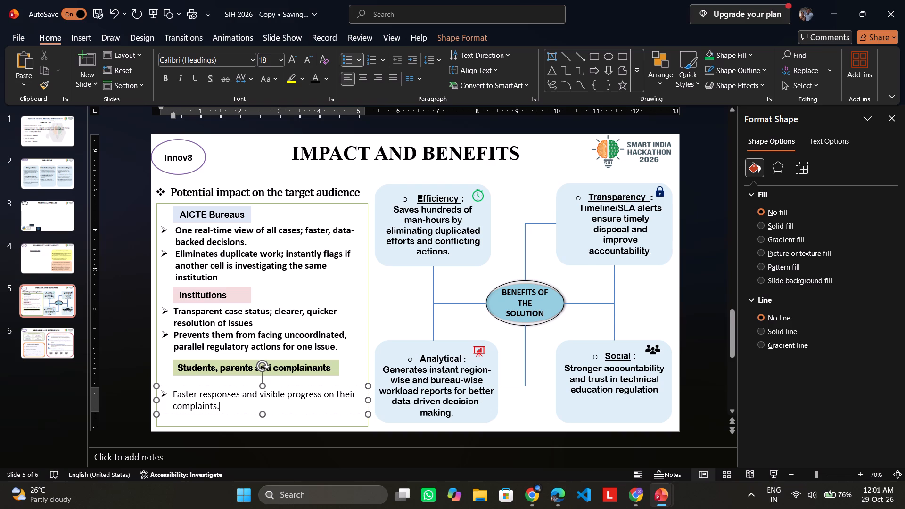
Make the "Faster responses and visible progress on their complaints." bullet bold.
drag(172, 394, 219, 406)
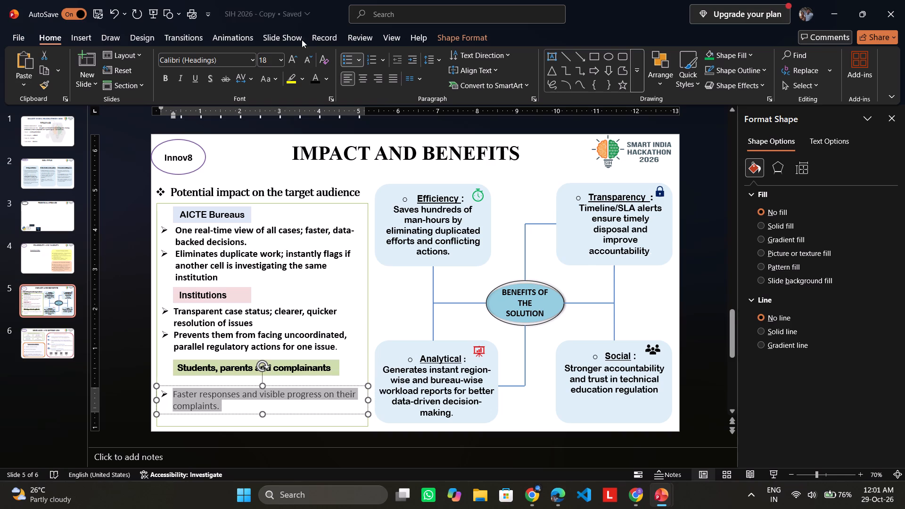
click(167, 75)
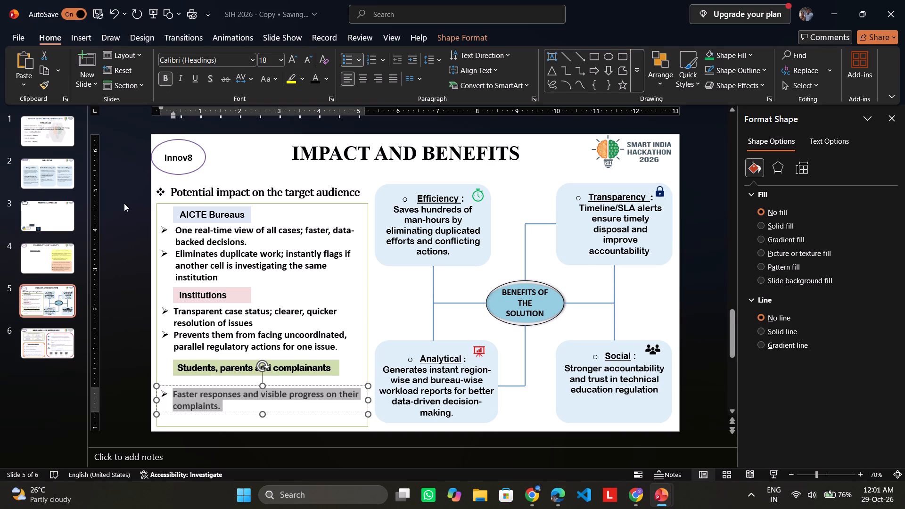
click(121, 210)
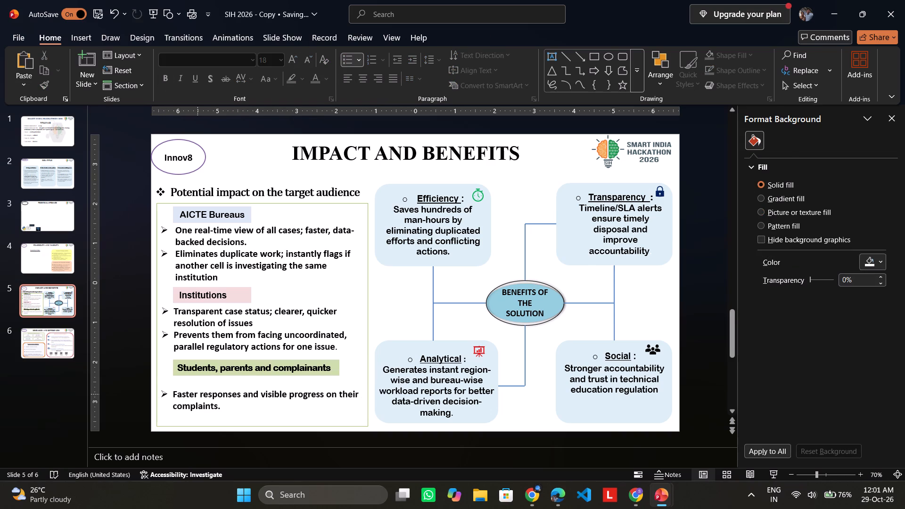
Move the bold bullet's text box up directly beneath the green heading and fit its width between the frame's side borders.
click(197, 394)
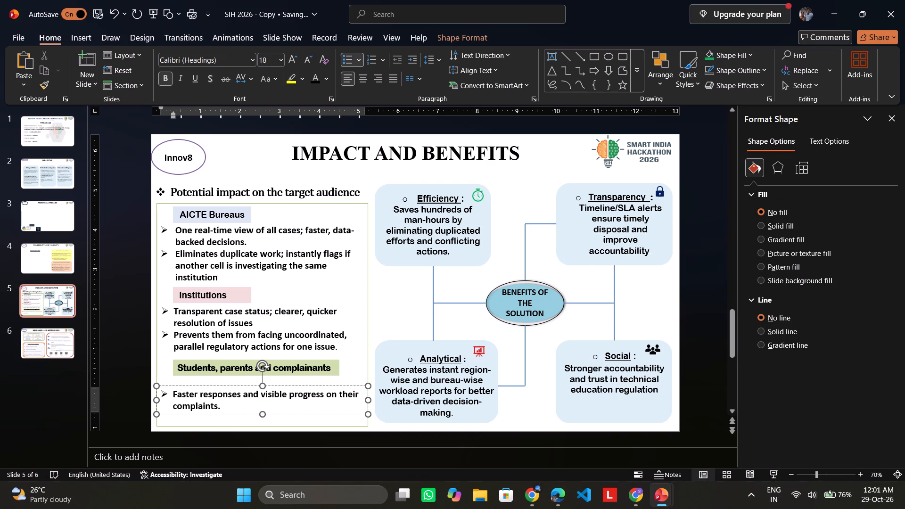
drag(187, 386, 192, 376)
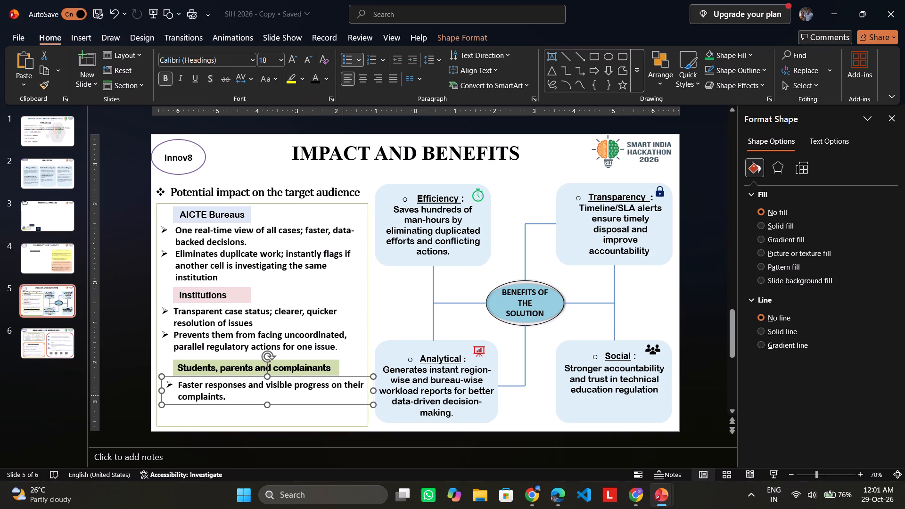
drag(375, 390, 366, 390)
drag(162, 391, 160, 390)
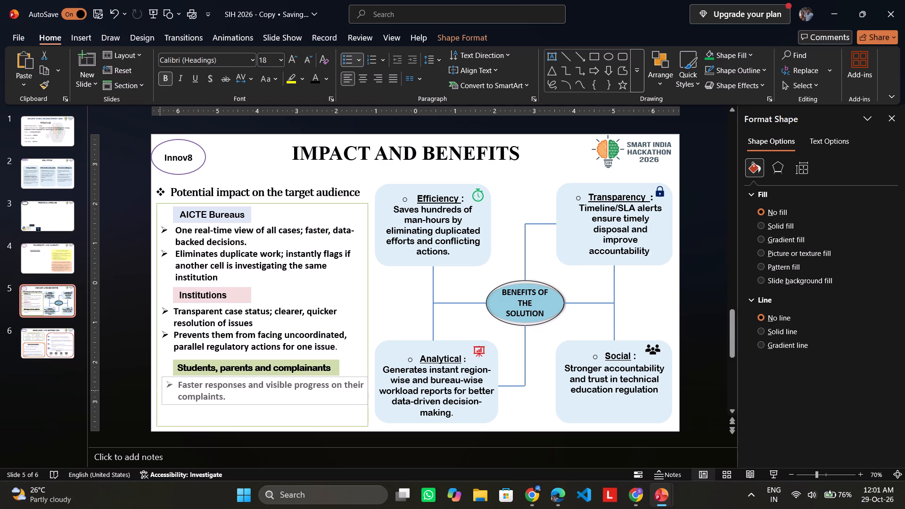
drag(160, 390, 156, 390)
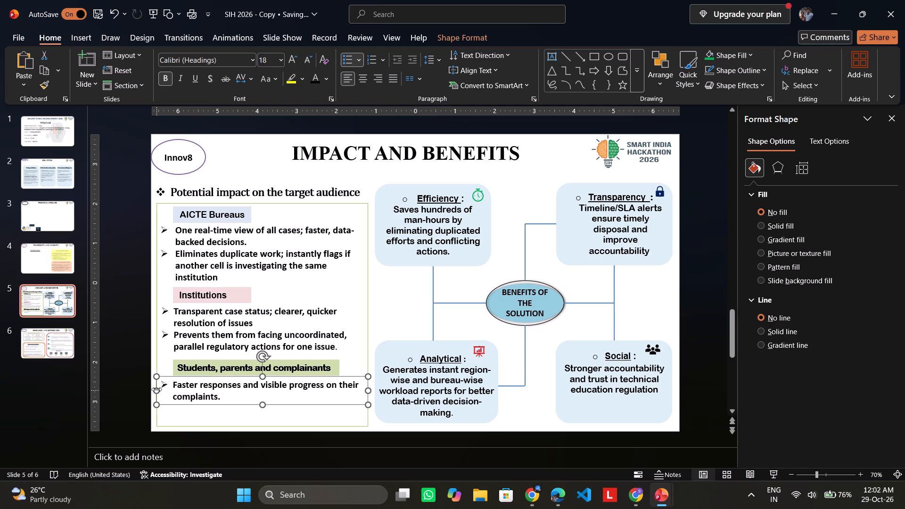
click(392, 319)
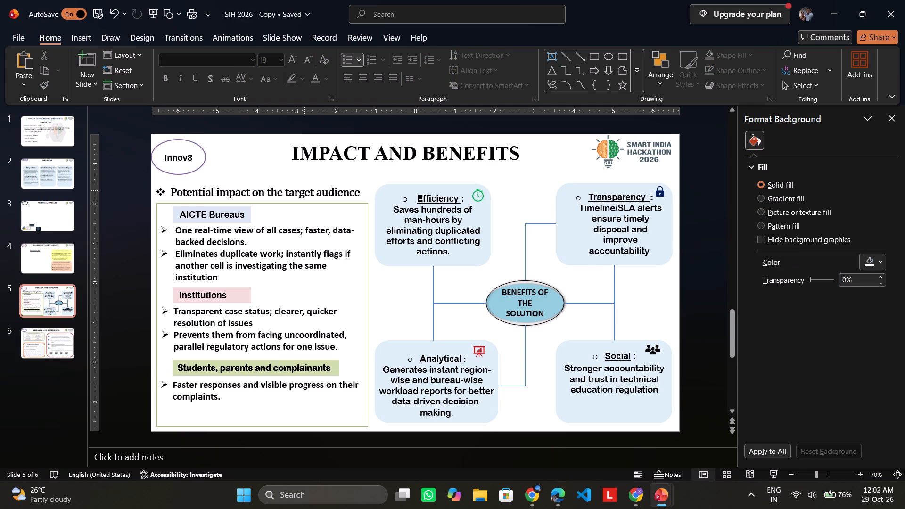
Cut the thin green frame around the potential impact section.
right_click(314, 206)
click(557, 162)
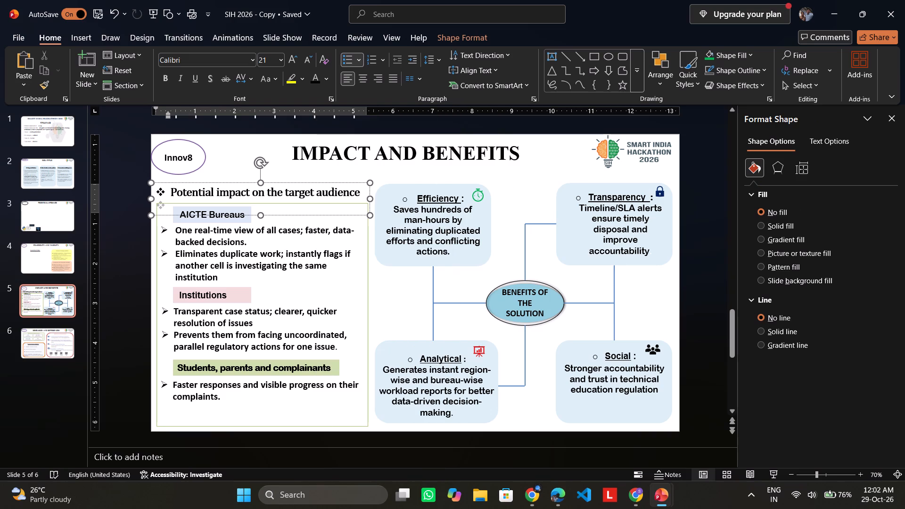
right_click(351, 424)
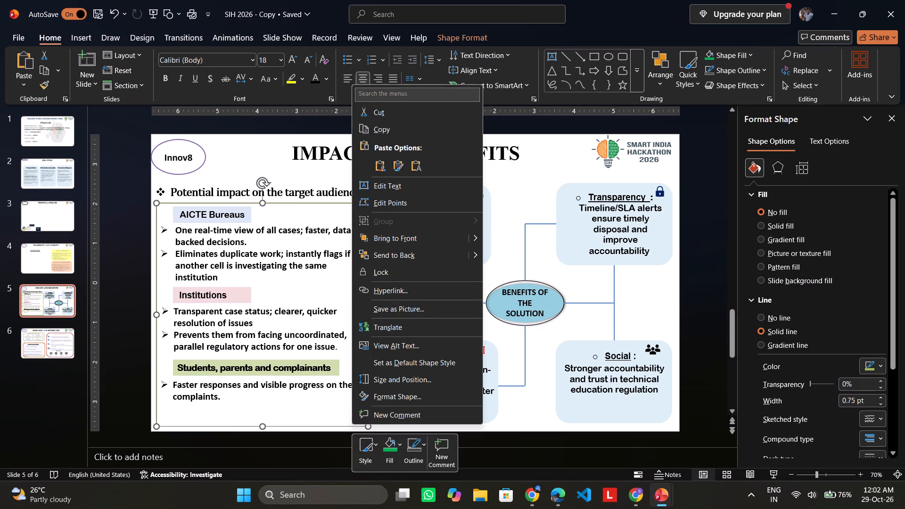
click(405, 109)
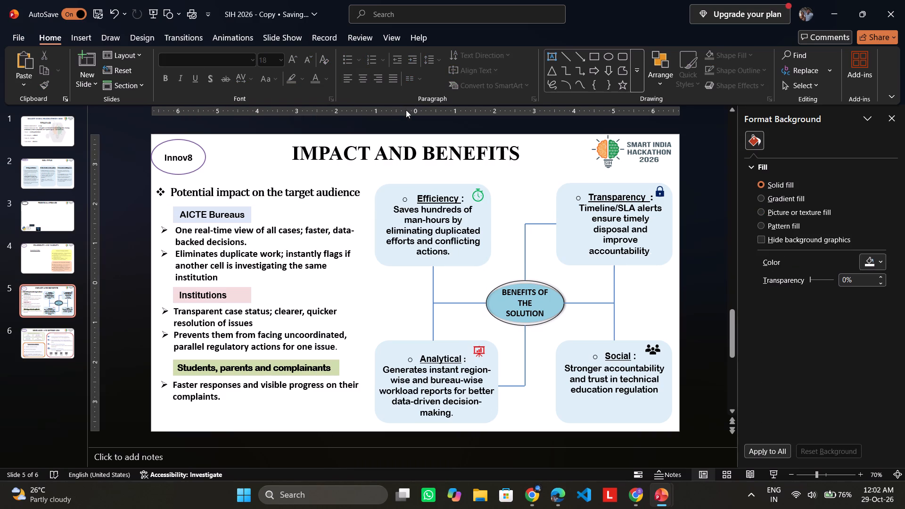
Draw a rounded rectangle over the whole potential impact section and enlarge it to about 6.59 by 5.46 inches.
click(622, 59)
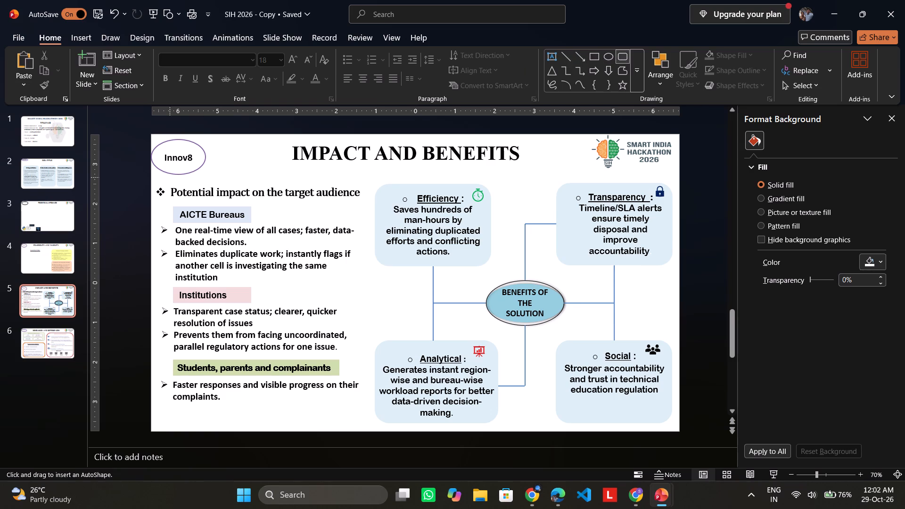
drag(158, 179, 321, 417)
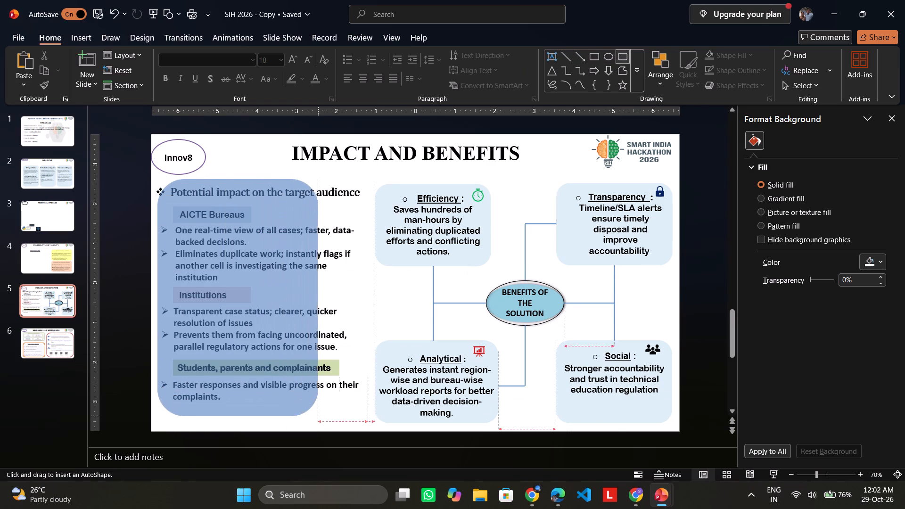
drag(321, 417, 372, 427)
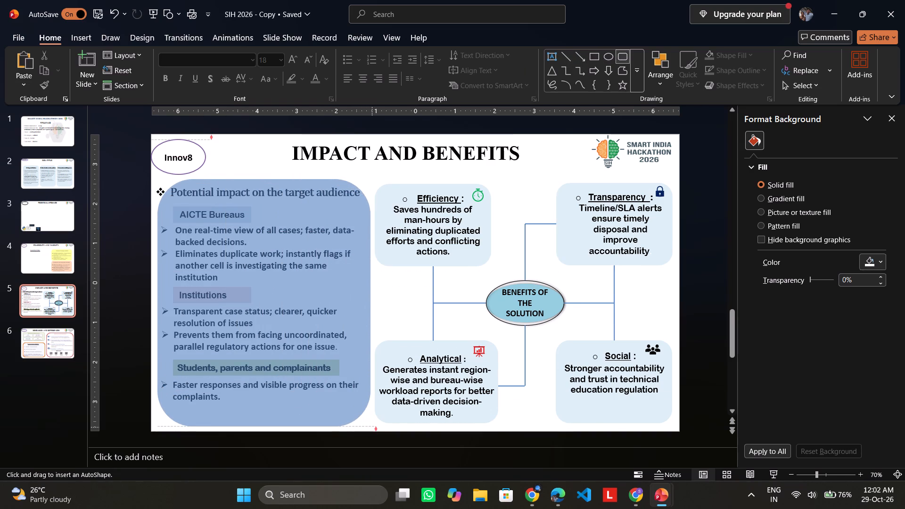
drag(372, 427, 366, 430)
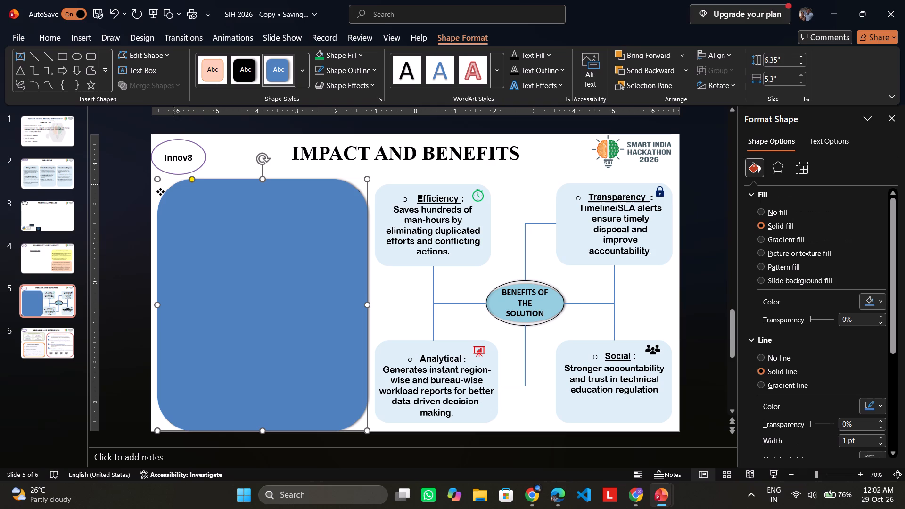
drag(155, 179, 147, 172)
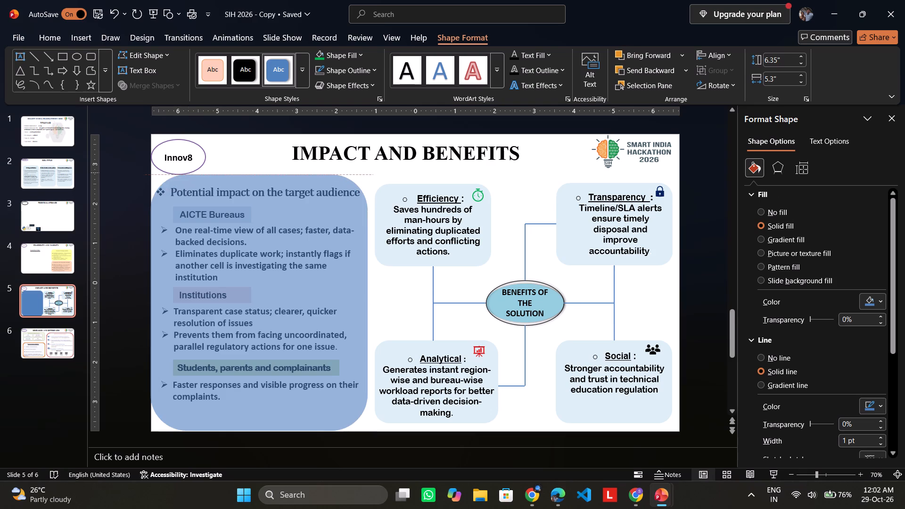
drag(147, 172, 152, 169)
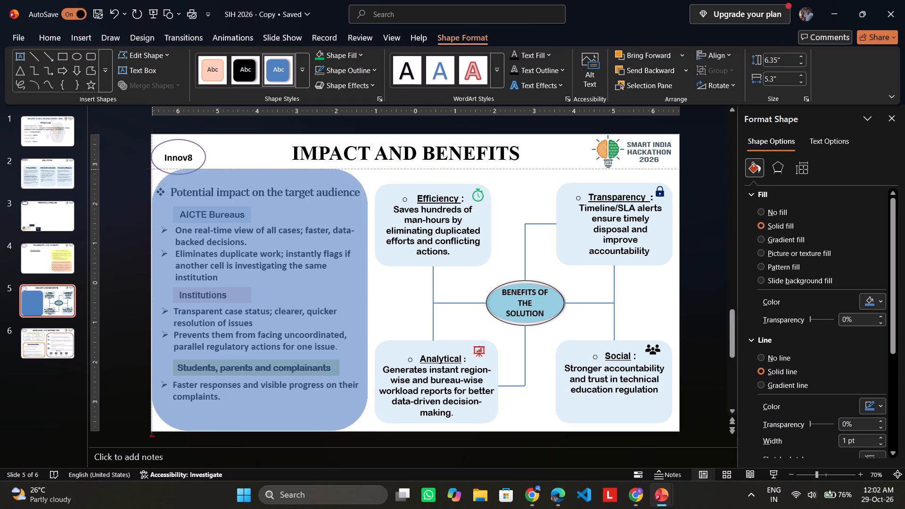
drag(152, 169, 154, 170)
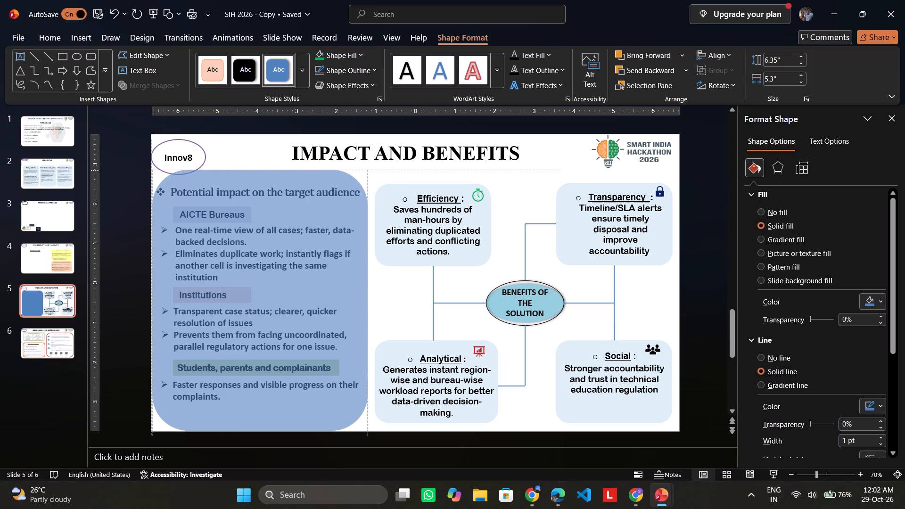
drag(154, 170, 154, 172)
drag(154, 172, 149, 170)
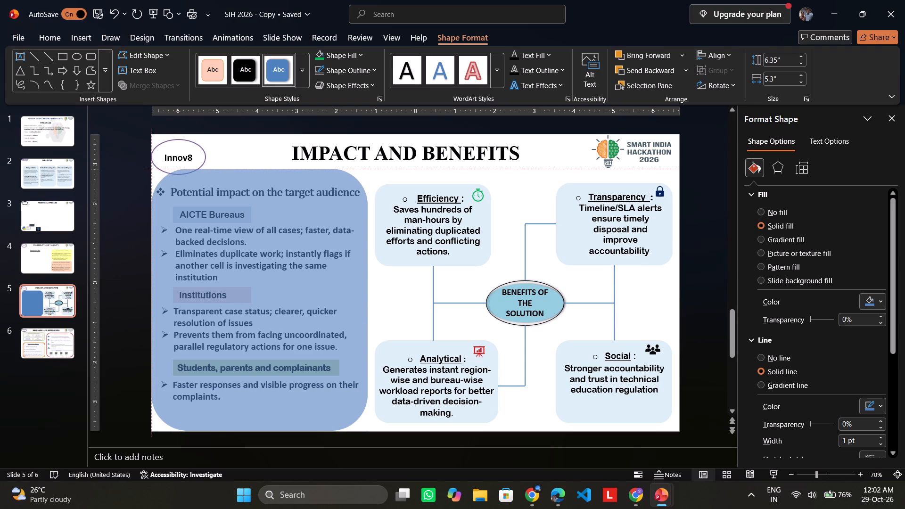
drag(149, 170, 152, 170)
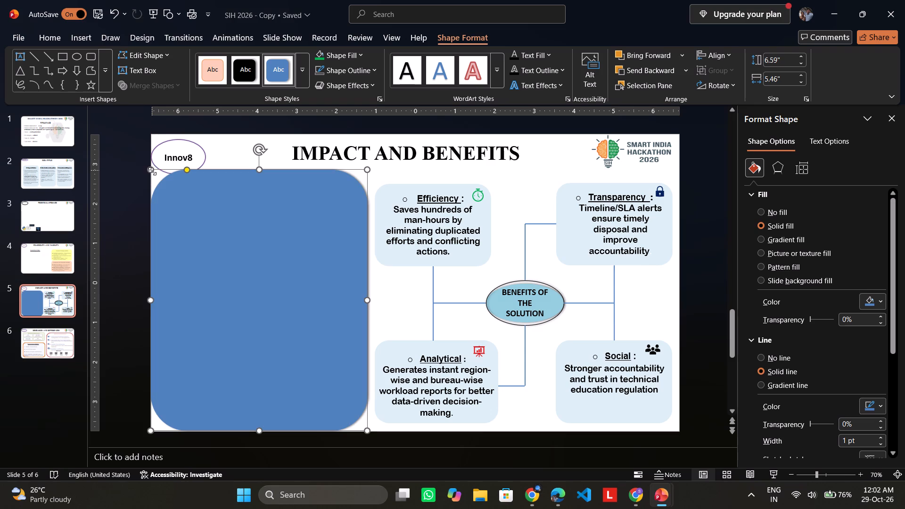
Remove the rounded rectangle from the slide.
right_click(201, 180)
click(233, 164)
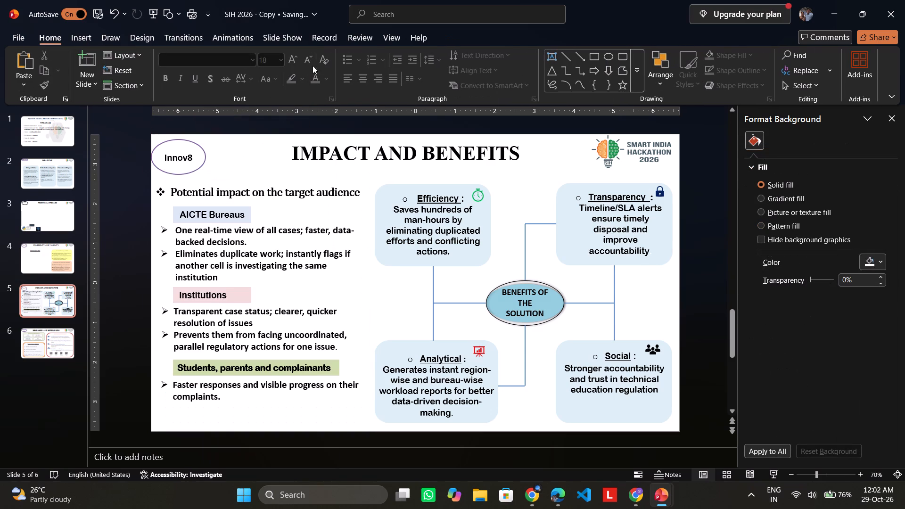
Draw a square-cornered rectangle about 6.25 inches high and 5.39 inches wide over the potential impact section, including its title.
click(597, 50)
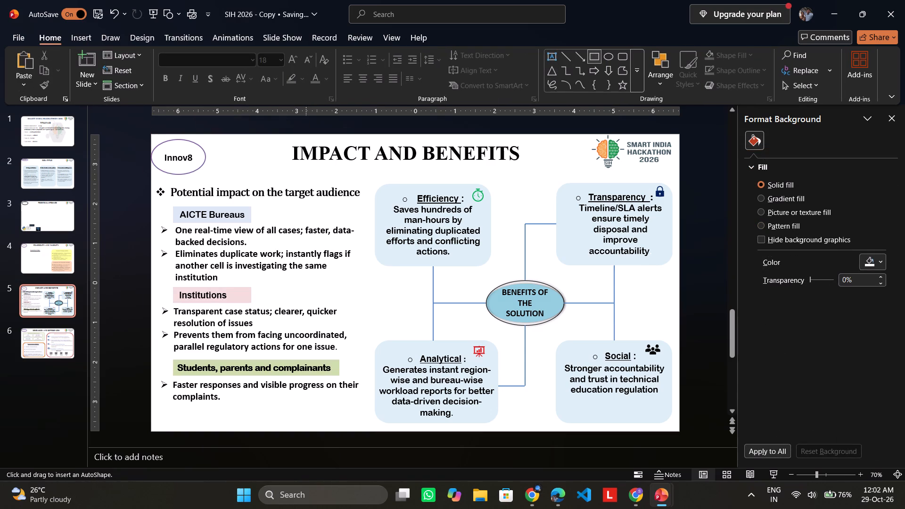
drag(155, 179, 190, 208)
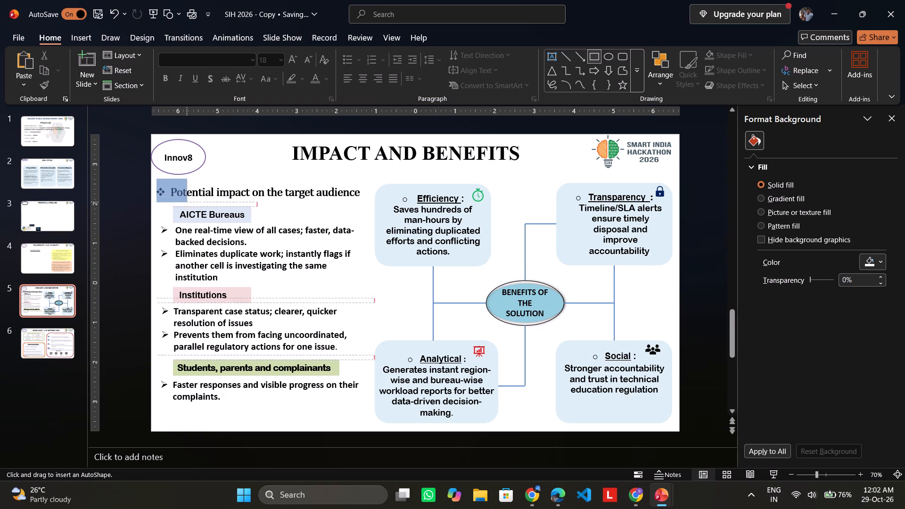
drag(190, 208, 370, 424)
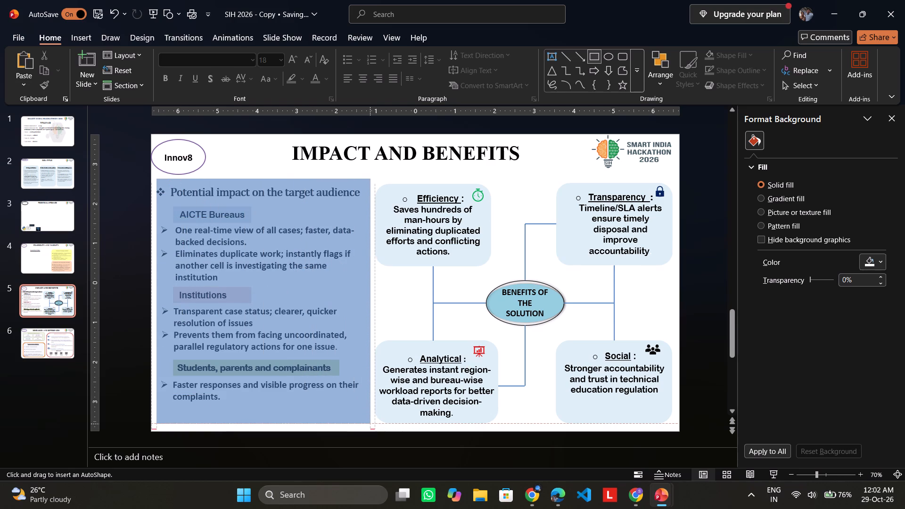
drag(370, 424, 371, 426)
click(157, 302)
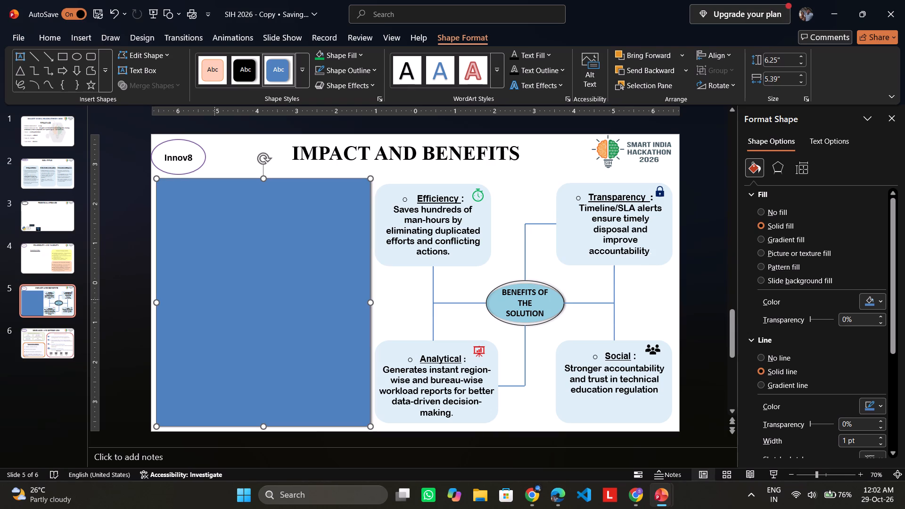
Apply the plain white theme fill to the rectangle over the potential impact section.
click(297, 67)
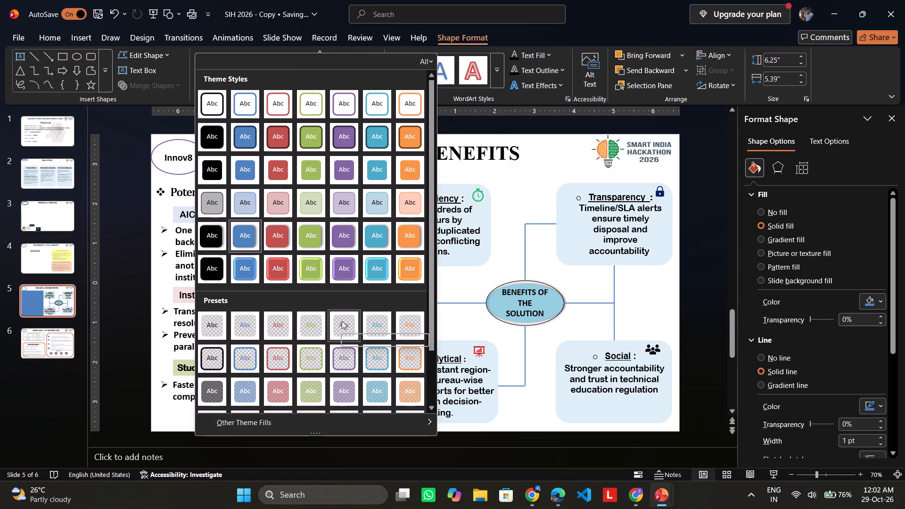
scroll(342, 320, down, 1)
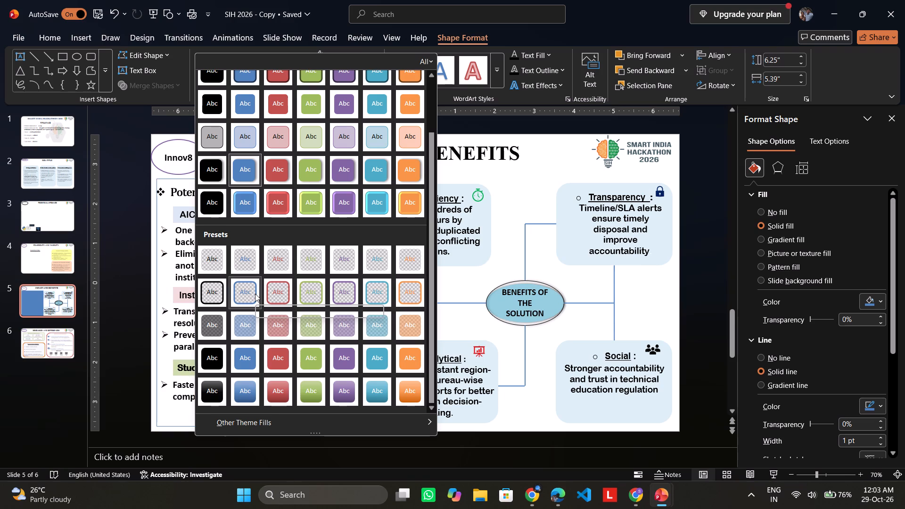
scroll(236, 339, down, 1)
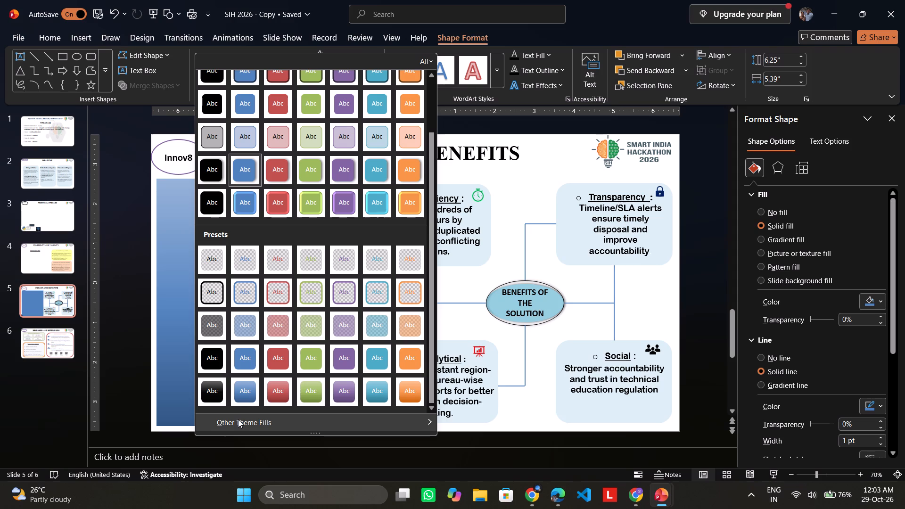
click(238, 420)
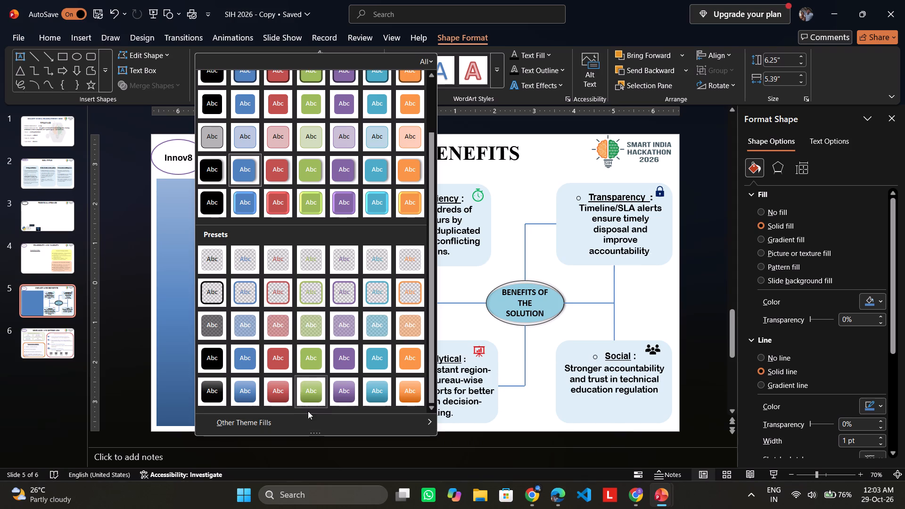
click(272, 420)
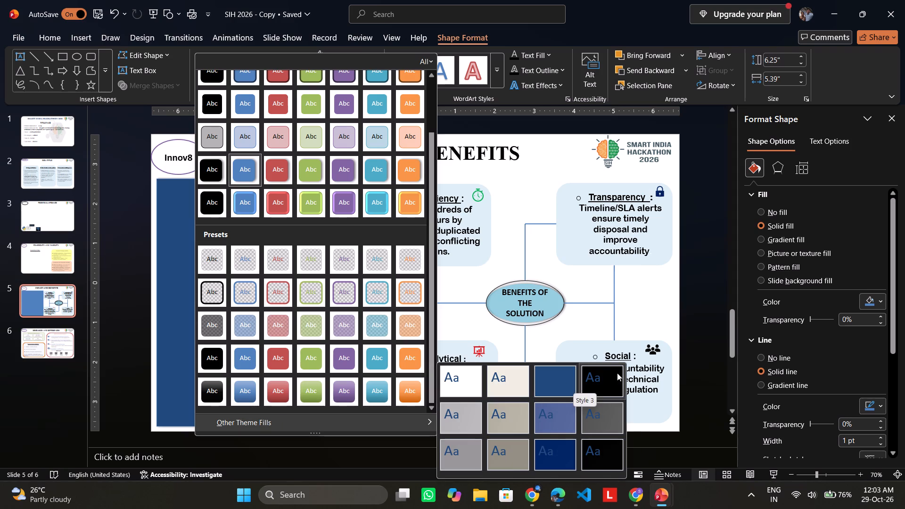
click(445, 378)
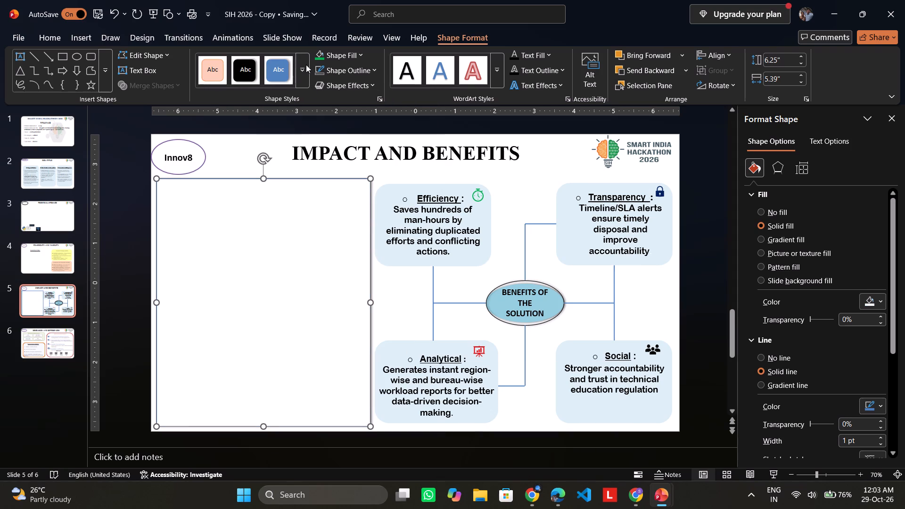
Apply the semi-transparent aqua preset style without an outline to the rectangle.
click(304, 64)
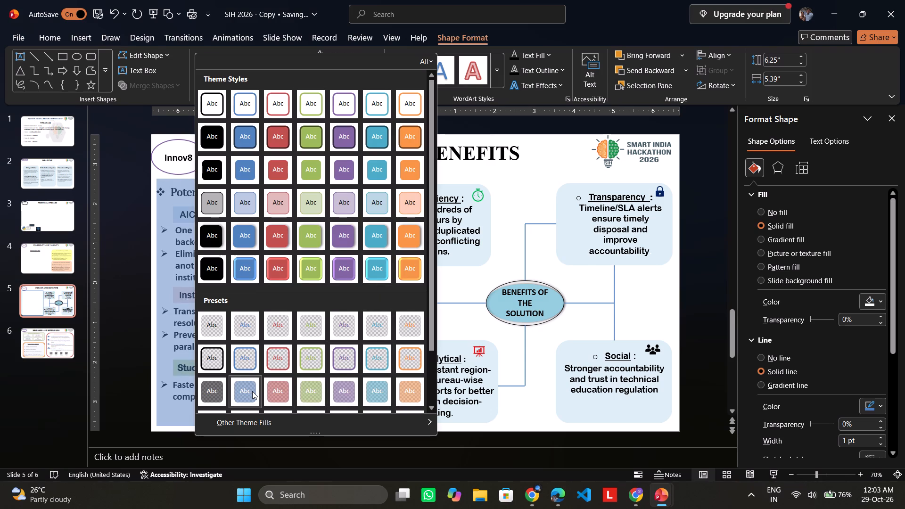
click(372, 392)
Set the rectangle's fill transparency to 90%.
right_click(354, 263)
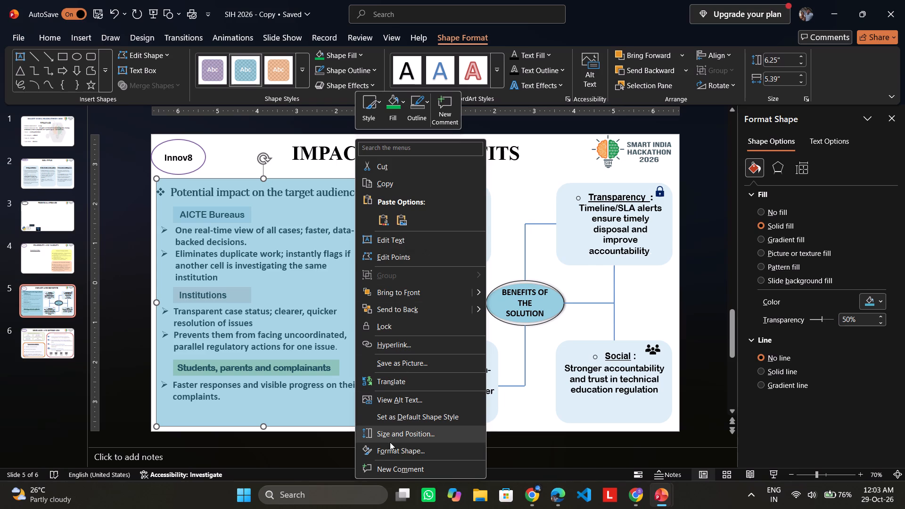
click(390, 445)
click(856, 318)
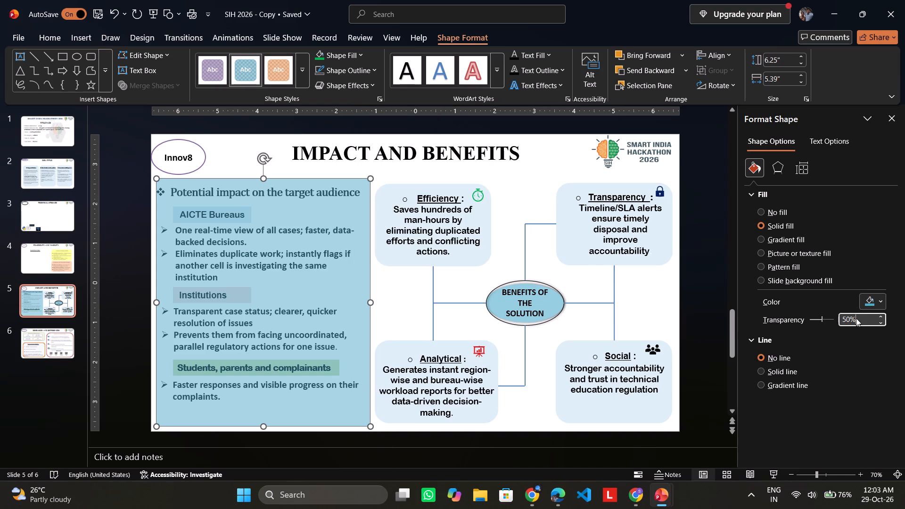
text(90)
drag(871, 319, 836, 329)
text(90)
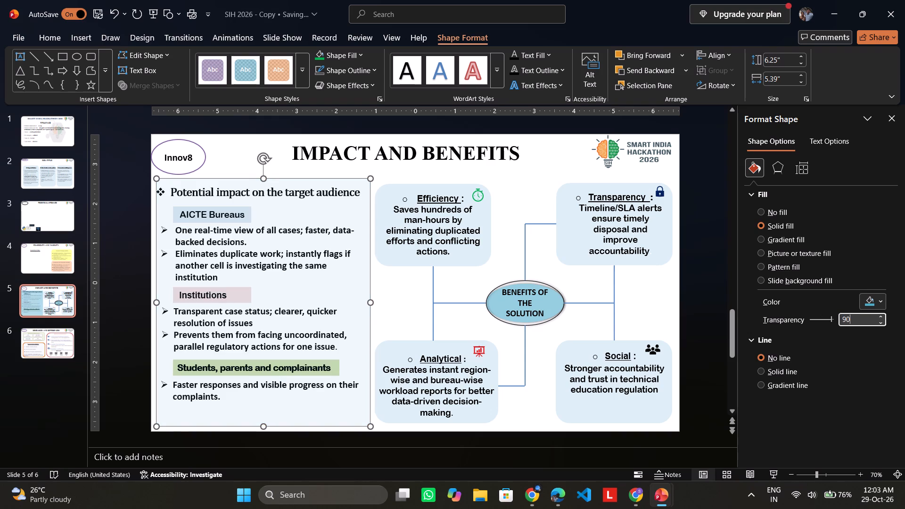
key(Return)
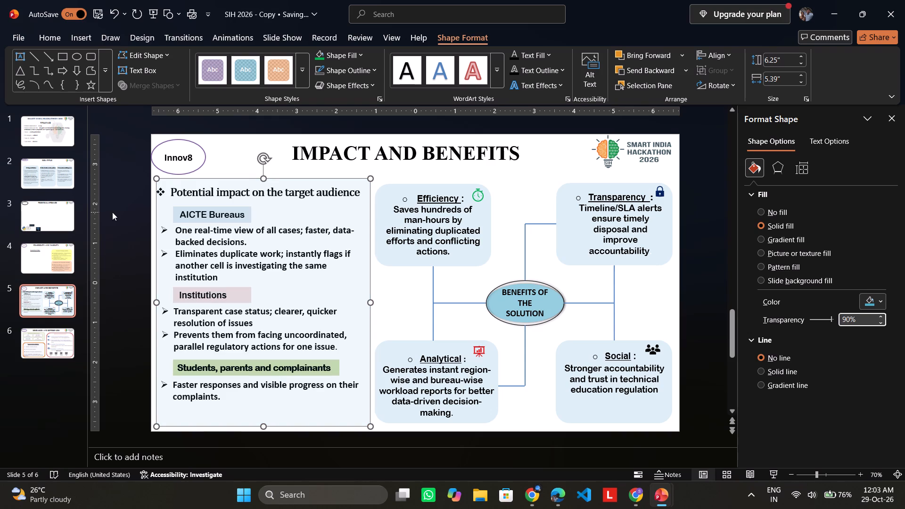
click(115, 213)
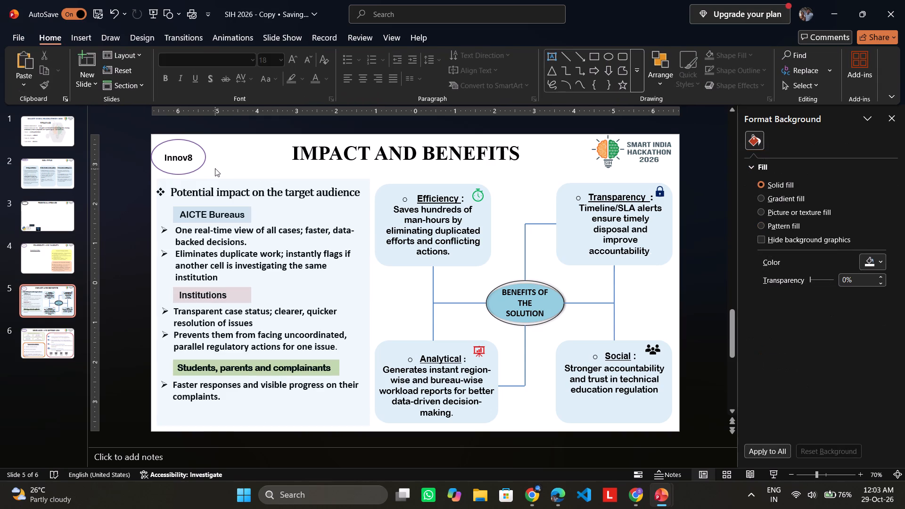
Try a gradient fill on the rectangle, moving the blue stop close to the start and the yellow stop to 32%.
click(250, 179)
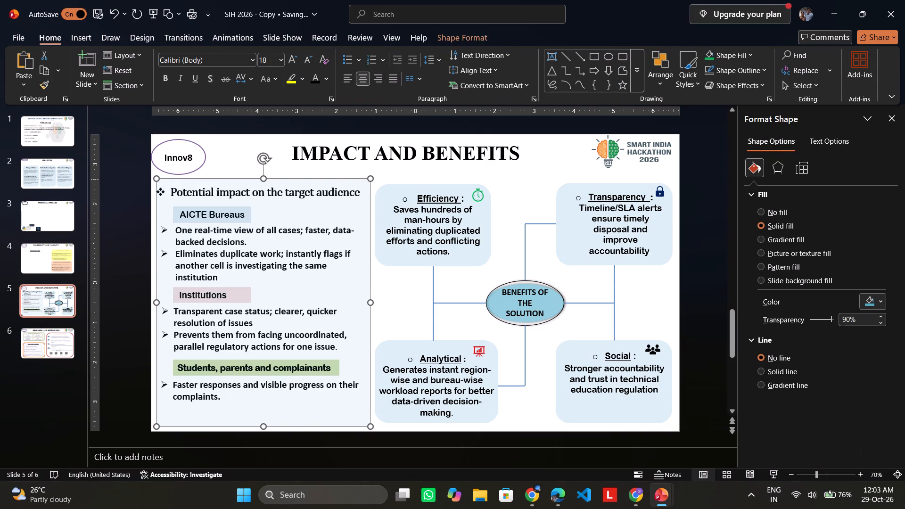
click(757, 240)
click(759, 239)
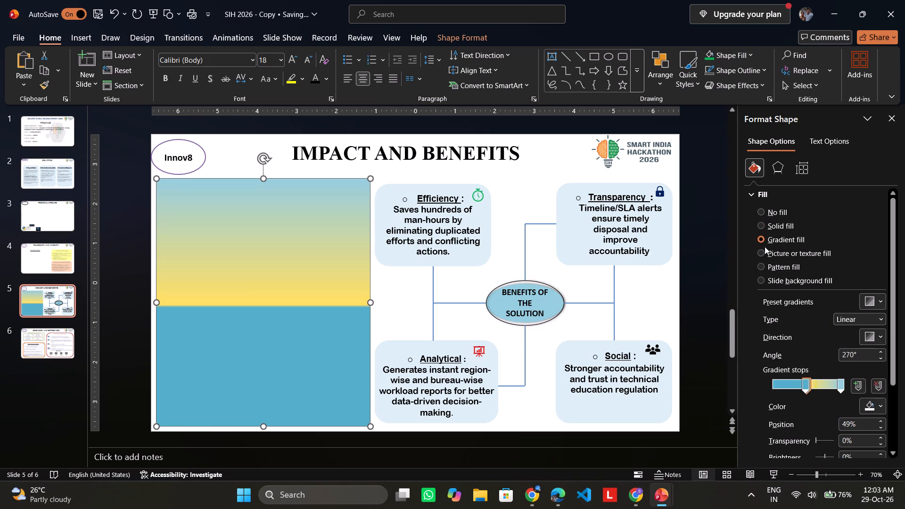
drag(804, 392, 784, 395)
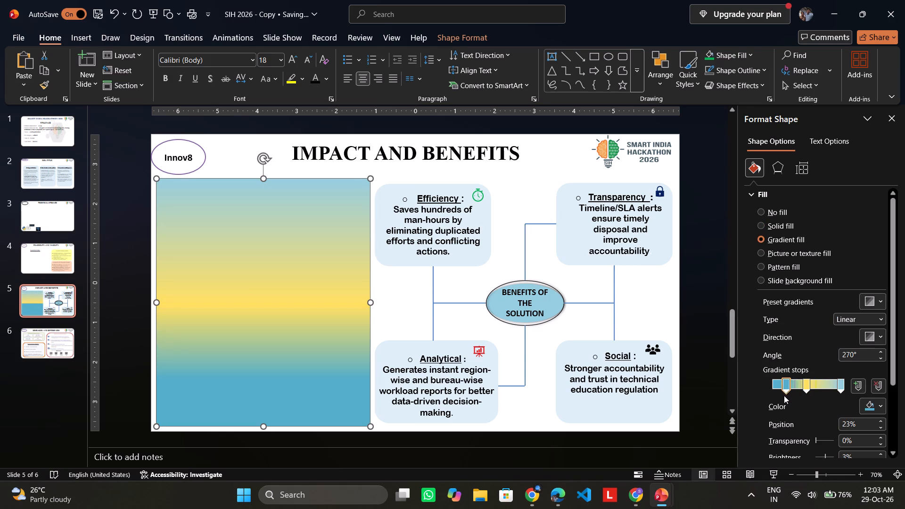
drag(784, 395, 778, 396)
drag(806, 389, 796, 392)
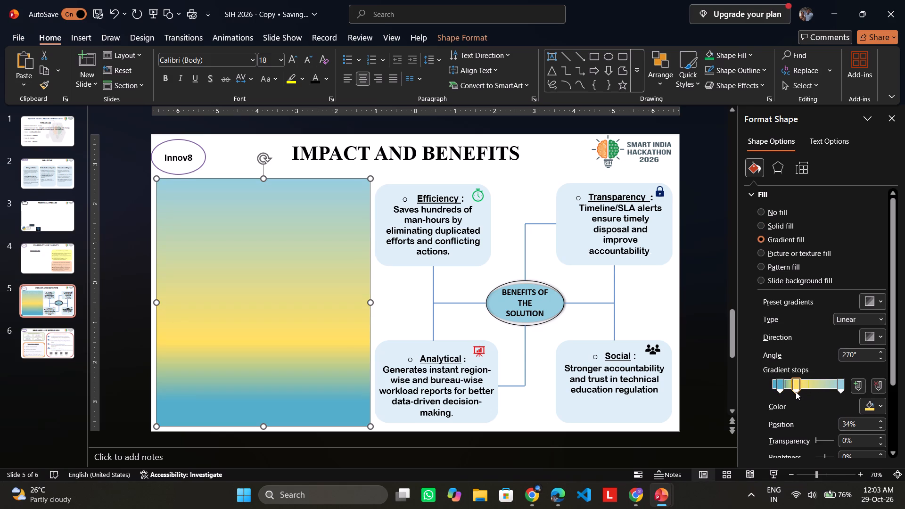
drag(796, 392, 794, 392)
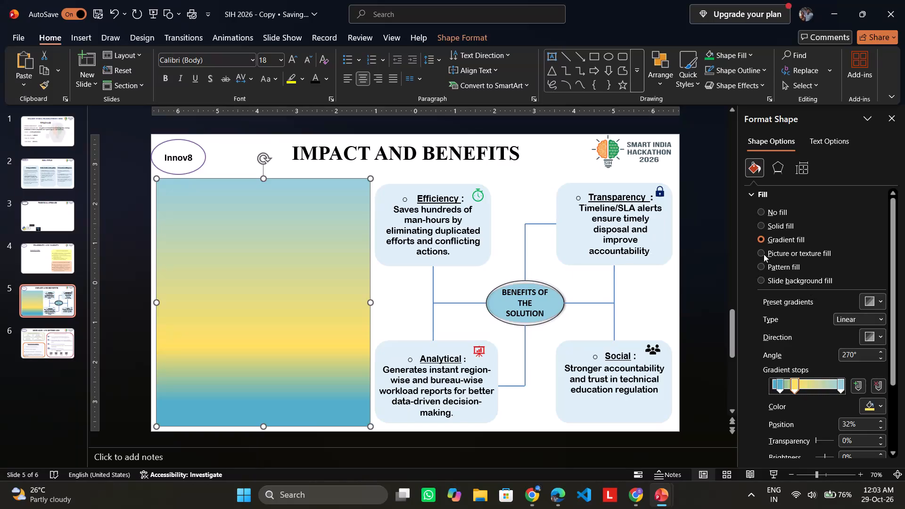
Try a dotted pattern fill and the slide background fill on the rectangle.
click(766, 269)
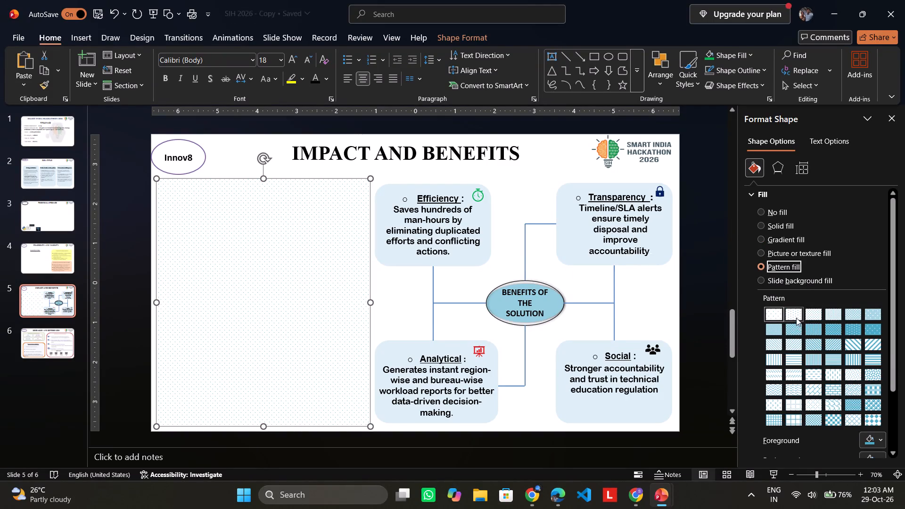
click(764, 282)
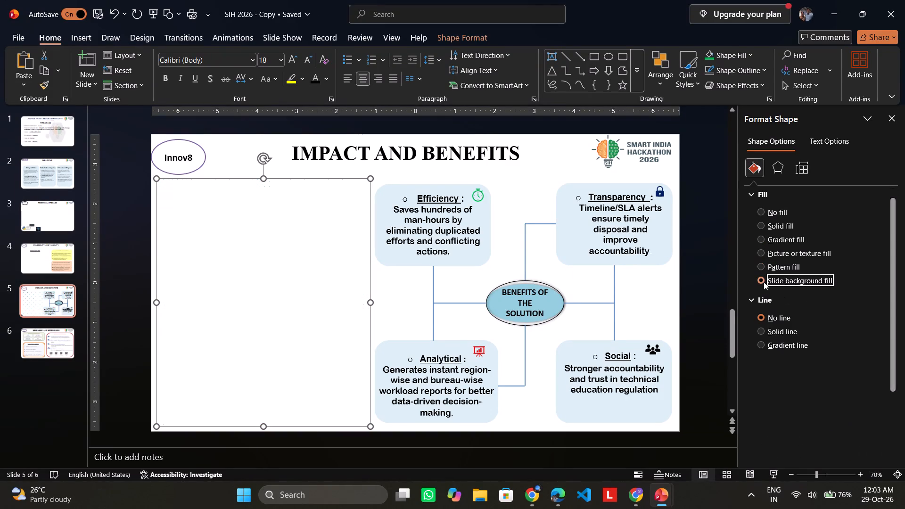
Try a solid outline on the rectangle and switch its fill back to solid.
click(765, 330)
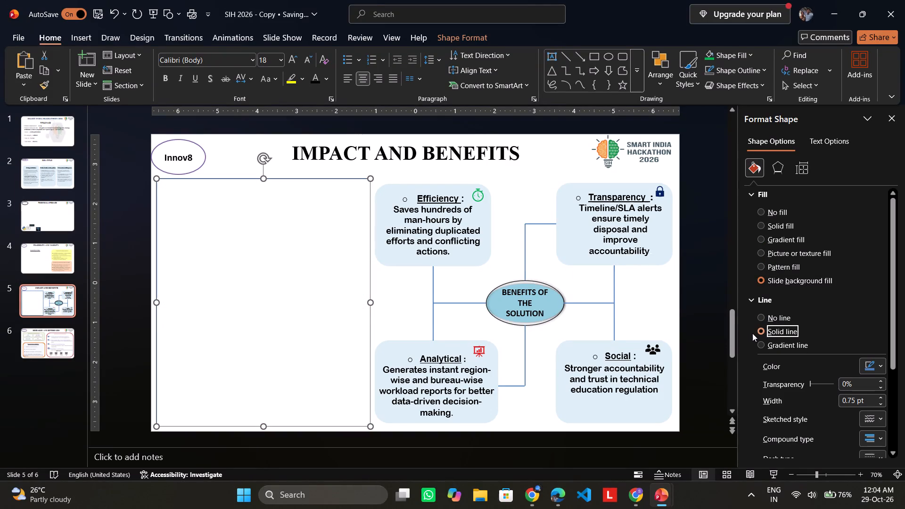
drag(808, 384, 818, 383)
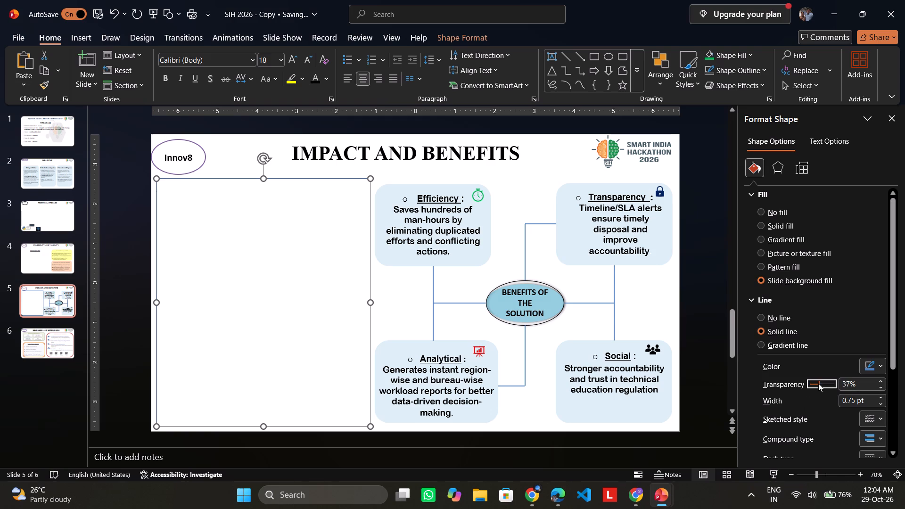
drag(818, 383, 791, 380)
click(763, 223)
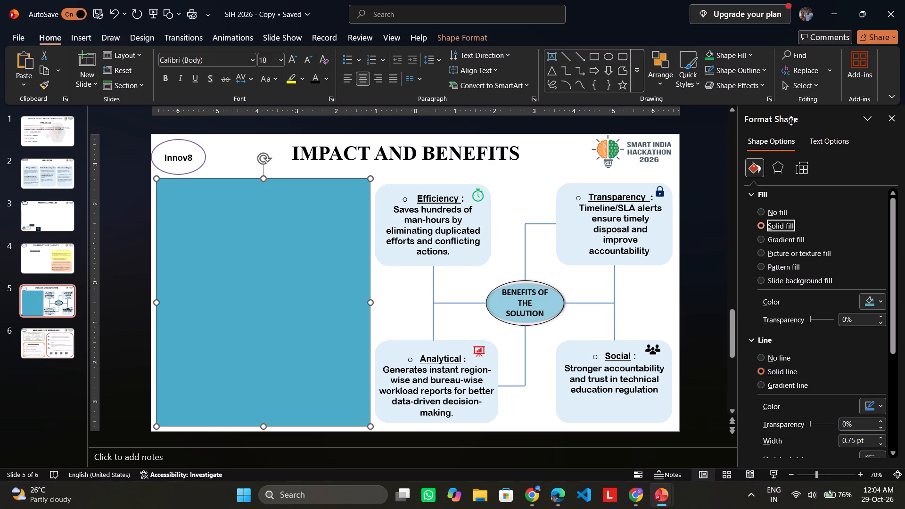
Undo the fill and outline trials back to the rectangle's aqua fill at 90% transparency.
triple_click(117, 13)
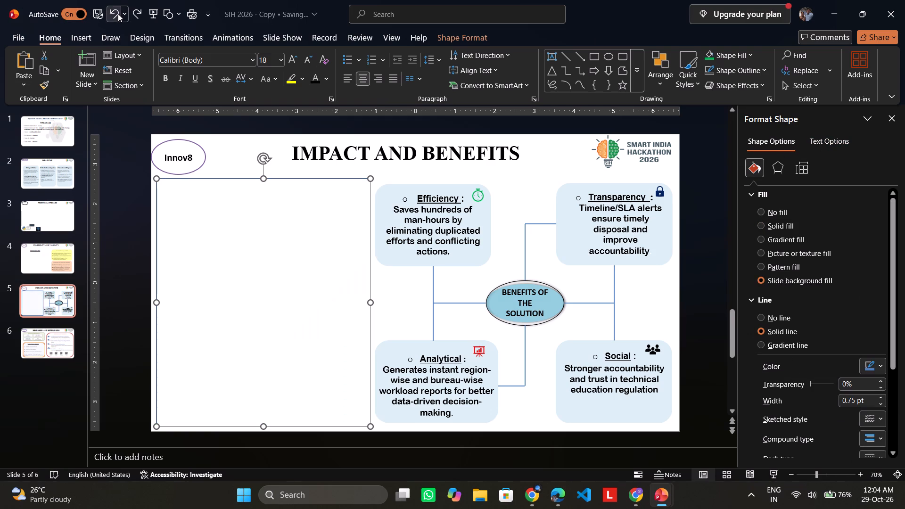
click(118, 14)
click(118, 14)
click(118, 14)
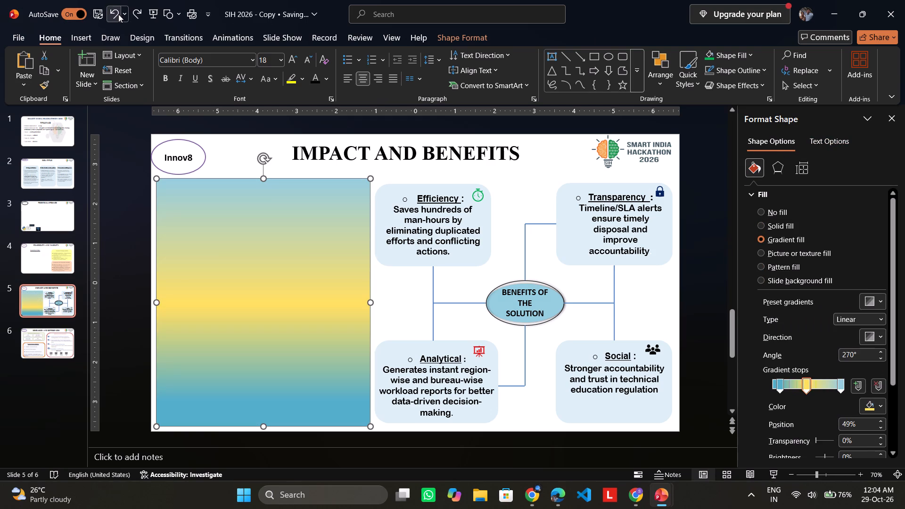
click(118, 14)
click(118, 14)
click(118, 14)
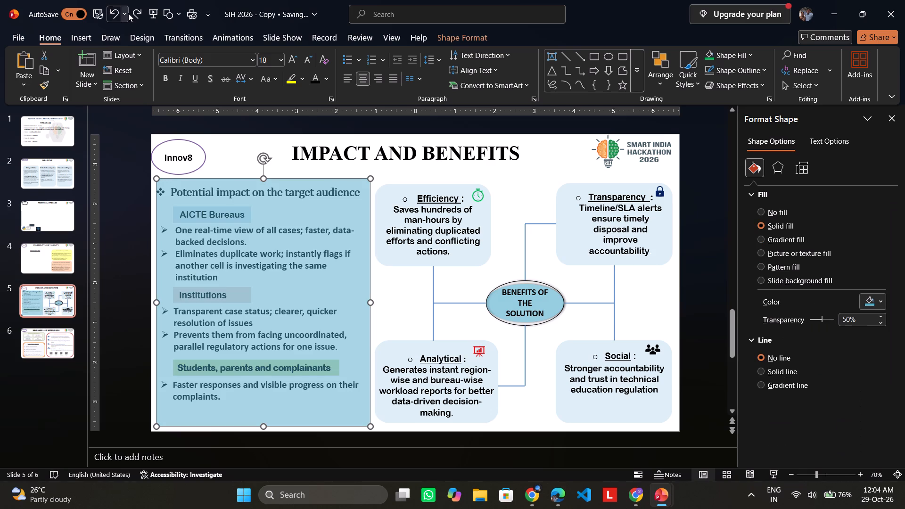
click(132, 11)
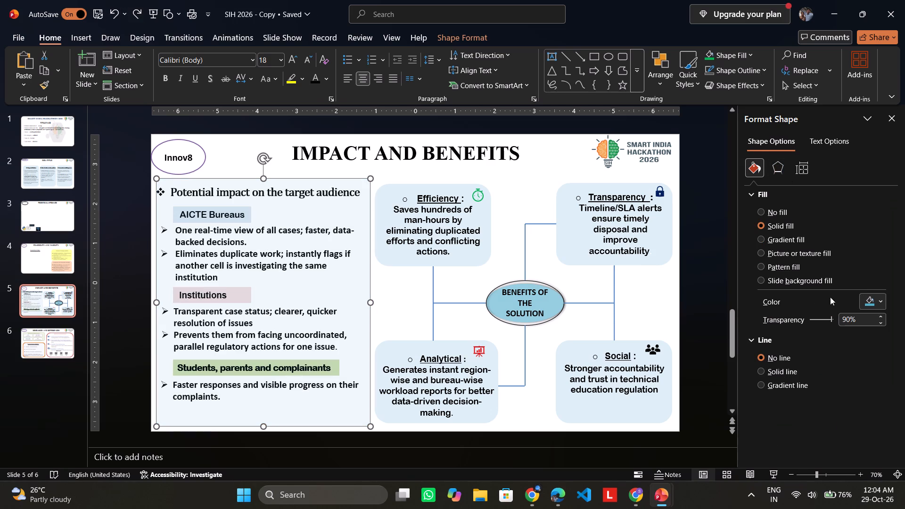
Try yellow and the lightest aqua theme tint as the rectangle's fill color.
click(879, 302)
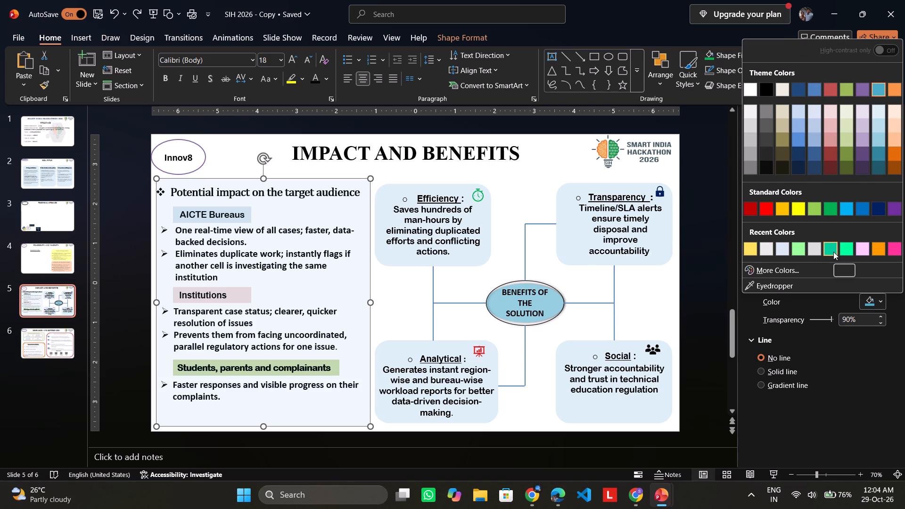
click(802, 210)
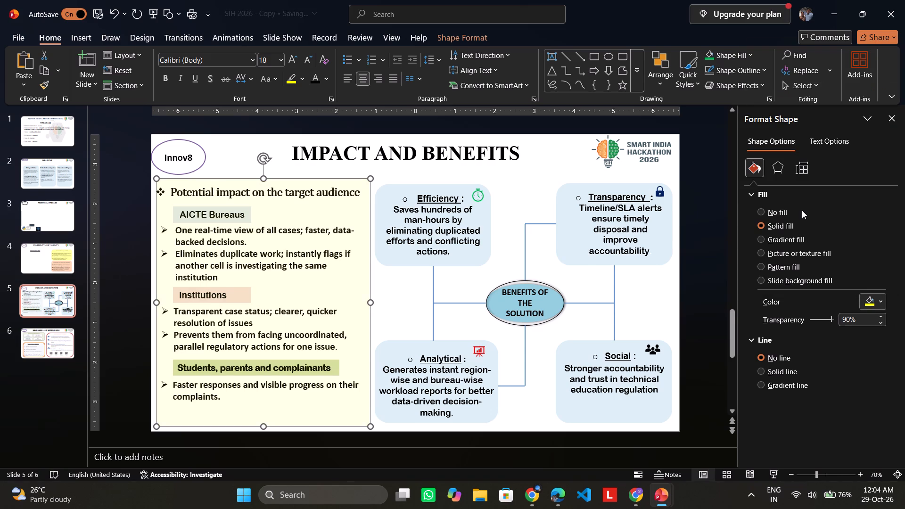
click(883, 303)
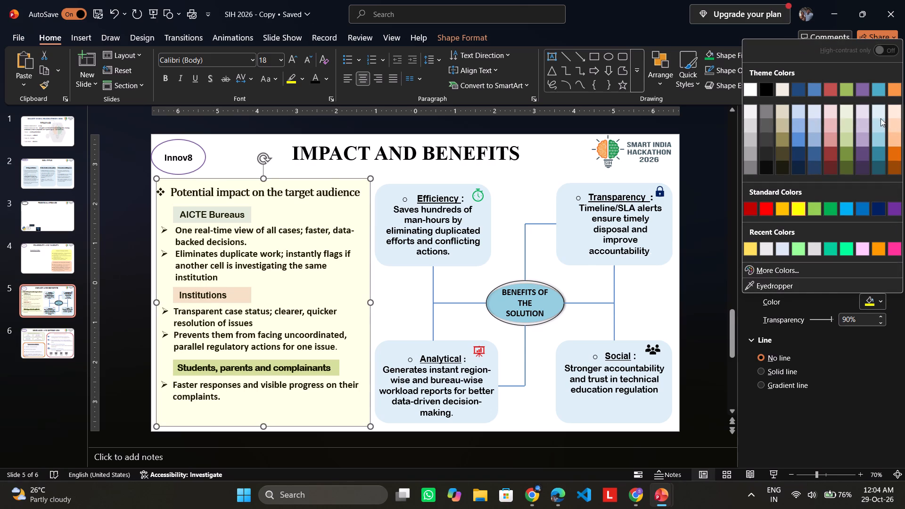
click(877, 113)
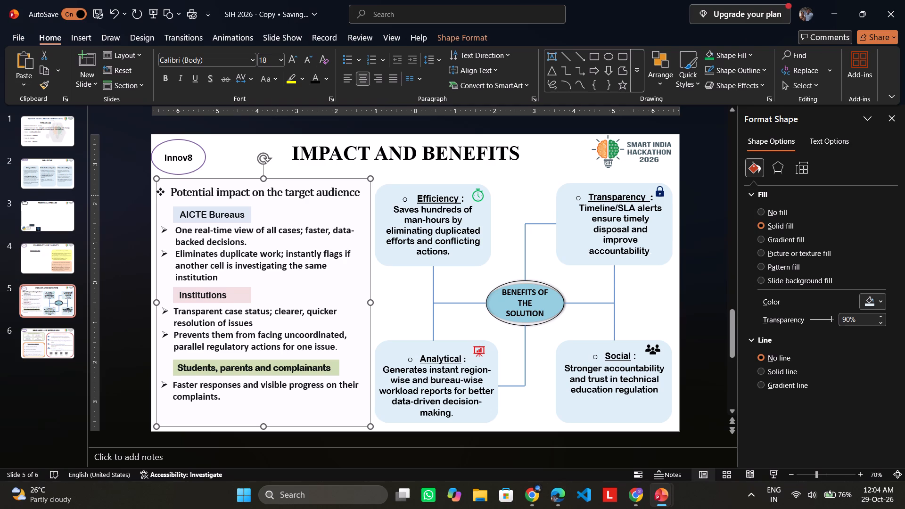
Extend the rectangle's top edge slightly upward above the potential impact title.
click(265, 178)
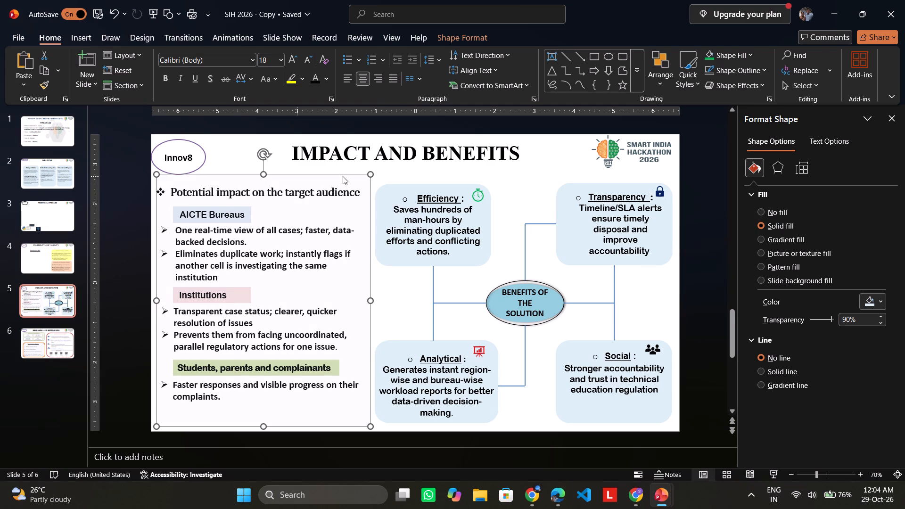
Change the rectangle's fill color to a light grey theme shade.
click(878, 300)
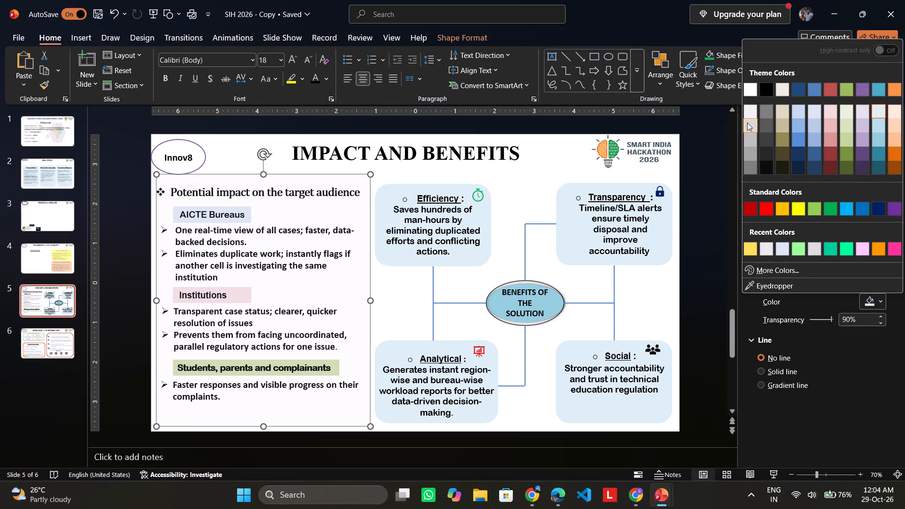
click(747, 123)
click(128, 255)
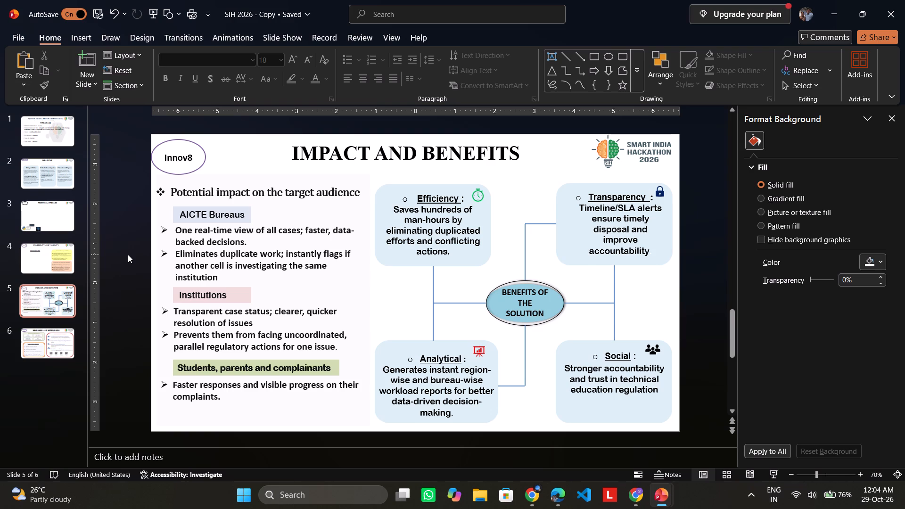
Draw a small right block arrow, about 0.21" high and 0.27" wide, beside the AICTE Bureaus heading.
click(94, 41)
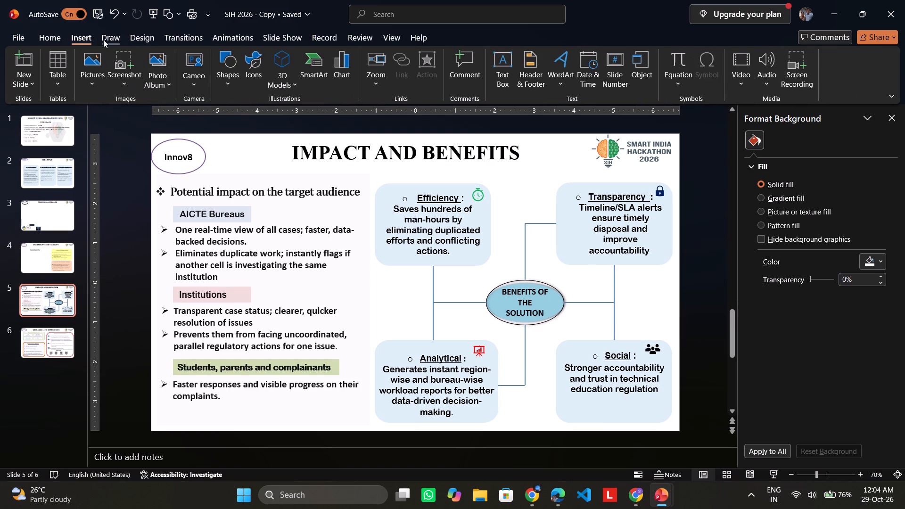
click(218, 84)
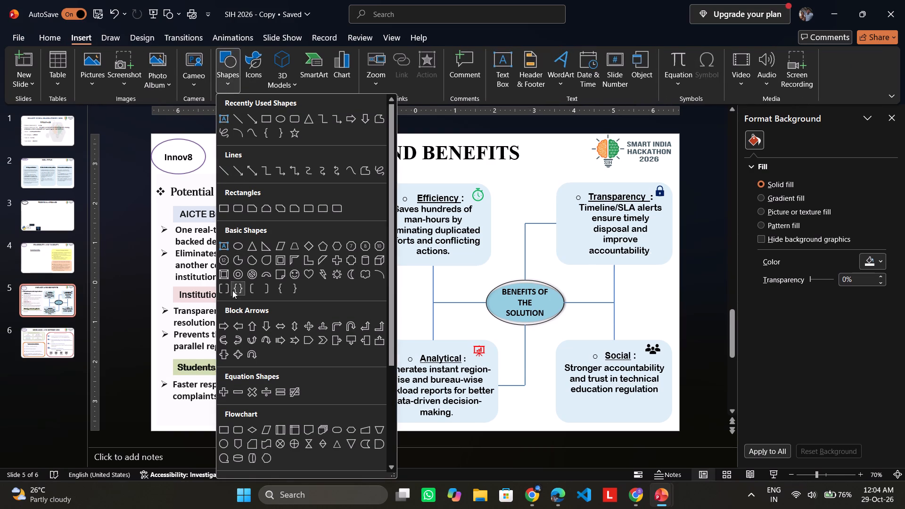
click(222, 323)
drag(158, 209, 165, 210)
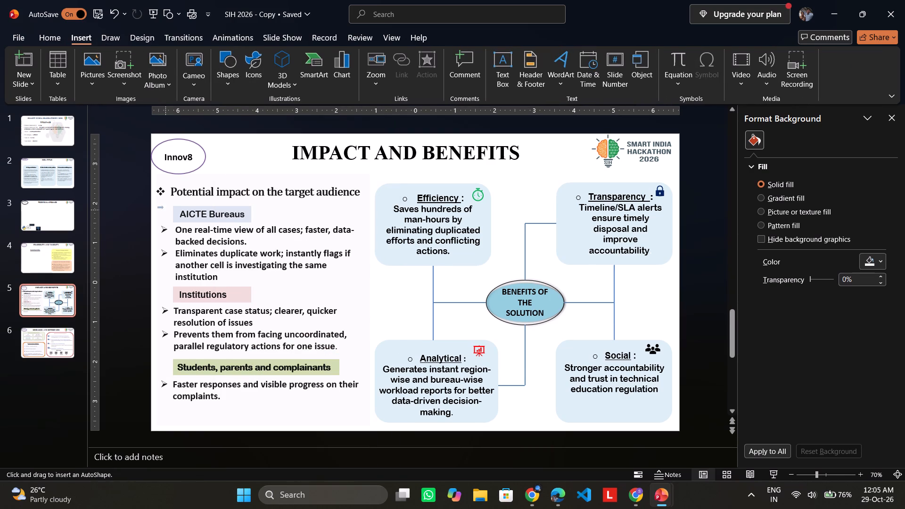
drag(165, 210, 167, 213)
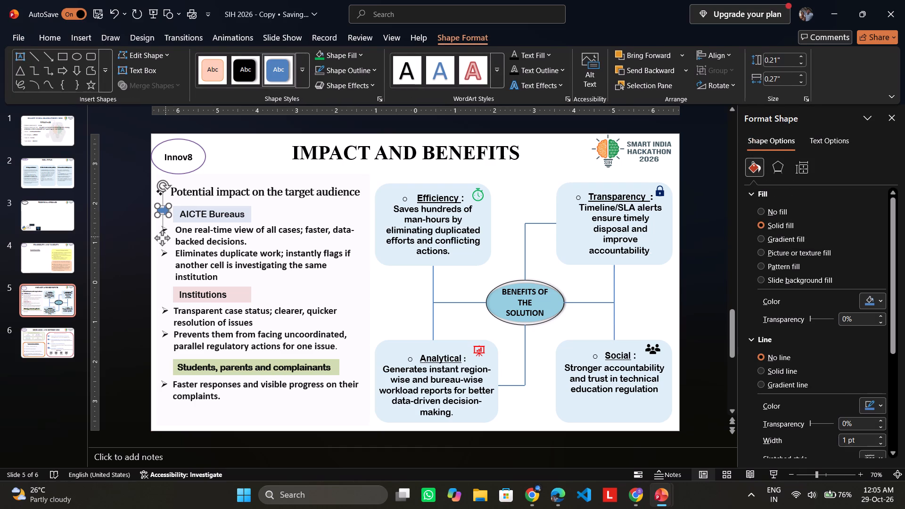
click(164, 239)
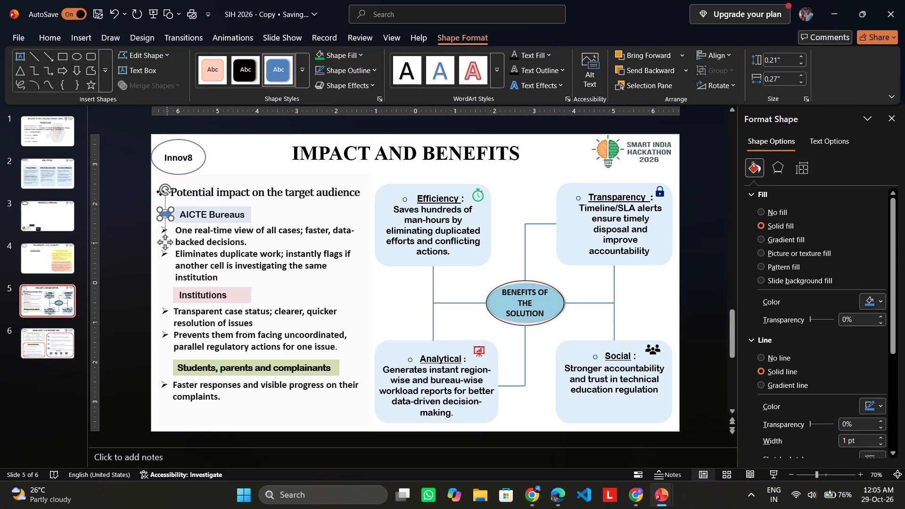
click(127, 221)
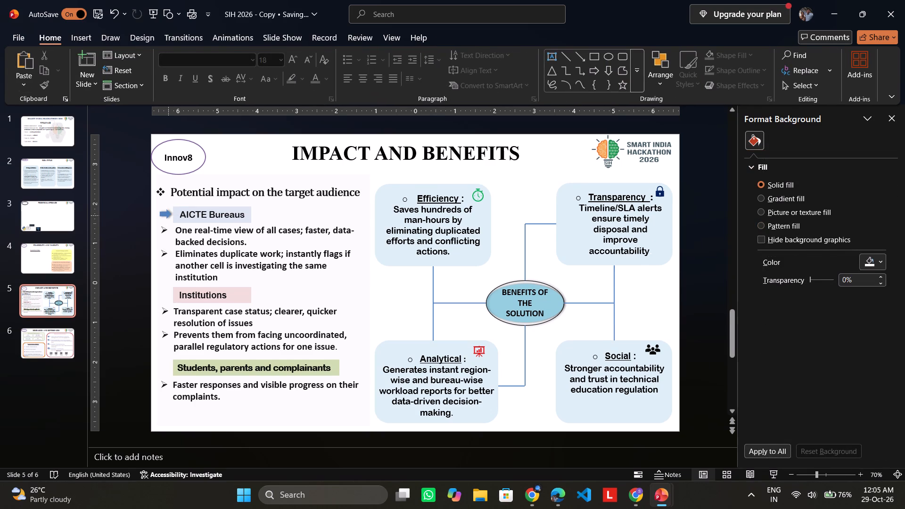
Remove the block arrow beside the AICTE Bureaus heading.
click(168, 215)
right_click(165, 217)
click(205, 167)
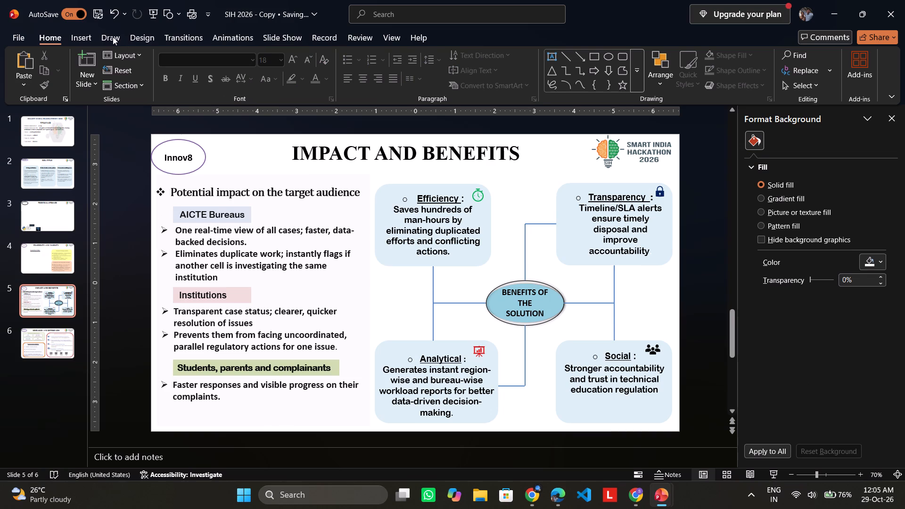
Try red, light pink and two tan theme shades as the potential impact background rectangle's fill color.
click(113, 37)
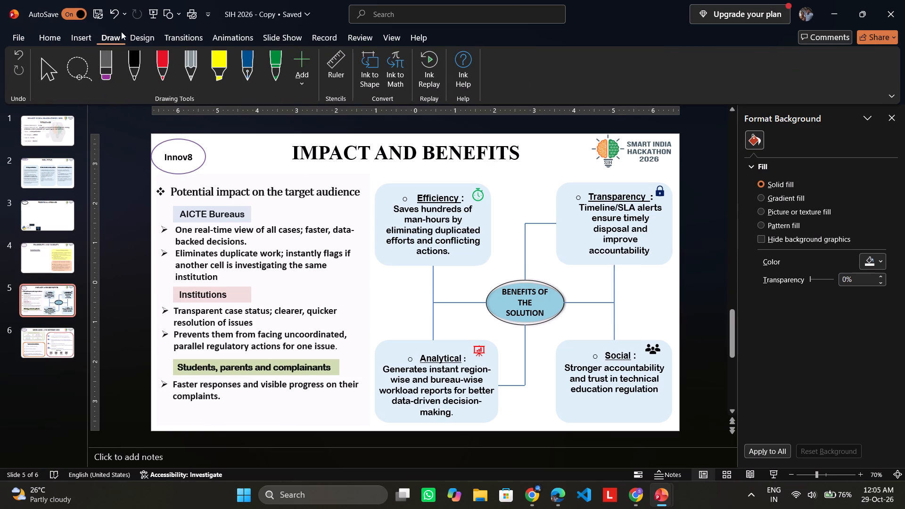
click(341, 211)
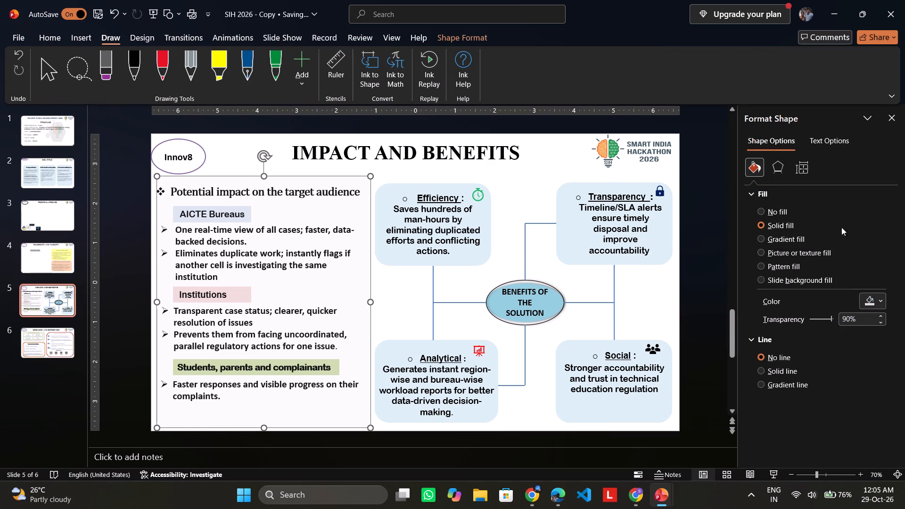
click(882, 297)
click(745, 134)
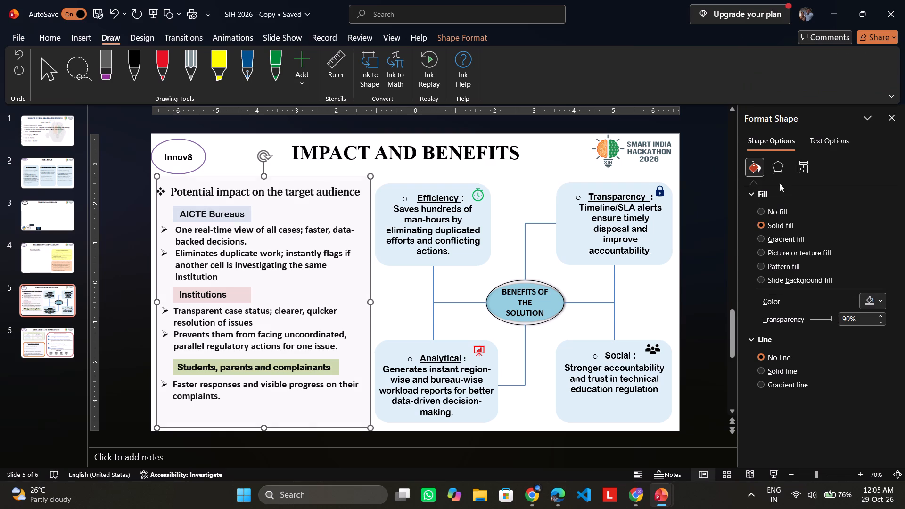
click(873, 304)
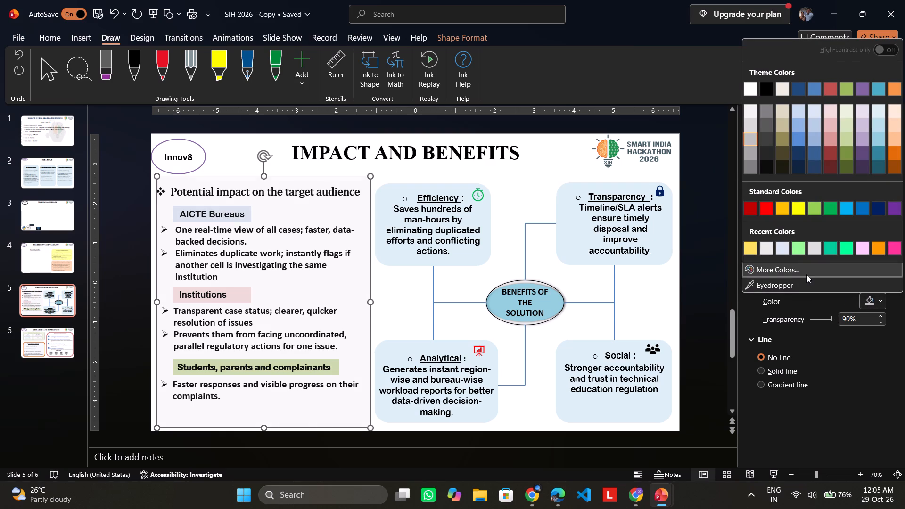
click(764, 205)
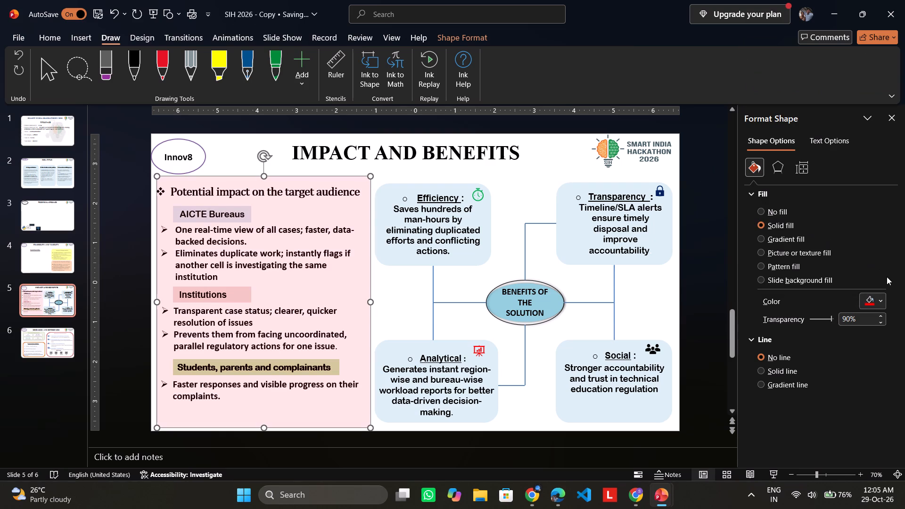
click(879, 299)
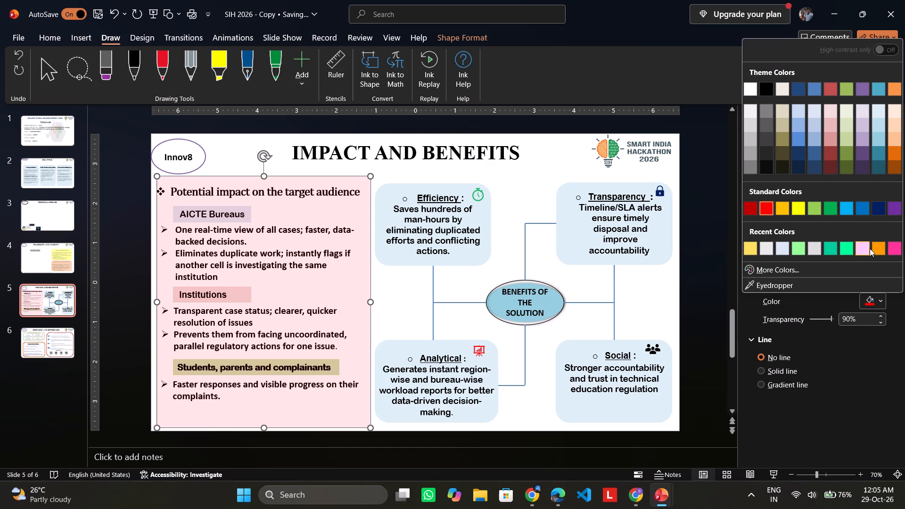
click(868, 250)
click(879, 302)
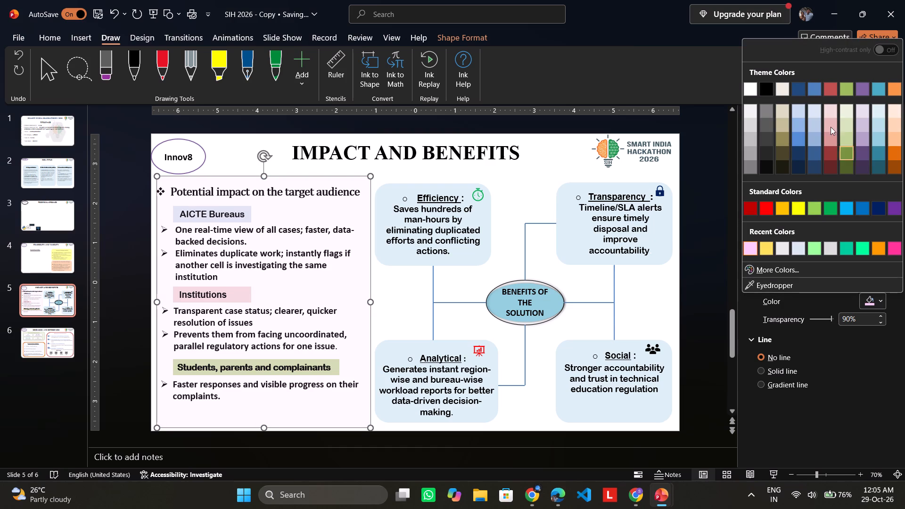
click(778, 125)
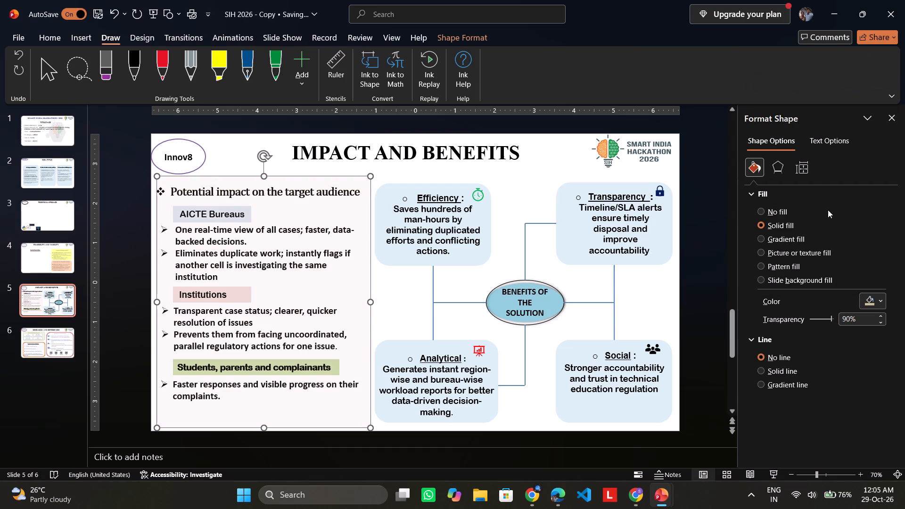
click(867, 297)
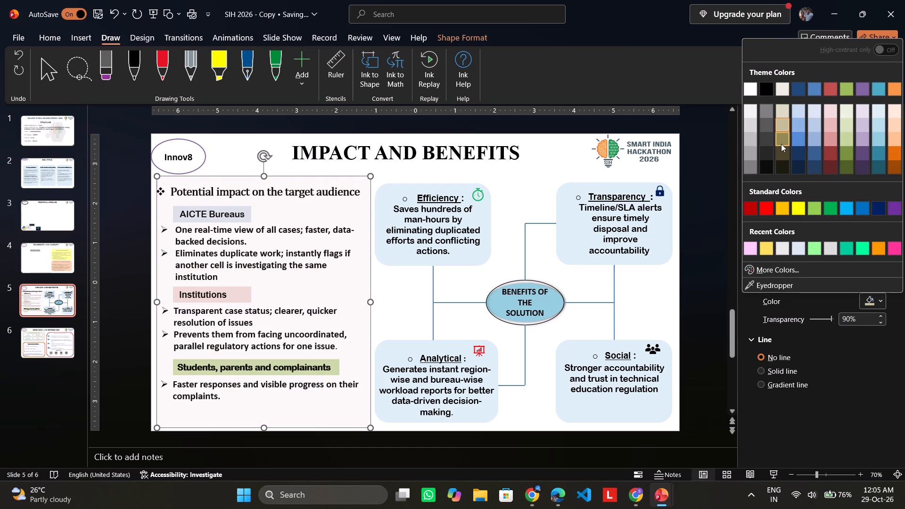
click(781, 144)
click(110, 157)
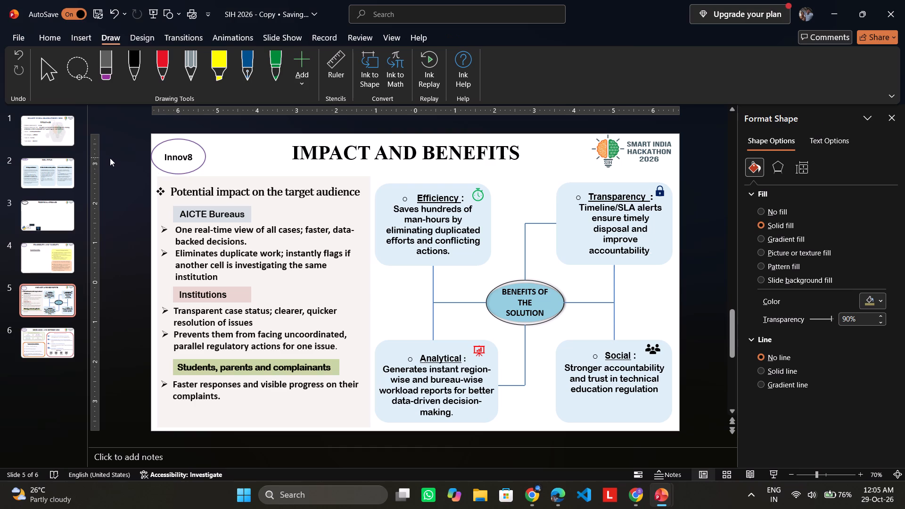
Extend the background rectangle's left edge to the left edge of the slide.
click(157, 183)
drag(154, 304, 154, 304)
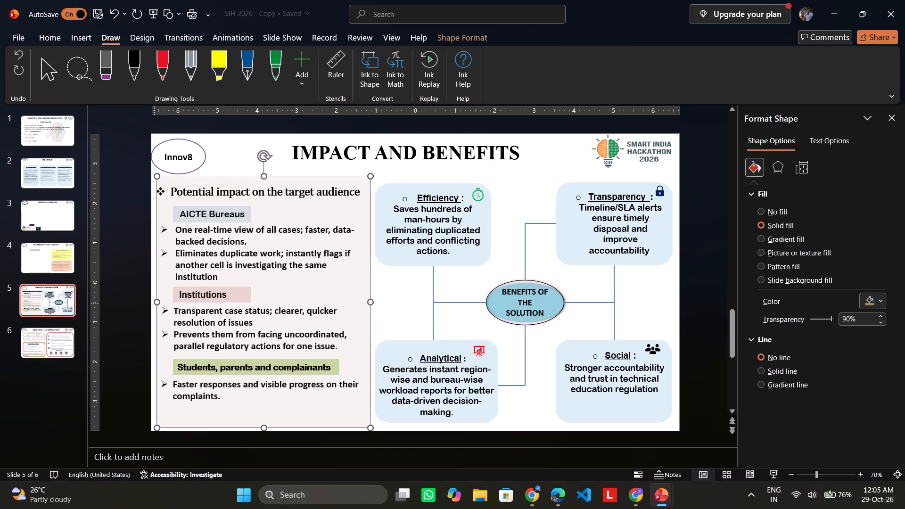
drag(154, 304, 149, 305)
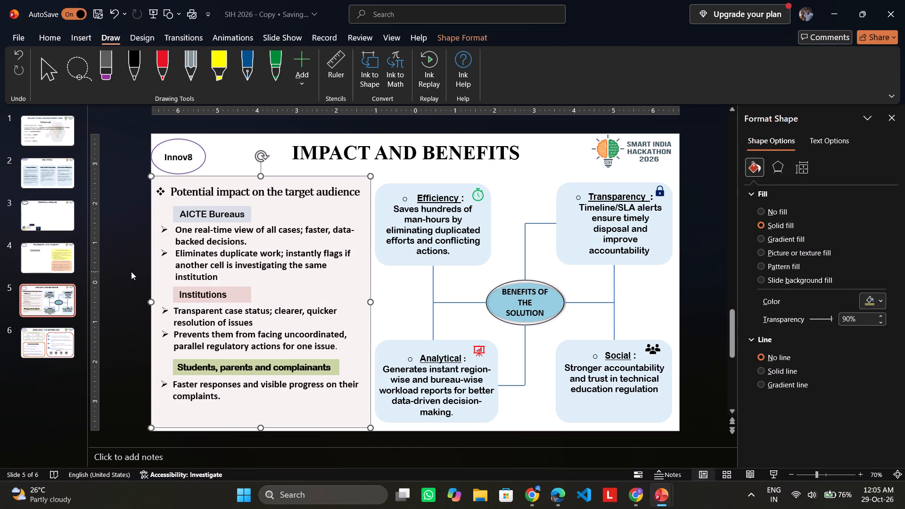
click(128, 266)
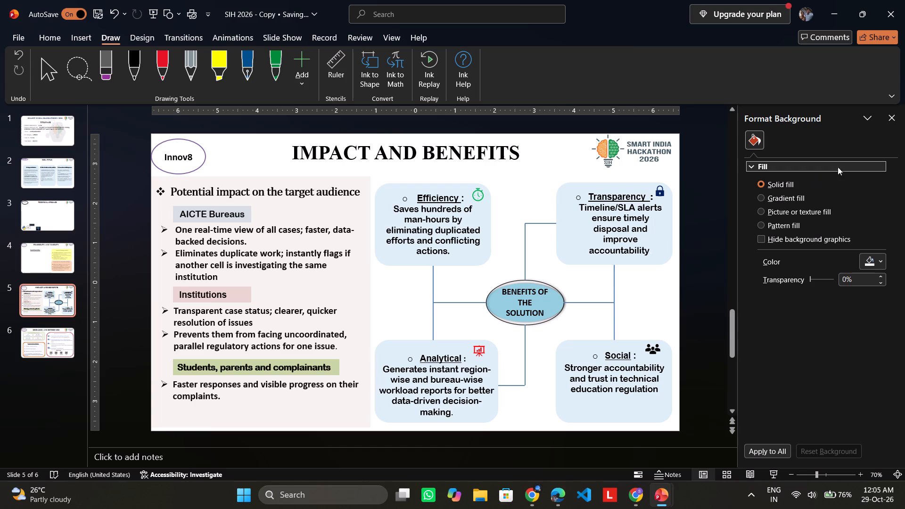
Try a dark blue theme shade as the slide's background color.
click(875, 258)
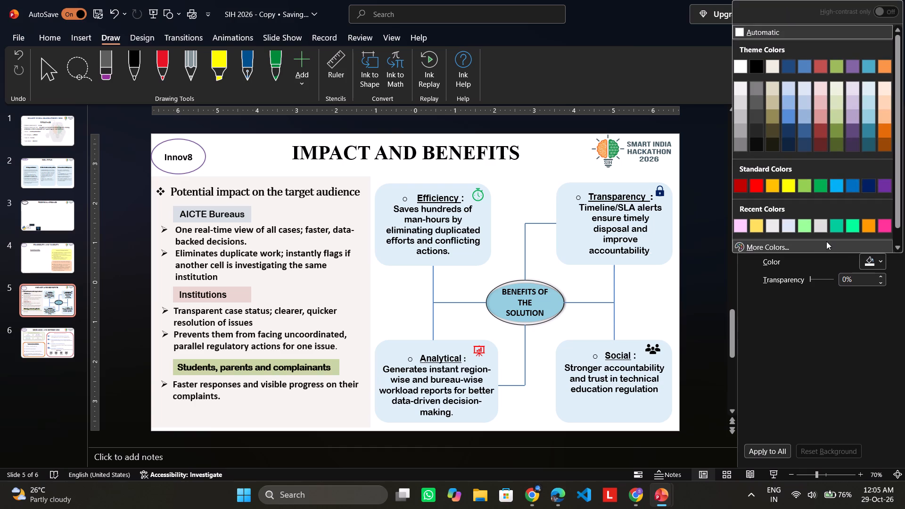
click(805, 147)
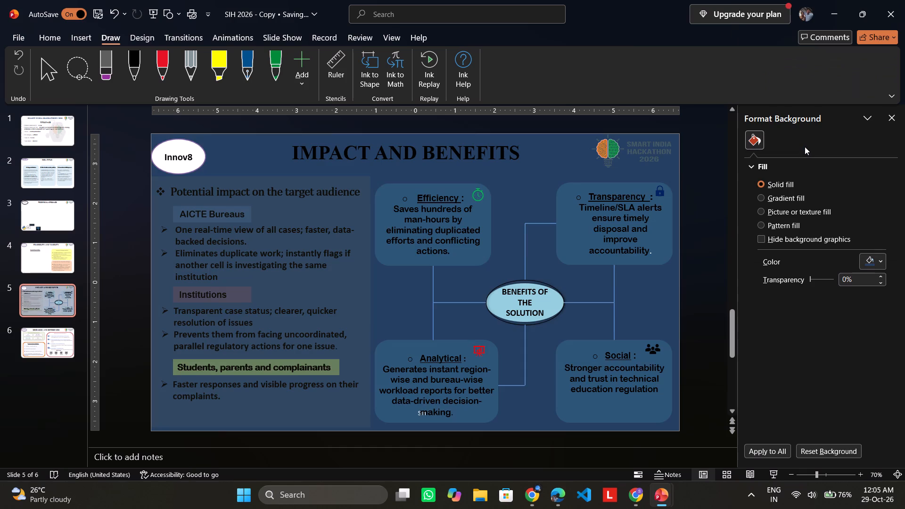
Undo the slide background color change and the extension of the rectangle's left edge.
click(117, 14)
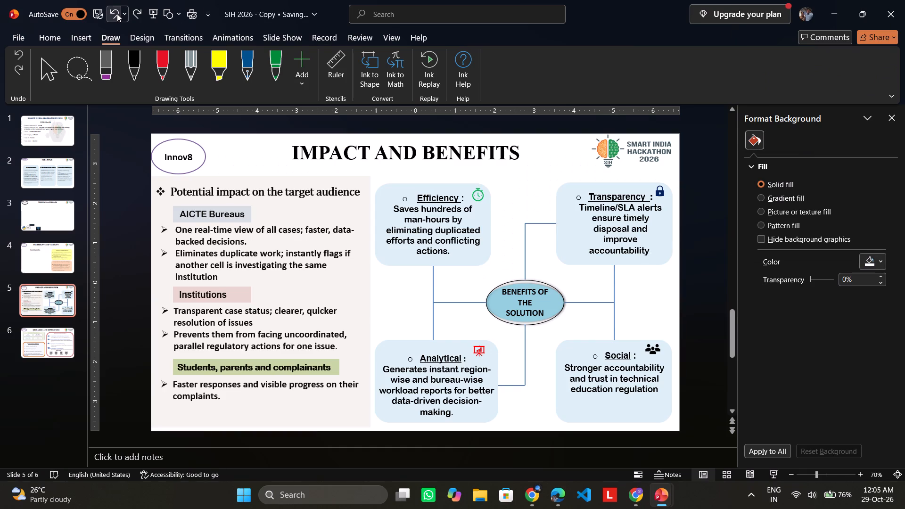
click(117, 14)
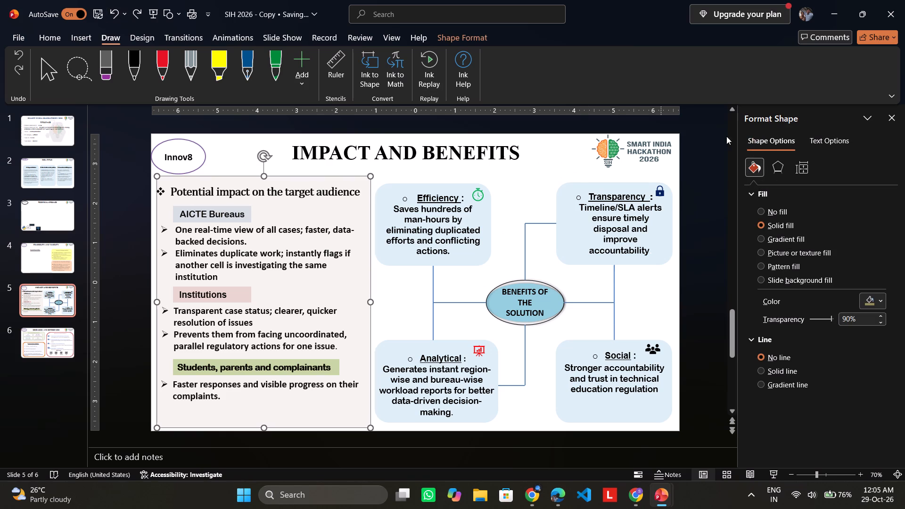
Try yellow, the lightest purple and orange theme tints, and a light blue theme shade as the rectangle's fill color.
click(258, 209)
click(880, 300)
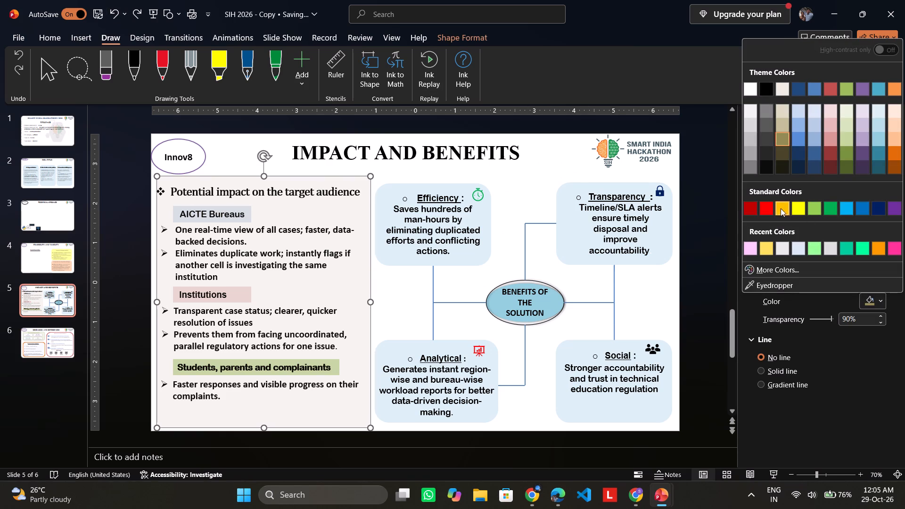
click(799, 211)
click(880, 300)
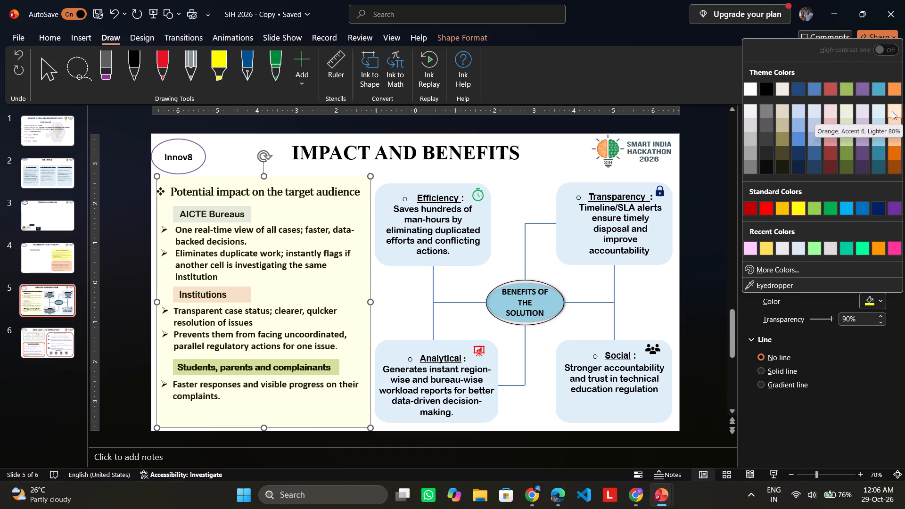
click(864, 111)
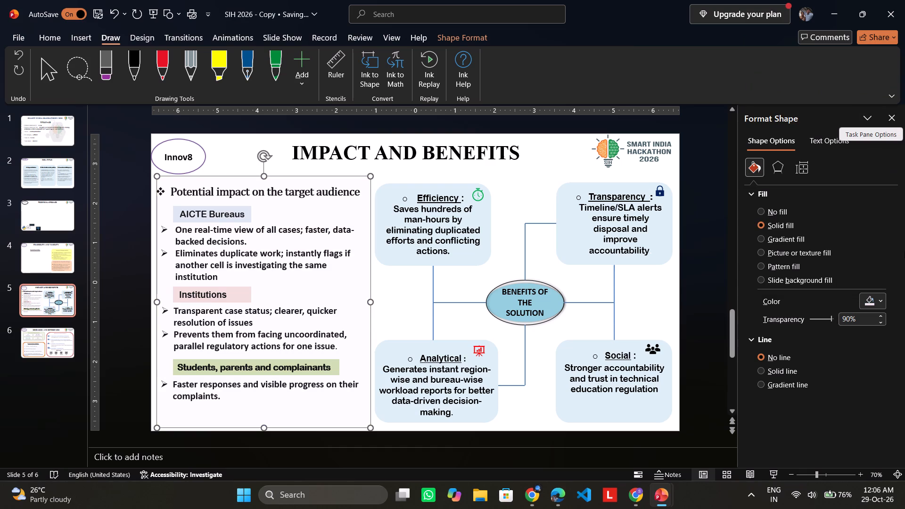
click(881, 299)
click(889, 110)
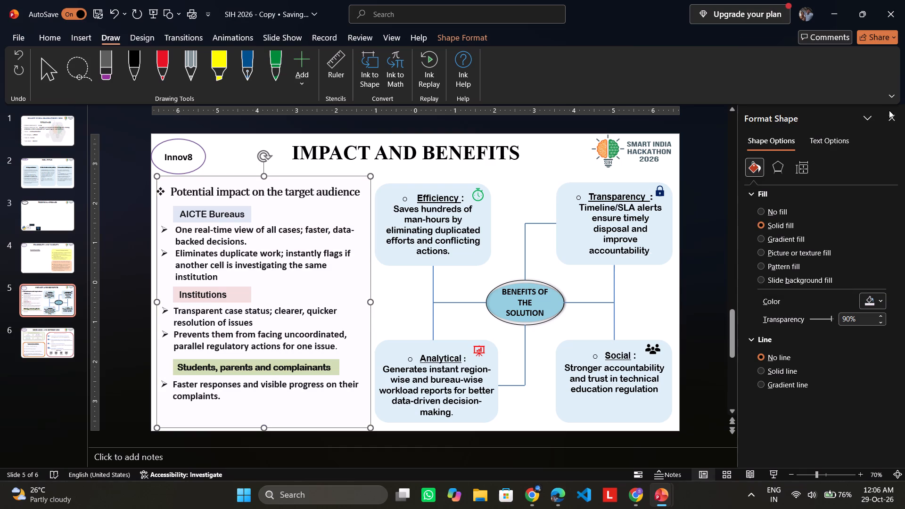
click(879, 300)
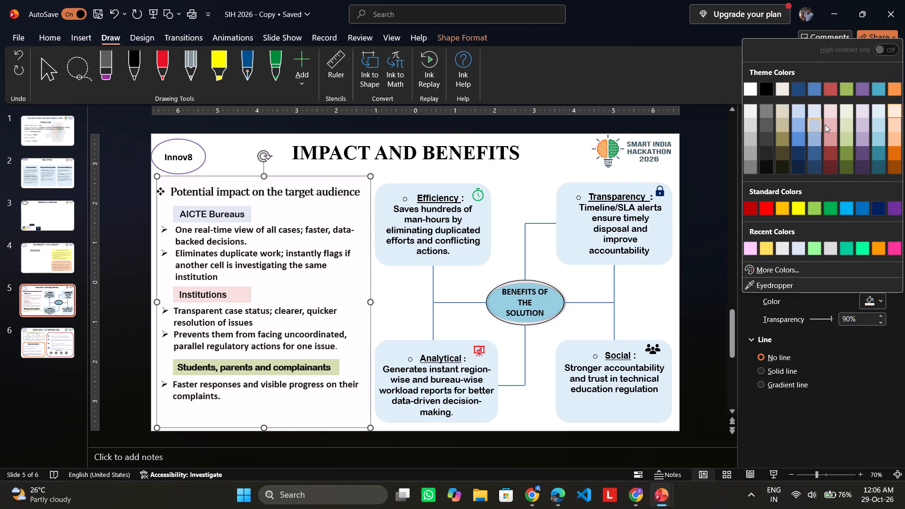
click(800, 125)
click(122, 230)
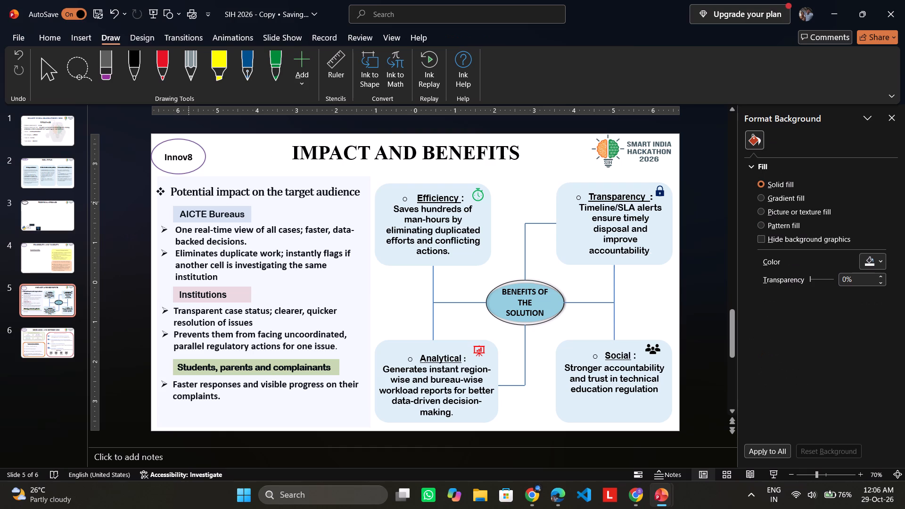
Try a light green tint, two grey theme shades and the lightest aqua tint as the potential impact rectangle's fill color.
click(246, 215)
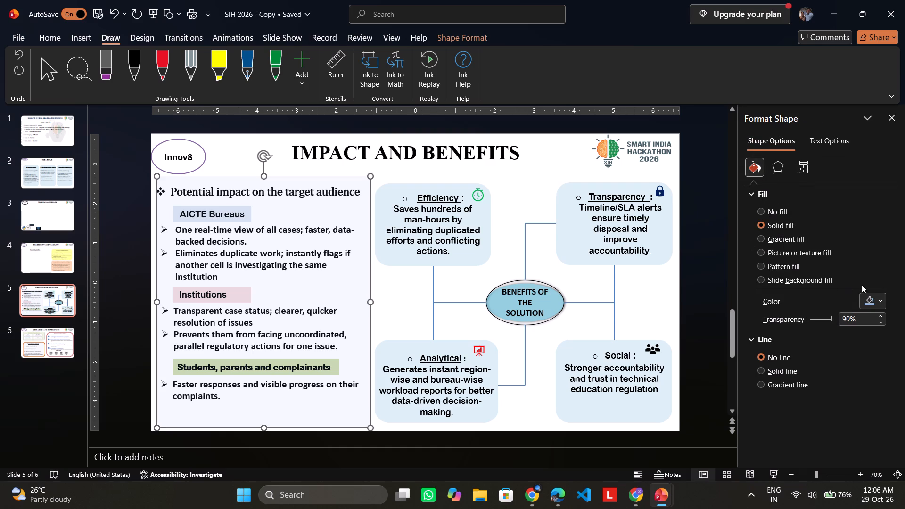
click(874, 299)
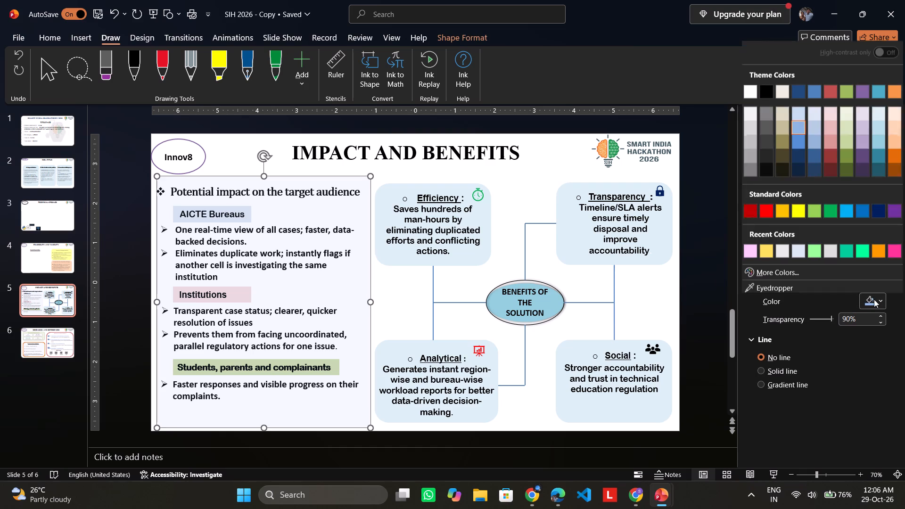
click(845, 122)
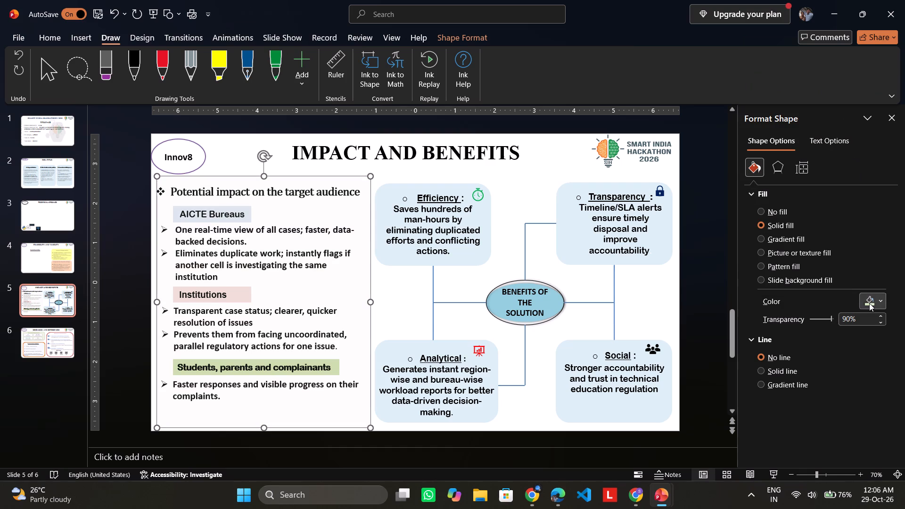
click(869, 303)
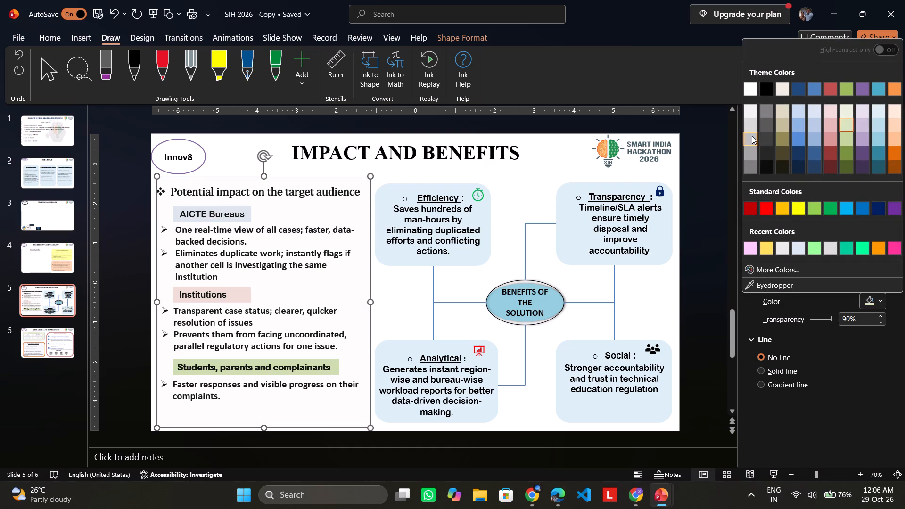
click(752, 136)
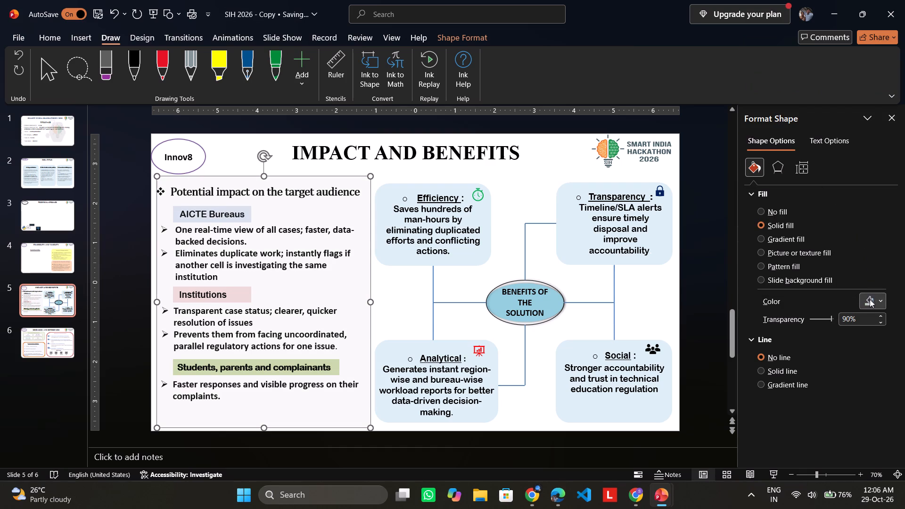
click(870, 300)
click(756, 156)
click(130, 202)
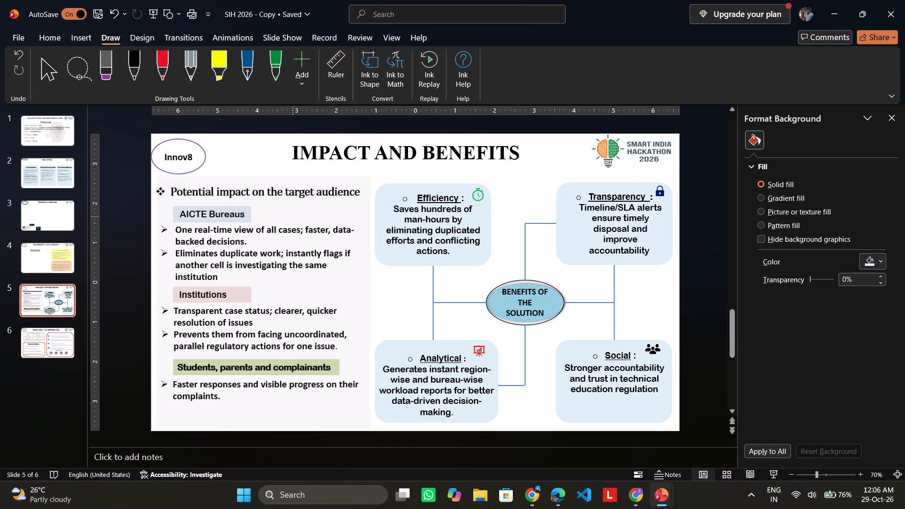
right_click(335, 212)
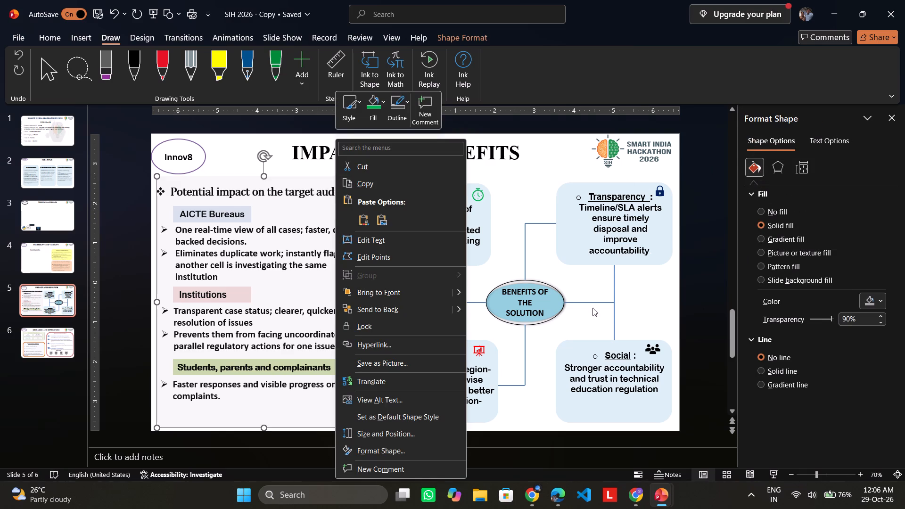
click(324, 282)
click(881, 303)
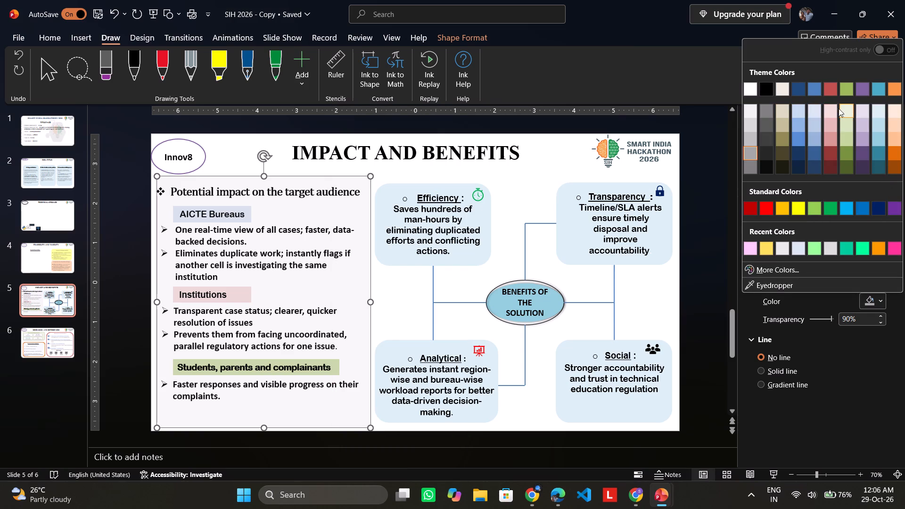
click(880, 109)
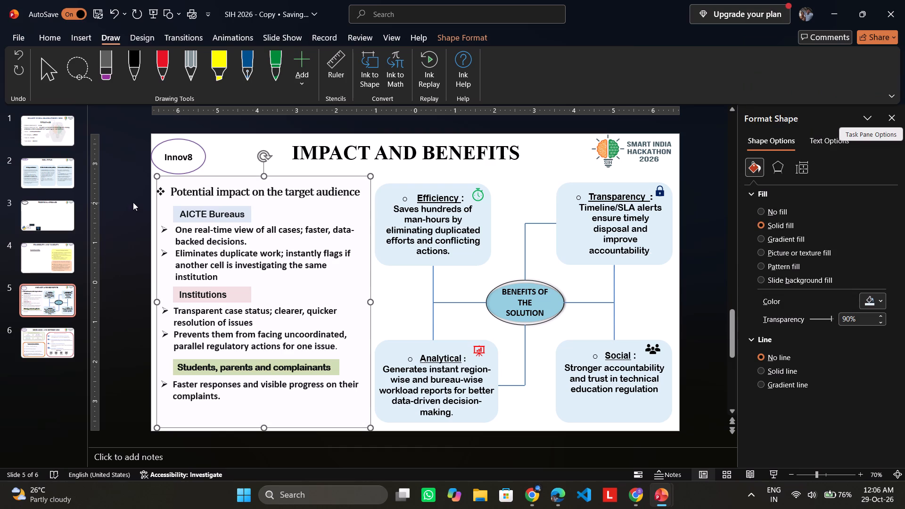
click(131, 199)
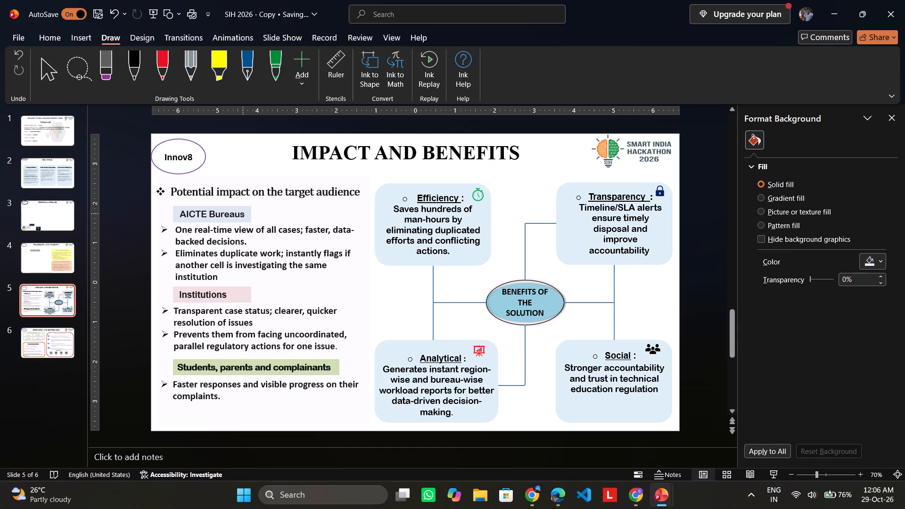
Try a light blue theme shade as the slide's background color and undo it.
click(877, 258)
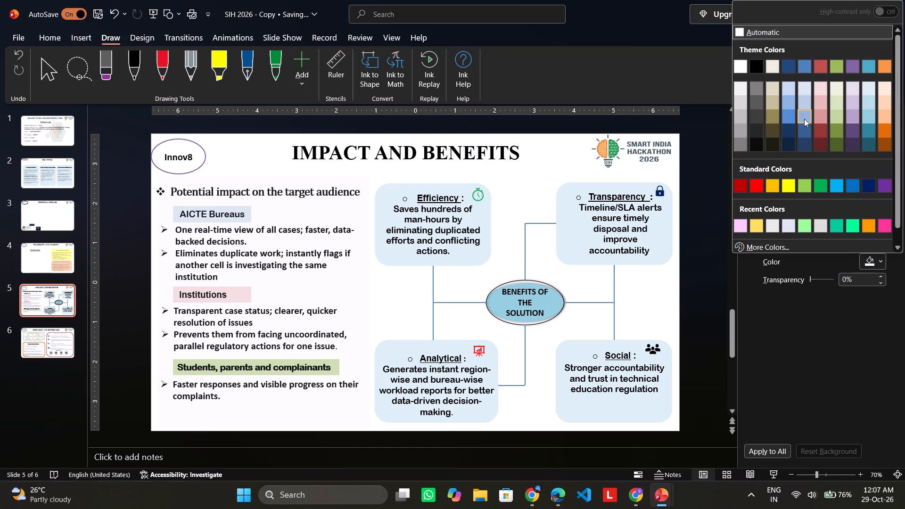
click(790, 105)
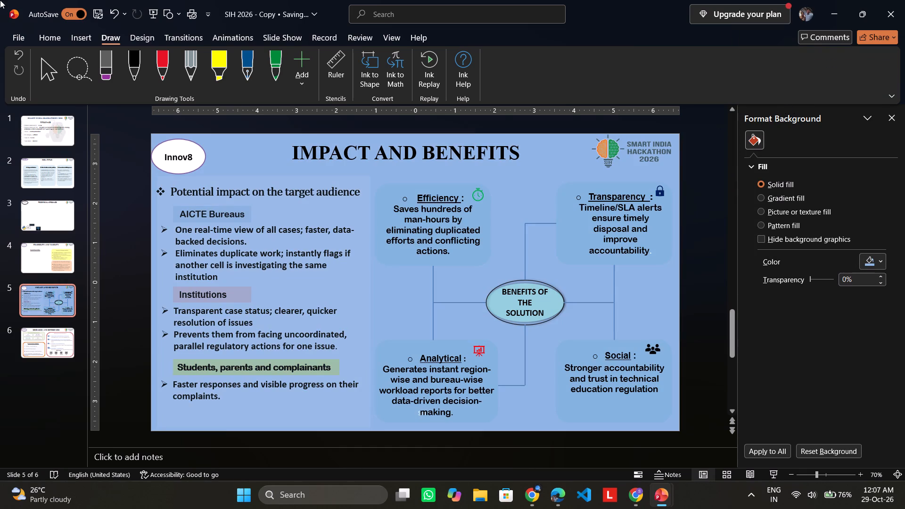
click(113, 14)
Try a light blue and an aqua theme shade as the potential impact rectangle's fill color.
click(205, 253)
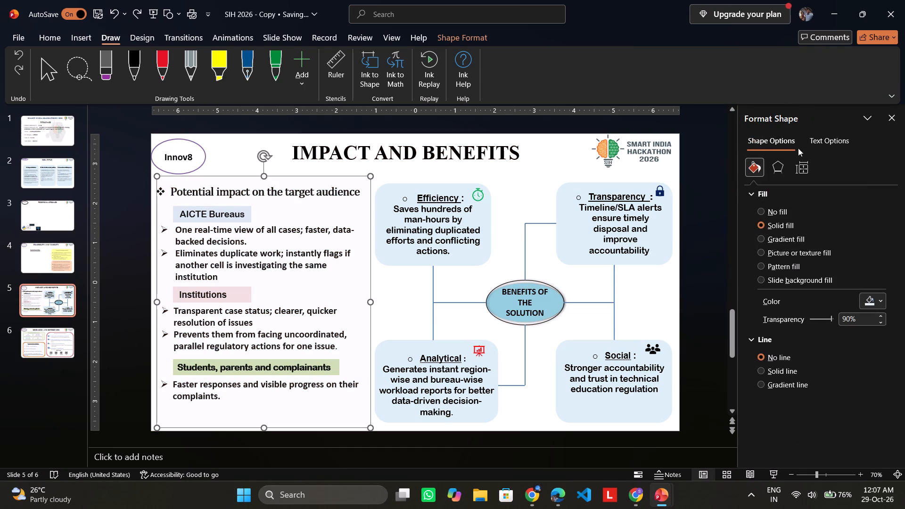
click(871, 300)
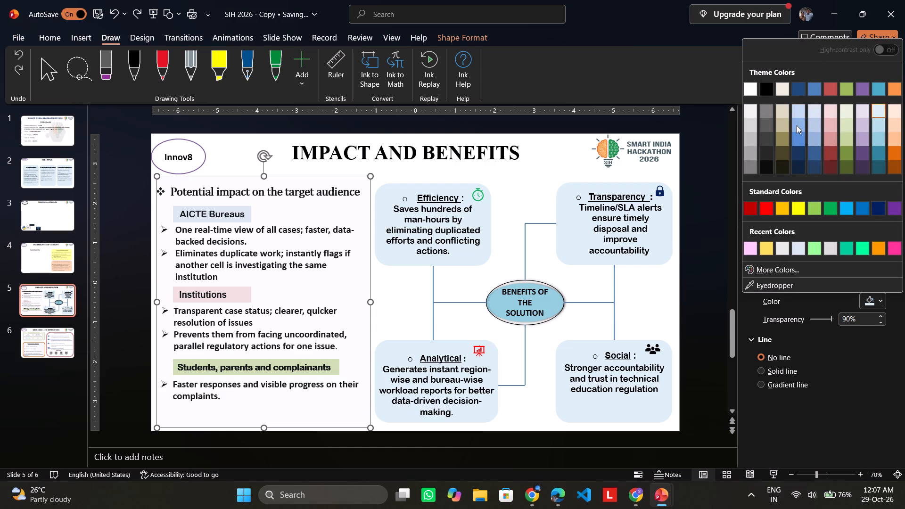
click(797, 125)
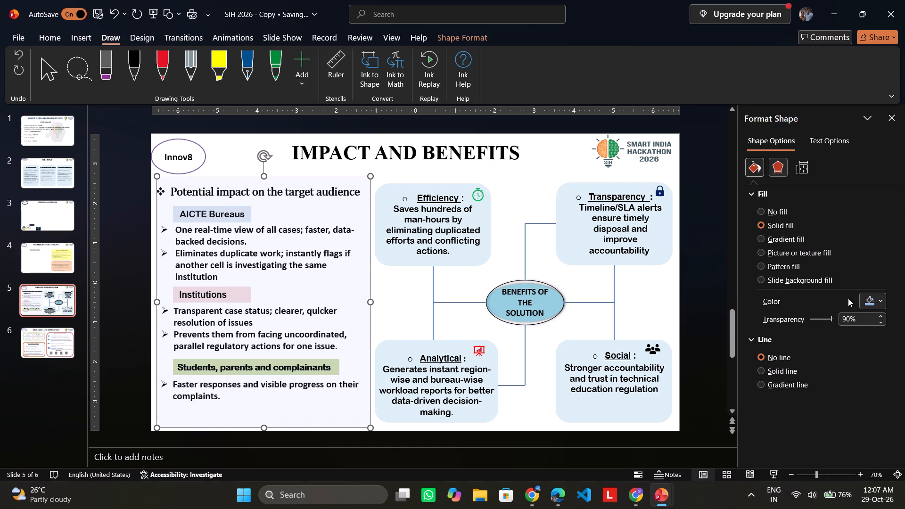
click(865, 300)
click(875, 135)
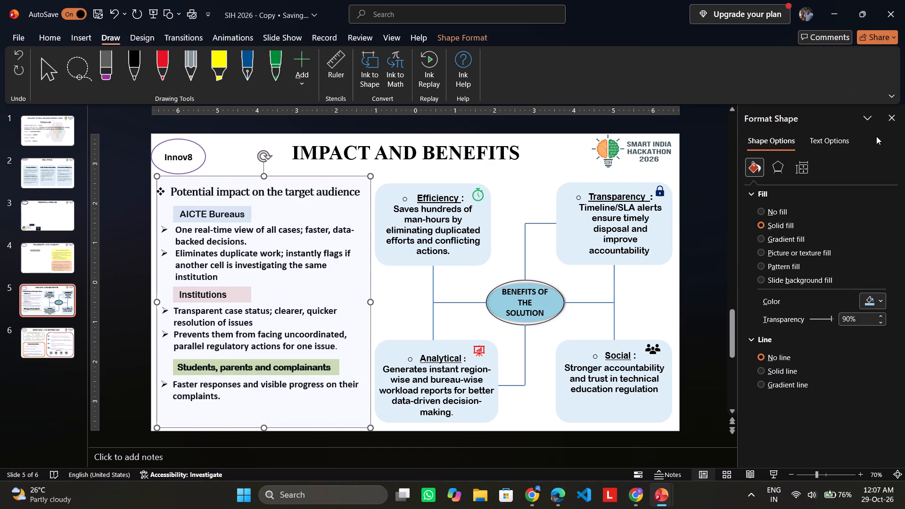
Fill the potential impact section's background rectangle with a medium light grey theme shade.
click(875, 300)
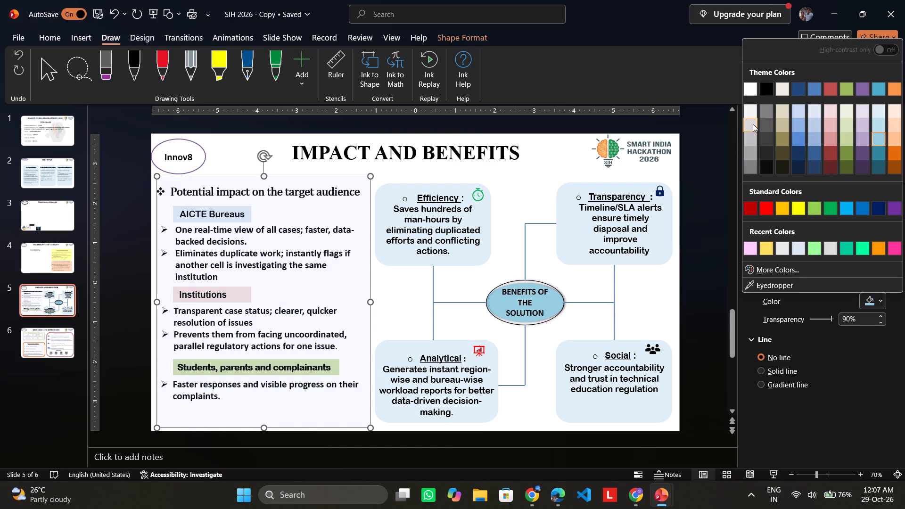
click(753, 133)
click(121, 209)
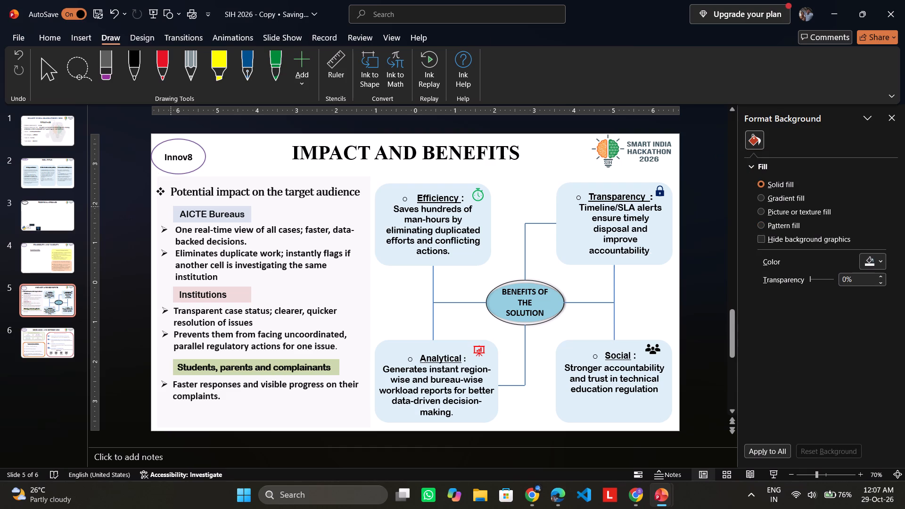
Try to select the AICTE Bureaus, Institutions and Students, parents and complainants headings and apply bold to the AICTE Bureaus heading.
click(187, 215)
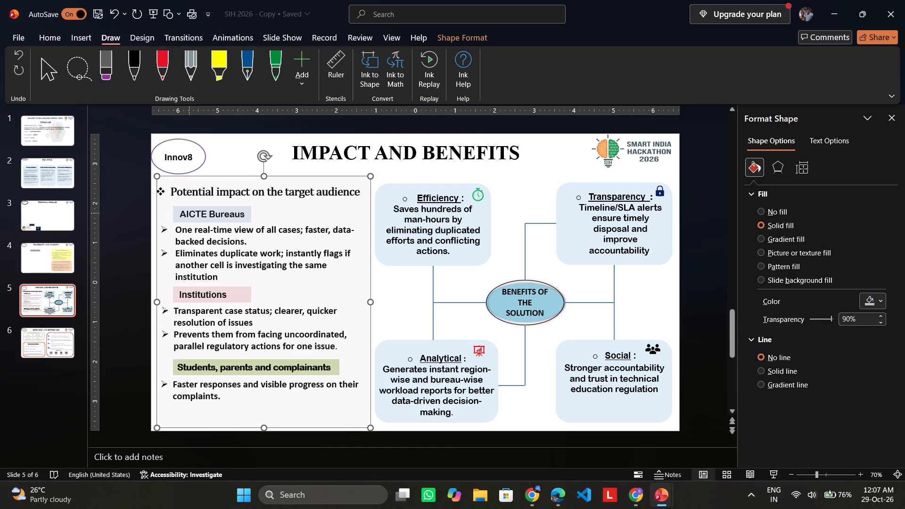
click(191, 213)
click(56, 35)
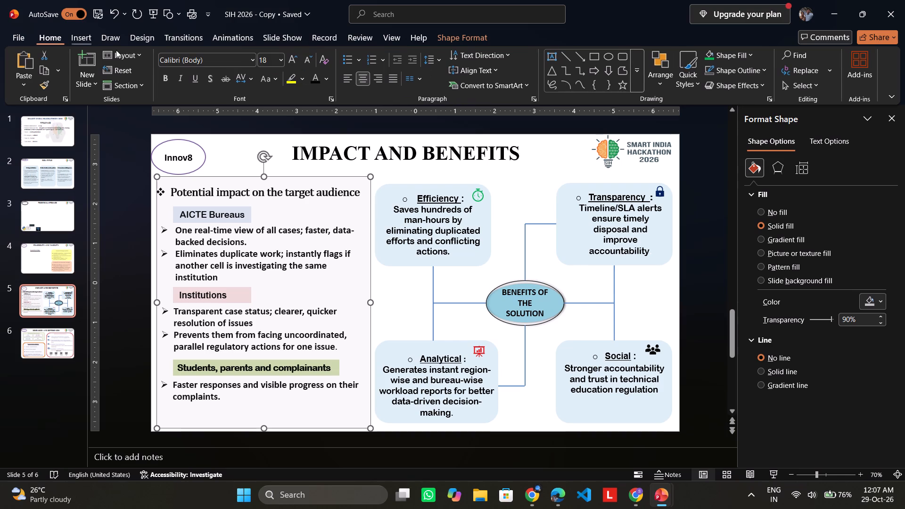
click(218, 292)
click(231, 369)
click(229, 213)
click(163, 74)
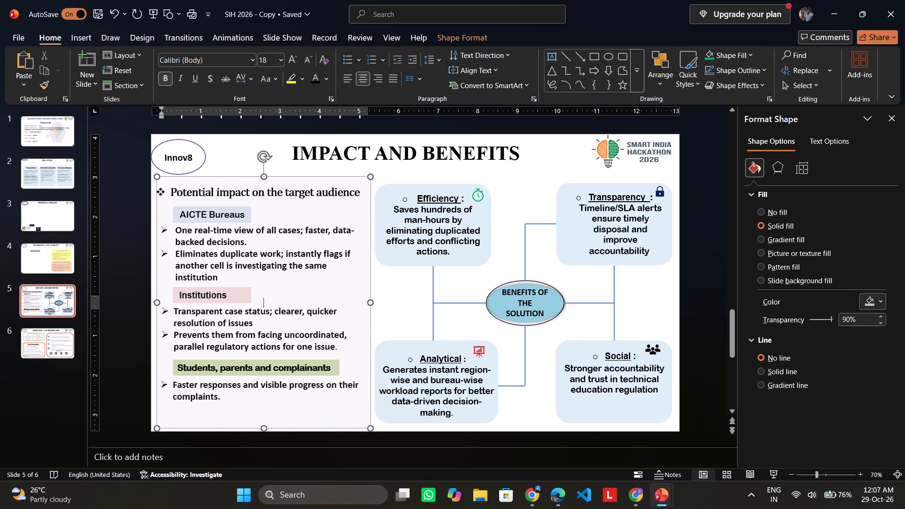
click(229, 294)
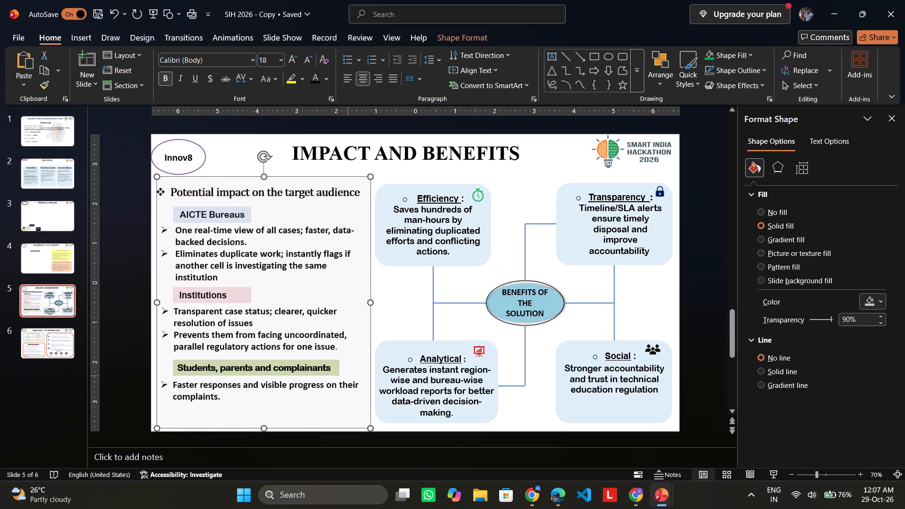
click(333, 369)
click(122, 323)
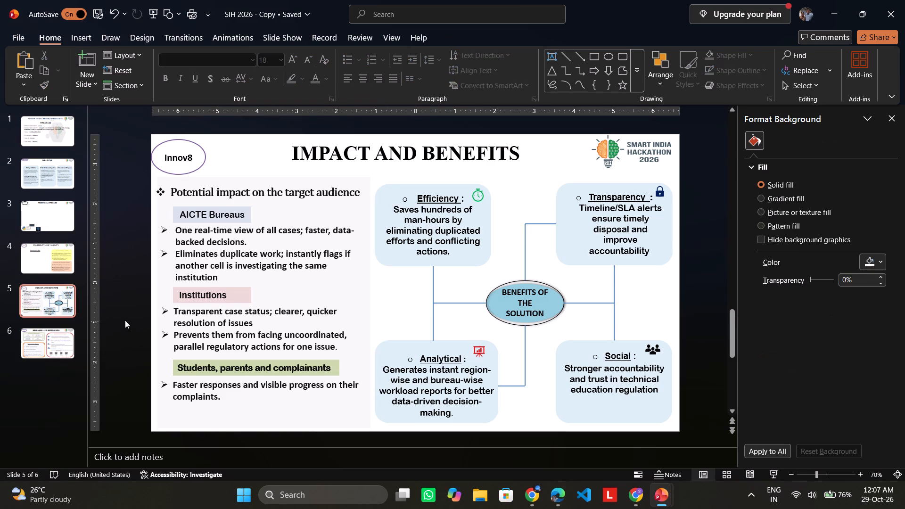
Move the background rectangle off the potential impact text so that it extends past the slide's bottom edge.
click(189, 372)
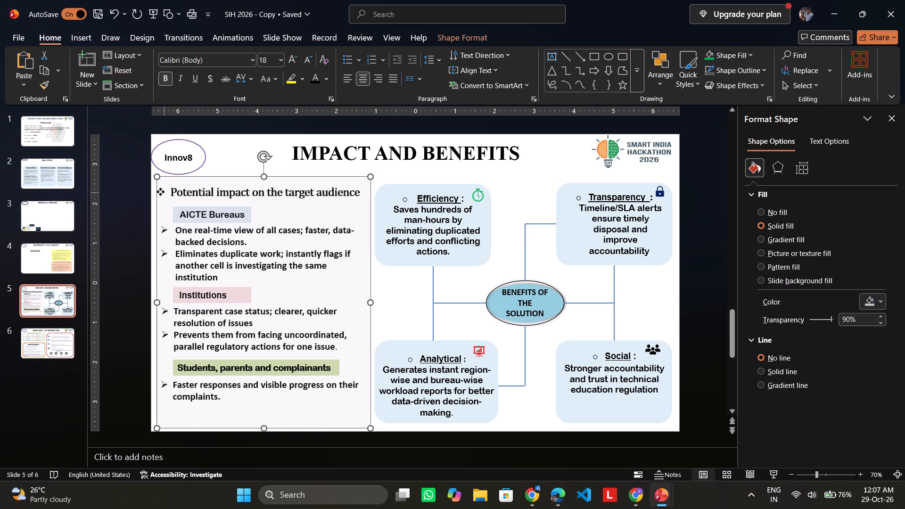
drag(165, 178, 433, 194)
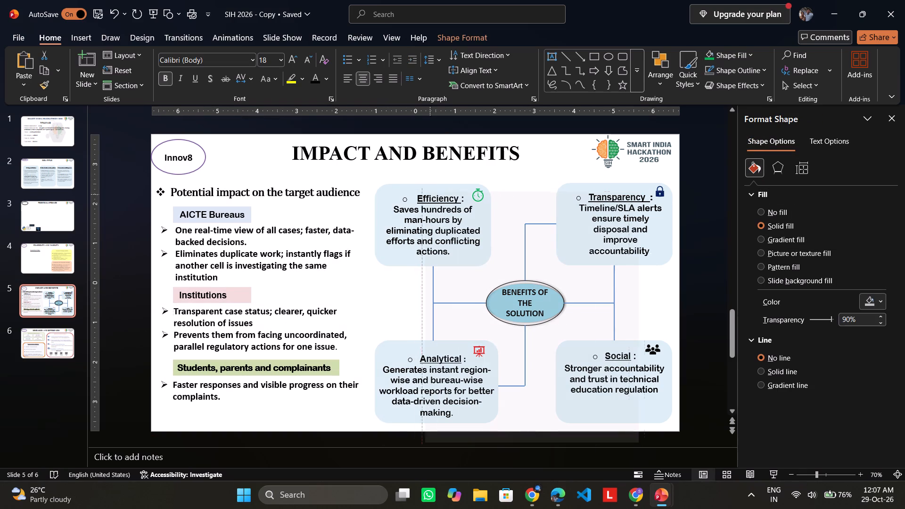
drag(433, 194, 241, 410)
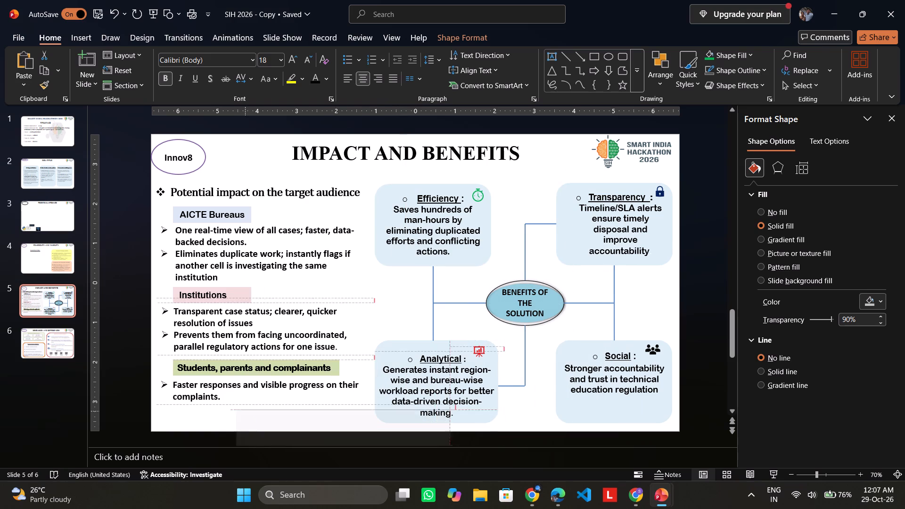
drag(241, 410, 236, 416)
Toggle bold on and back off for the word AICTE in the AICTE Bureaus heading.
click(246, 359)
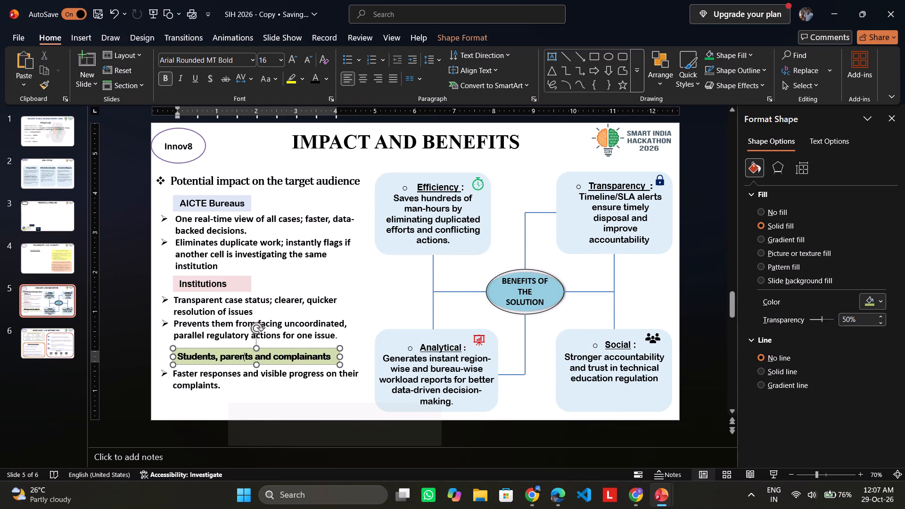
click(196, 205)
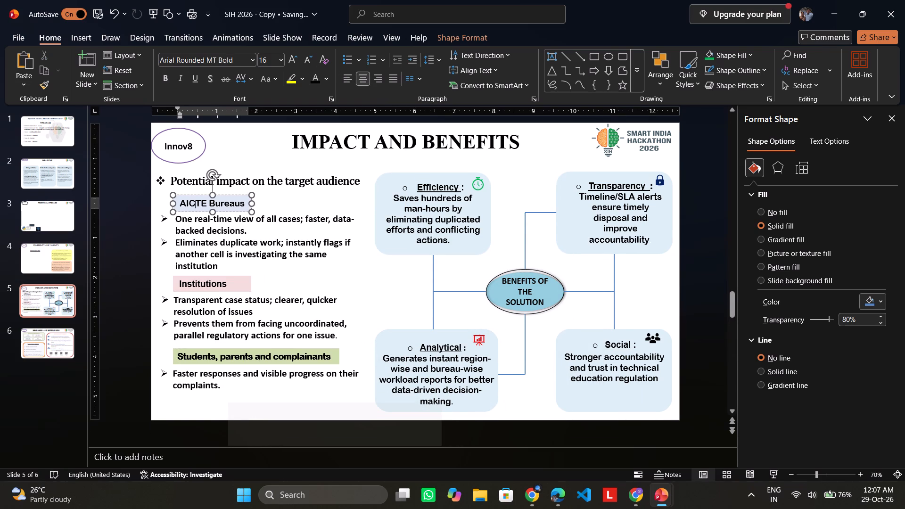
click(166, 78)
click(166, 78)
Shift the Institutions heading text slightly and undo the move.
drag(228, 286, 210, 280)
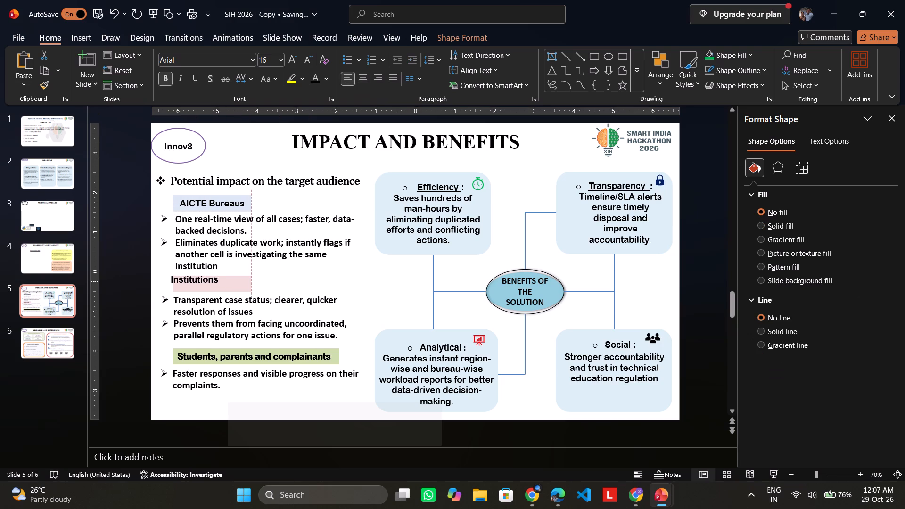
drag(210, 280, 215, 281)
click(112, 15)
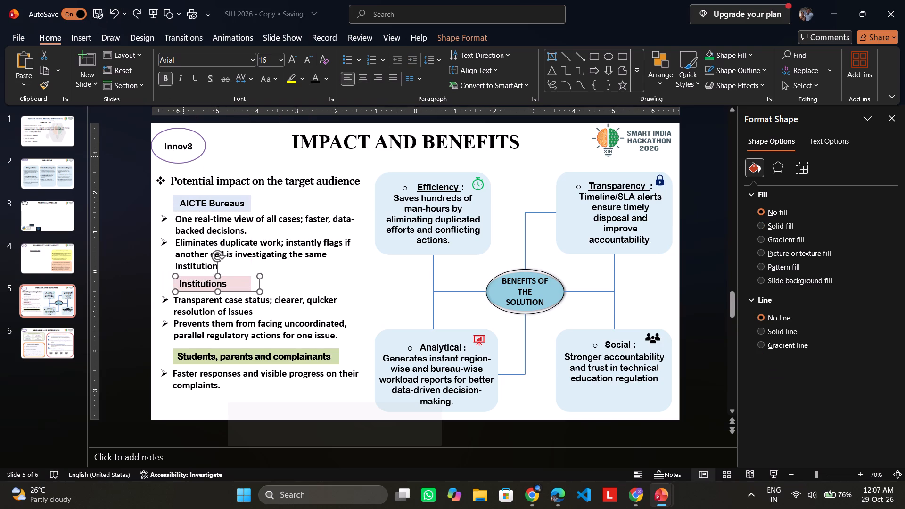
Remove bold from the Institutions heading and set its font to Arial Rounded MT Bold.
click(164, 81)
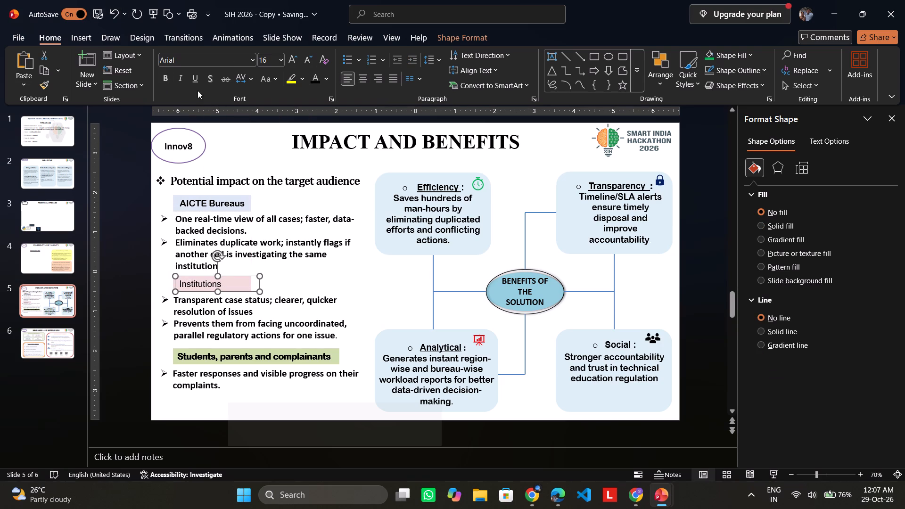
click(255, 59)
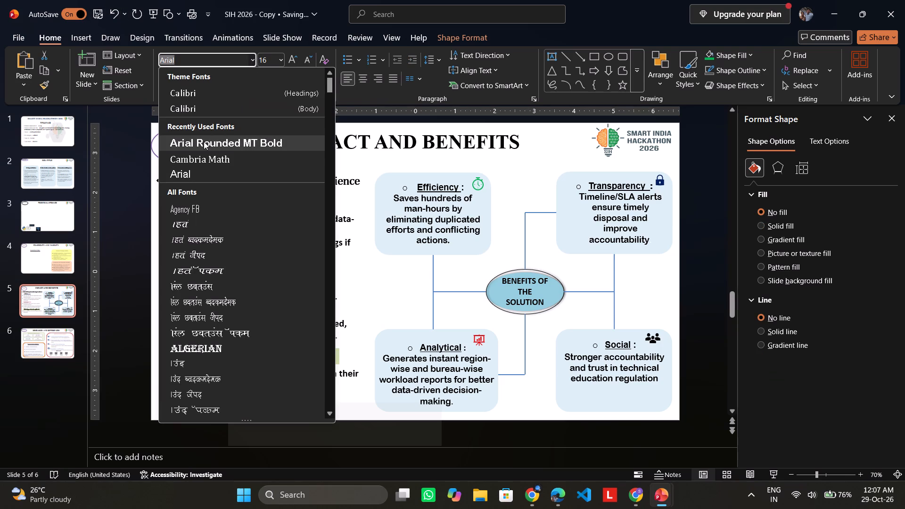
click(204, 141)
Remove bold from the Students, parents and complainants heading.
click(299, 362)
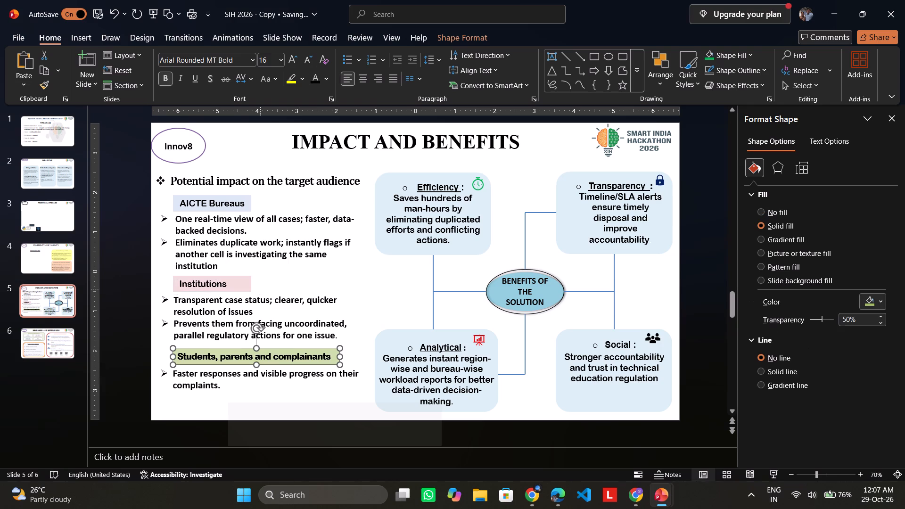
click(168, 76)
click(112, 253)
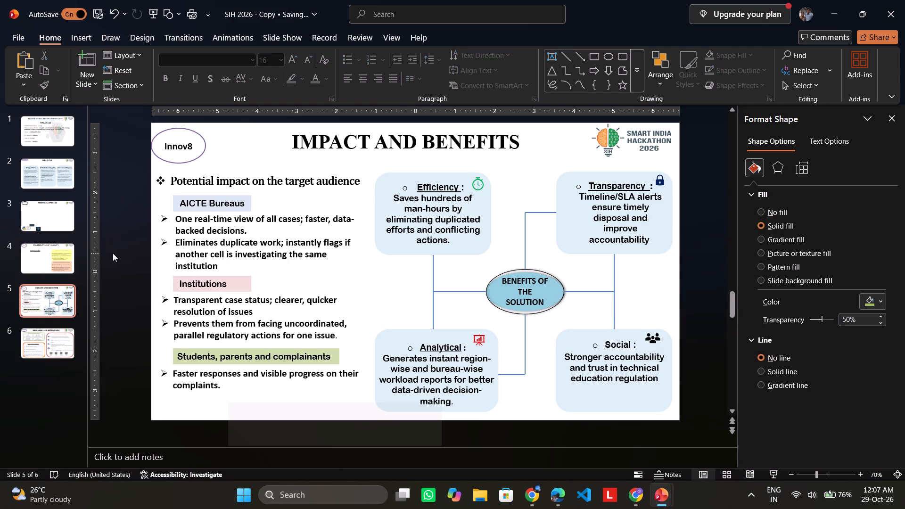
Move the pale background rectangle back behind the potential impact text, flush with the slide's left edge.
drag(280, 423, 246, 270)
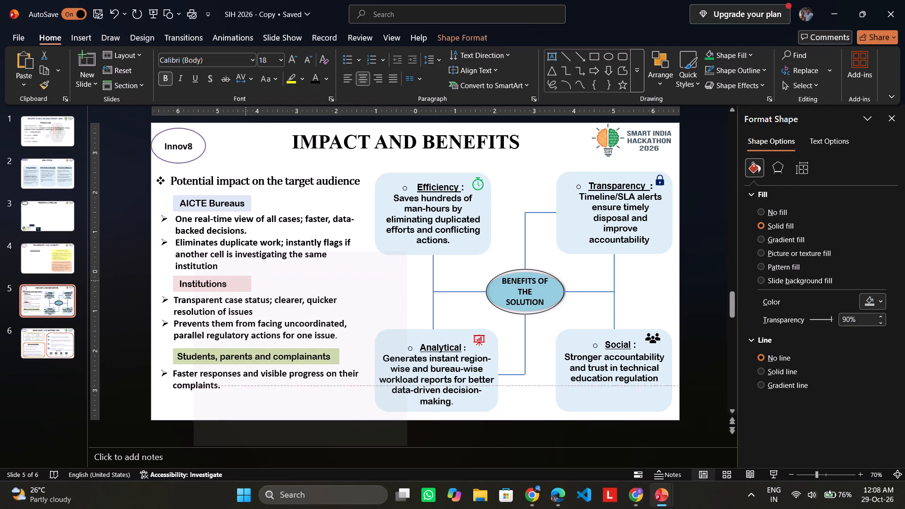
drag(246, 270, 205, 181)
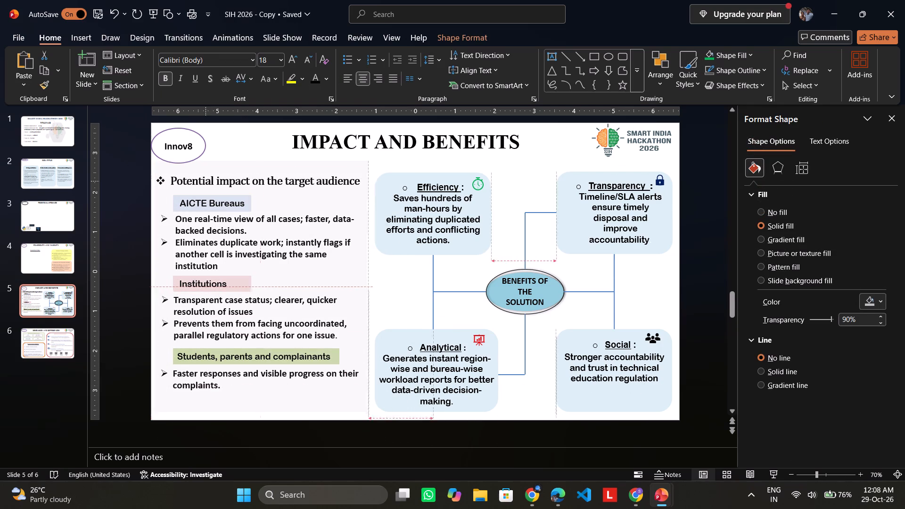
drag(205, 181, 203, 181)
Resize the background rectangle to start just below the Innov8 oval, reach the slide's bottom edge and meet the Efficiency and Analytical boxes.
drag(363, 299, 373, 297)
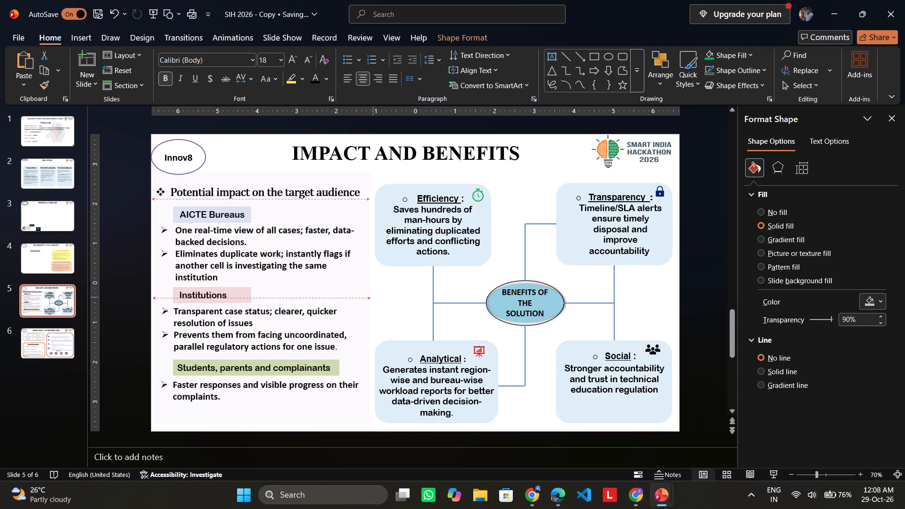
drag(373, 297, 377, 296)
click(398, 297)
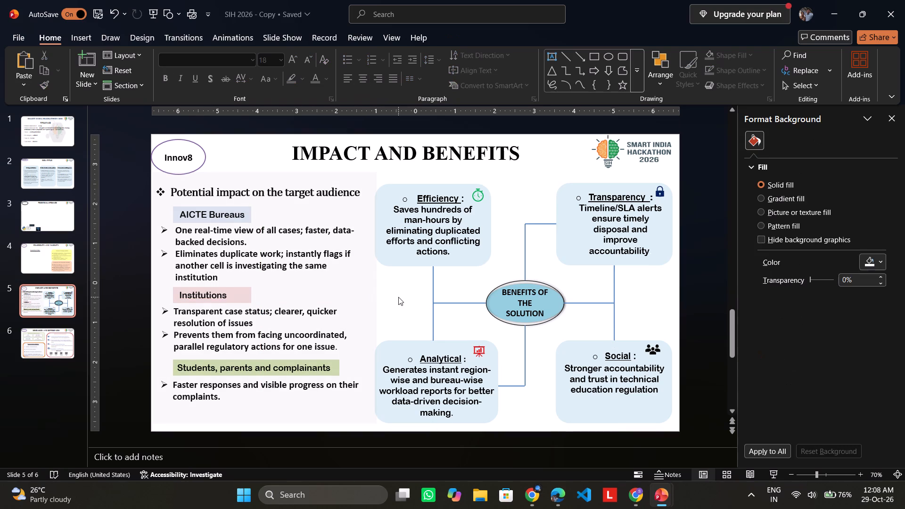
click(357, 287)
click(376, 297)
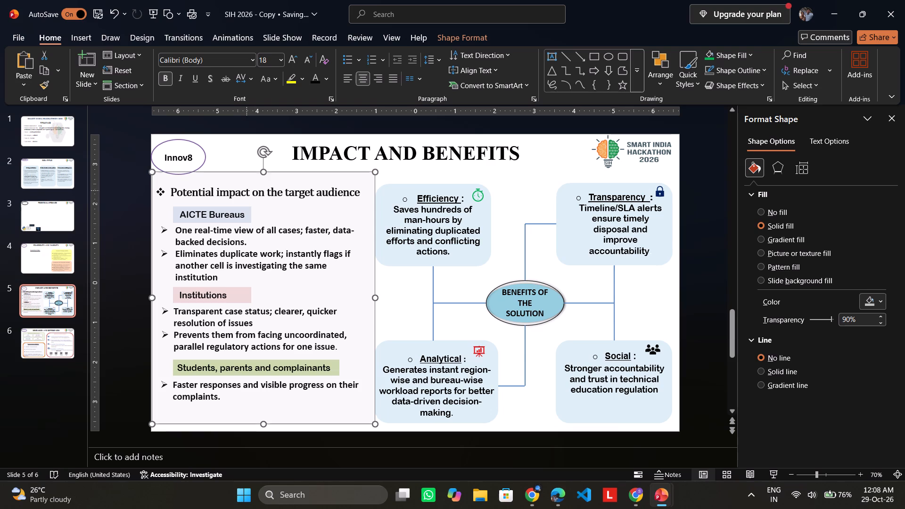
click(243, 151)
click(256, 174)
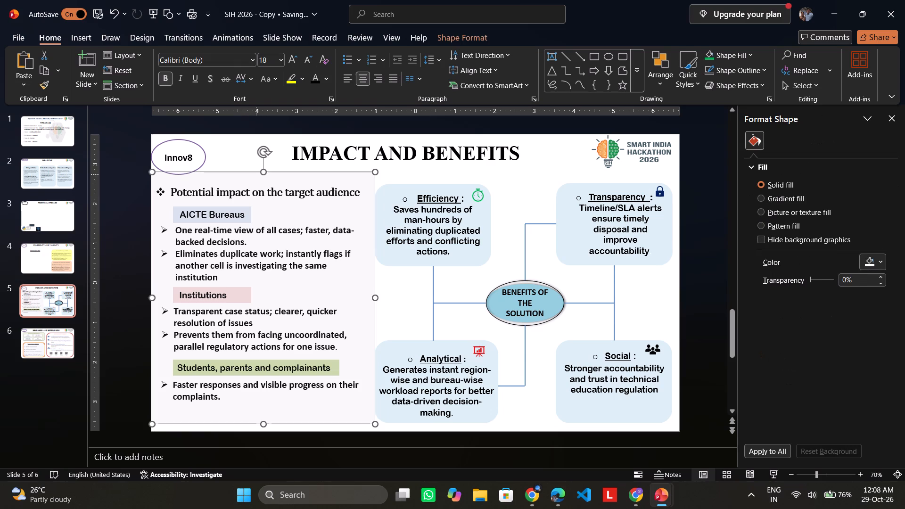
click(264, 171)
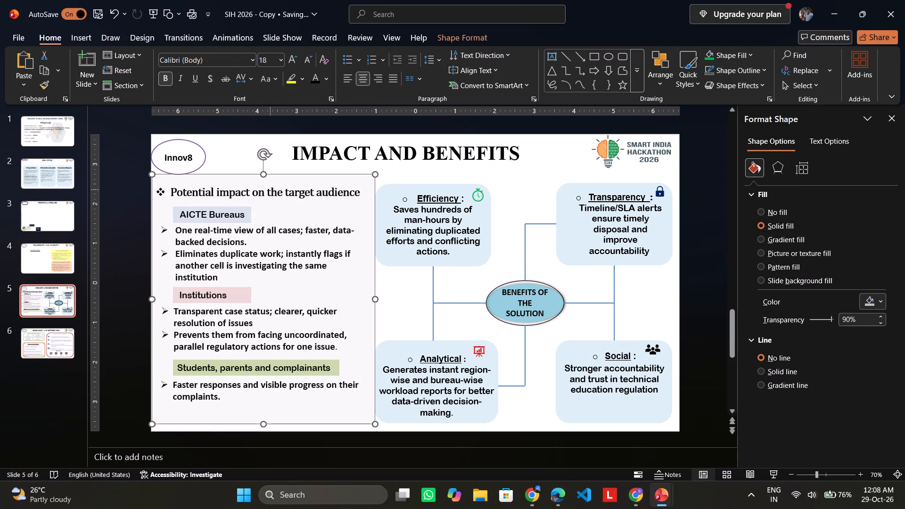
drag(264, 423, 264, 430)
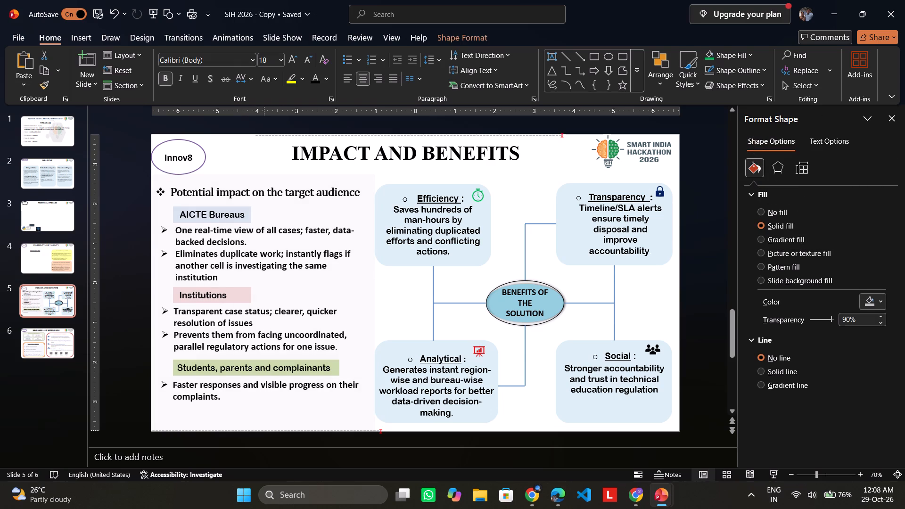
drag(264, 430, 264, 431)
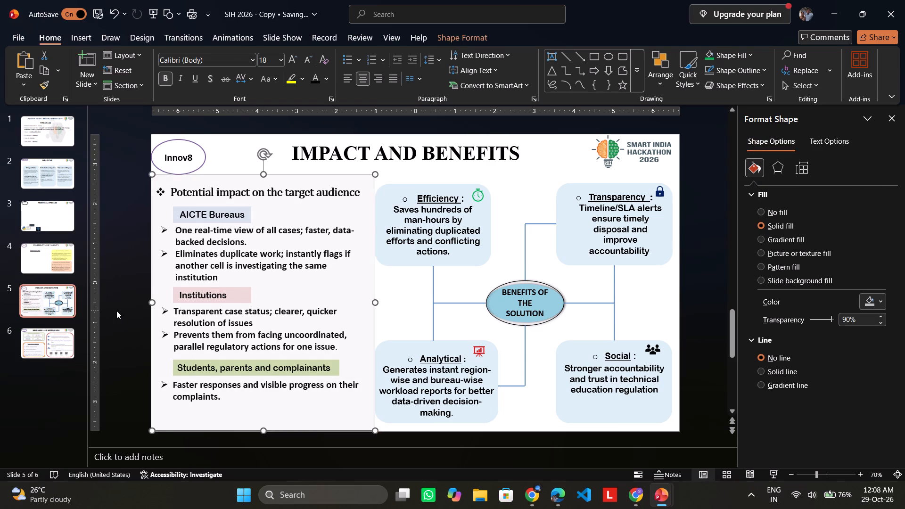
click(116, 311)
Widen the Innov8 oval and shift it slightly right, away from the slide's left edge.
click(186, 151)
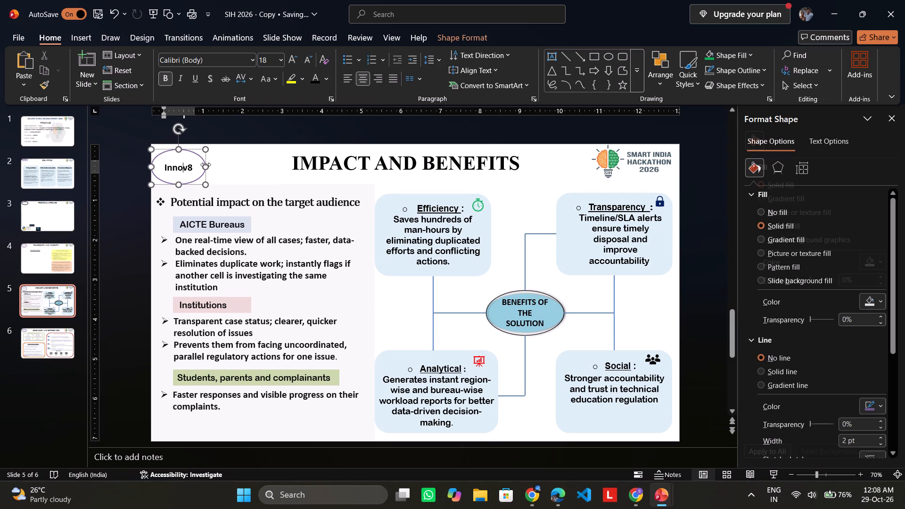
drag(206, 165, 223, 167)
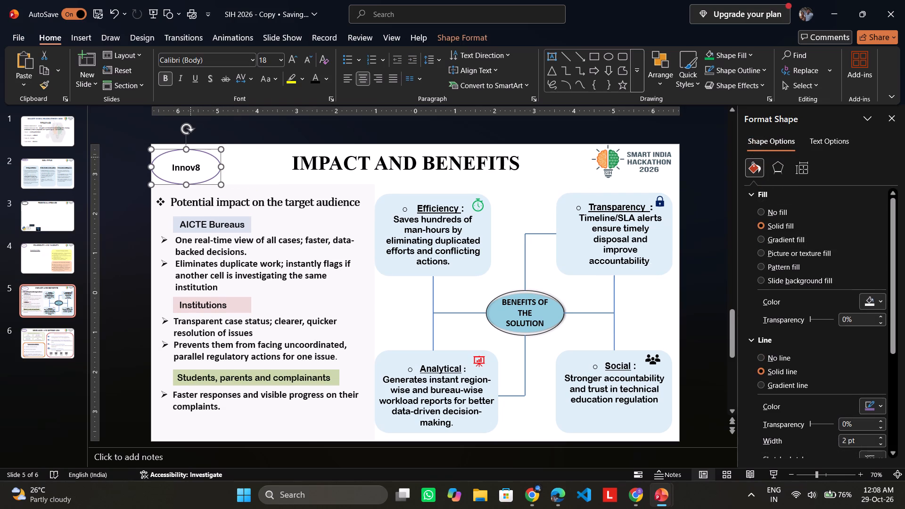
click(185, 152)
drag(173, 150, 178, 150)
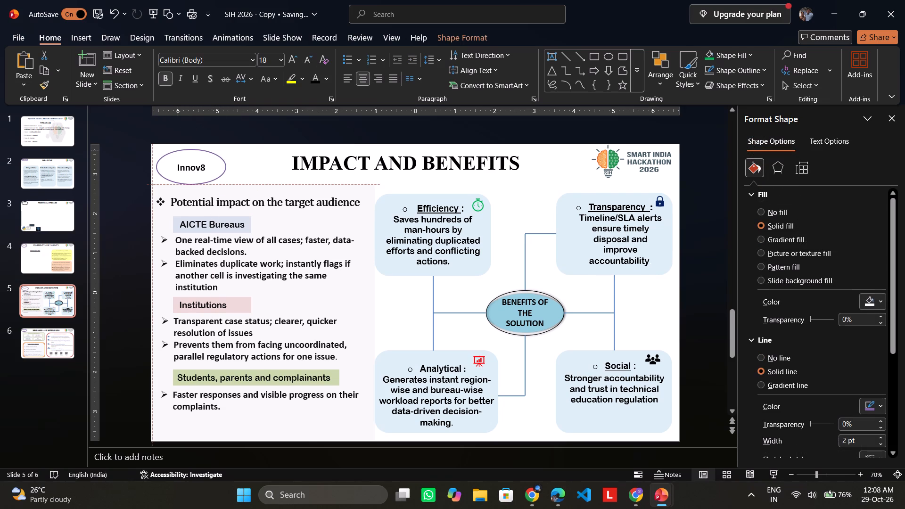
drag(178, 150, 179, 150)
click(126, 138)
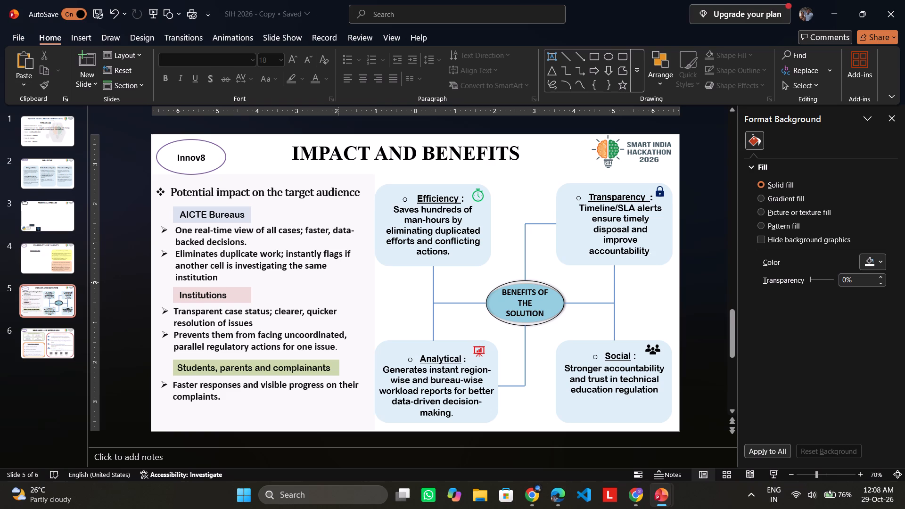
Narrow the background rectangle from its right side to leave a small gap before the Efficiency and Analytical boxes.
click(357, 286)
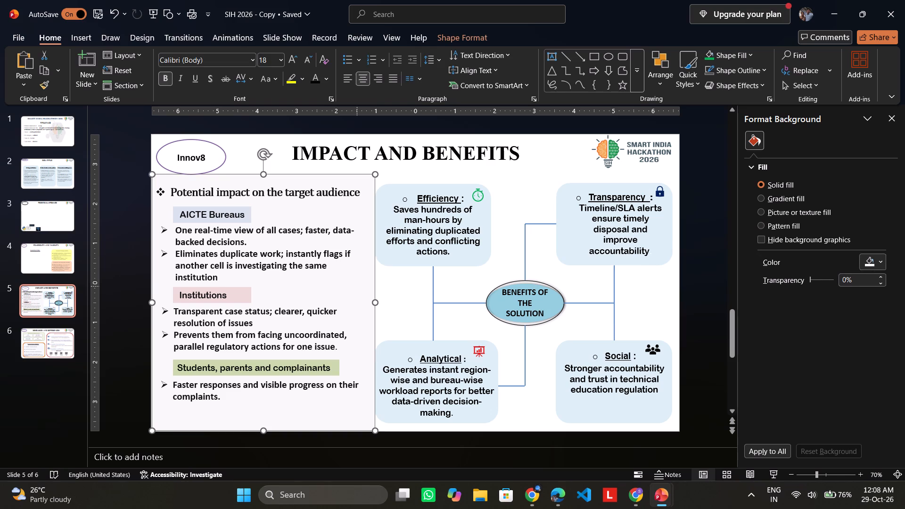
drag(376, 303, 371, 303)
click(388, 300)
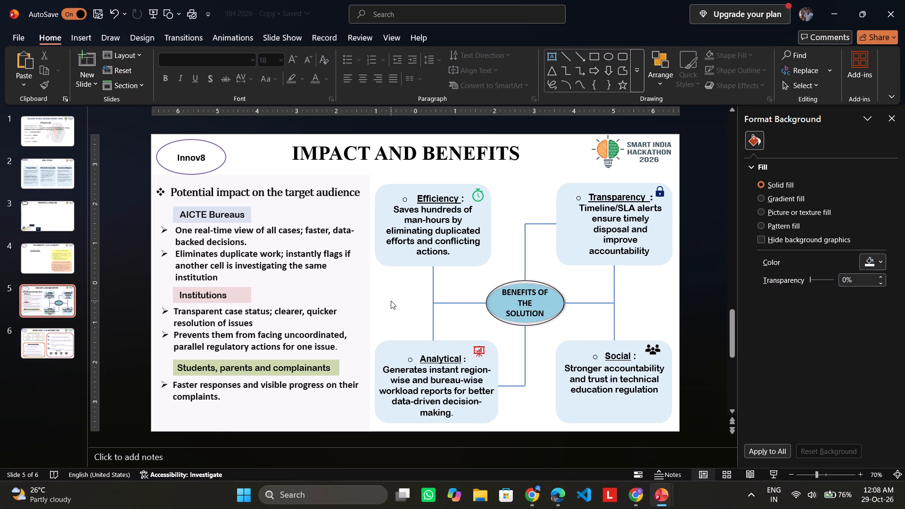
Insert the right-pointing triple chevron icon from the Arrows category of the stock icons.
click(112, 42)
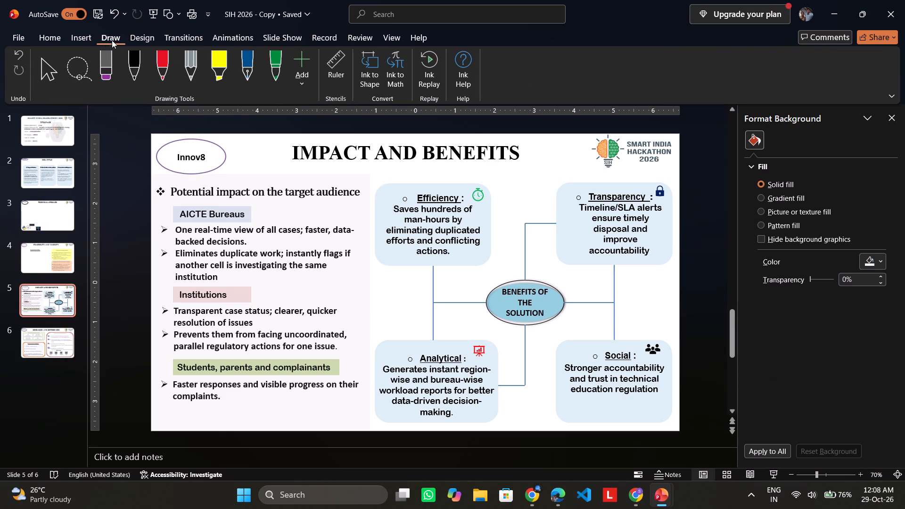
click(86, 38)
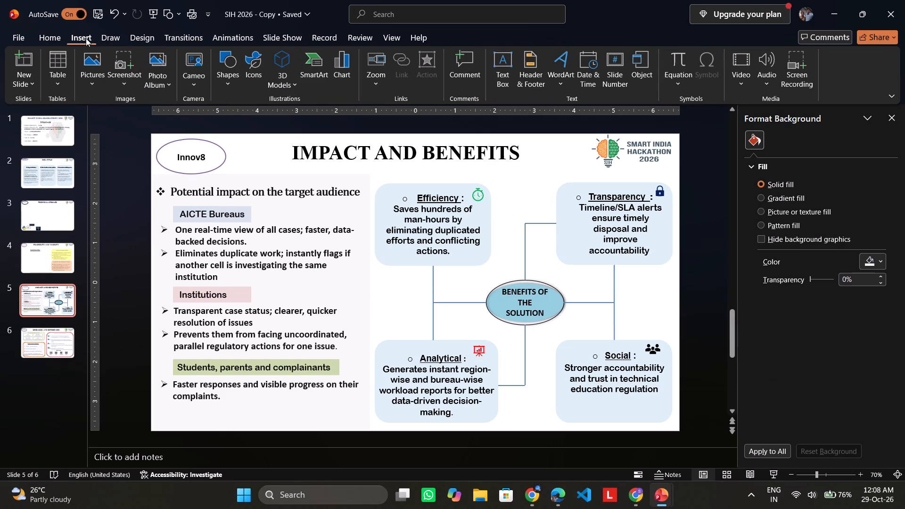
click(117, 39)
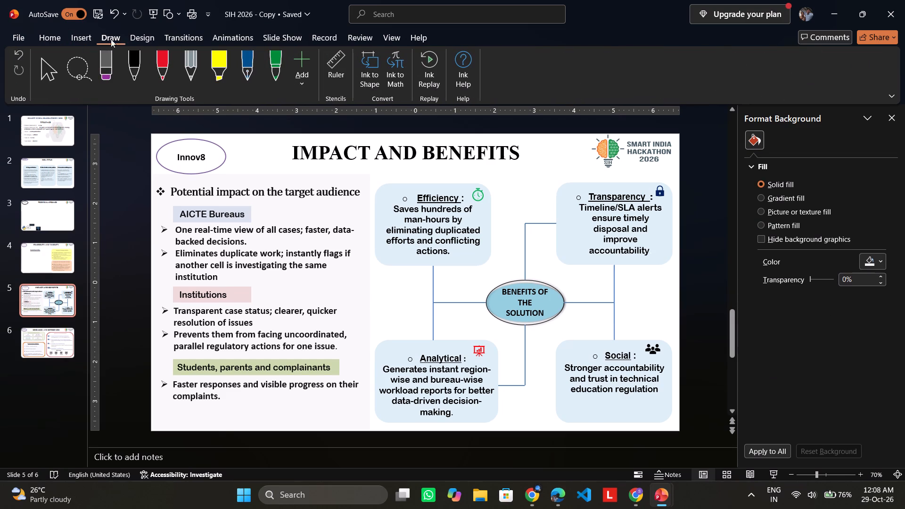
click(79, 36)
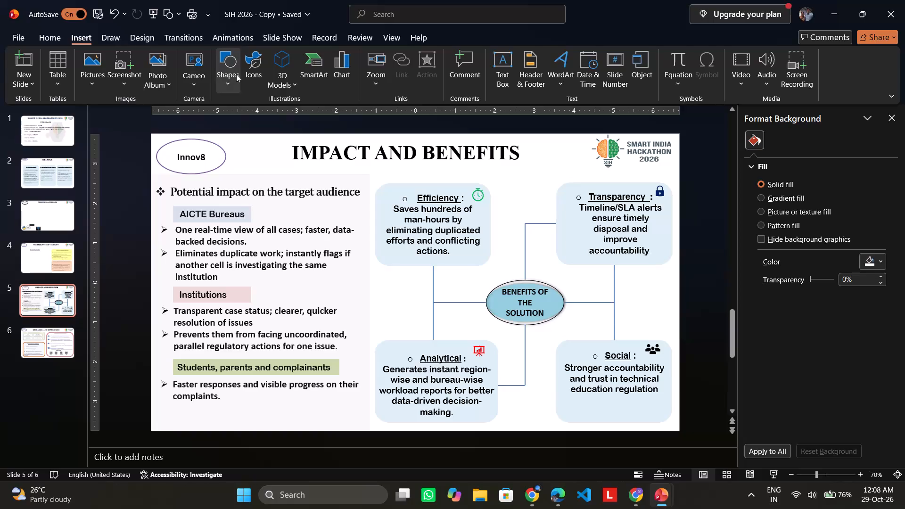
click(242, 77)
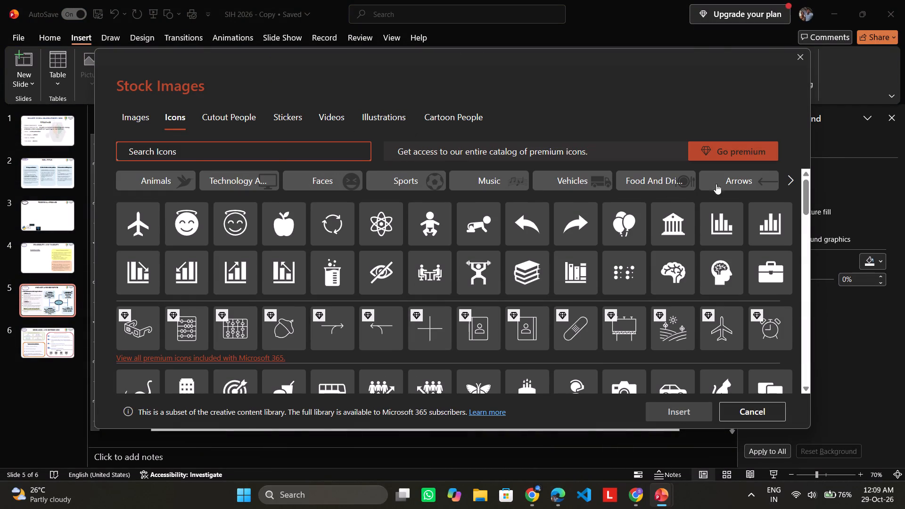
click(764, 179)
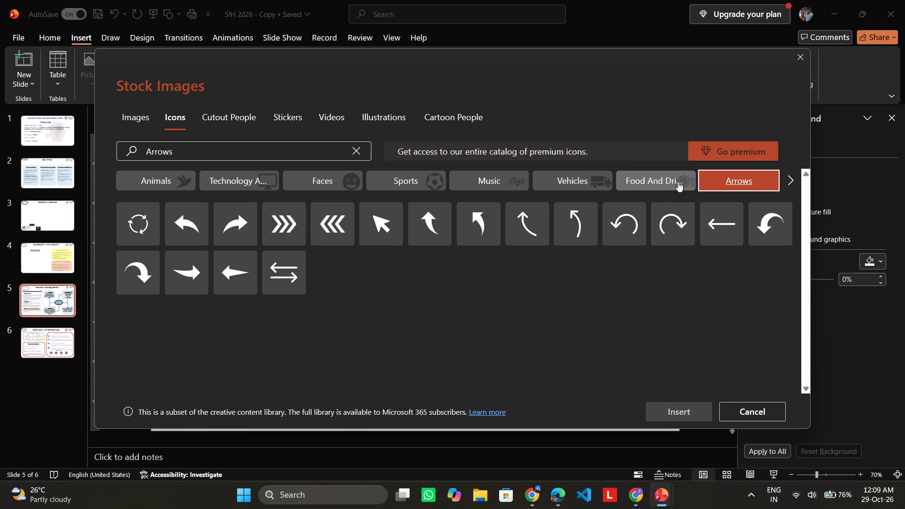
click(290, 224)
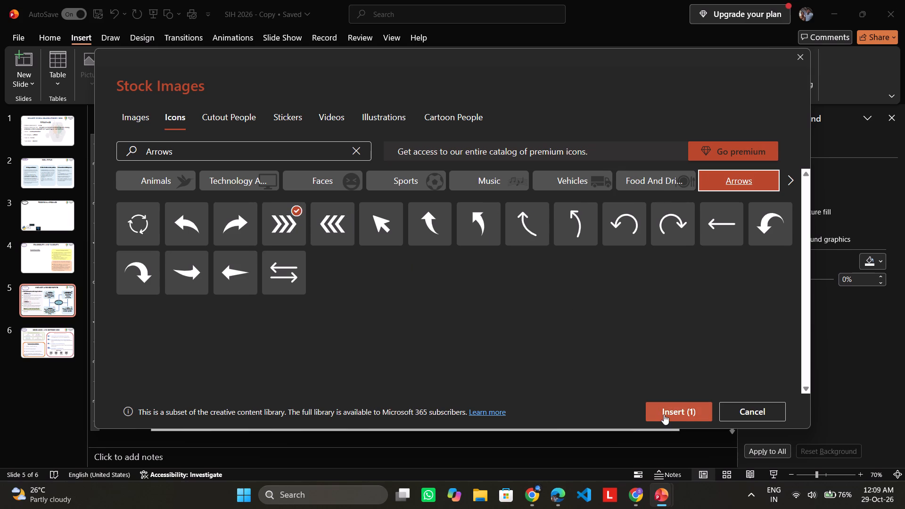
click(665, 414)
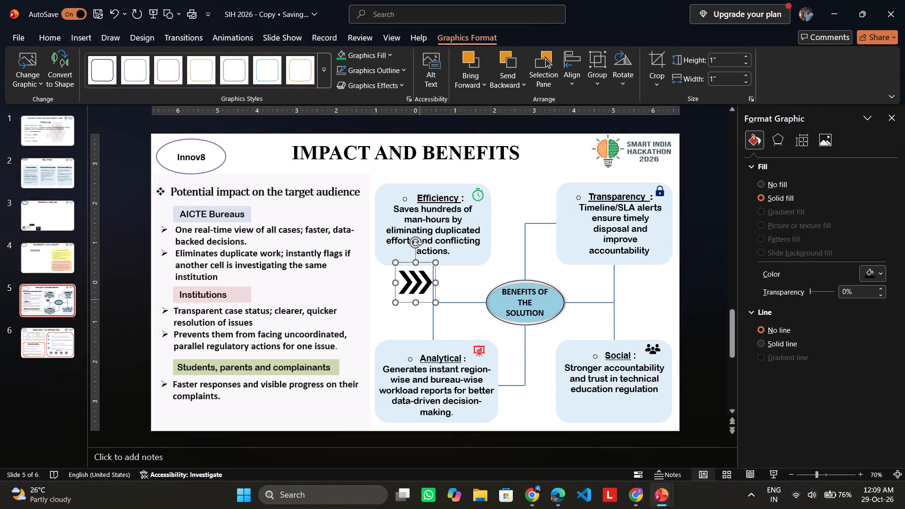
Shrink the chevron icon to about 0.44" high and 0.52" wide.
drag(414, 303, 417, 292)
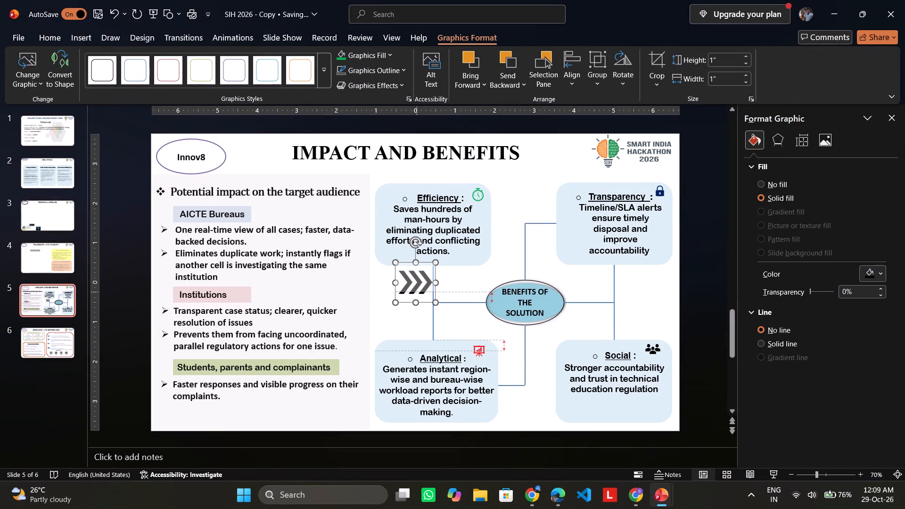
drag(417, 292, 417, 291)
drag(417, 292, 417, 285)
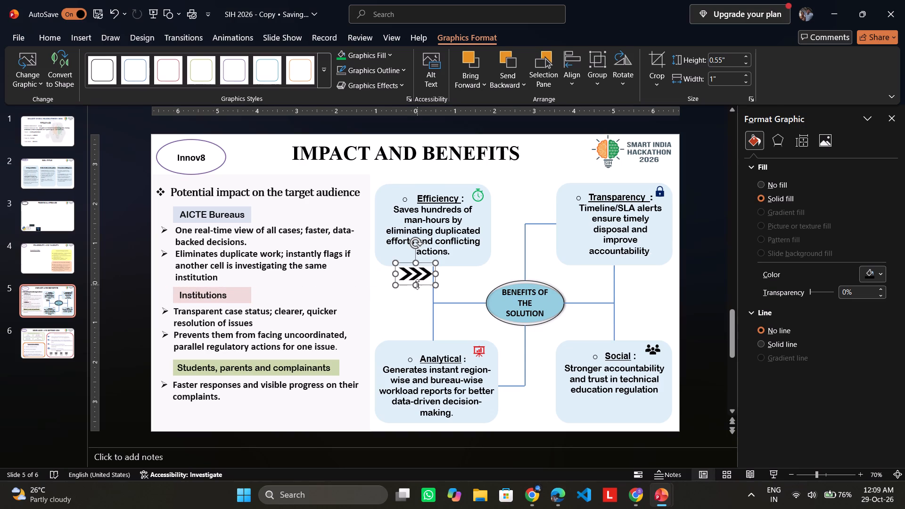
drag(436, 276, 421, 275)
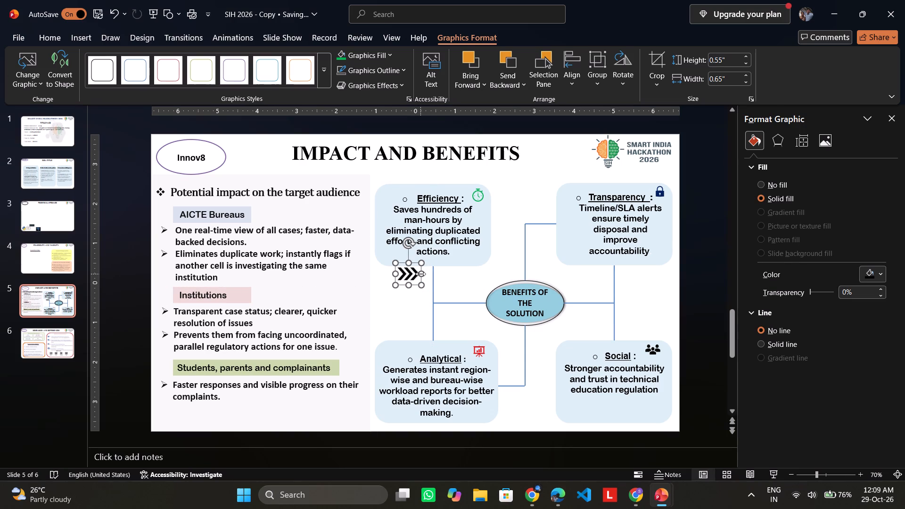
drag(420, 286, 415, 282)
drag(415, 282, 415, 280)
Place the chevron icon just left of the AICTE Bureaus heading and reduce it to about 0.39" high by 0.46" wide.
drag(406, 305, 172, 249)
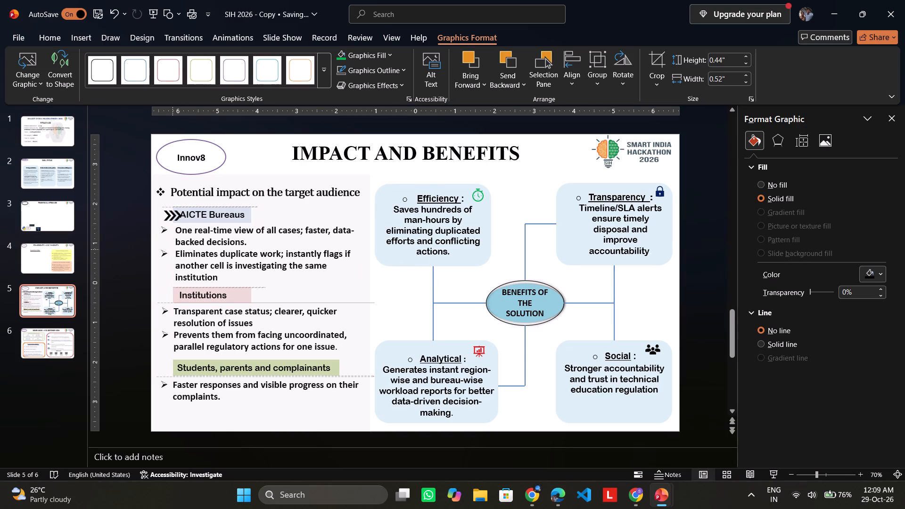
drag(172, 249, 163, 249)
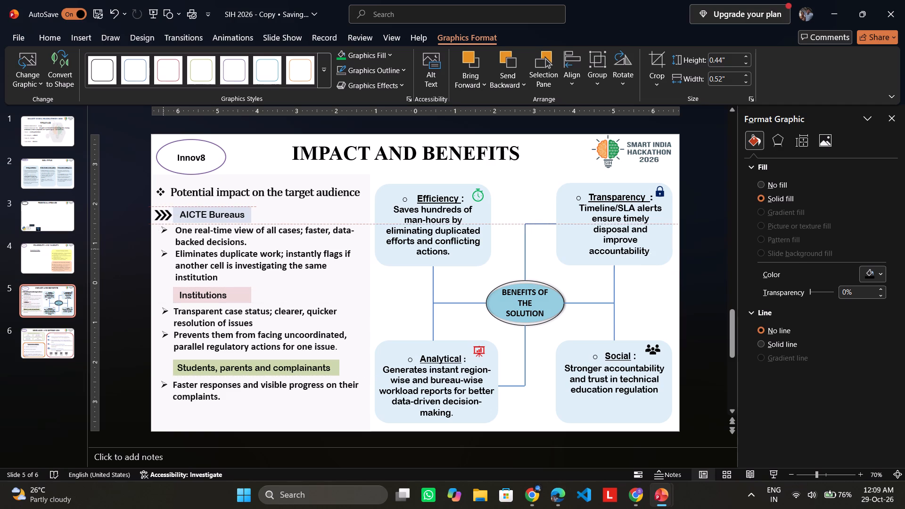
drag(163, 249, 163, 247)
drag(151, 223, 153, 223)
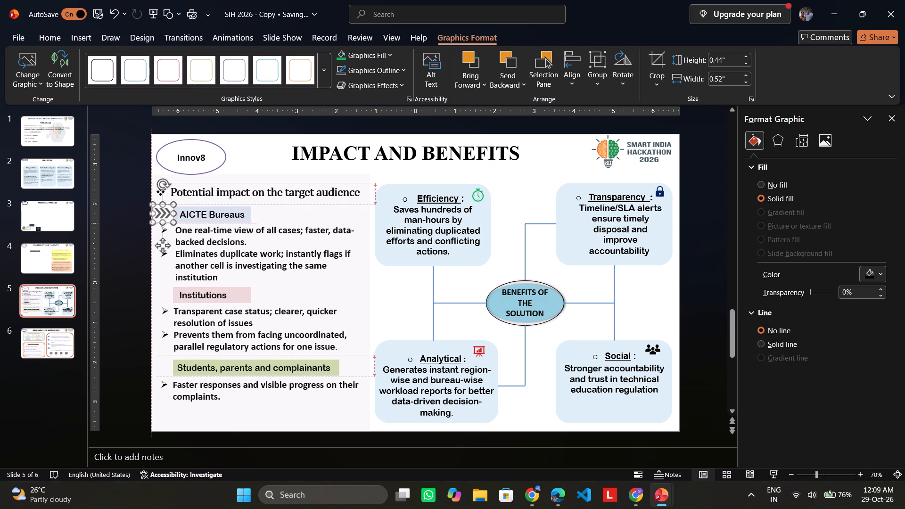
drag(153, 223, 162, 220)
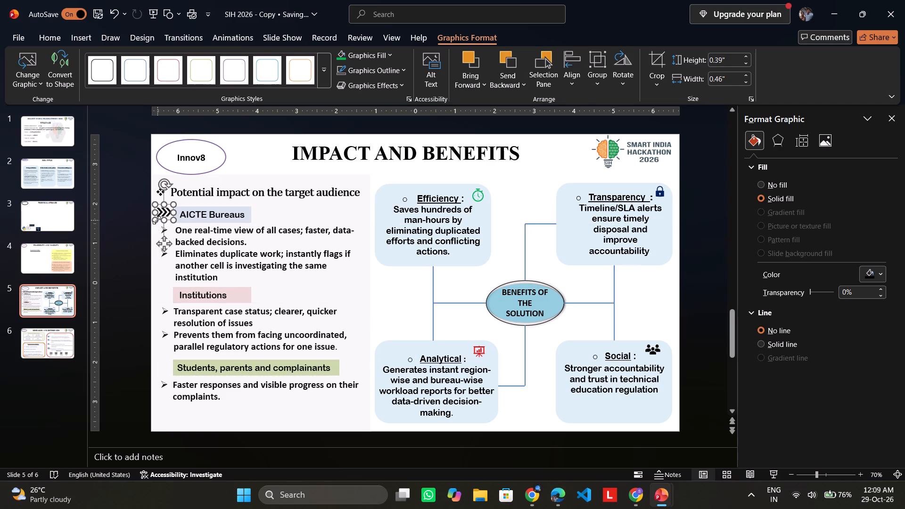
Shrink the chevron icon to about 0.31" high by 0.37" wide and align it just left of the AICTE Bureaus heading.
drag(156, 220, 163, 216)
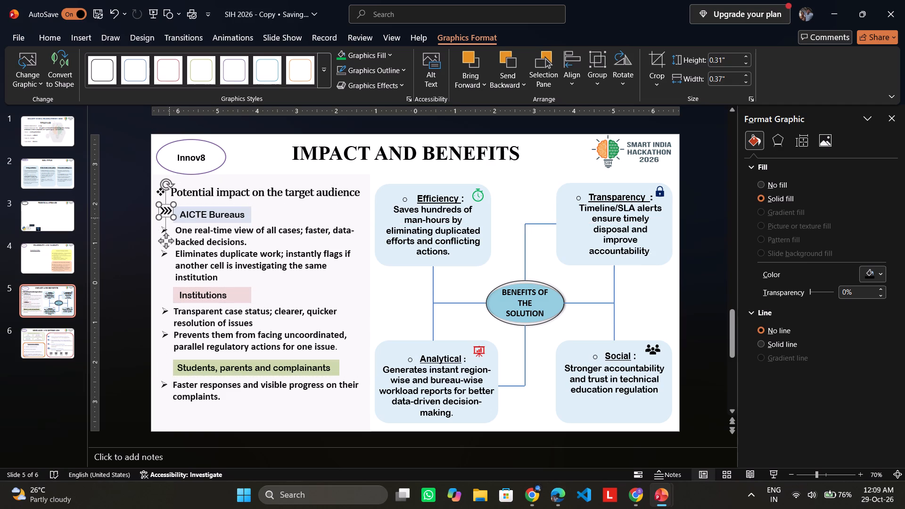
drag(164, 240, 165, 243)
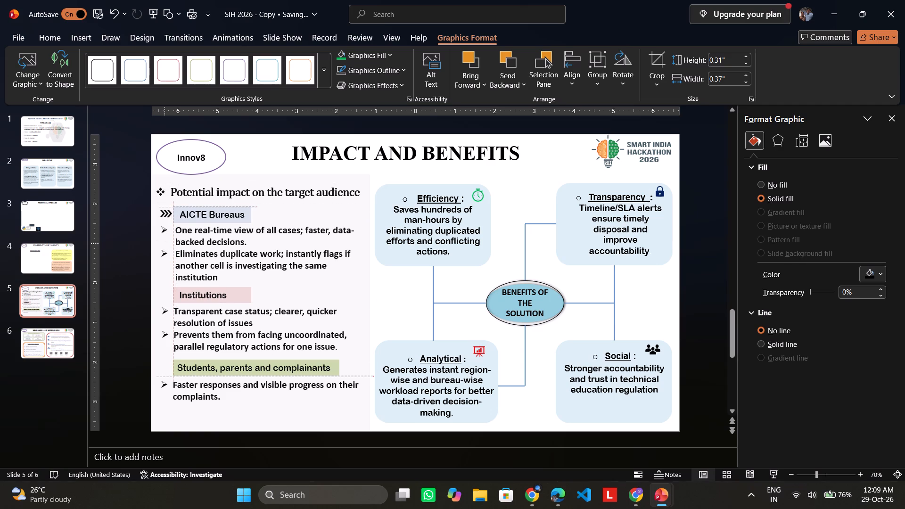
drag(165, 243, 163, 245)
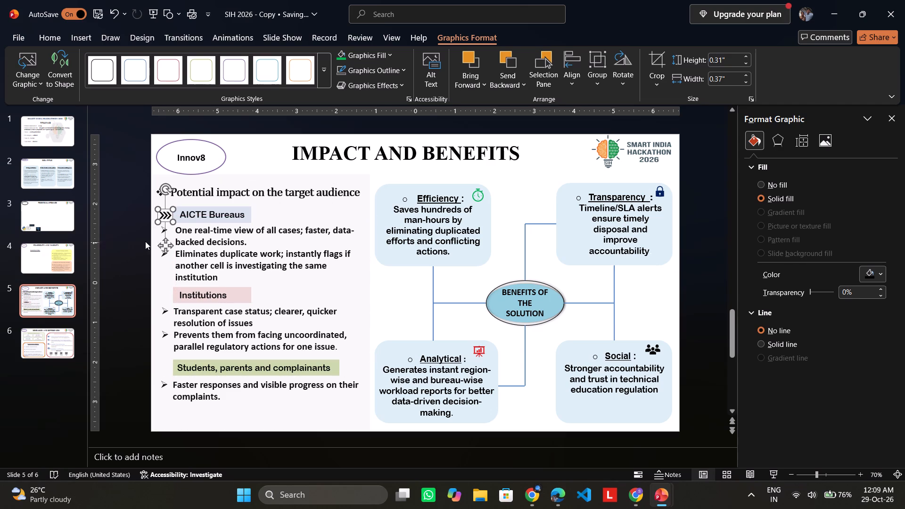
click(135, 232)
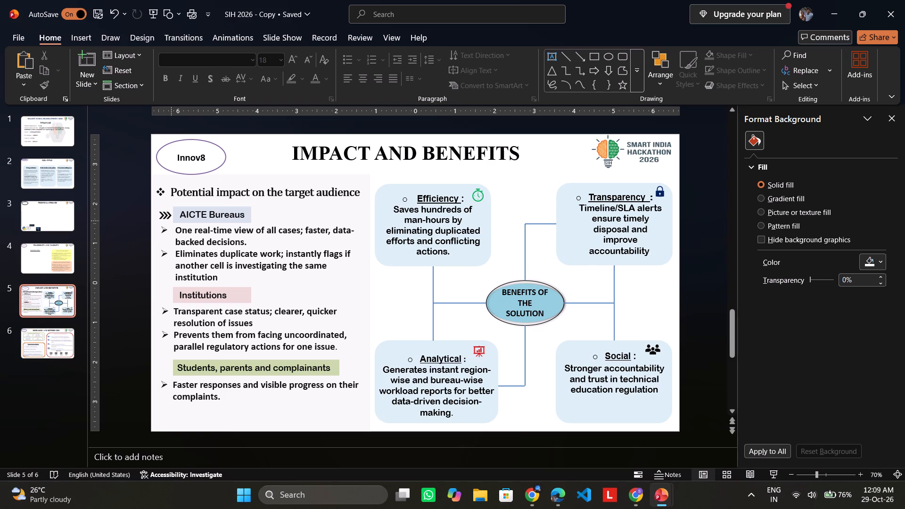
Cut the chevron icon beside the AICTE Bureaus heading from the slide.
click(164, 215)
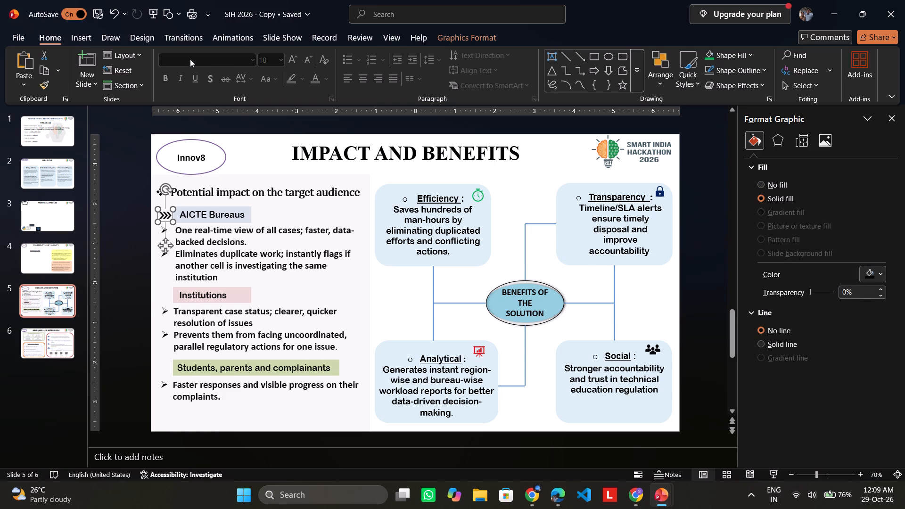
right_click(168, 218)
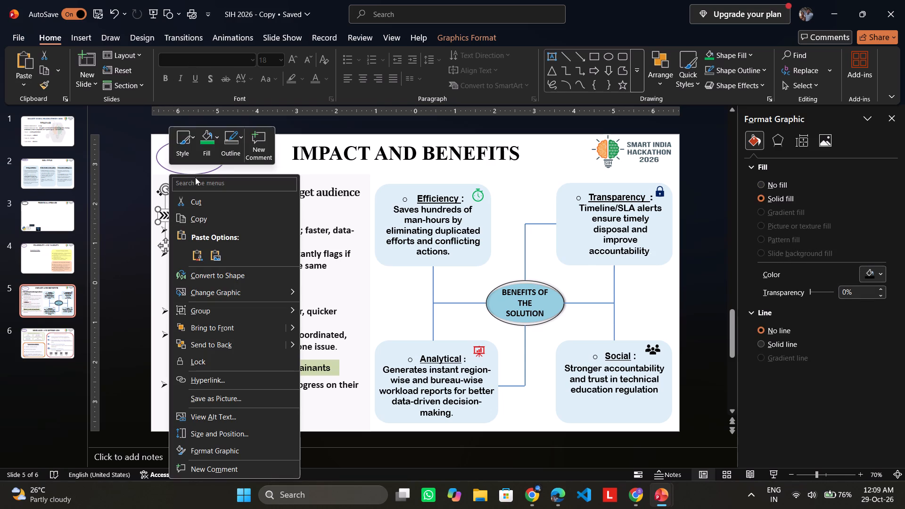
click(190, 203)
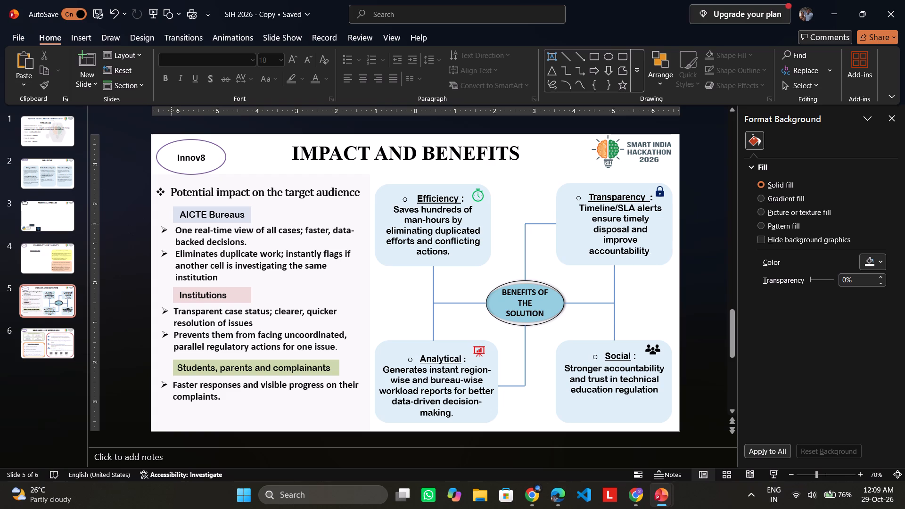
Lower the background rectangle's top edge to just above the Students, parents and complainants heading, uncovering the AICTE Bureaus and Institutions headings.
click(183, 219)
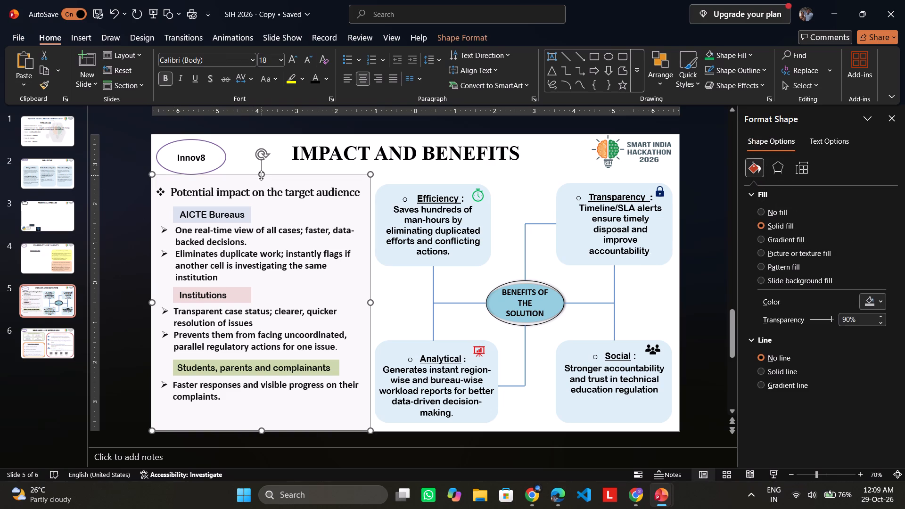
drag(261, 176, 236, 311)
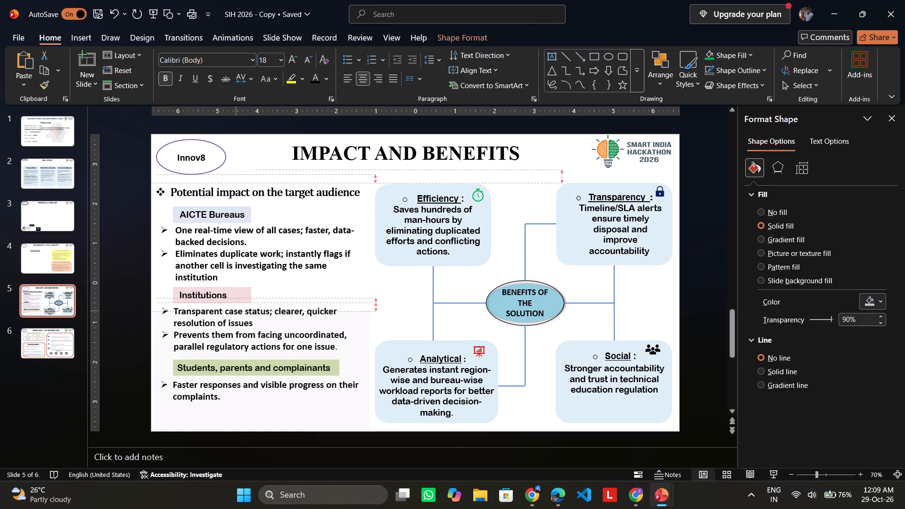
drag(236, 311, 230, 357)
Apply 1. 2. 3. numbering to the AICTE Bureaus heading and widen its box so the text fits on one line.
click(213, 212)
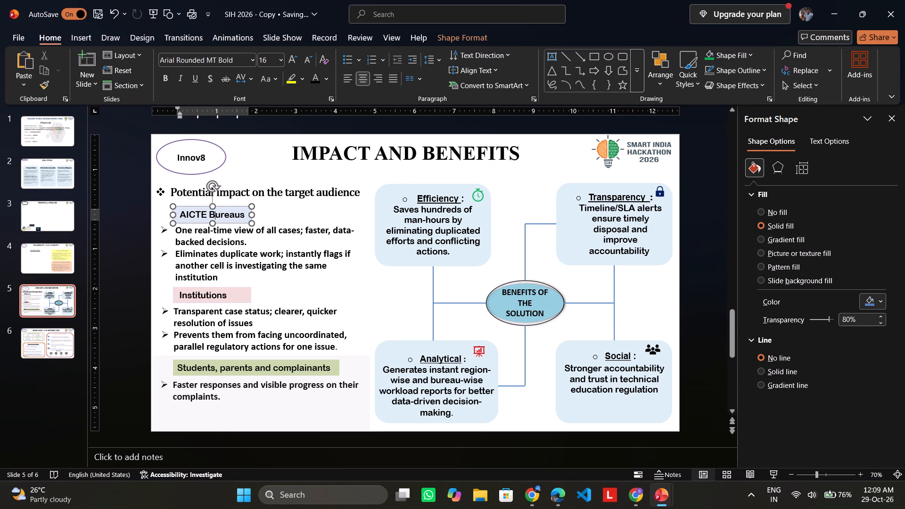
click(356, 57)
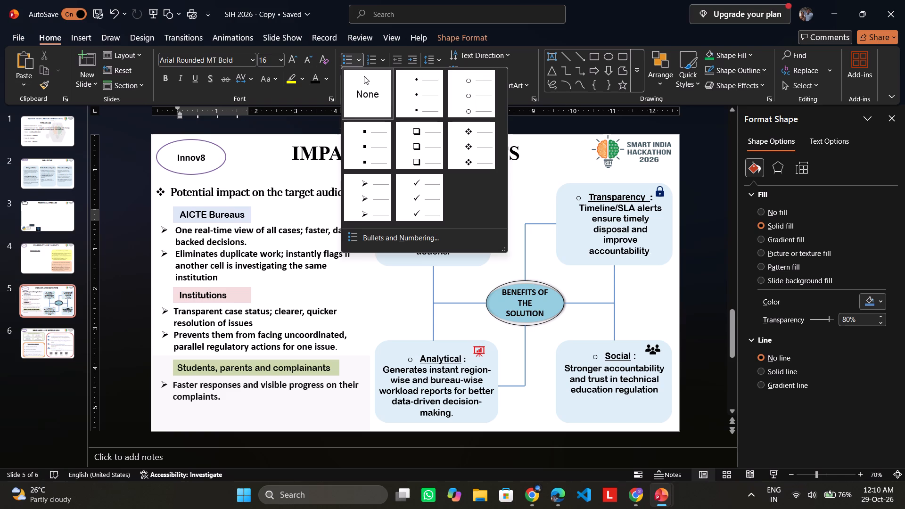
click(380, 60)
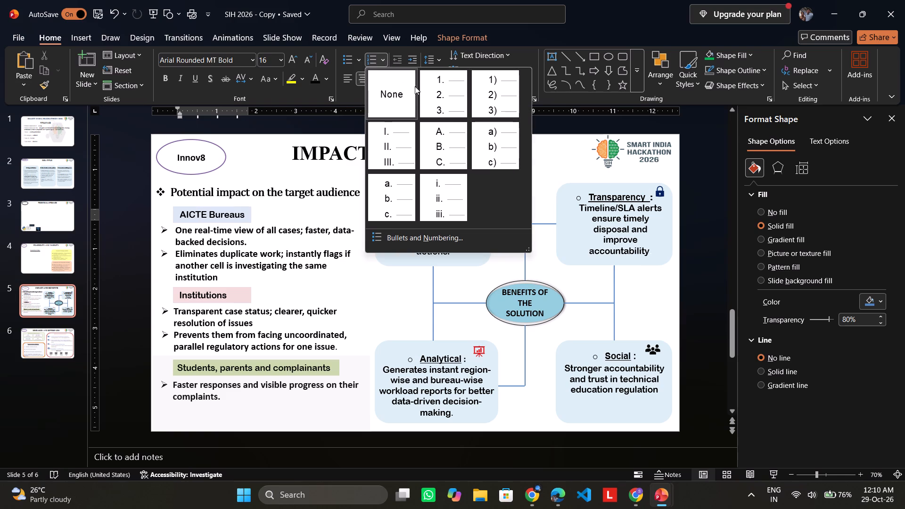
click(439, 94)
drag(250, 214, 251, 214)
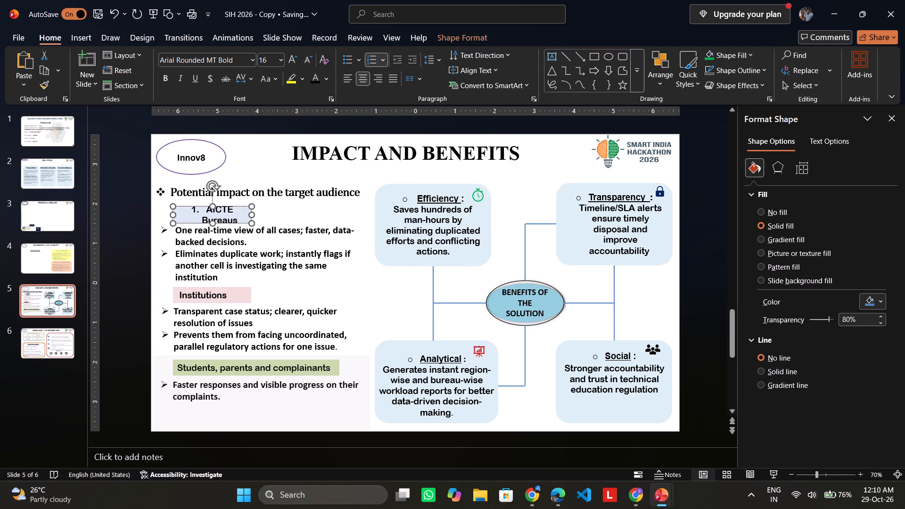
drag(251, 214, 264, 213)
click(290, 212)
Apply the small filled round bullet to the Institutions heading.
click(202, 292)
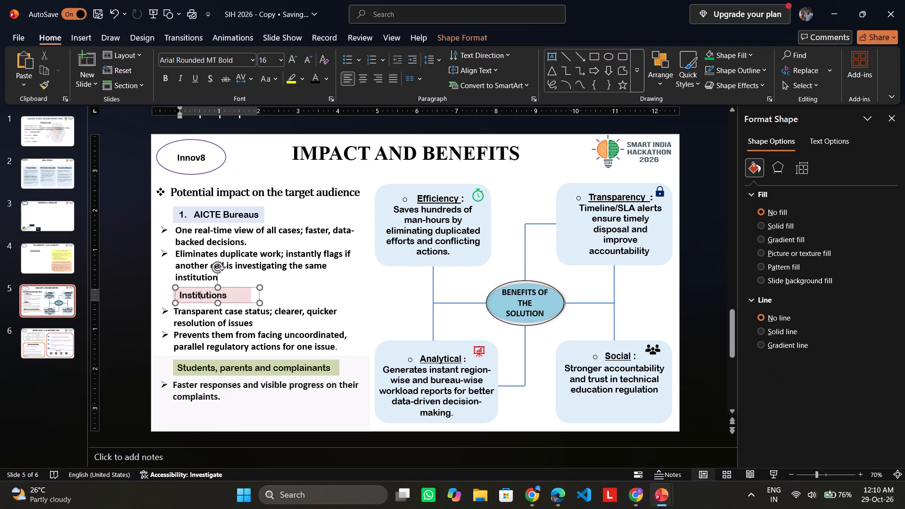
click(382, 58)
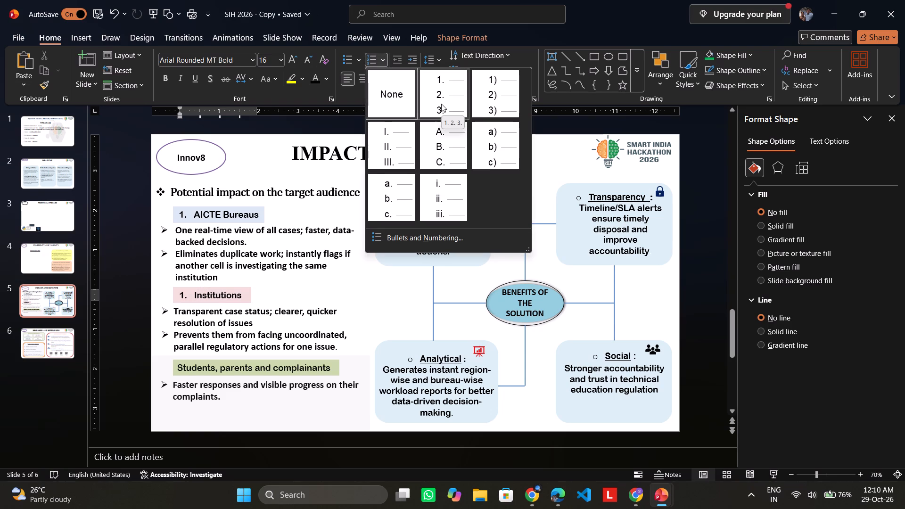
click(226, 209)
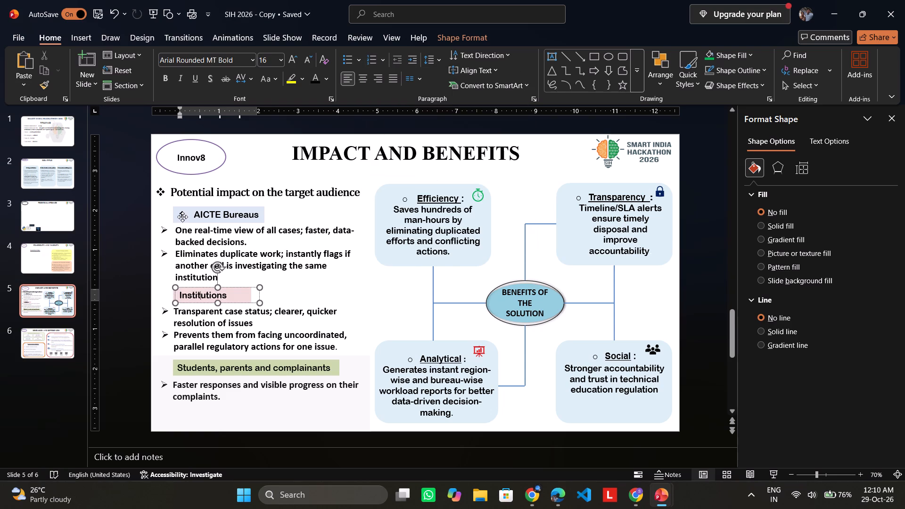
click(355, 61)
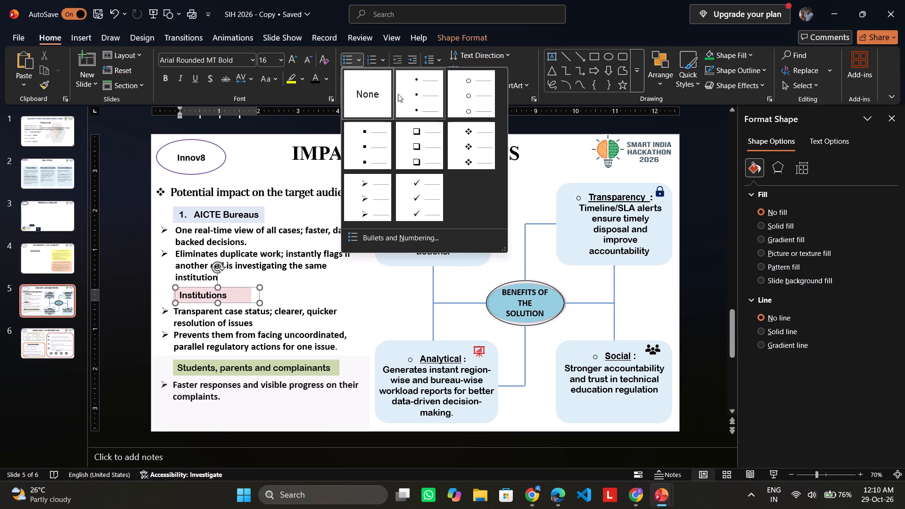
click(406, 94)
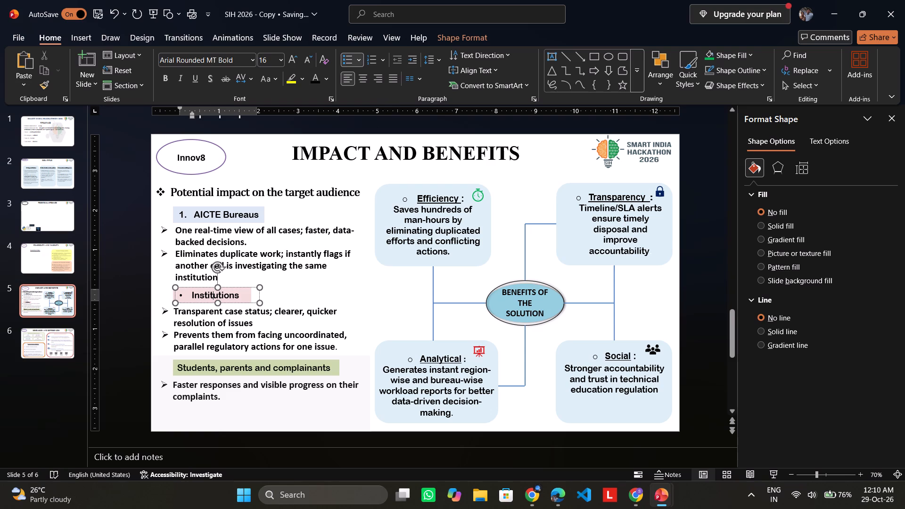
Replace the AICTE Bureaus heading's numbering with the small filled round bullet.
click(236, 213)
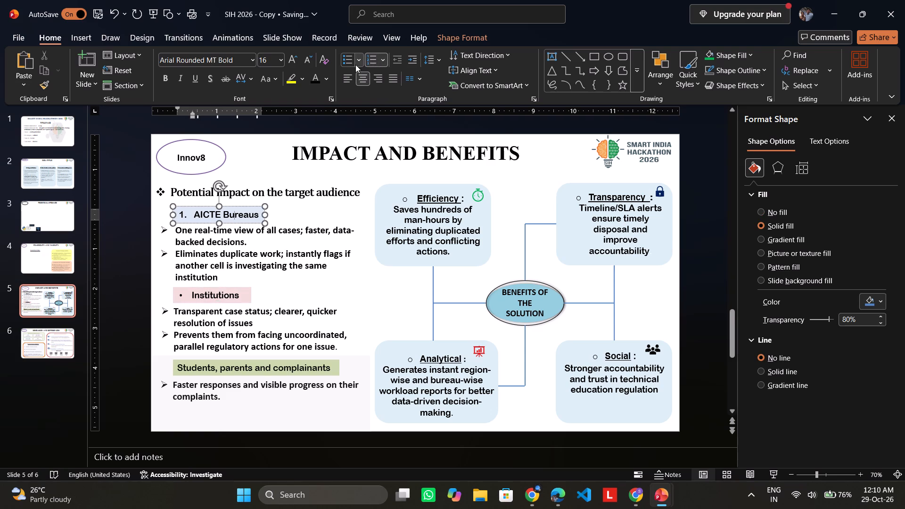
click(356, 64)
click(401, 93)
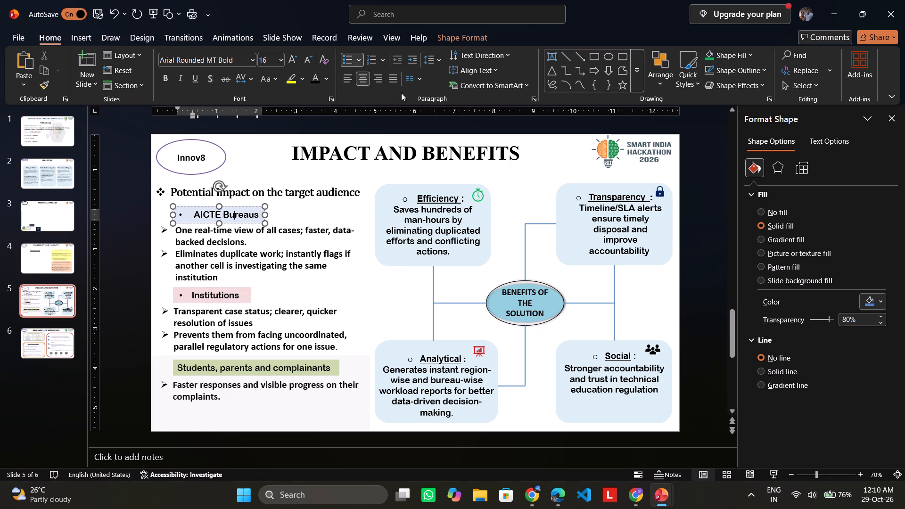
click(240, 269)
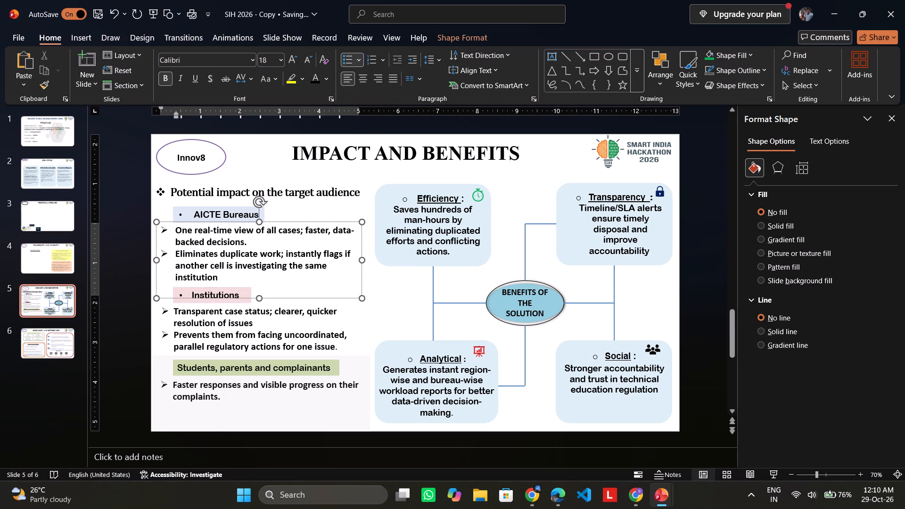
click(367, 322)
Extend the Institutions heading's text box slightly at its lower-right corner.
click(214, 296)
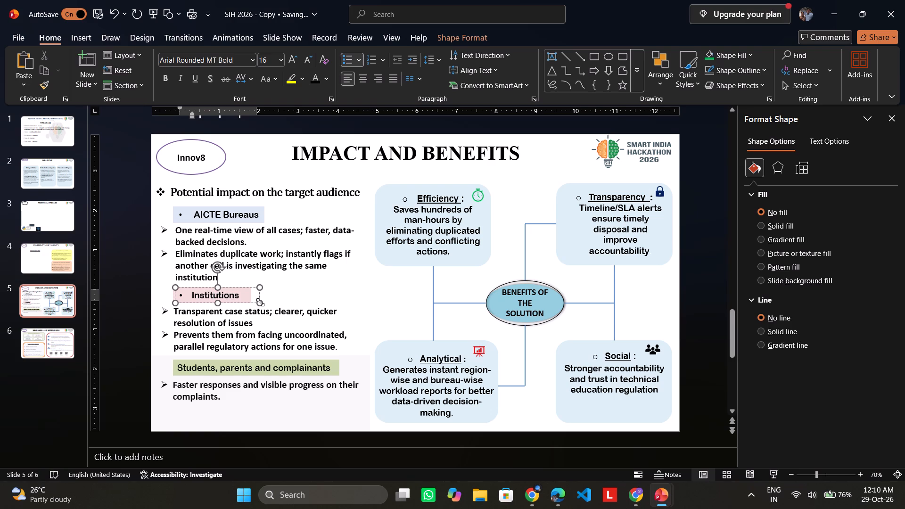
drag(260, 302, 277, 305)
click(307, 297)
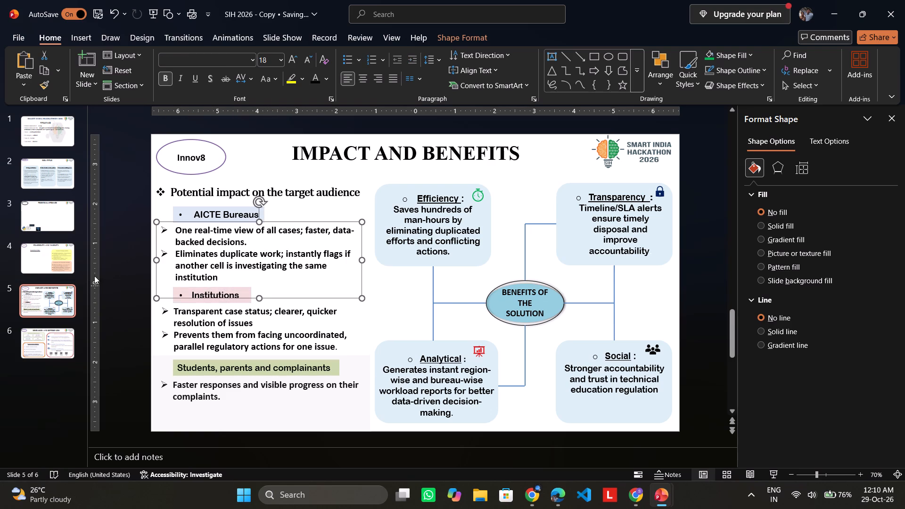
click(133, 173)
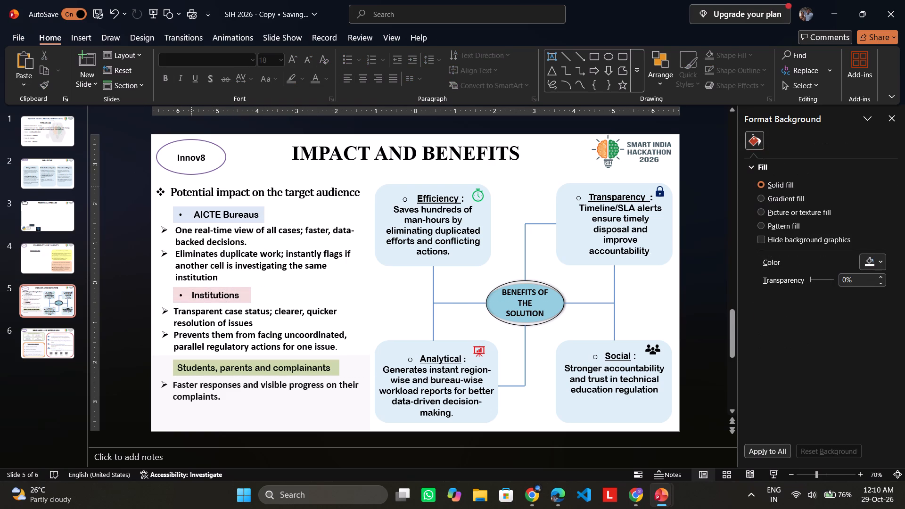
Stretch the background rectangle's top edge back above the Potential impact heading and raise its bottom edge clear of the Students, parents and complainants heading.
click(205, 366)
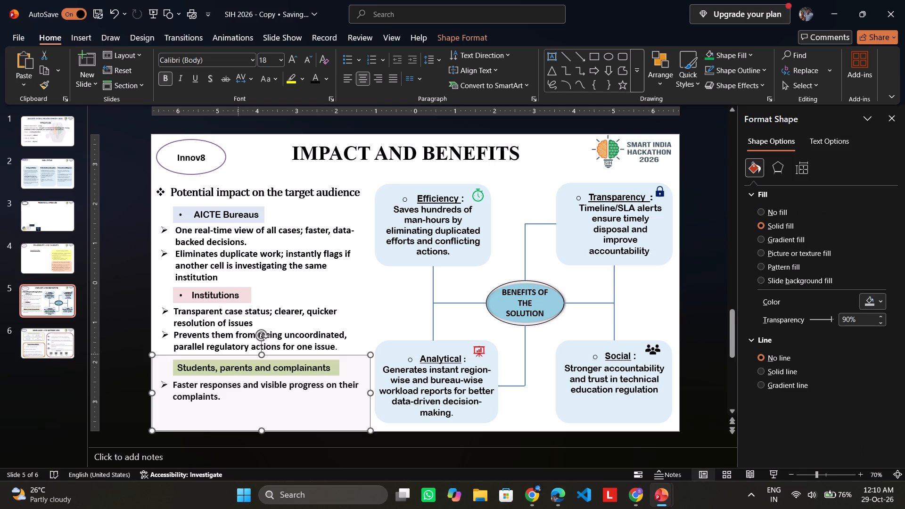
drag(261, 353, 256, 167)
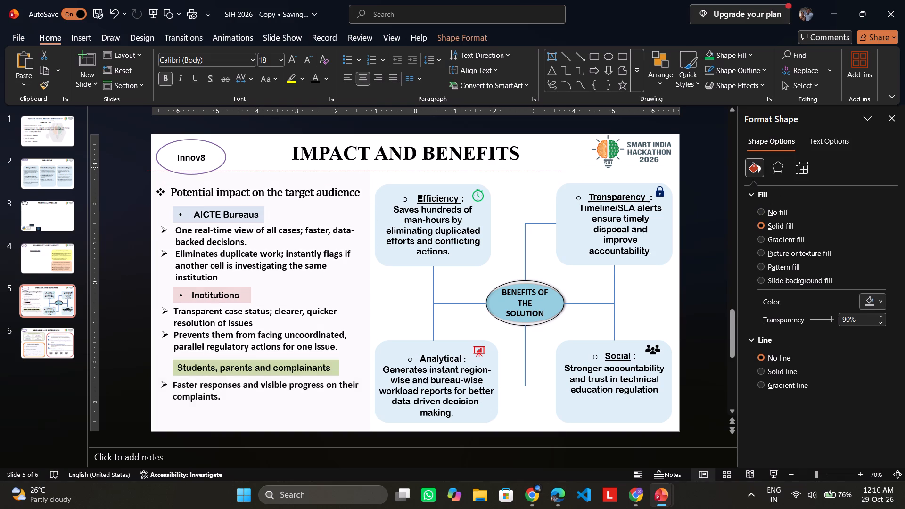
drag(256, 167, 254, 173)
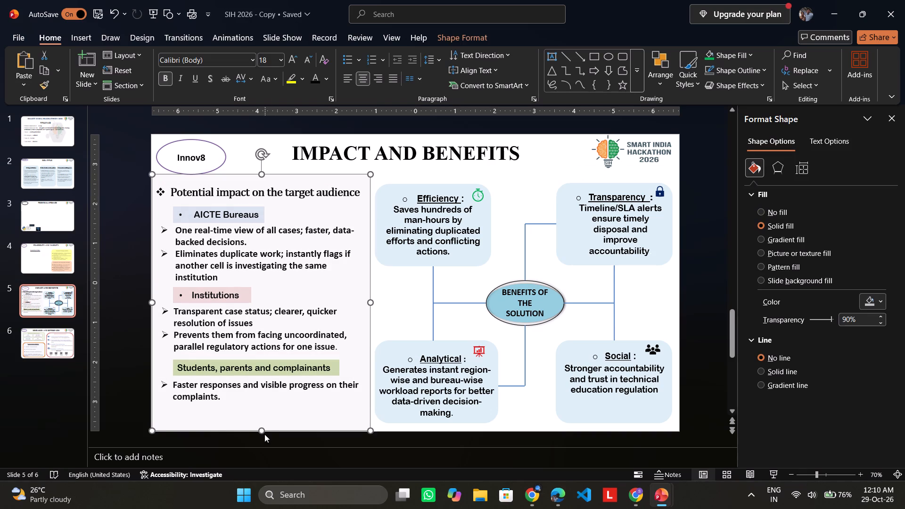
drag(262, 432, 274, 331)
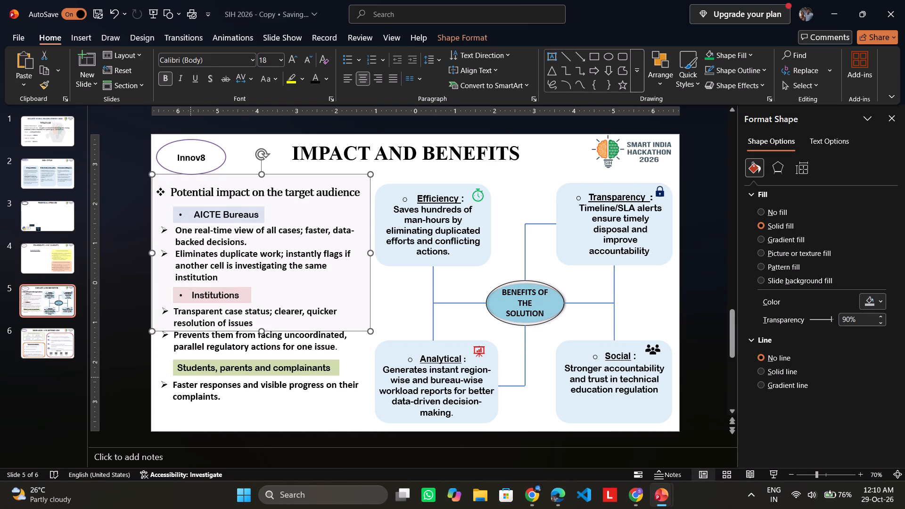
Apply the small filled round bullet to the Students, parents and complainants heading and widen its green box to fit one line.
click(189, 373)
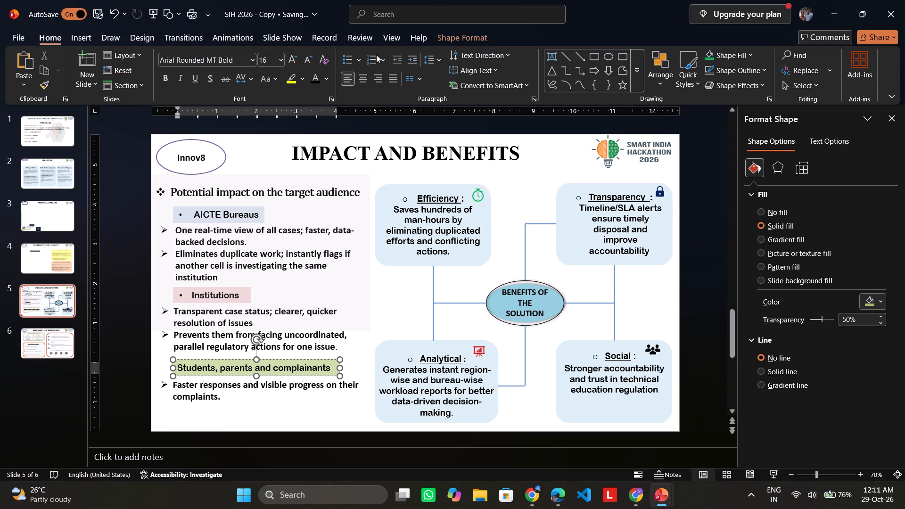
click(361, 57)
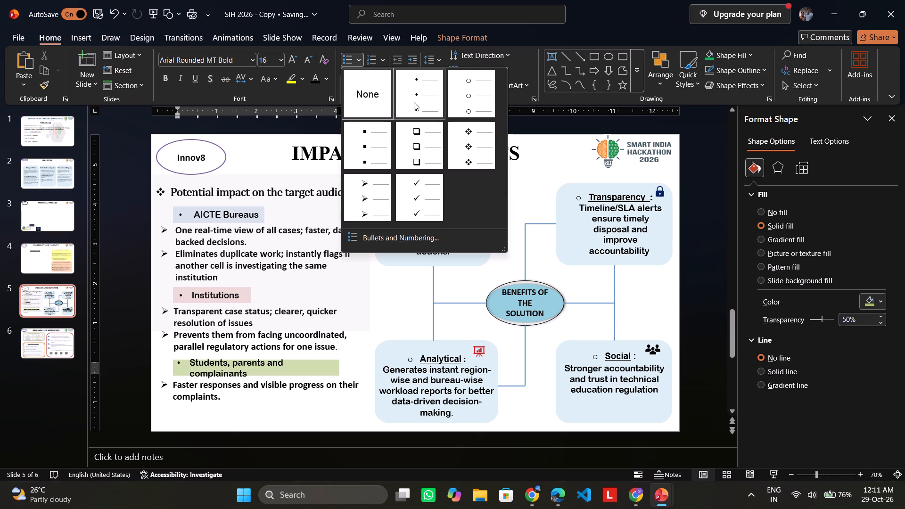
click(413, 103)
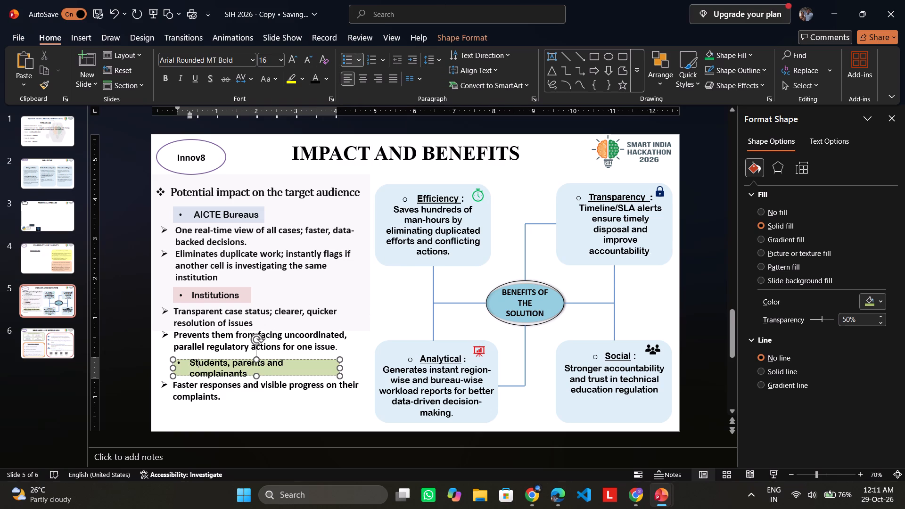
drag(337, 369, 354, 366)
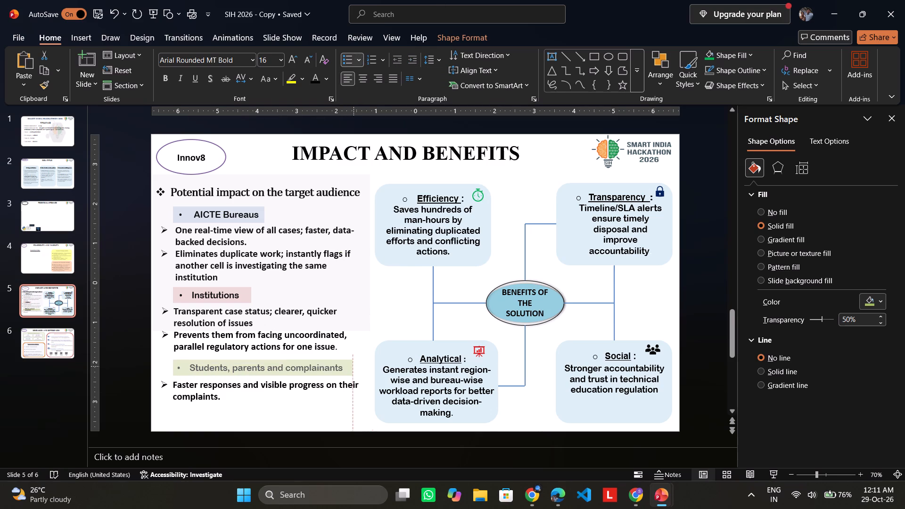
drag(354, 366, 354, 366)
click(356, 331)
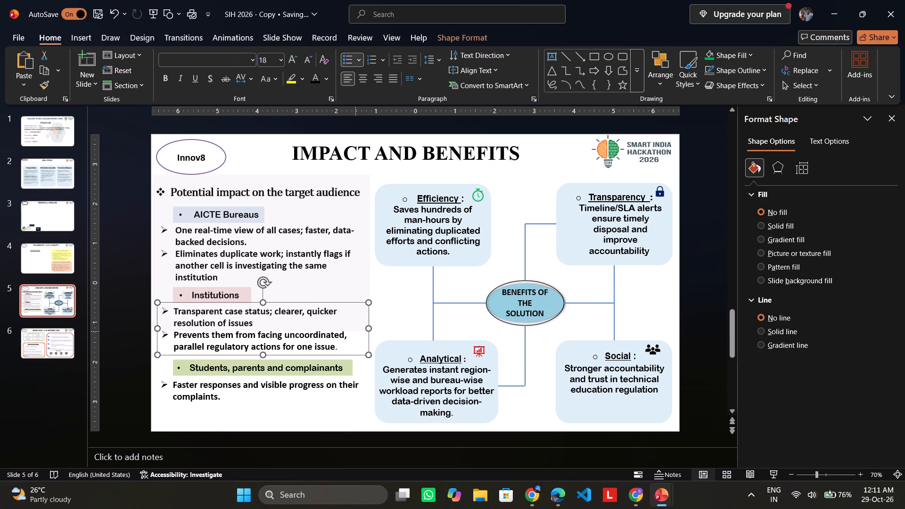
click(127, 387)
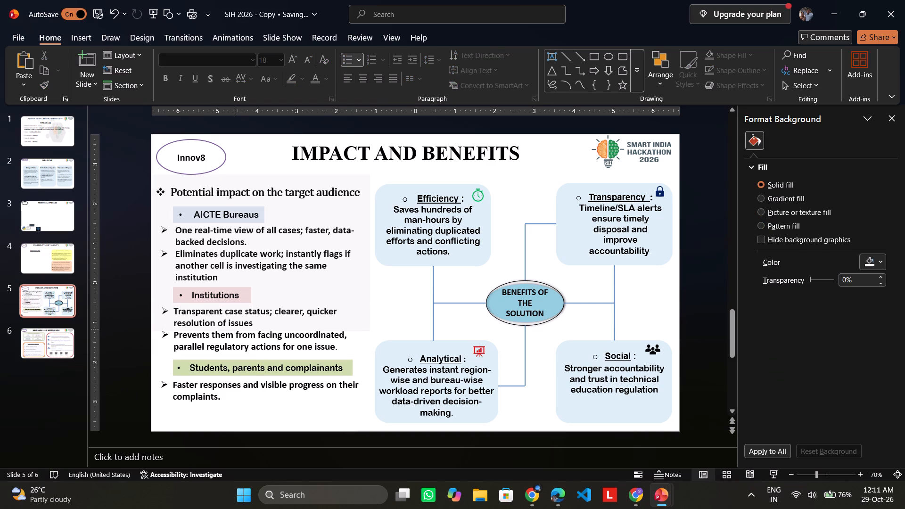
Stretch the background rectangle's bottom edge down past the Students, parents and complainants text, ending just above the slide's lower edge.
click(275, 324)
drag(262, 331, 260, 368)
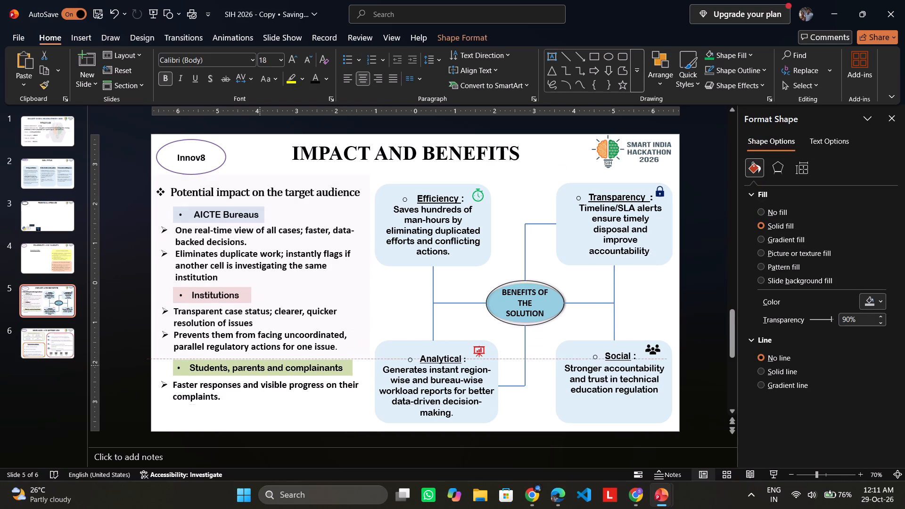
drag(260, 368, 268, 435)
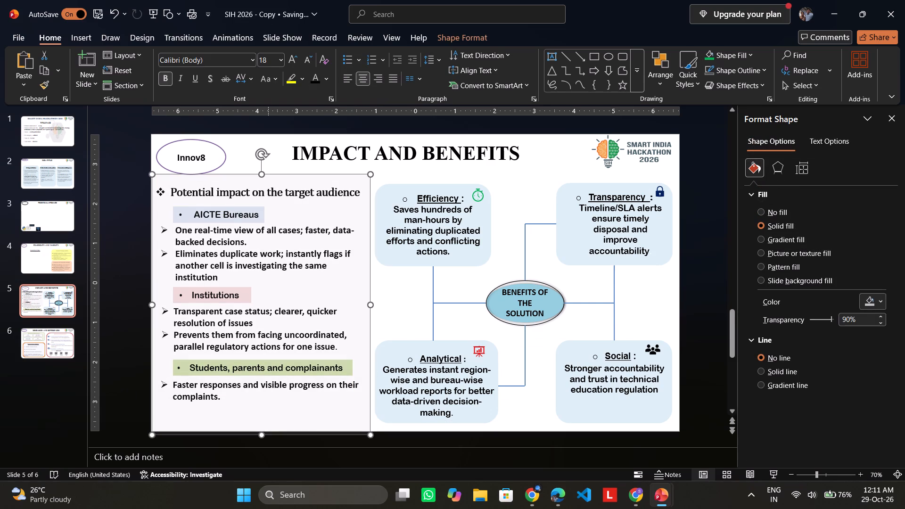
click(109, 397)
click(214, 419)
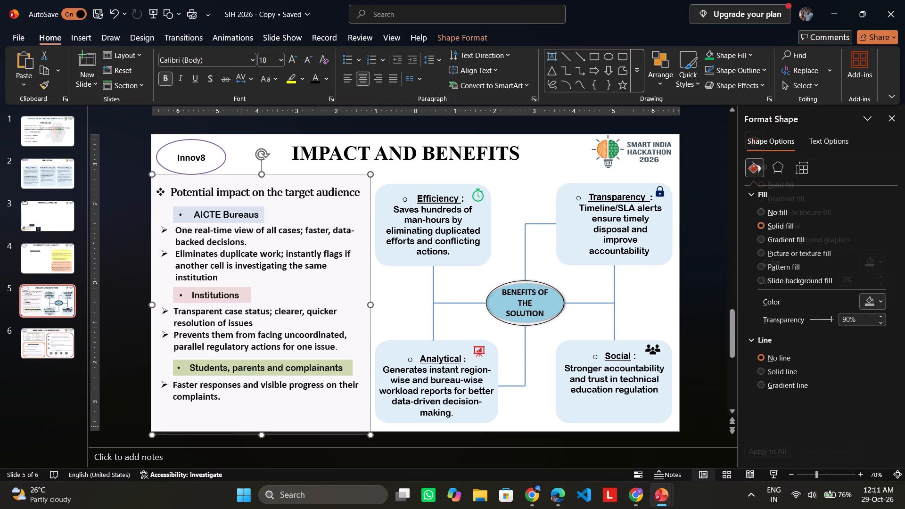
drag(262, 433, 263, 428)
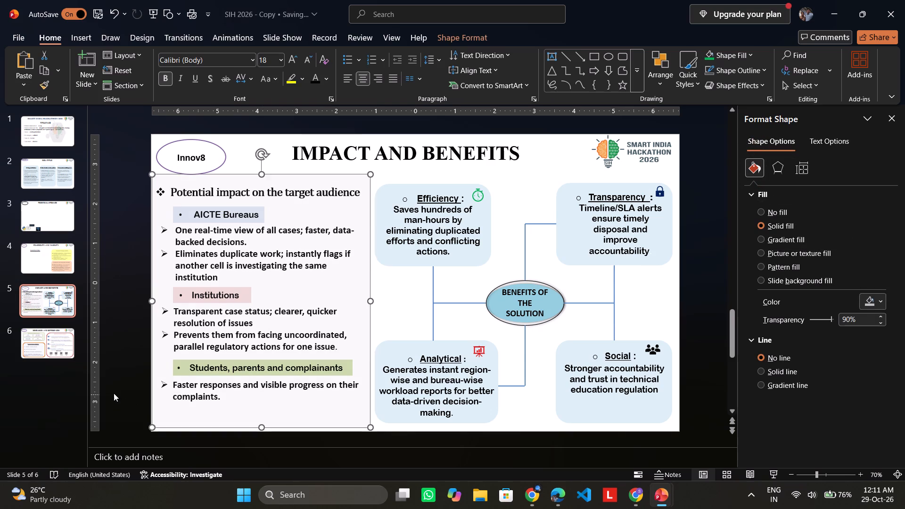
click(111, 392)
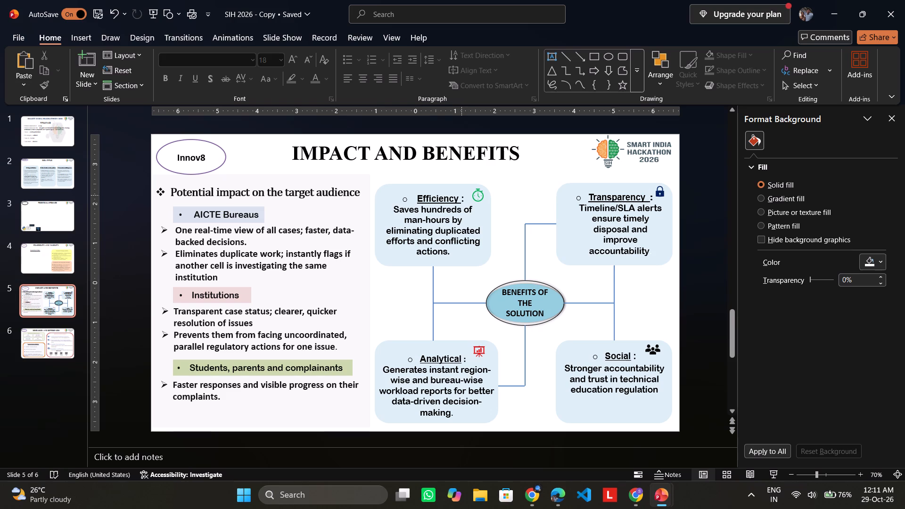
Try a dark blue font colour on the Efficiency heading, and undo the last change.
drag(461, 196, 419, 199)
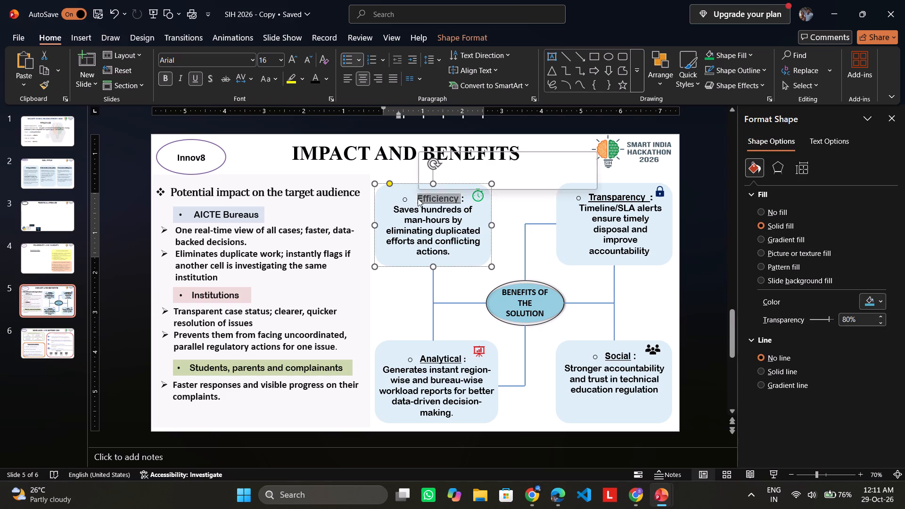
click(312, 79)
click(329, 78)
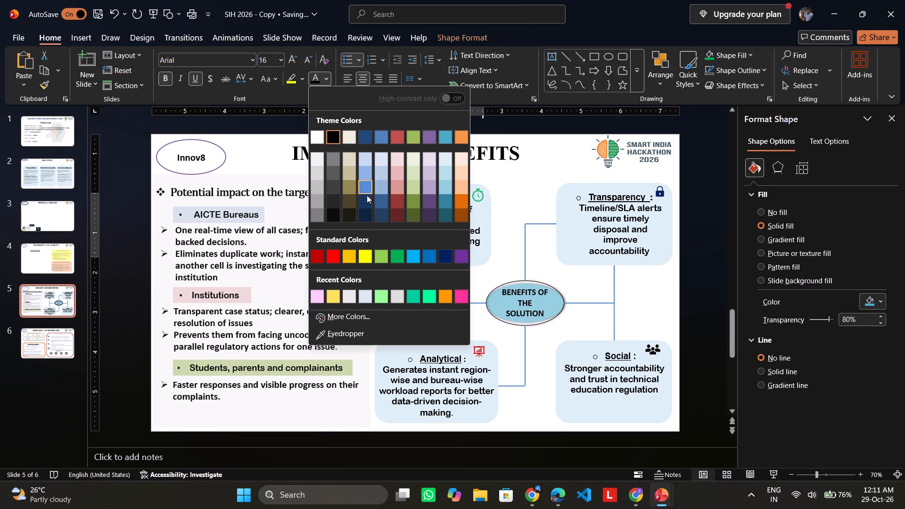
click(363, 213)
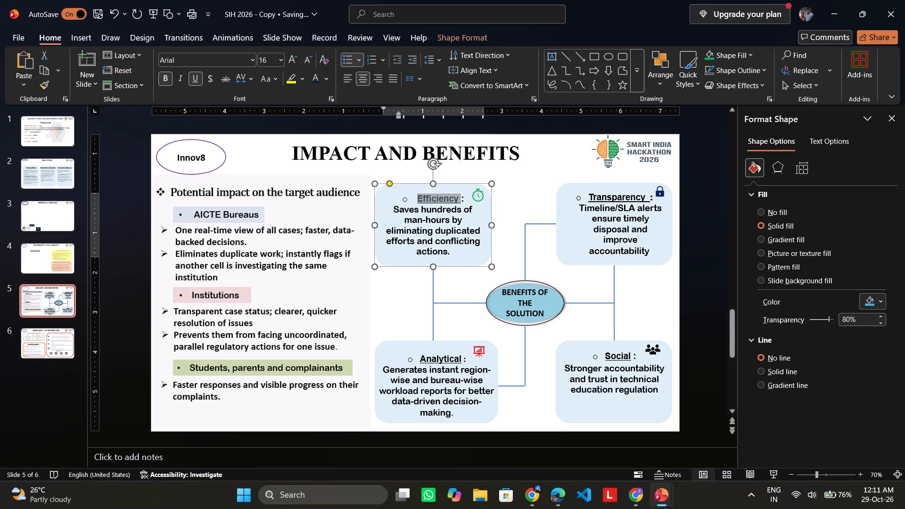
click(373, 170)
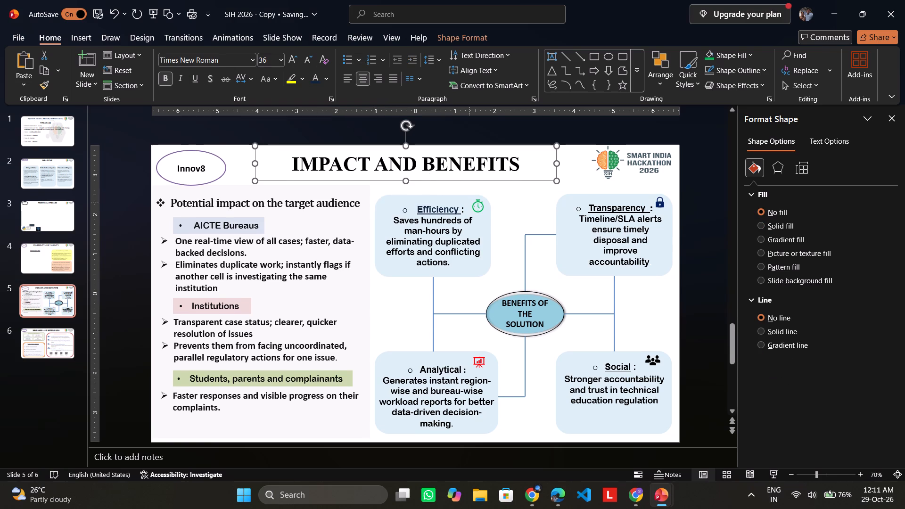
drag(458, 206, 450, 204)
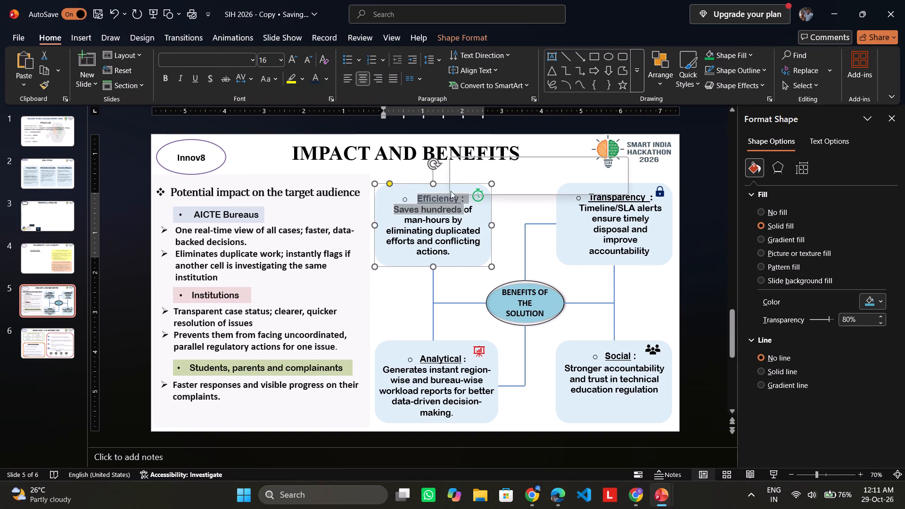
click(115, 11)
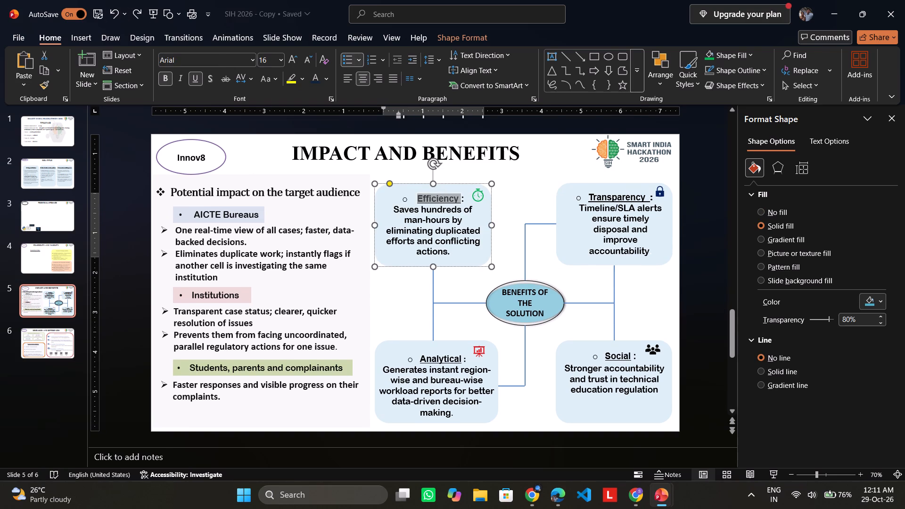
Remove the underline from the Efficiency and Transparency headings in the upper benefit boxes.
click(374, 171)
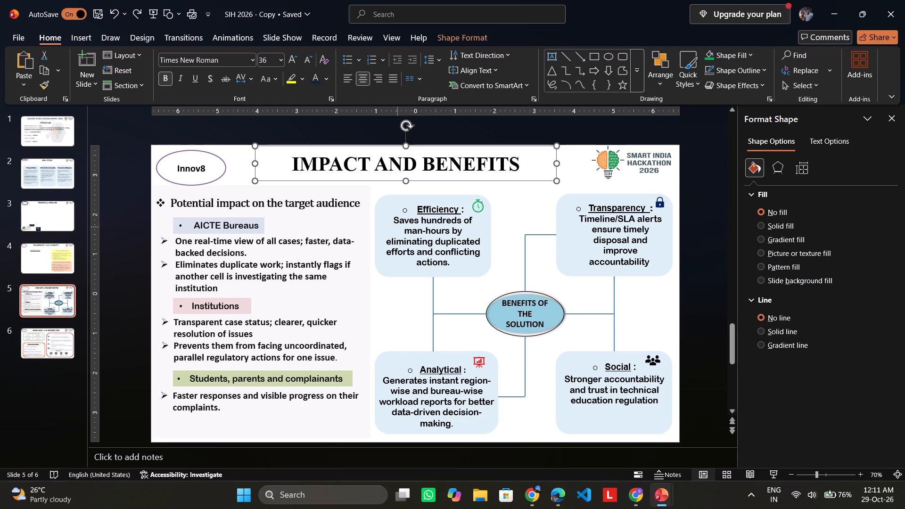
drag(462, 212, 446, 208)
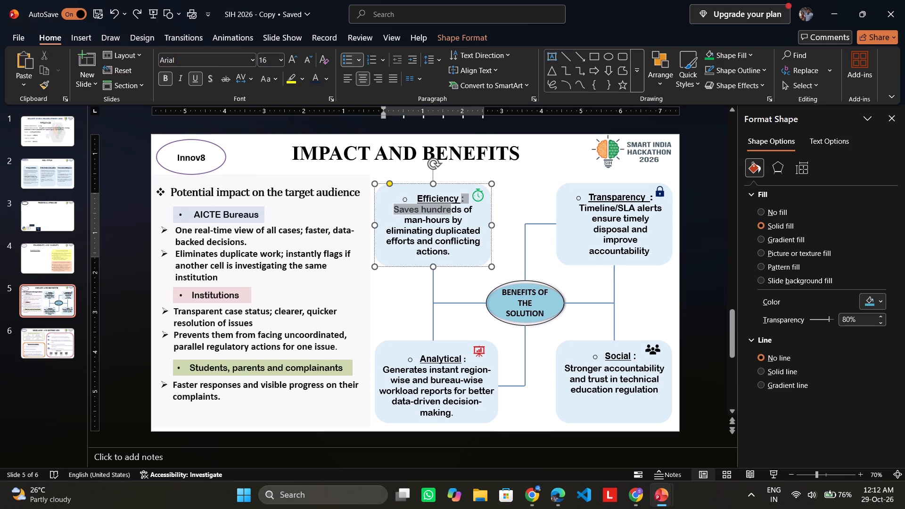
drag(446, 208, 445, 208)
click(398, 172)
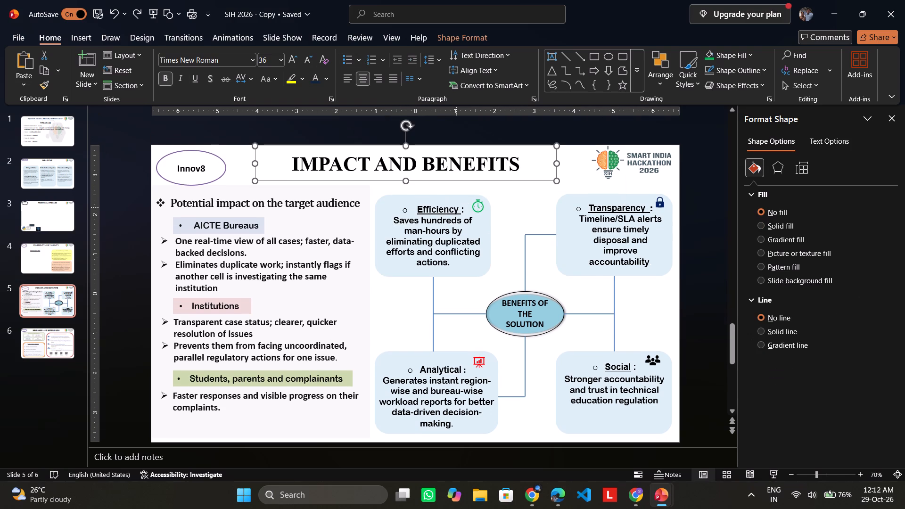
drag(457, 208, 419, 197)
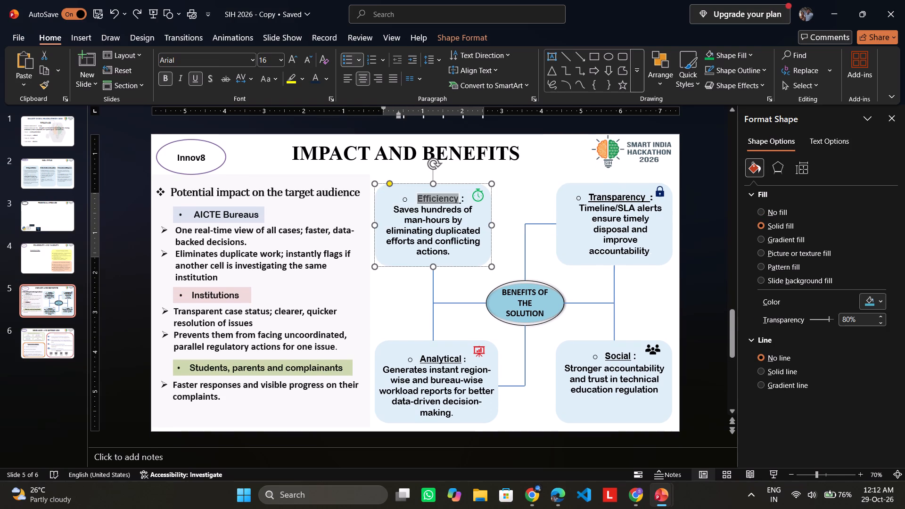
drag(419, 197, 419, 197)
click(197, 81)
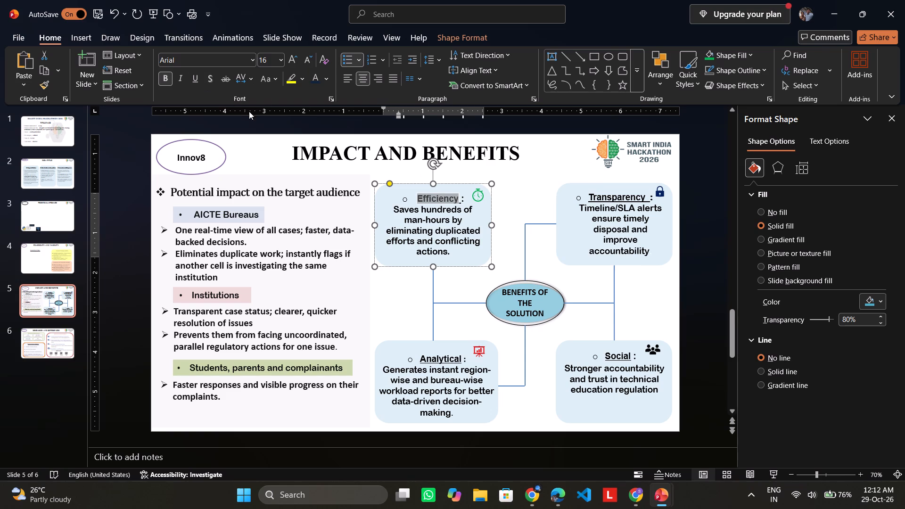
click(389, 171)
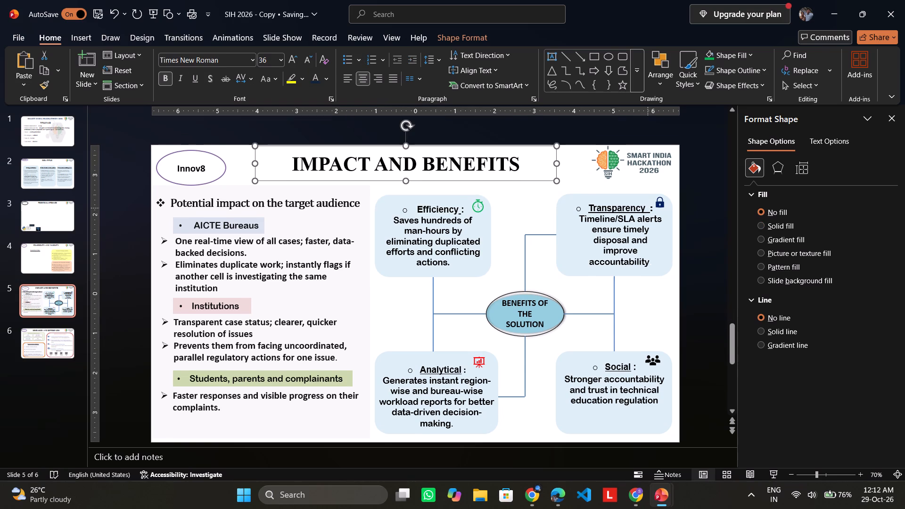
drag(648, 208, 583, 191)
click(196, 79)
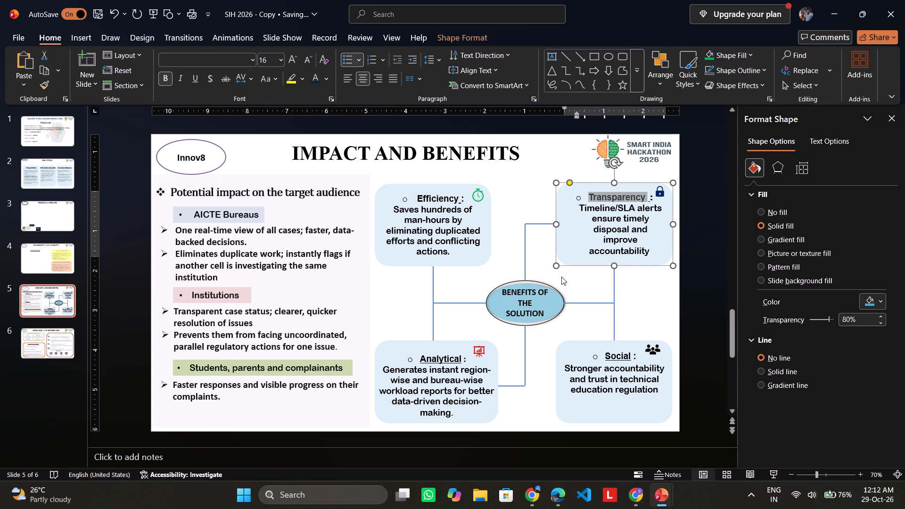
Remove the underline from the Analytical and Social headings in the lower benefit boxes.
drag(460, 357, 419, 352)
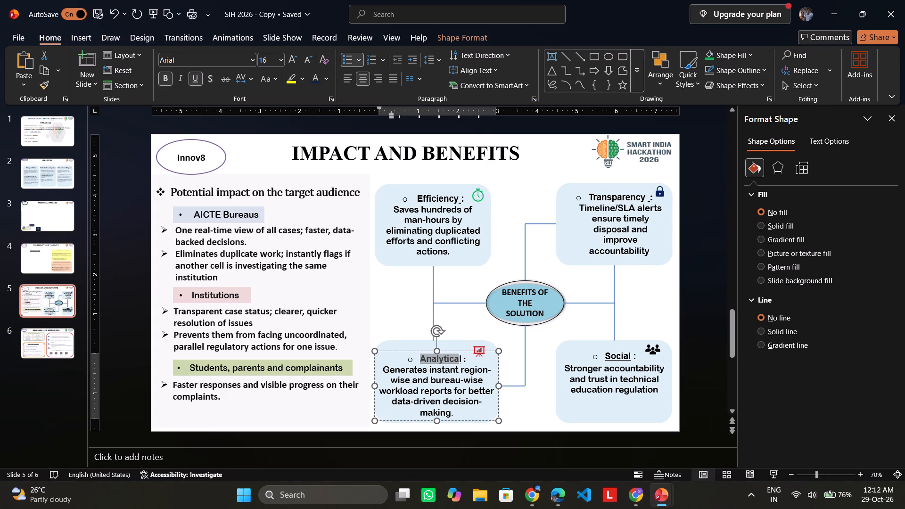
drag(419, 352, 418, 352)
click(190, 77)
drag(461, 358, 455, 360)
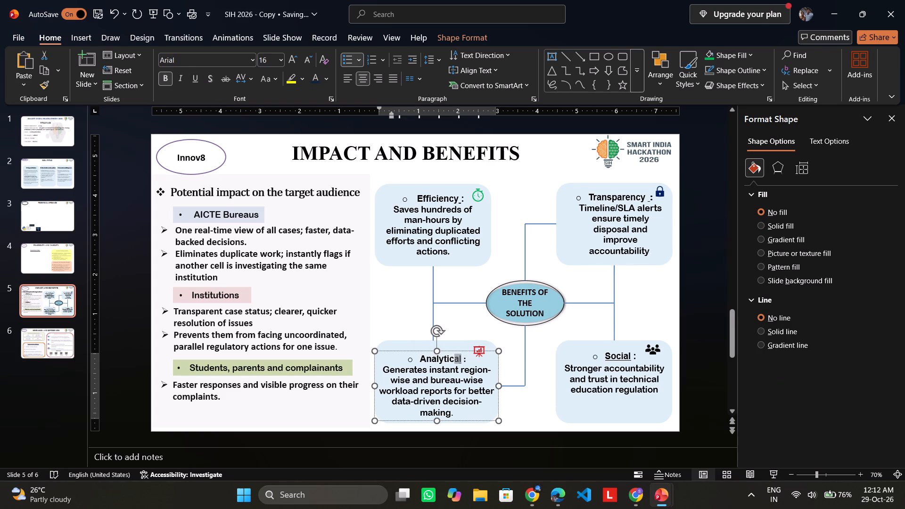
drag(455, 360, 452, 360)
click(197, 75)
click(195, 75)
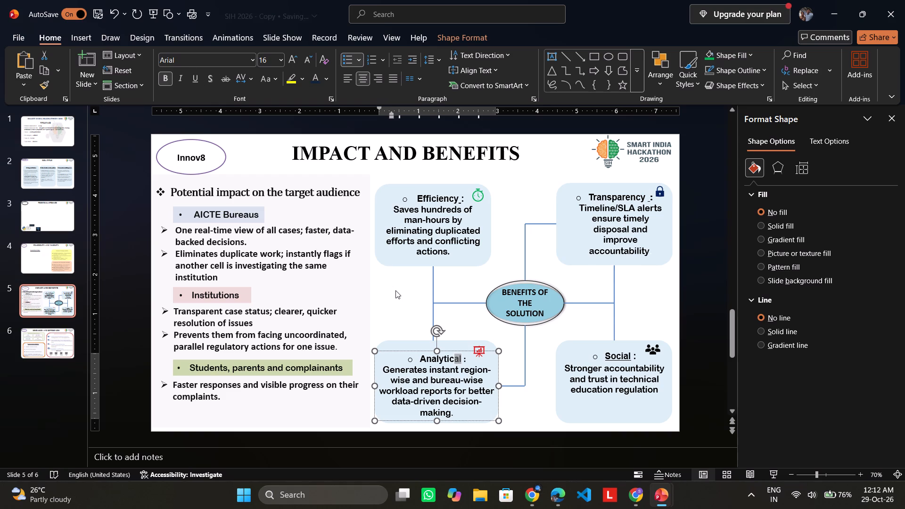
click(395, 290)
drag(632, 355, 611, 354)
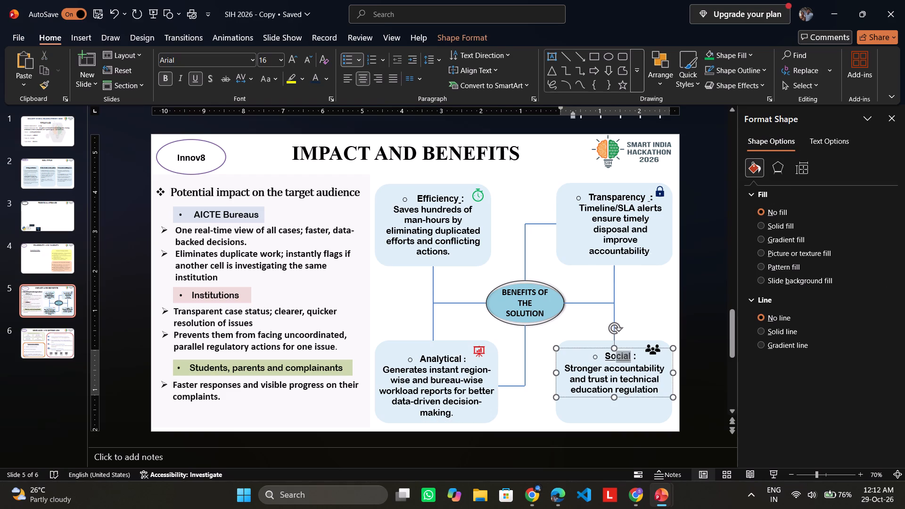
drag(611, 354, 597, 353)
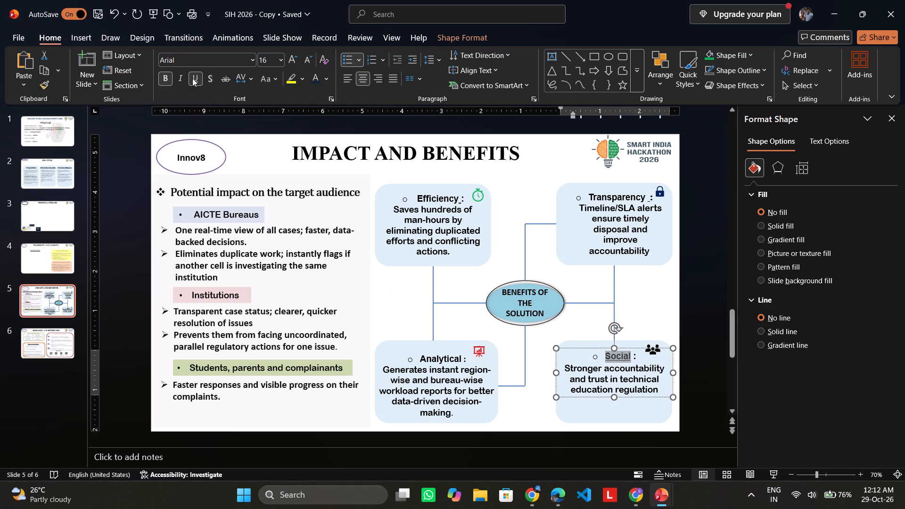
click(192, 78)
click(385, 277)
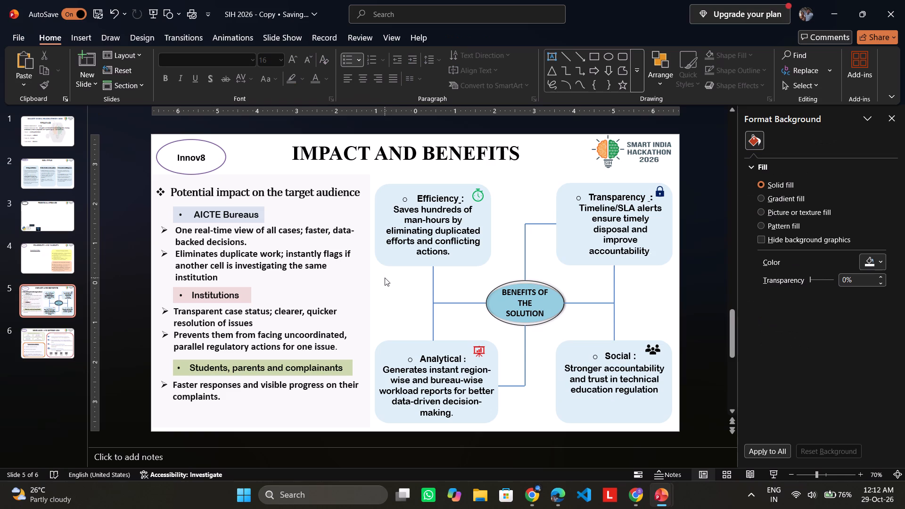
Move the background rectangle from behind the impact text across to the benefits diagram's Transparency and Social side.
click(254, 215)
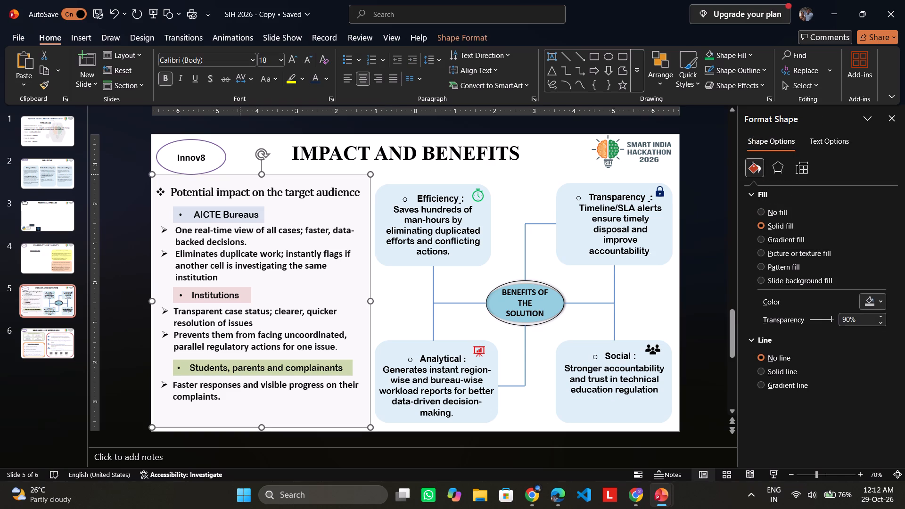
drag(240, 174, 548, 170)
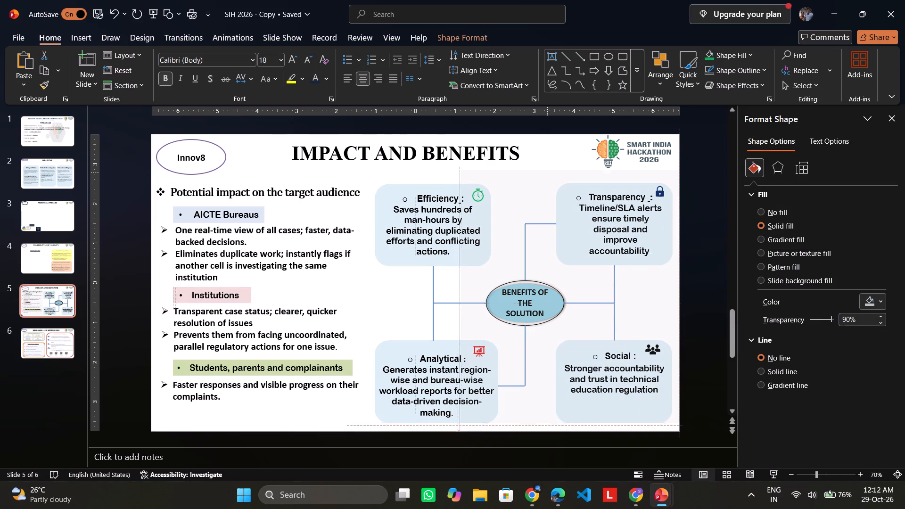
drag(548, 170, 548, 169)
Underline the AICTE Bureaus, Institutions, and Students, parents and complainants headings.
click(262, 212)
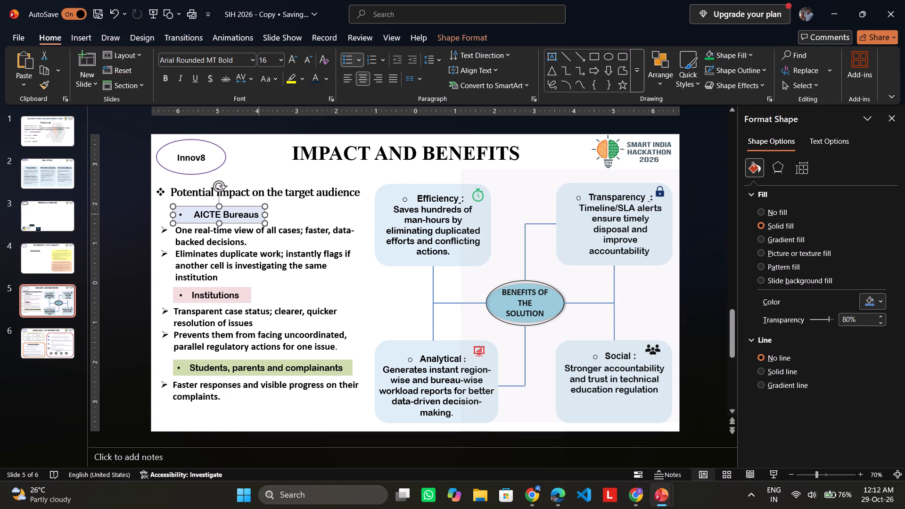
click(258, 214)
drag(258, 214, 201, 207)
click(189, 78)
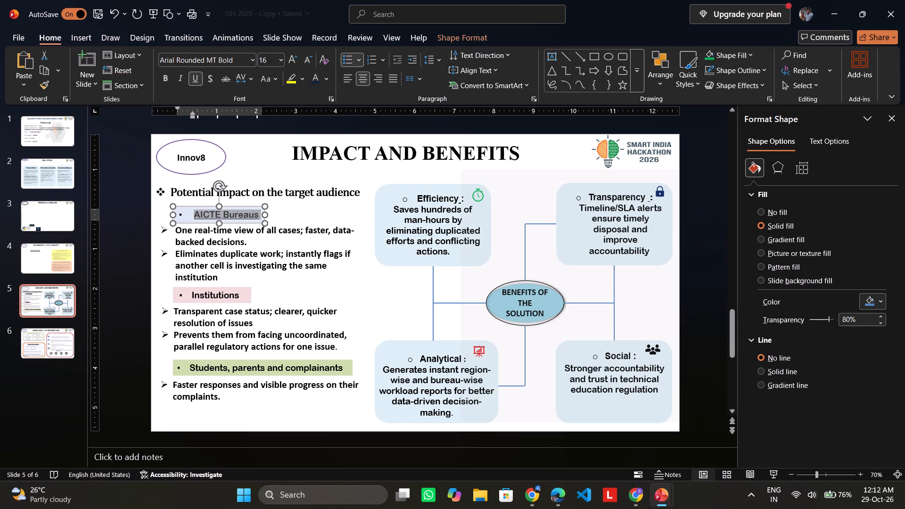
click(132, 204)
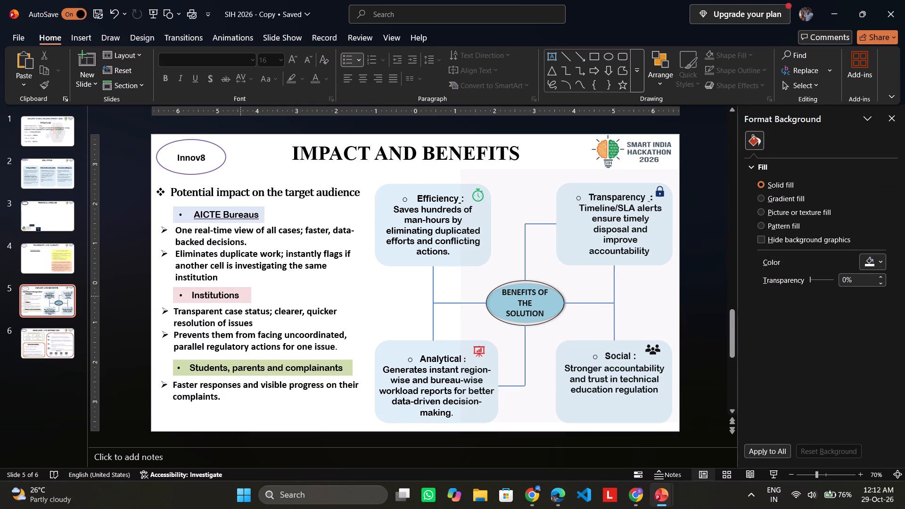
click(240, 296)
drag(239, 296, 232, 296)
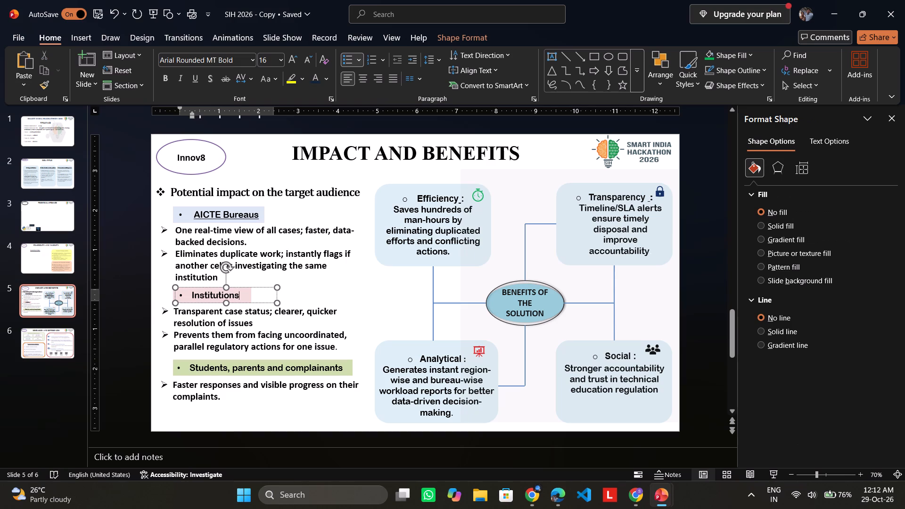
drag(232, 296, 225, 296)
click(189, 79)
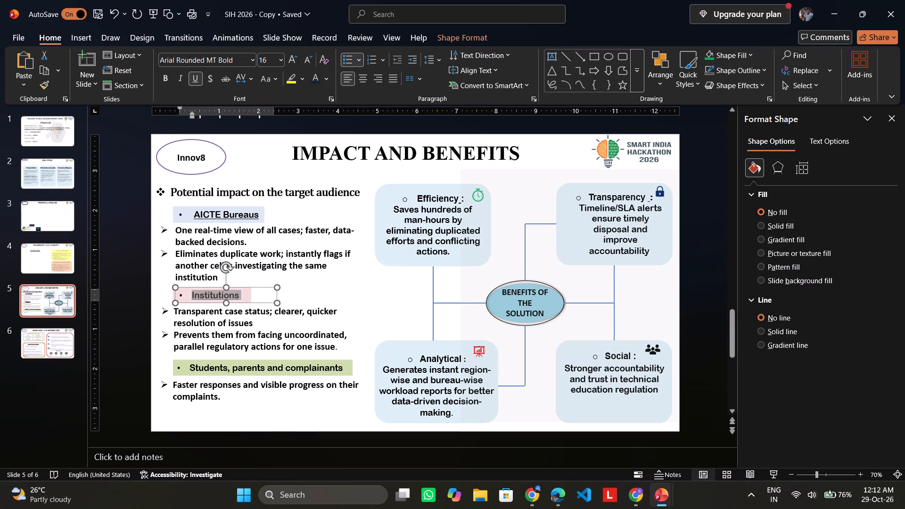
drag(341, 367, 192, 360)
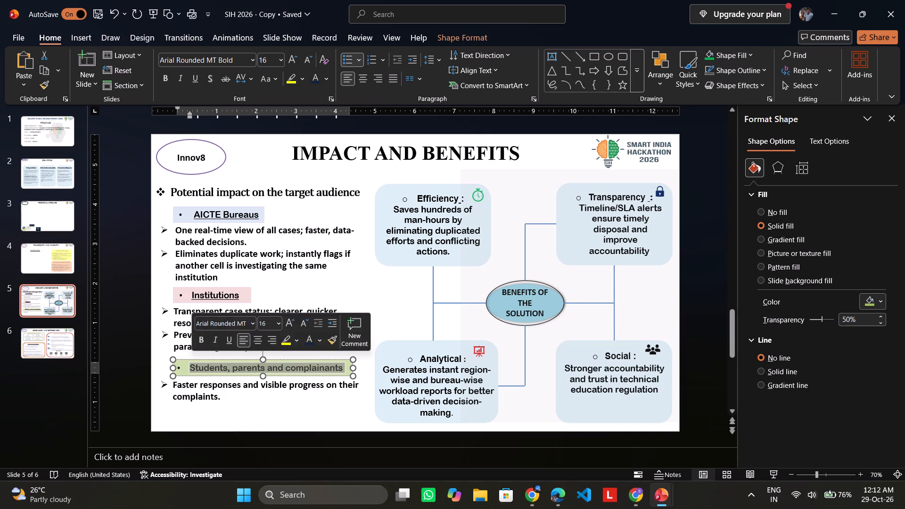
click(193, 80)
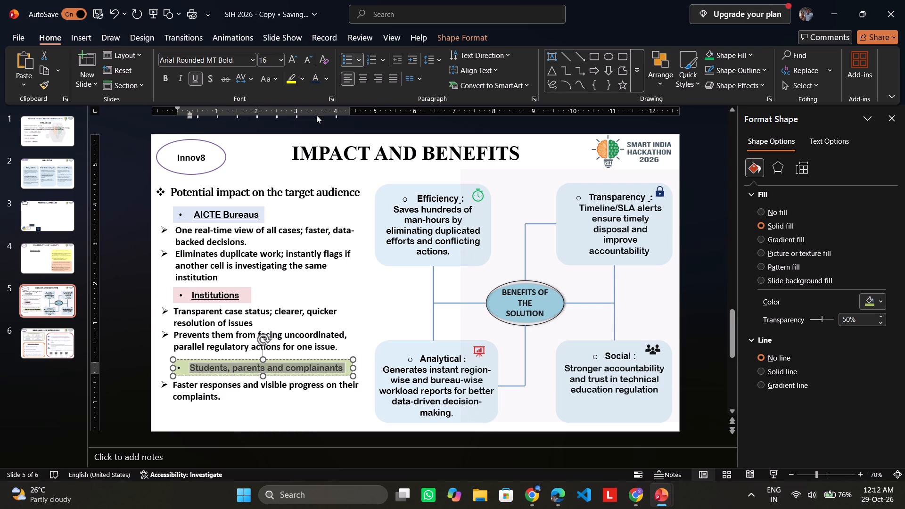
Move the pale background rectangle from the benefits diagram back behind the Potential impact on the target audience text.
drag(515, 182, 450, 170)
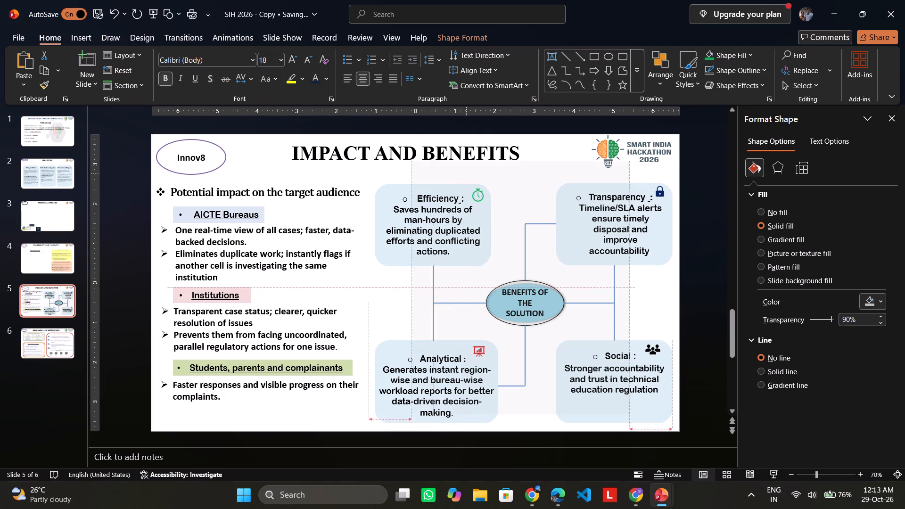
drag(450, 170, 197, 186)
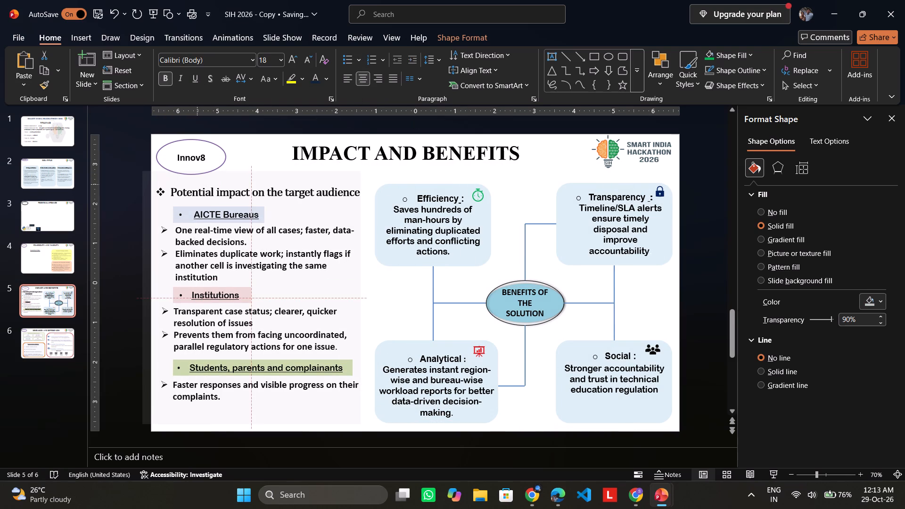
drag(197, 186, 207, 186)
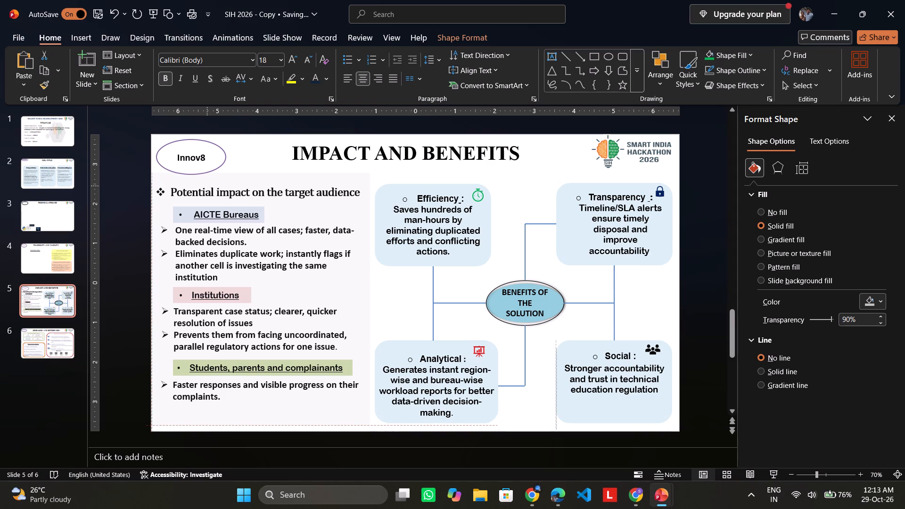
drag(207, 186, 205, 189)
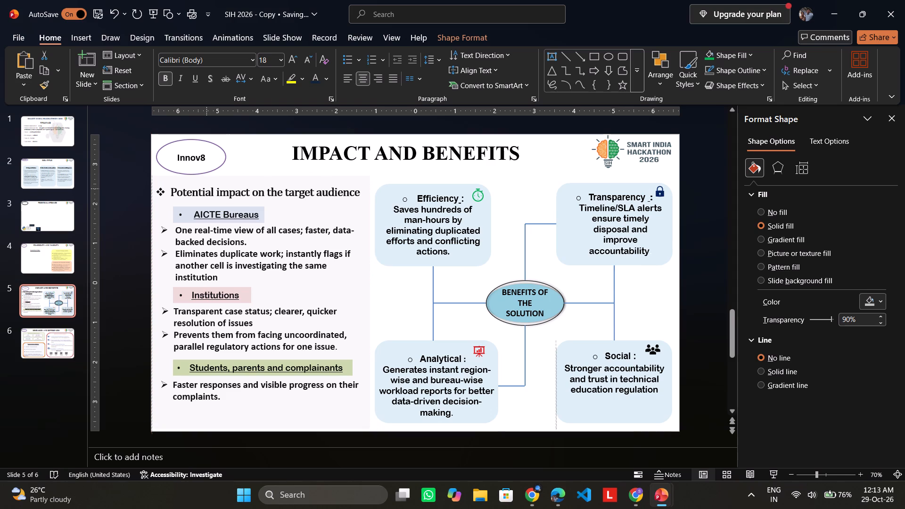
drag(205, 189, 203, 189)
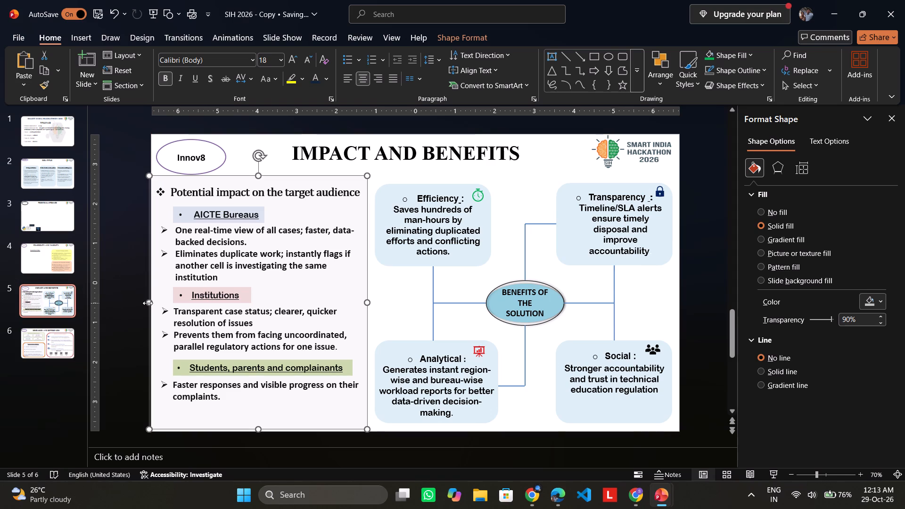
Resize the background rectangle so its outer side and base line up with the slide's edges.
drag(148, 305, 153, 303)
click(112, 297)
click(273, 394)
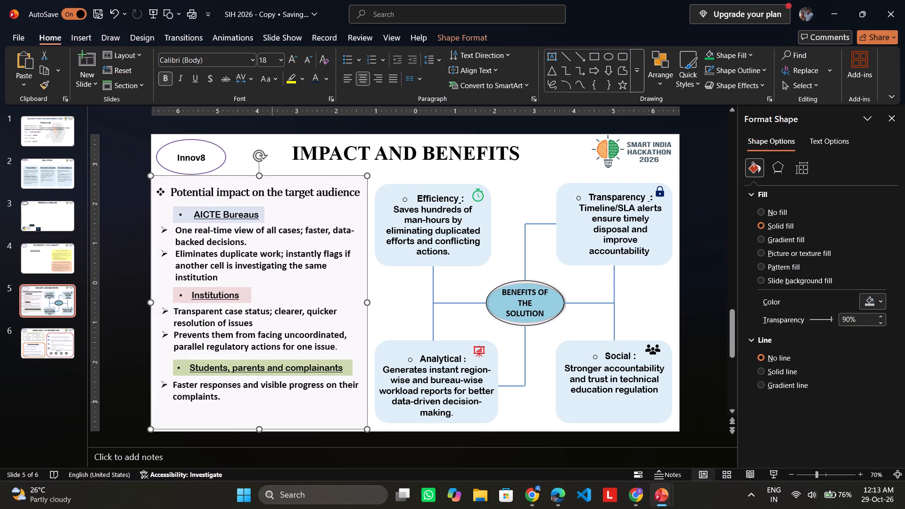
drag(261, 426, 259, 432)
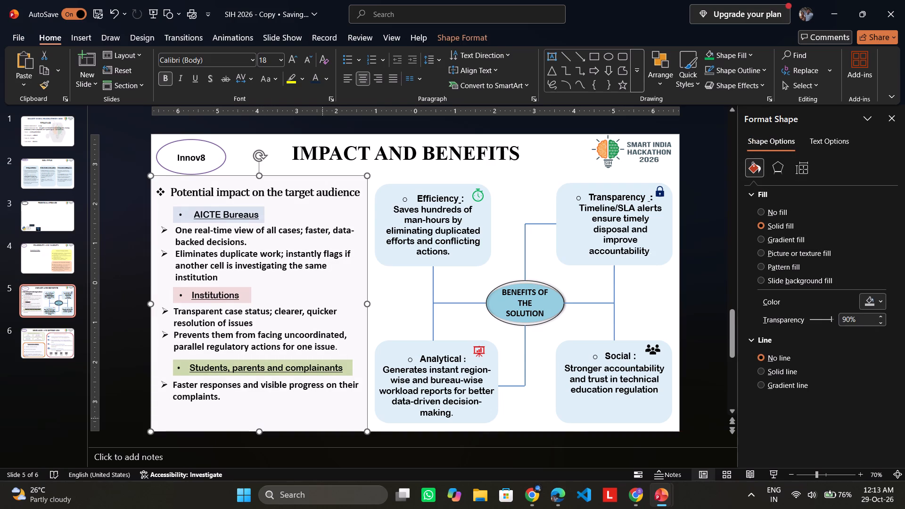
click(109, 228)
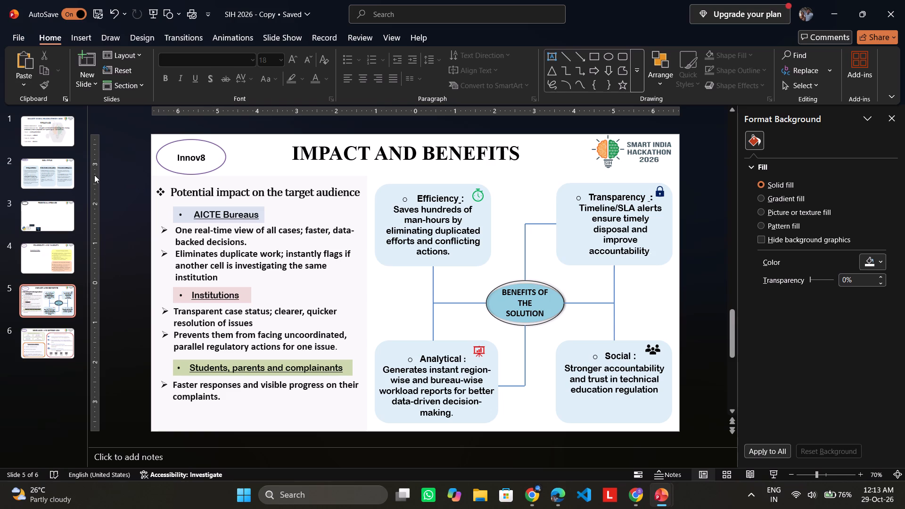
click(115, 176)
Review the deck's slides from Idea Title through Research and References for content and layout.
scroll(280, 290, up, 5)
scroll(280, 290, down, 2)
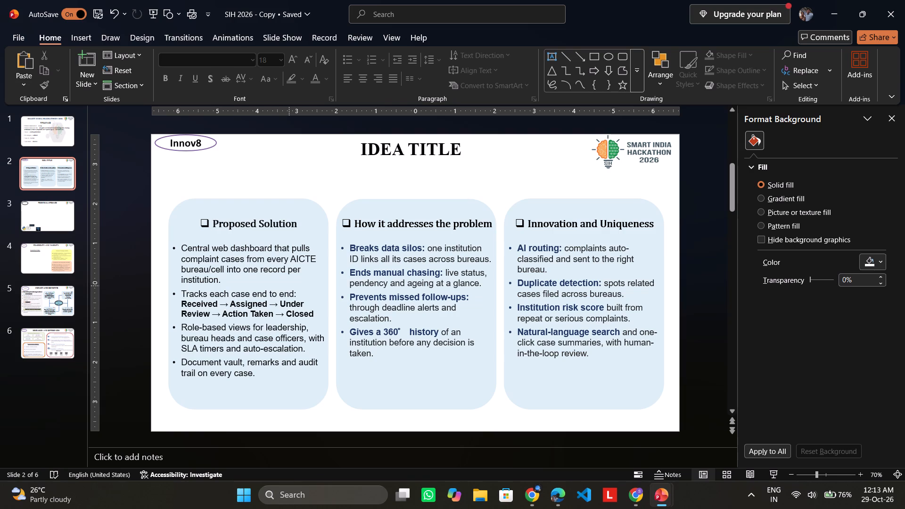
scroll(287, 285, down, 1)
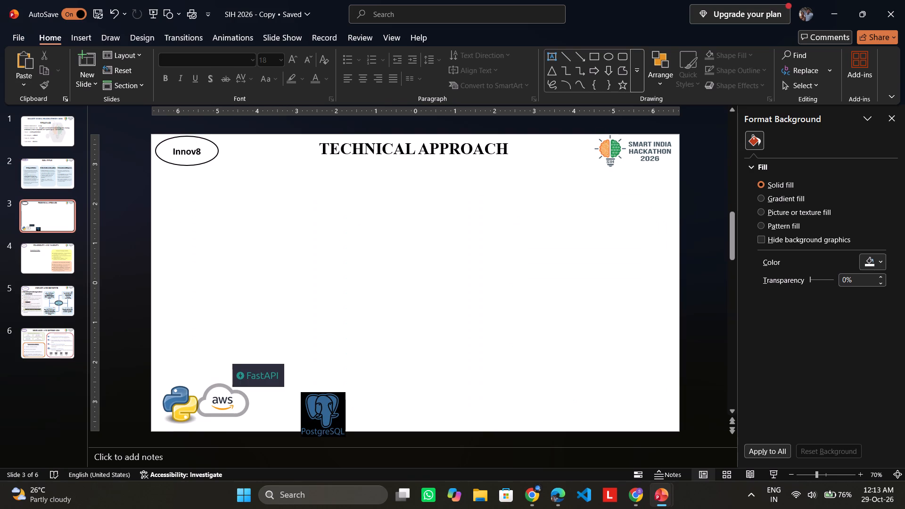
scroll(287, 285, down, 4)
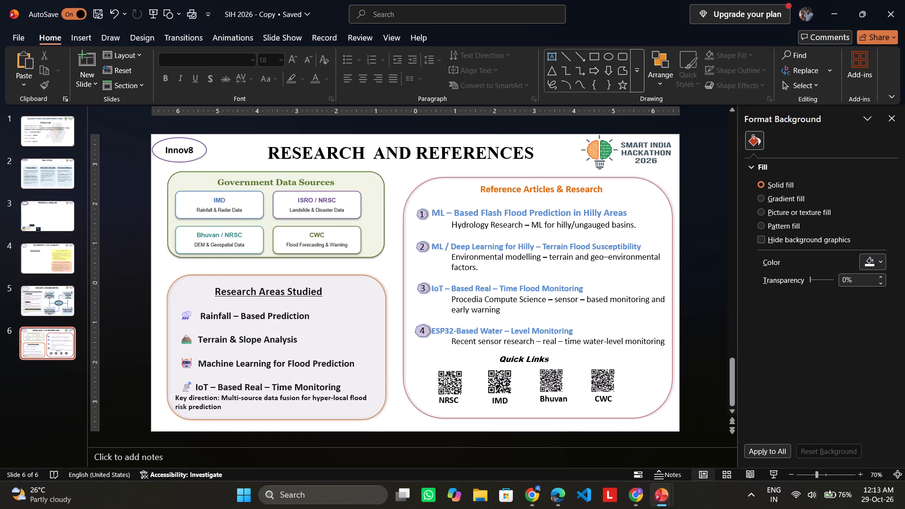
scroll(286, 283, up, 2)
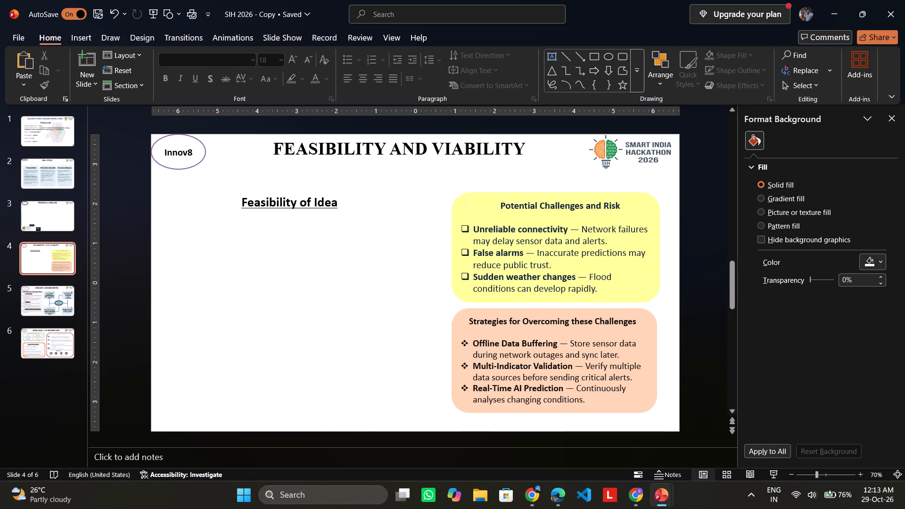
scroll(286, 283, down, 3)
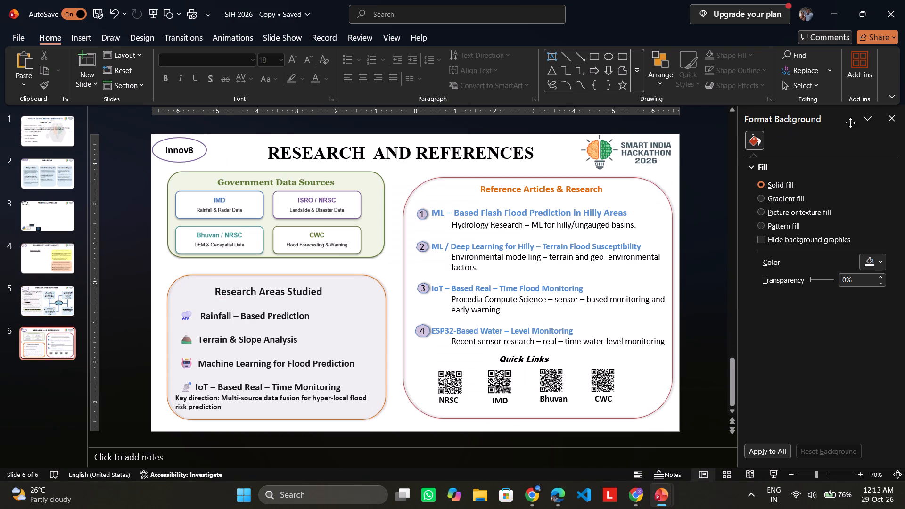
Close the Format Background pane.
click(892, 117)
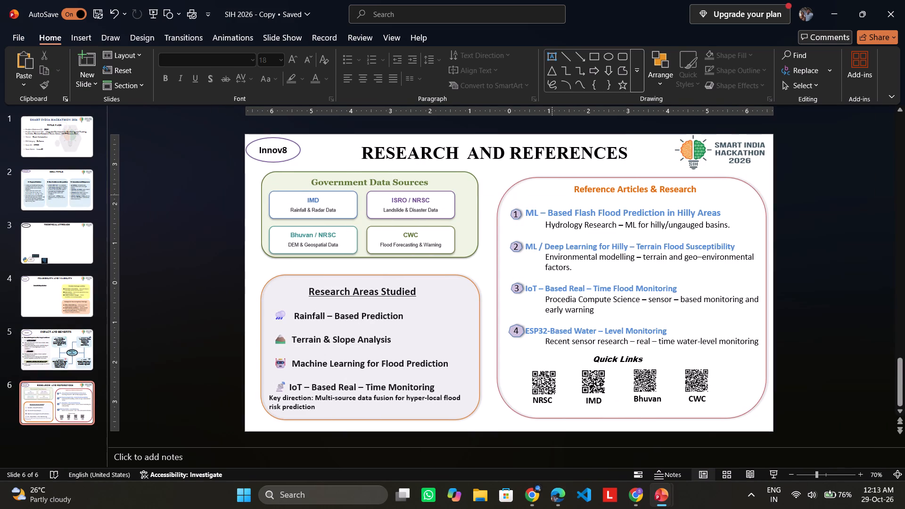
Check the Research and References, Impact and Benefits, and title page slides.
scroll(555, 188, down, 6)
scroll(556, 190, up, 7)
scroll(556, 189, down, 2)
scroll(557, 189, up, 1)
scroll(558, 190, down, 5)
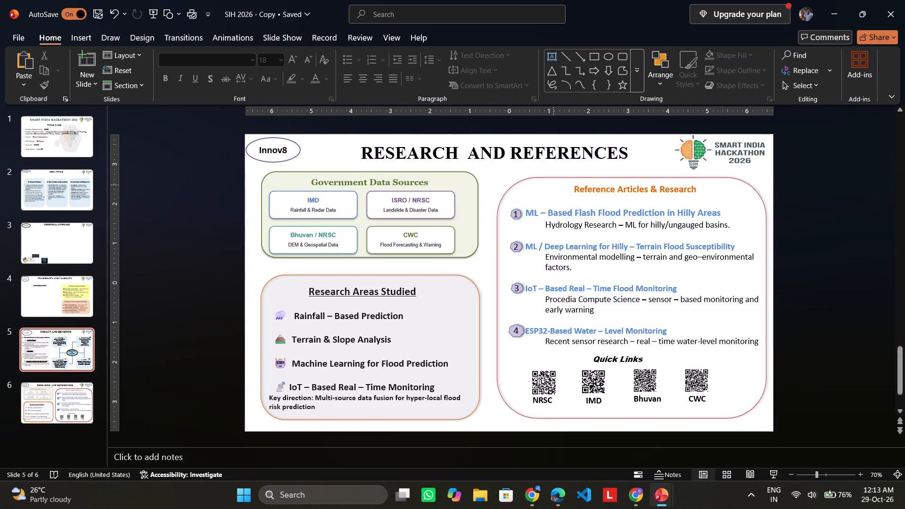
scroll(555, 183, down, 6)
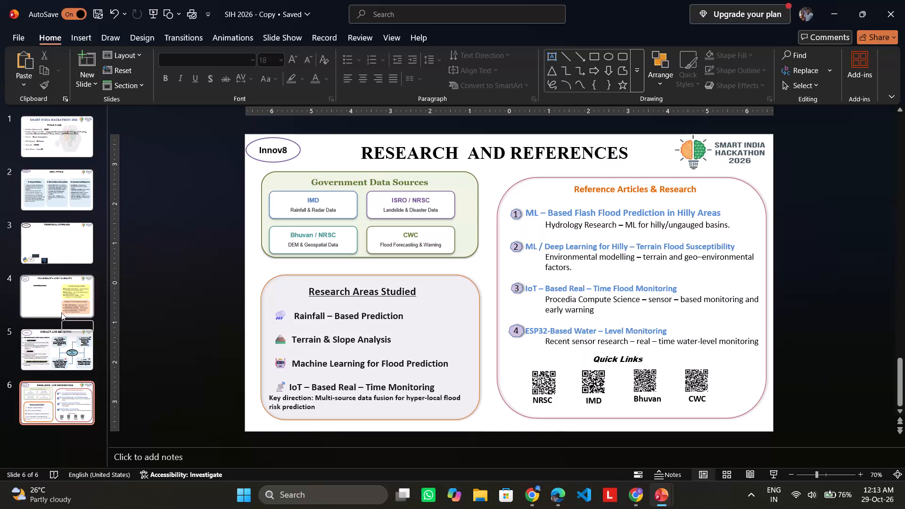
click(62, 351)
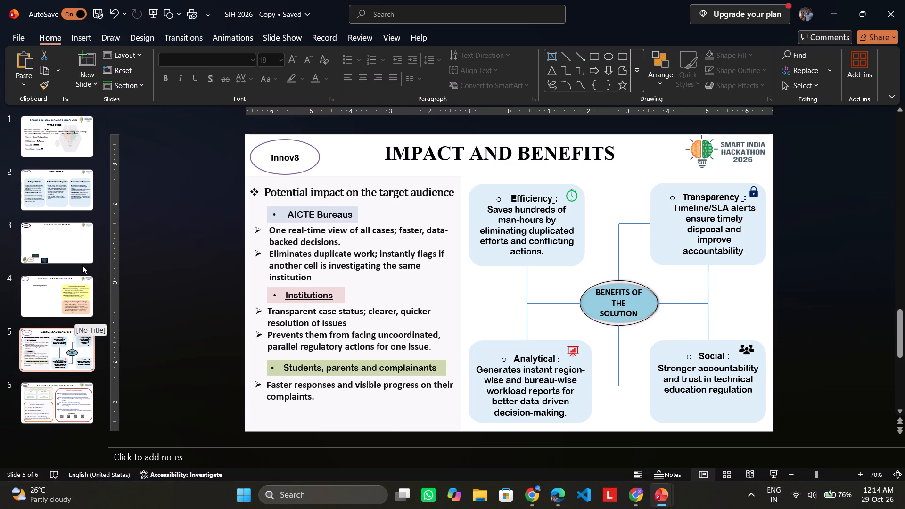
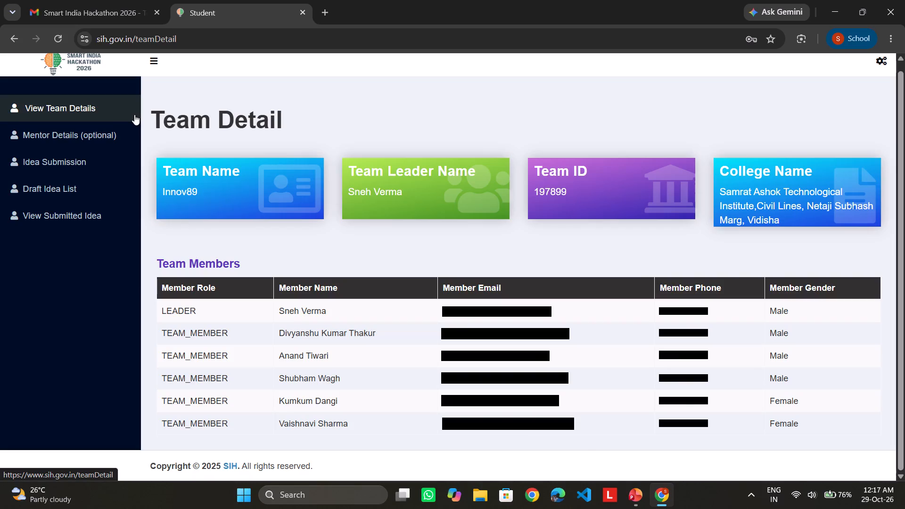
Close the browser window and return to the SIH 2026 presentation in PowerPoint.
click(904, 6)
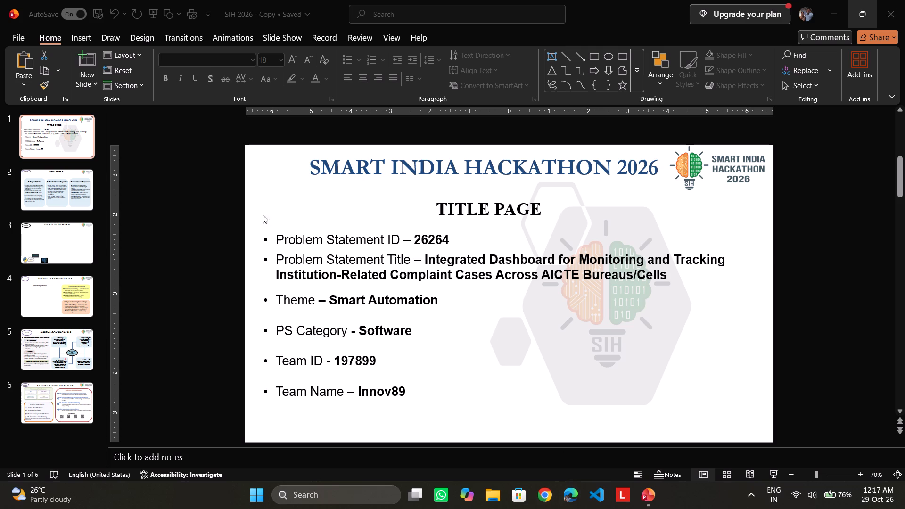
Enlarge the team-name oval on the Idea Title slide in height and width, shifting it slightly down from the slide's top edge.
click(51, 196)
click(51, 197)
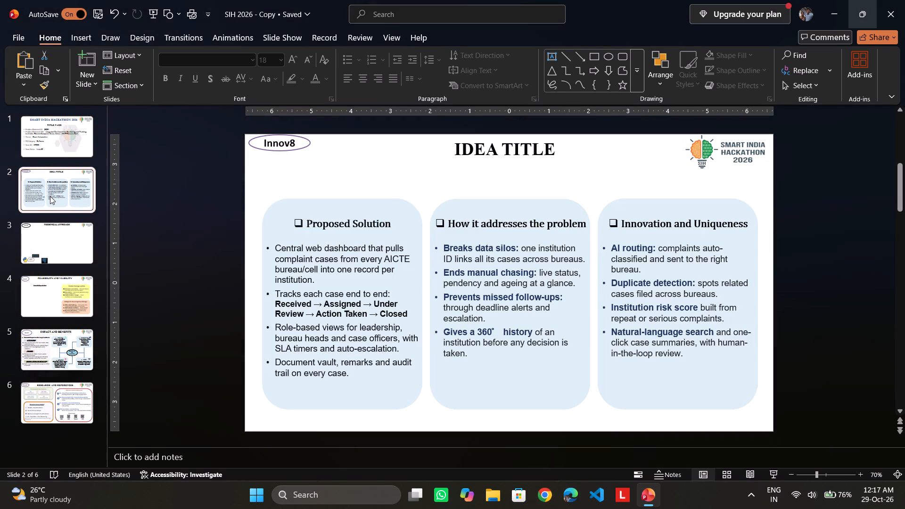
click(278, 148)
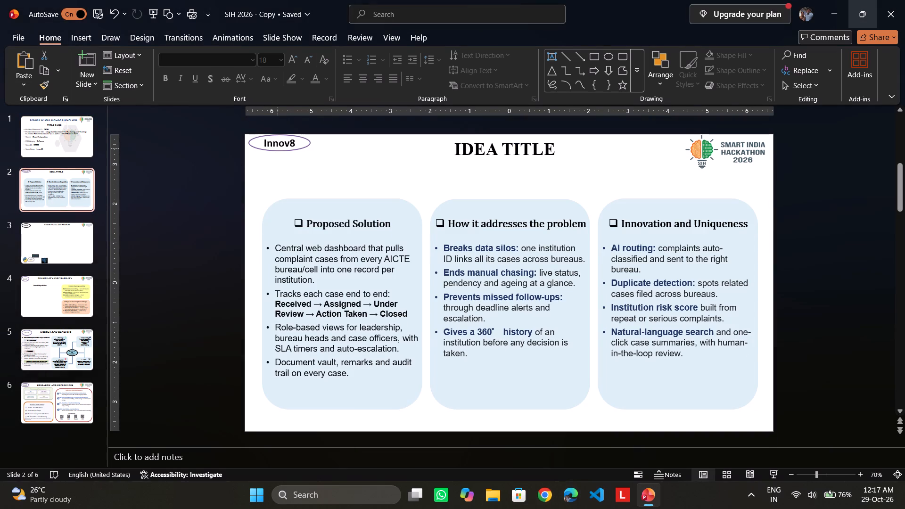
drag(280, 163, 285, 184)
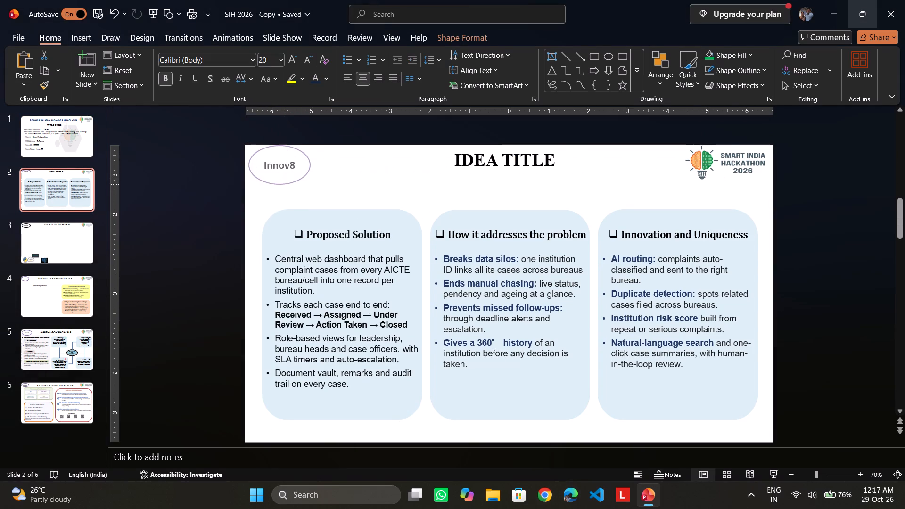
drag(285, 184, 286, 182)
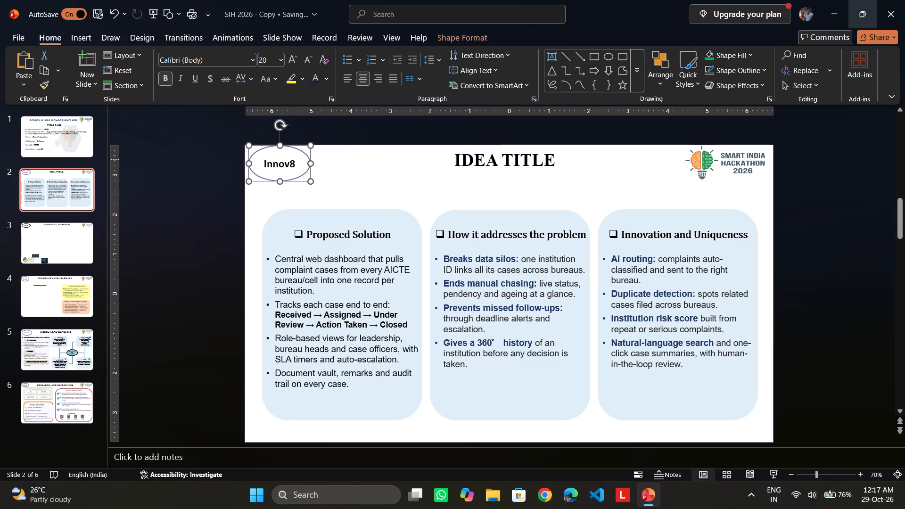
drag(289, 152, 288, 159)
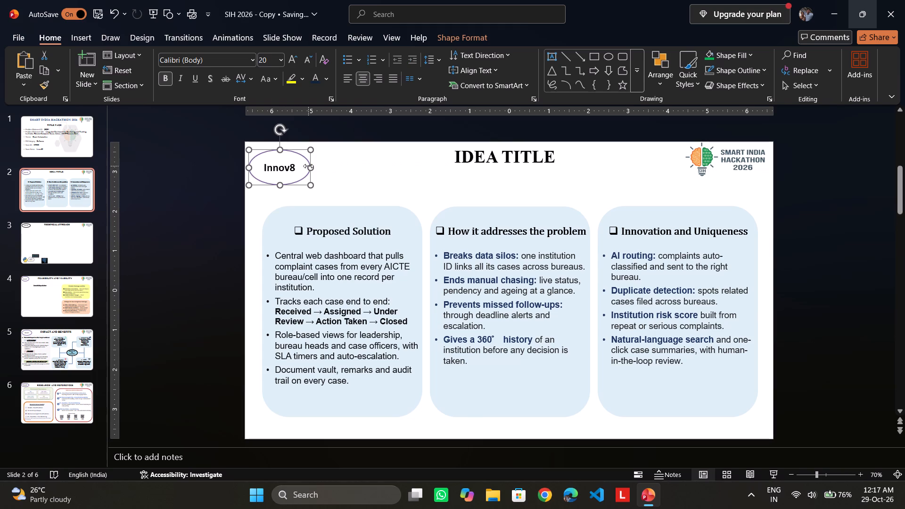
drag(310, 167, 321, 167)
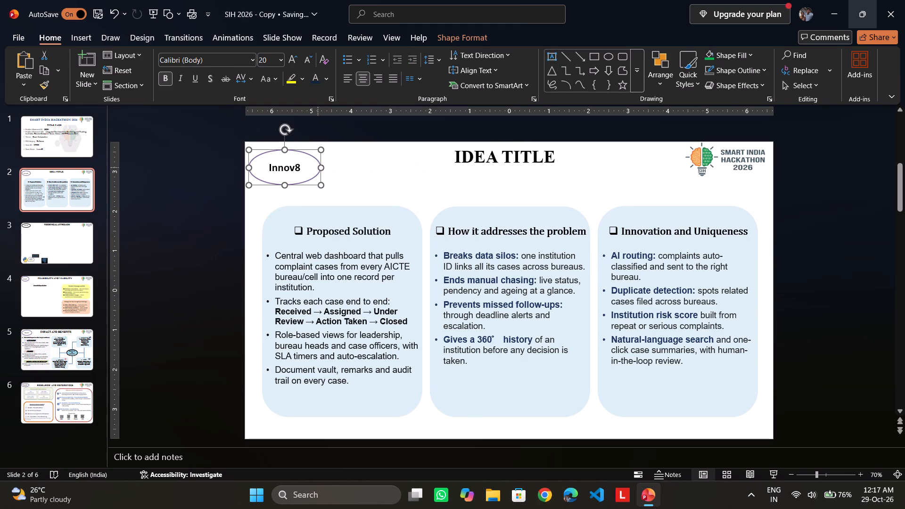
Change the team name in the Idea Title slide's oval to Innov89.
click(303, 166)
click(301, 166)
click(296, 166)
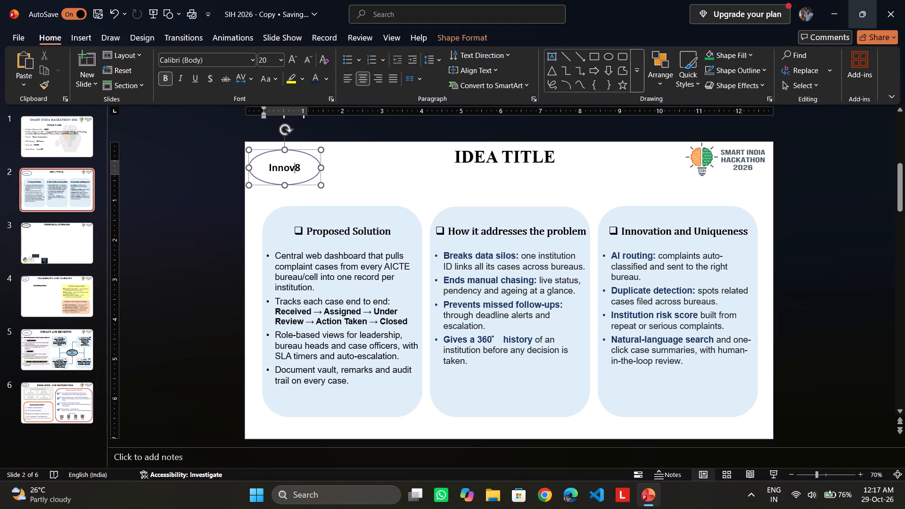
click(300, 167)
key(9)
click(391, 185)
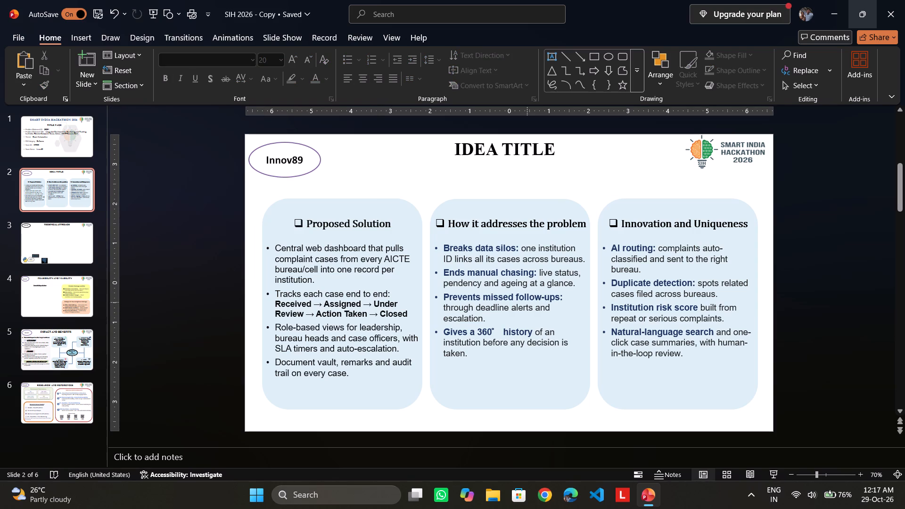
Nudge the team-name oval on the Idea Title slide slightly upward.
click(60, 245)
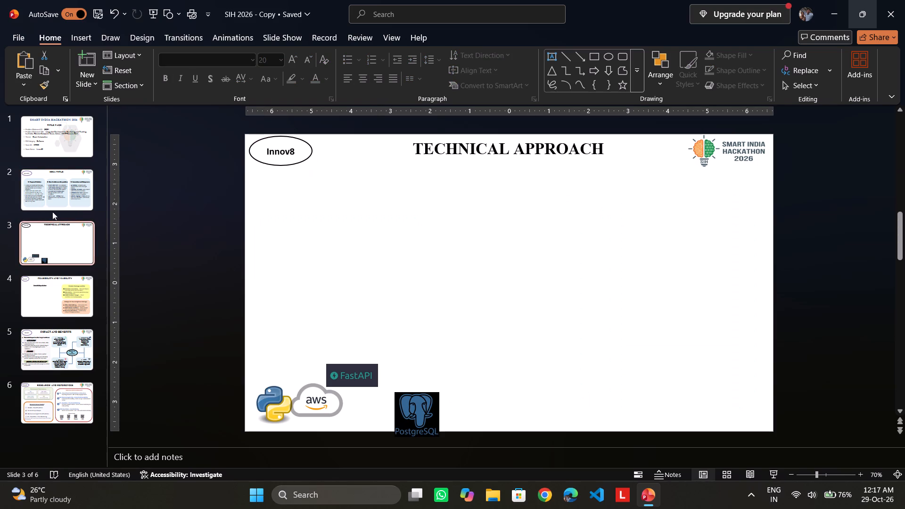
click(50, 197)
click(285, 144)
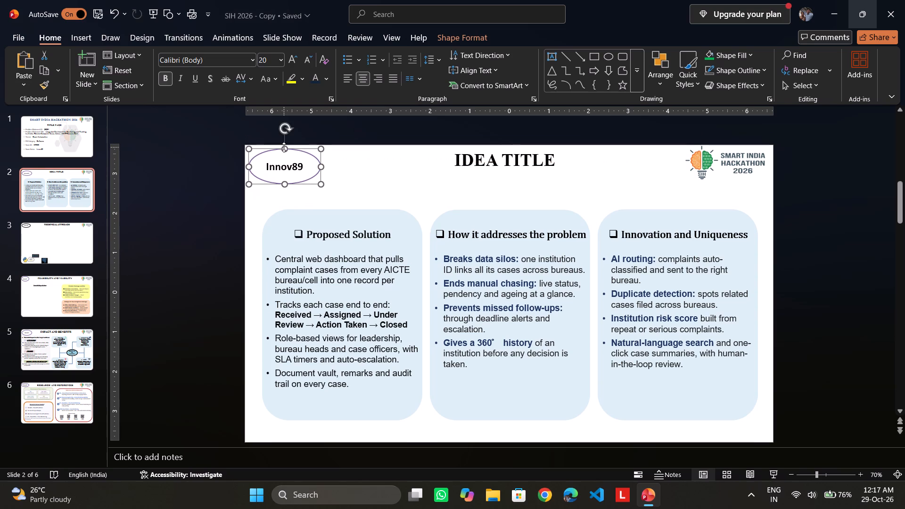
click(350, 173)
Make the team-name oval on the Technical Approach slide slightly taller and wider.
click(54, 239)
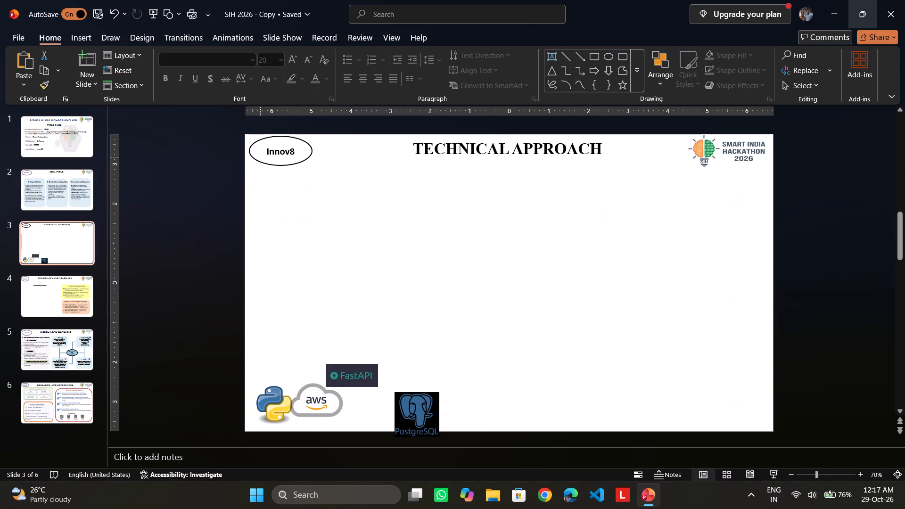
click(278, 142)
drag(280, 170, 283, 175)
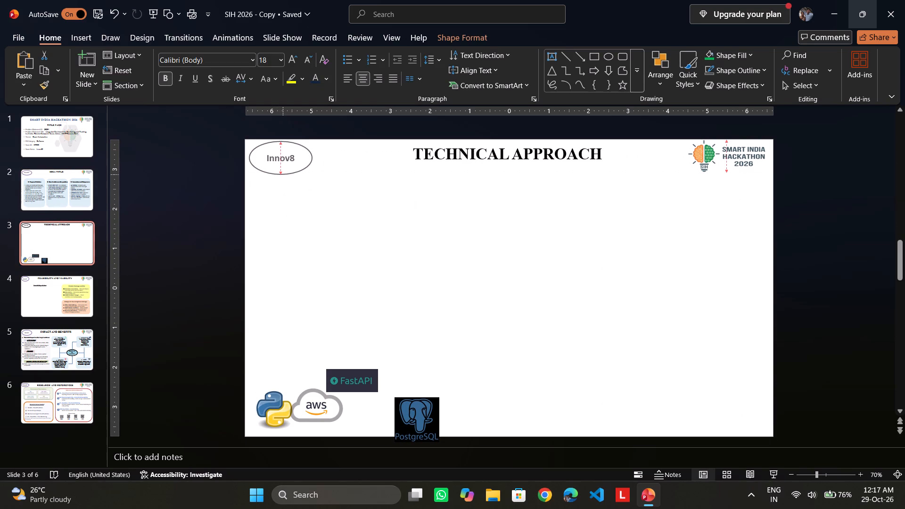
drag(283, 175, 284, 178)
drag(284, 178, 284, 179)
drag(312, 160, 317, 159)
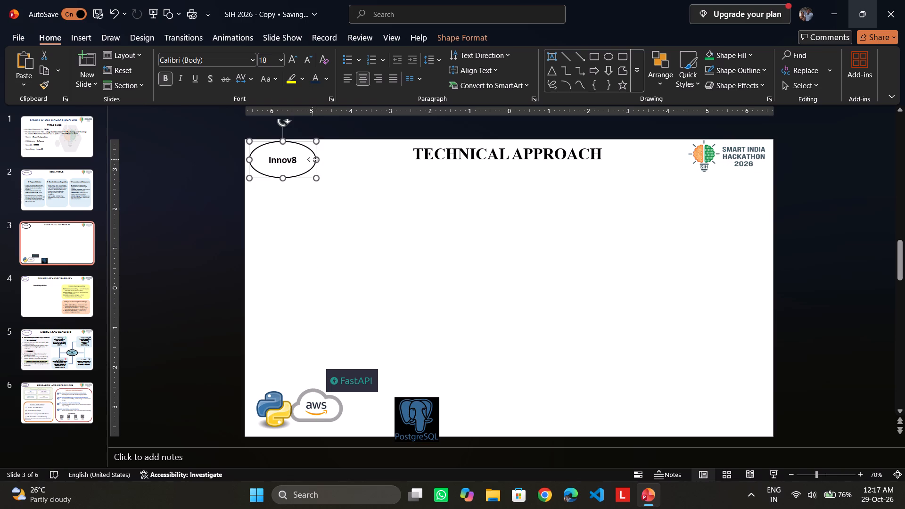
Change the team name in the Technical Approach slide's oval to Innov89.
click(297, 159)
key(9)
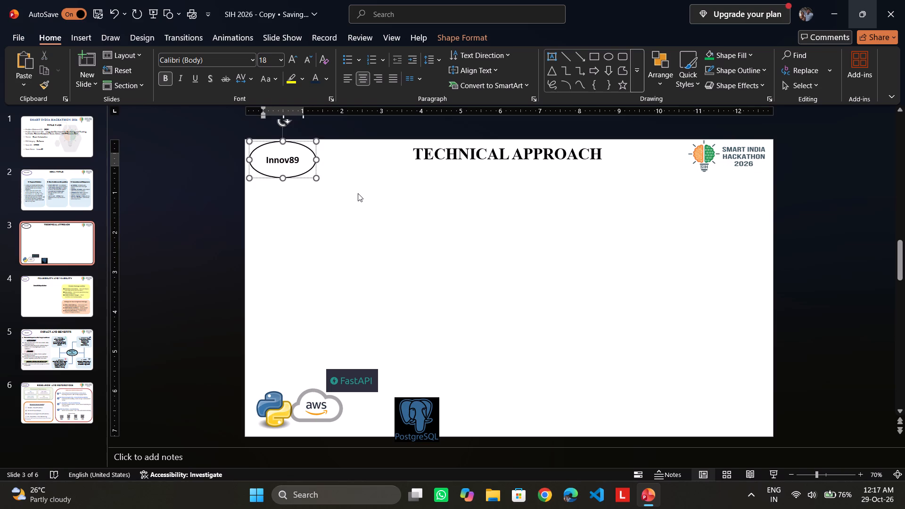
Set the Technical Approach slide's team-name text to font size 20, matching the oval on the Idea Title slide.
click(68, 182)
click(280, 159)
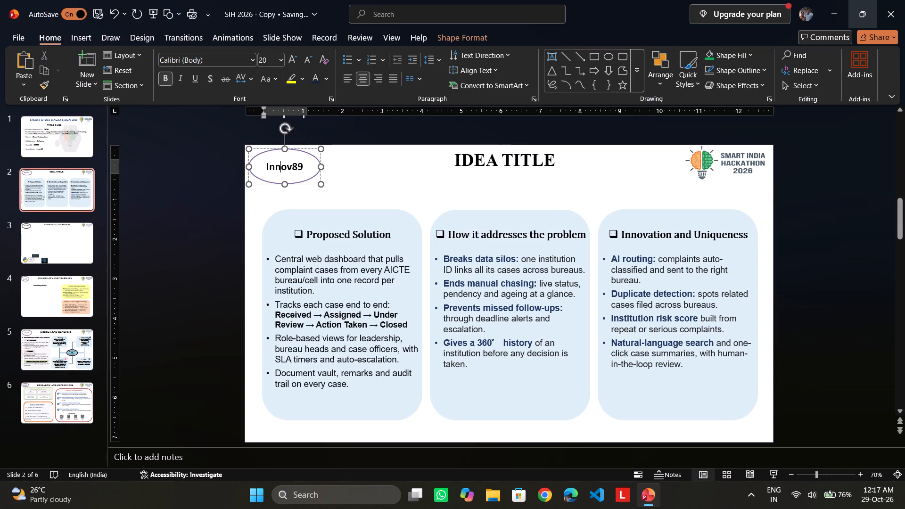
click(46, 240)
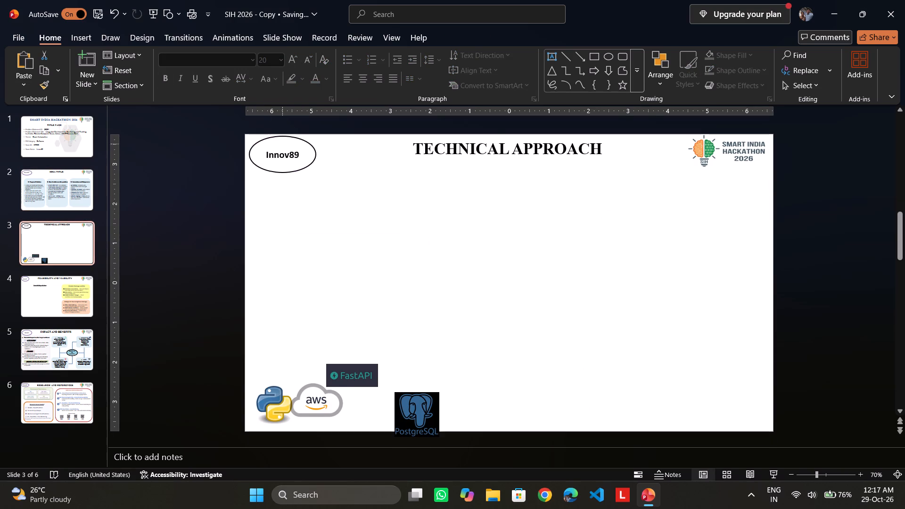
click(281, 158)
click(289, 61)
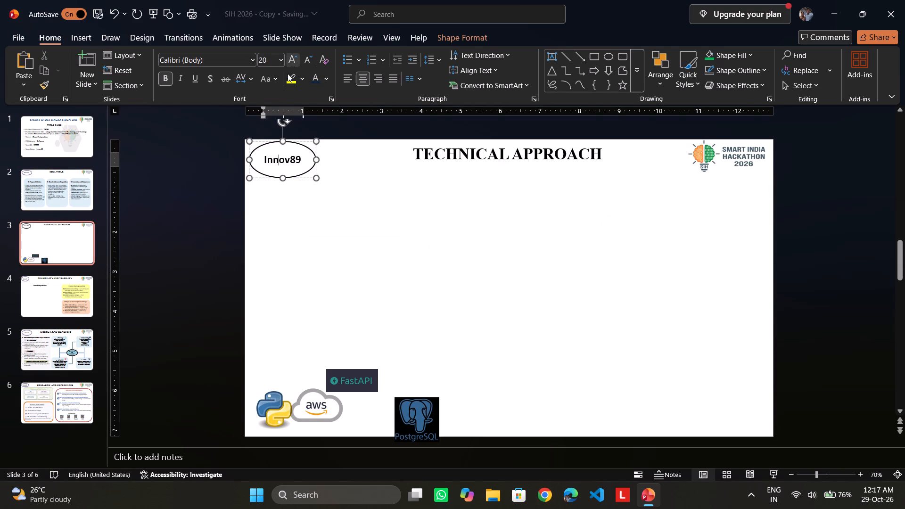
click(214, 186)
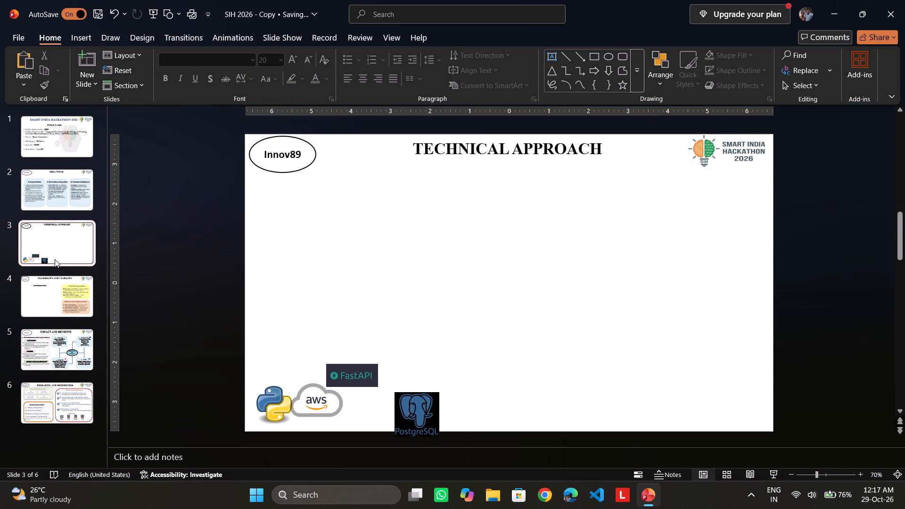
On the Feasibility and Viability slide, set the team-name text to font size 20 and change it to Innov89.
click(43, 291)
click(259, 158)
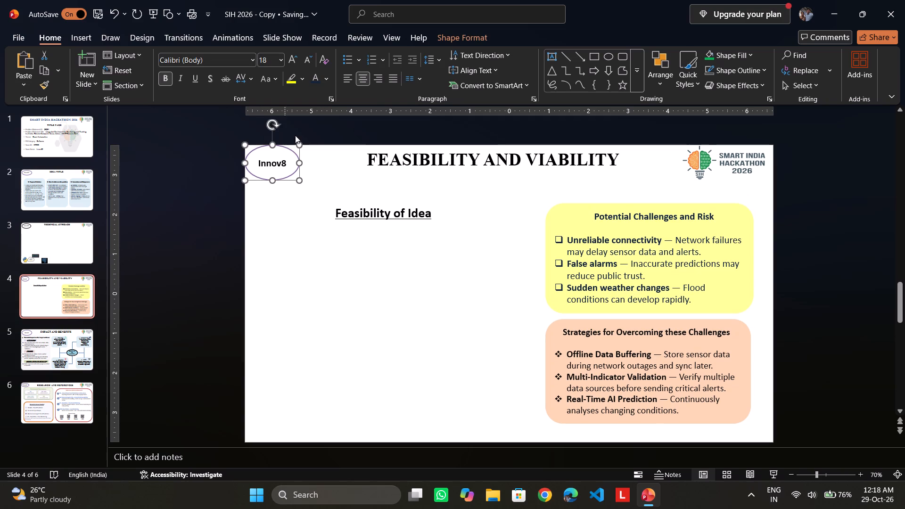
click(290, 59)
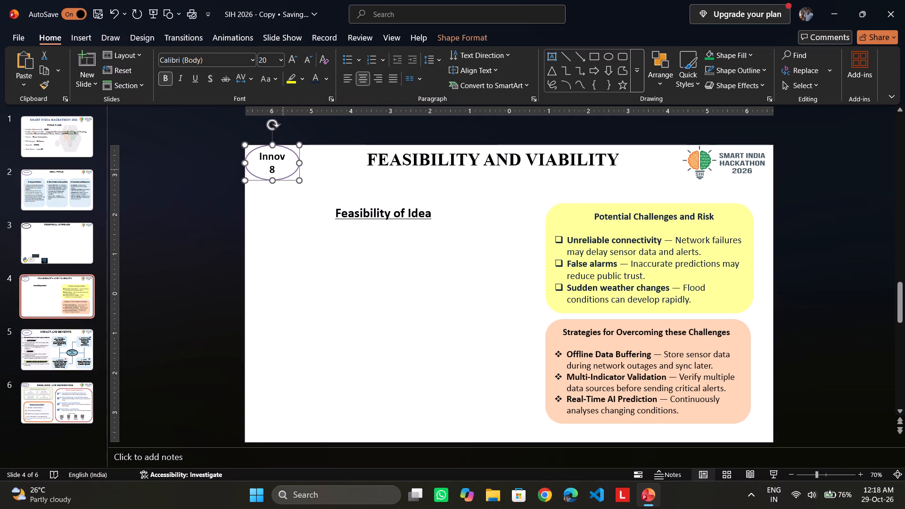
click(283, 169)
key(9)
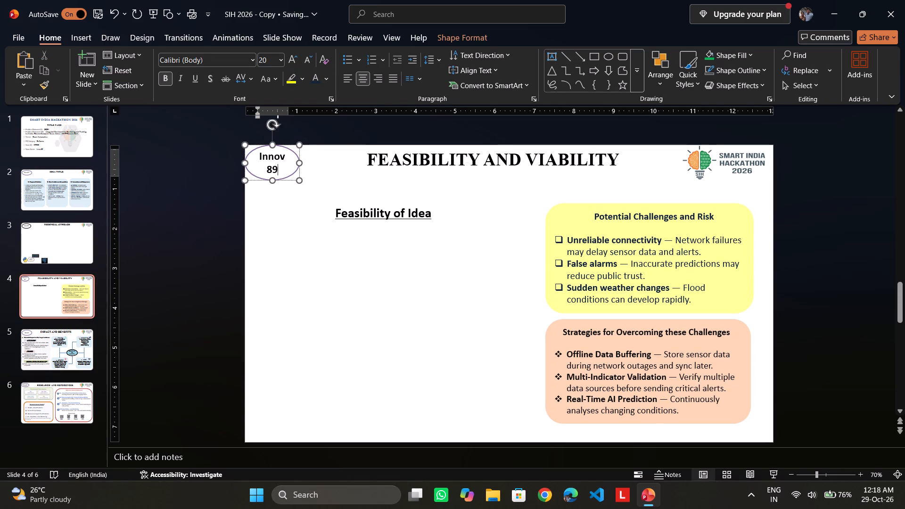
Enlarge the Feasibility and Viability slide's oval so Innov89 fits on one line, and move it slightly inward from the slide corner.
drag(301, 162, 314, 164)
drag(281, 180, 282, 186)
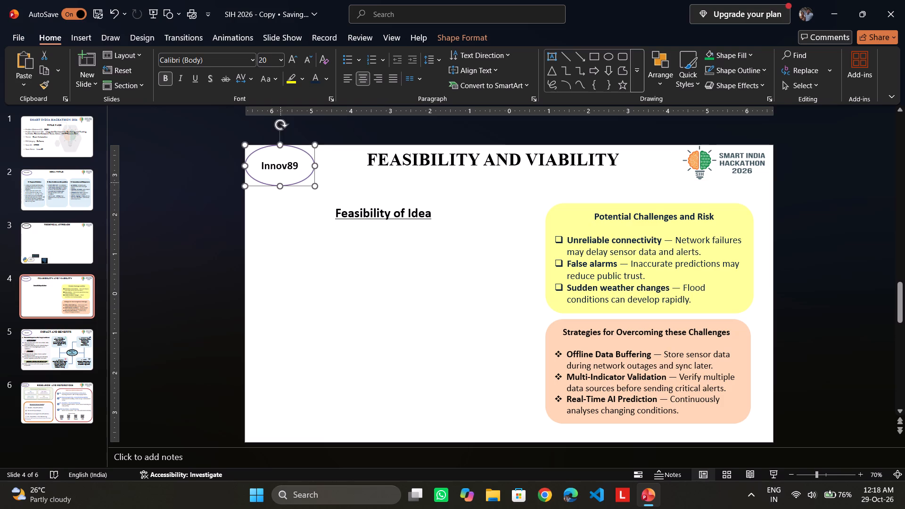
drag(259, 168, 266, 169)
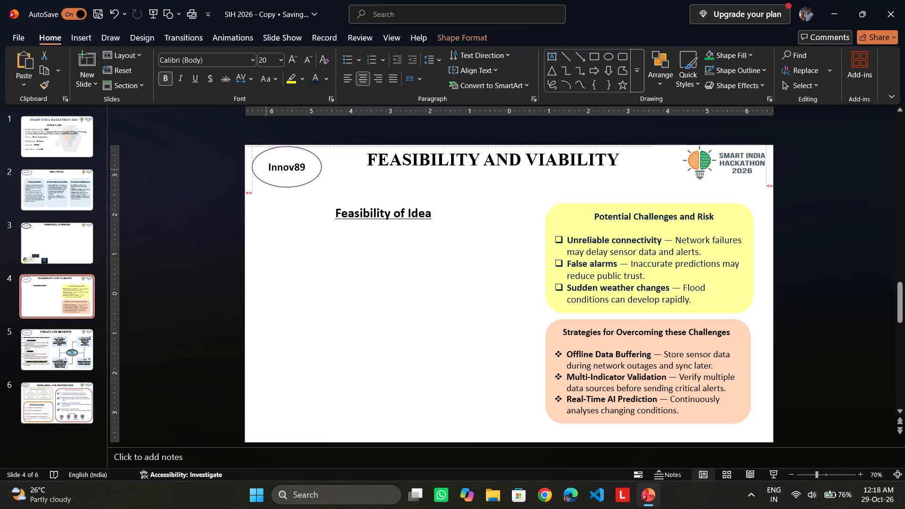
drag(266, 169, 263, 172)
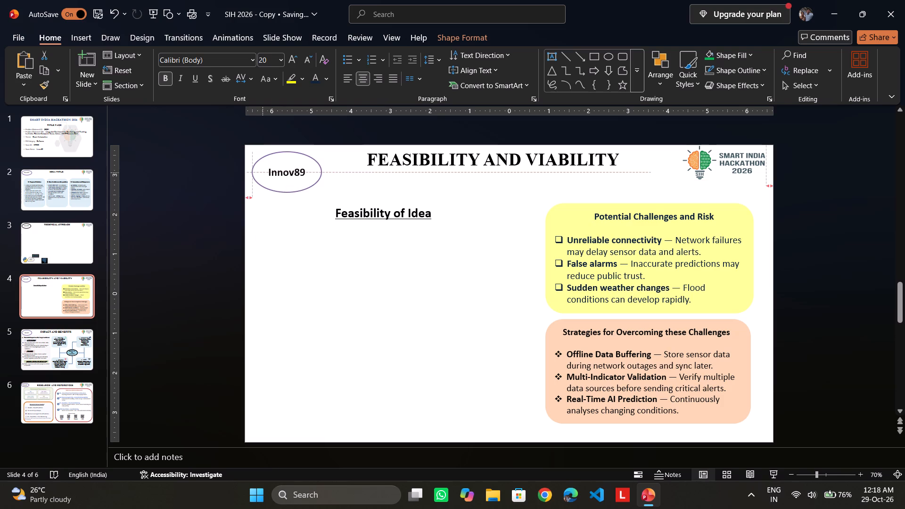
drag(263, 172, 262, 172)
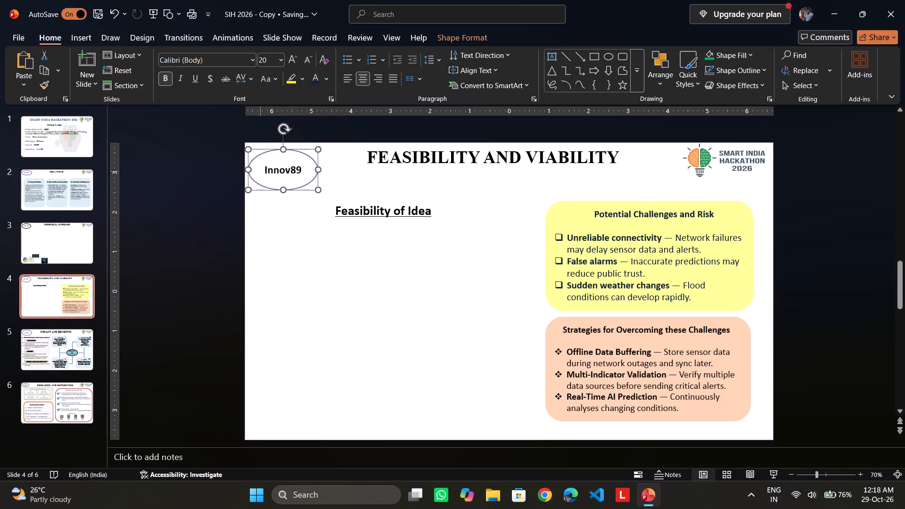
click(348, 167)
Slightly reduce the height of the team-name oval on the Feasibility and Viability slide.
click(282, 159)
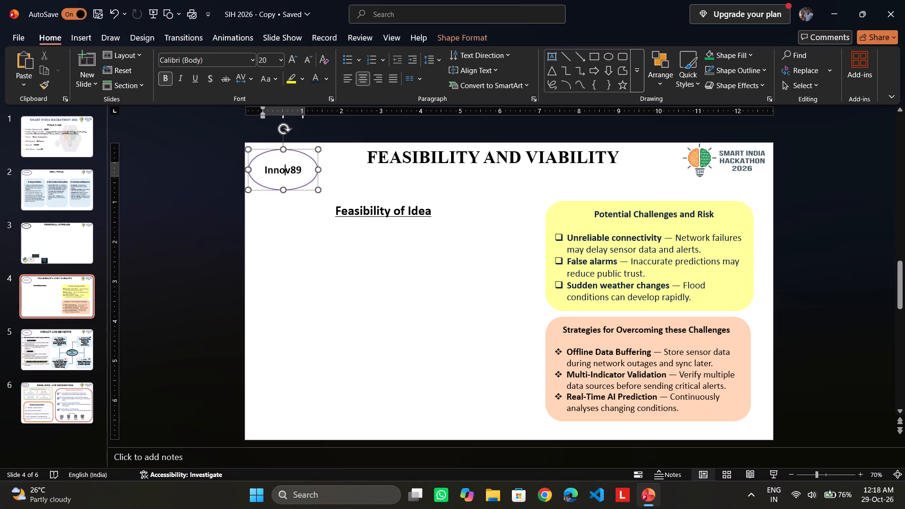
click(284, 148)
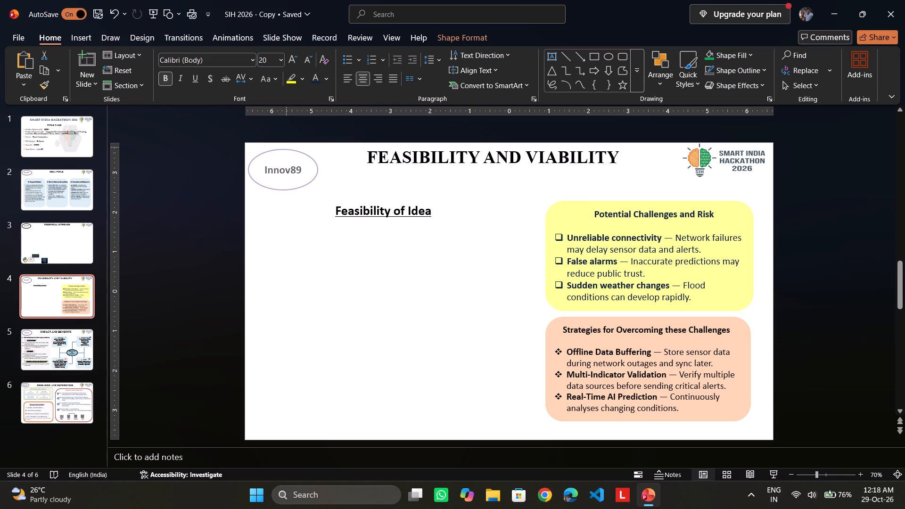
drag(280, 188, 284, 183)
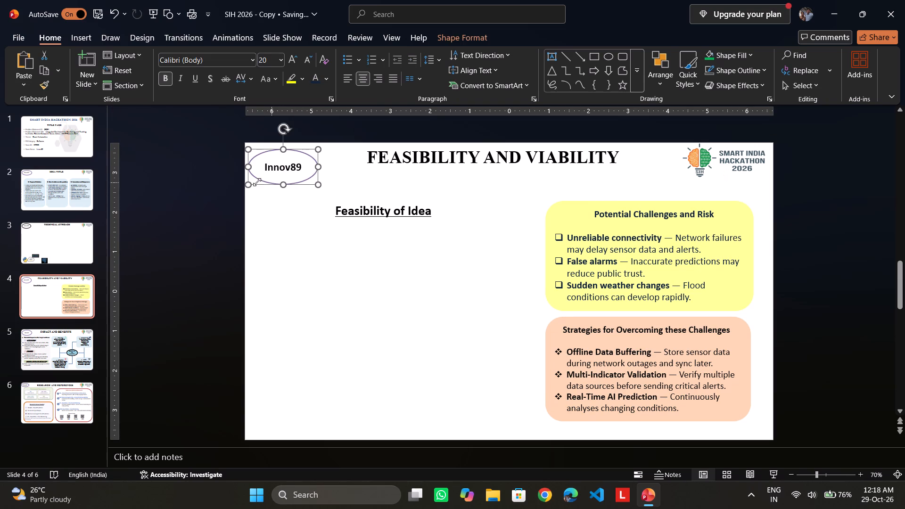
click(213, 173)
On the Impact and Benefits slide, change the oval's team name to Innov89 and set its text to font size 20.
click(25, 345)
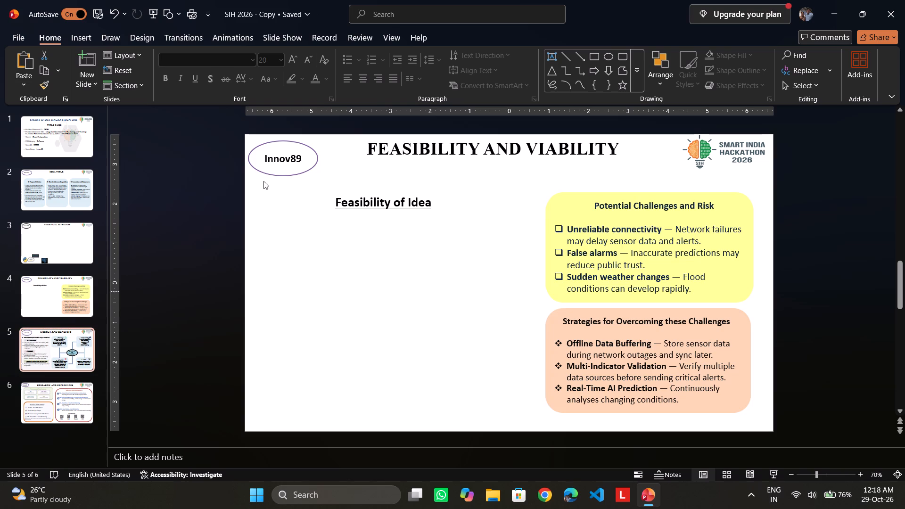
click(297, 156)
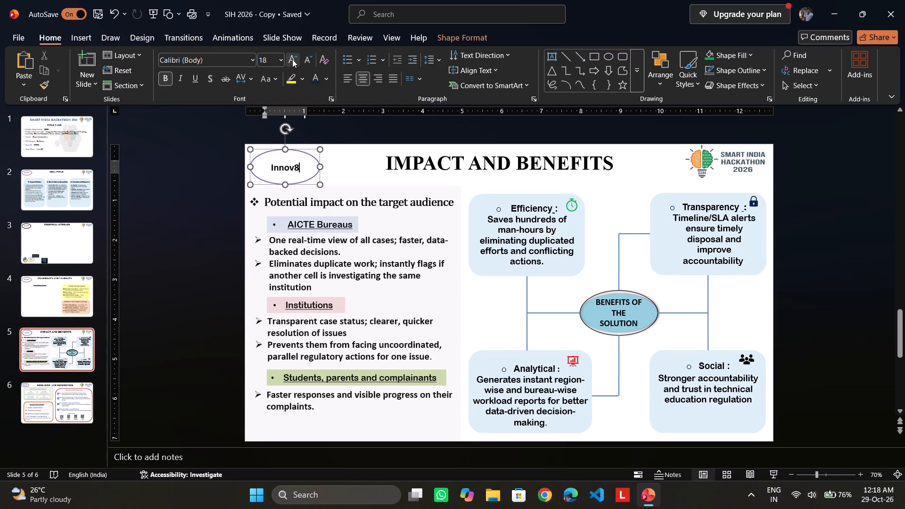
click(292, 59)
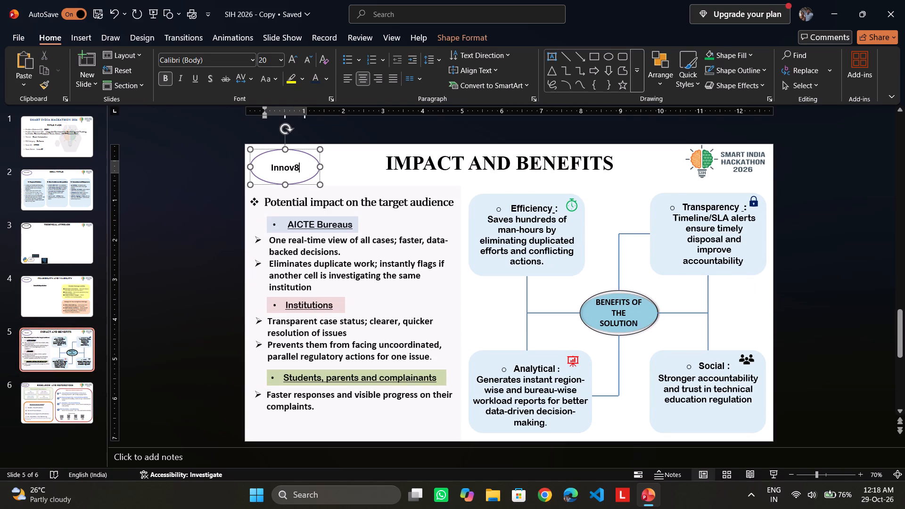
click(298, 165)
key(9)
click(290, 57)
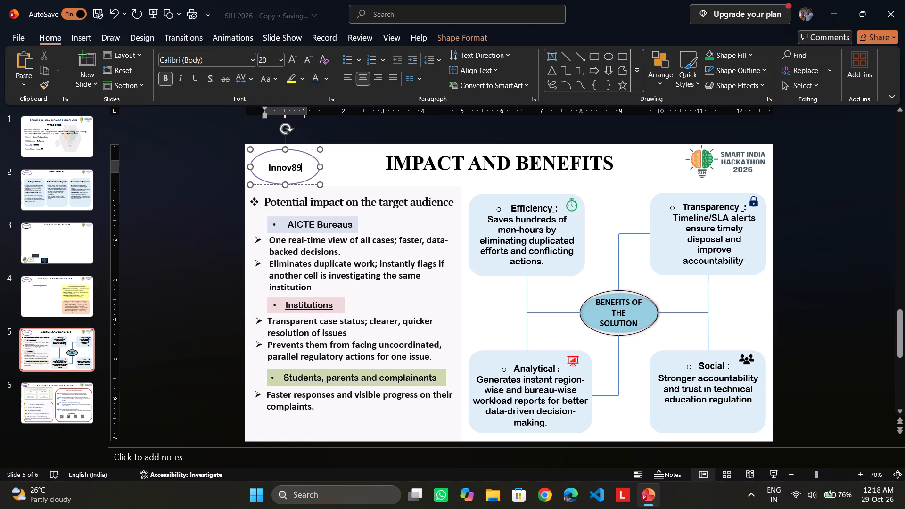
drag(300, 167, 261, 164)
click(295, 61)
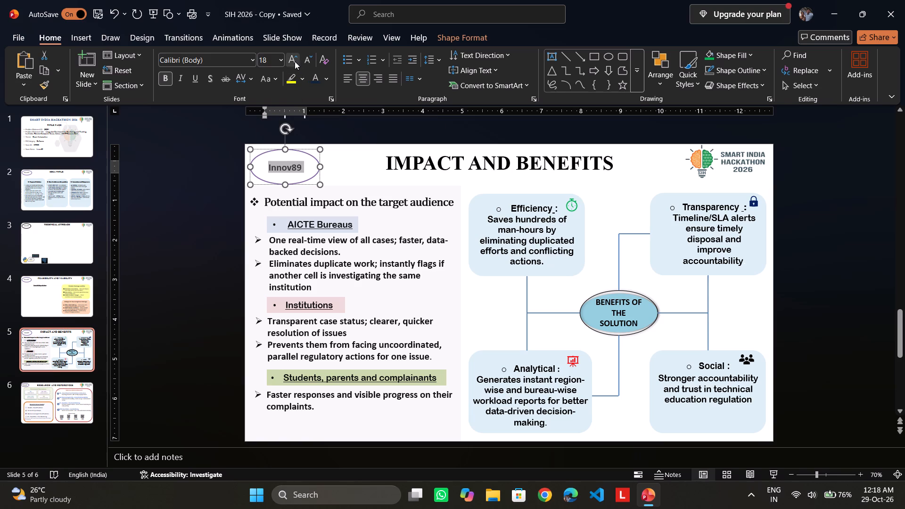
click(197, 153)
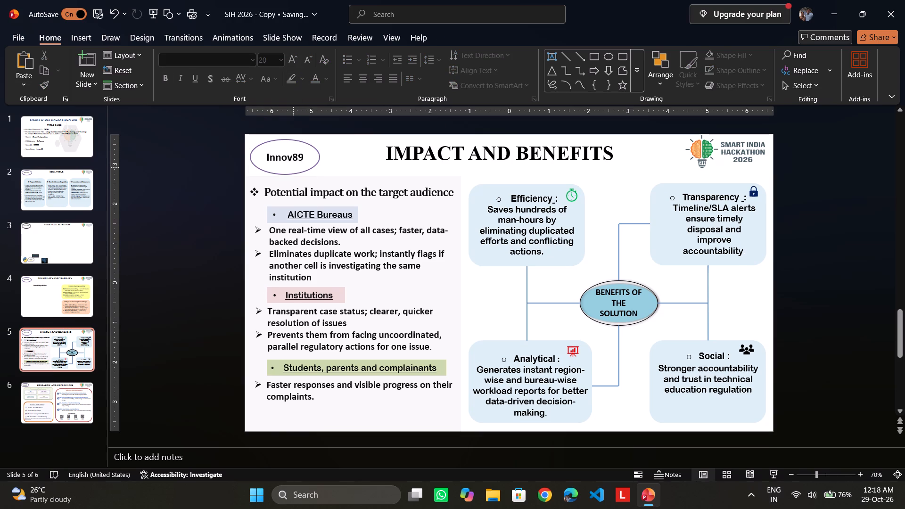
On the Research and References slide, change the oval's team name to Innov89 and set its text to font size 20.
click(54, 401)
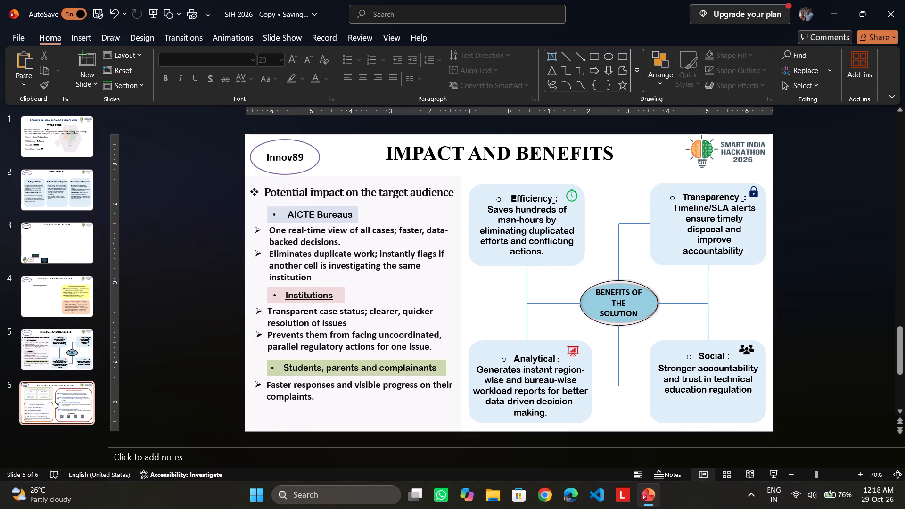
click(292, 151)
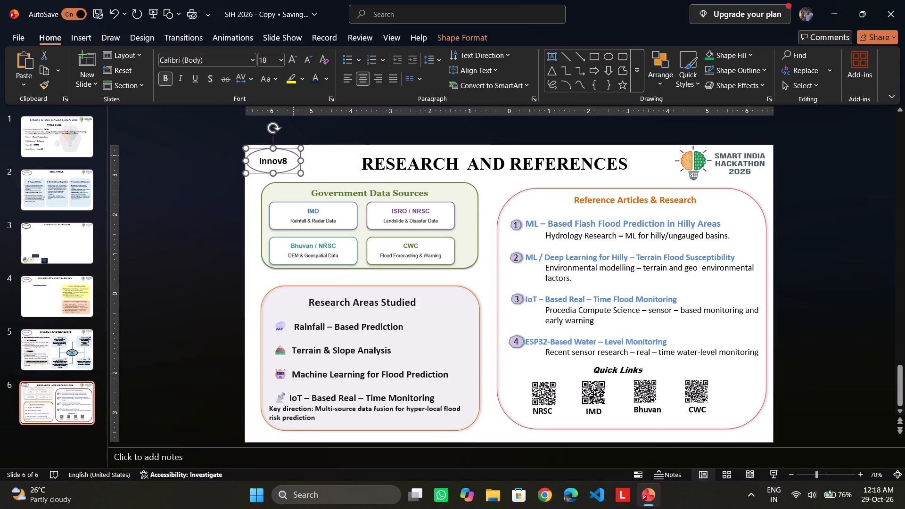
click(289, 159)
drag(289, 159, 257, 159)
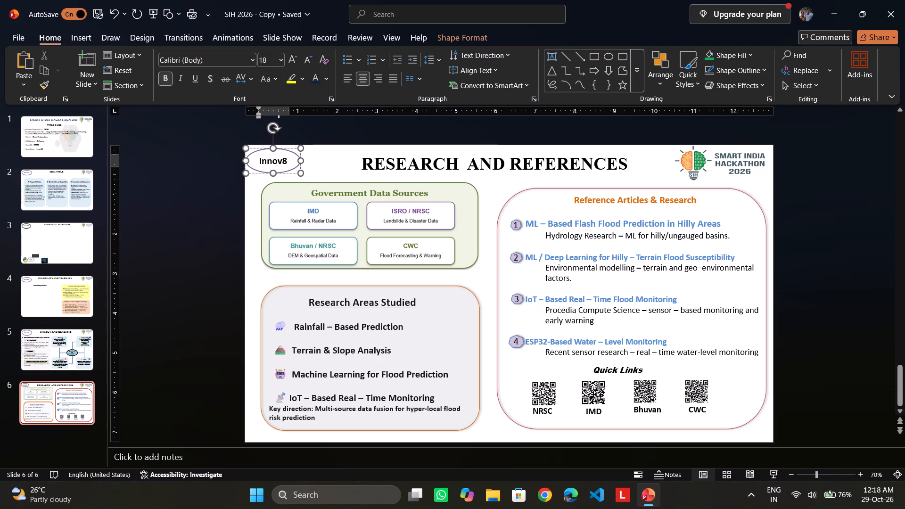
key(9)
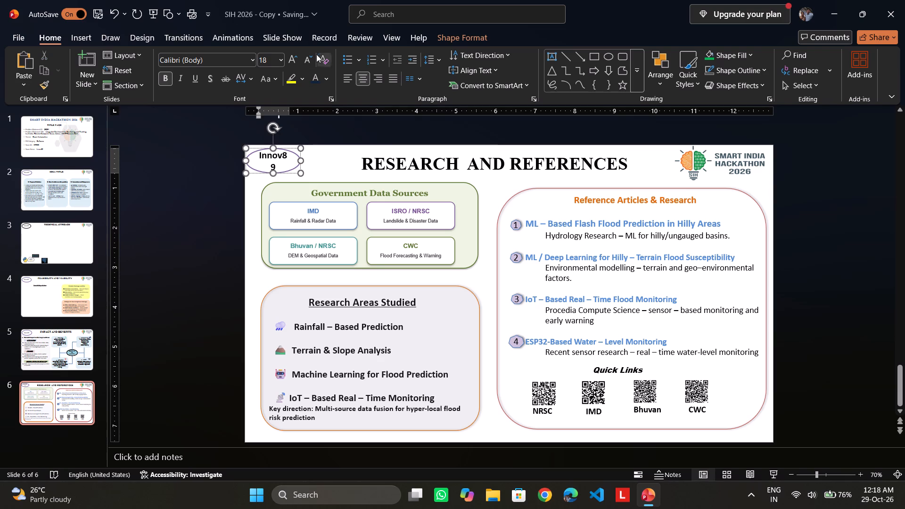
click(290, 60)
drag(279, 164, 264, 156)
click(292, 60)
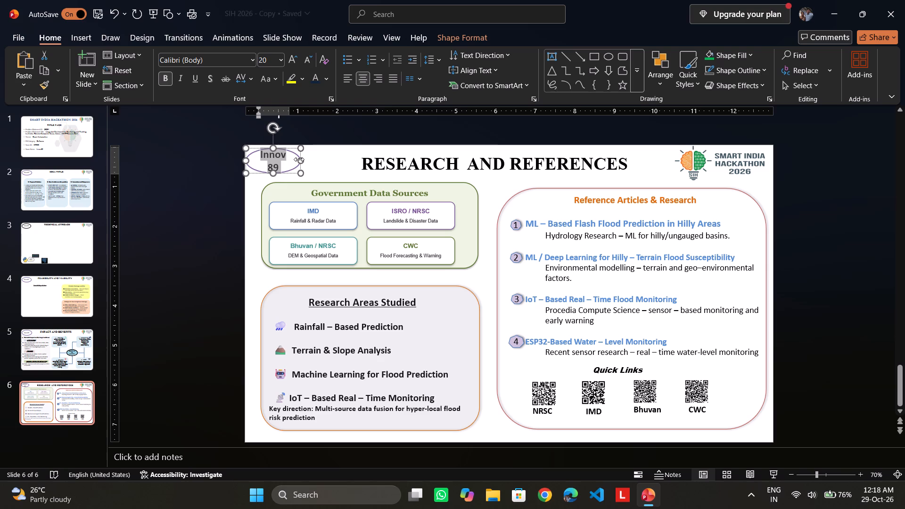
Widen and heighten the Research and References slide's oval so Innov89 fits on one line, comparable to the other slides' ovals.
drag(299, 160, 312, 163)
drag(280, 171, 280, 181)
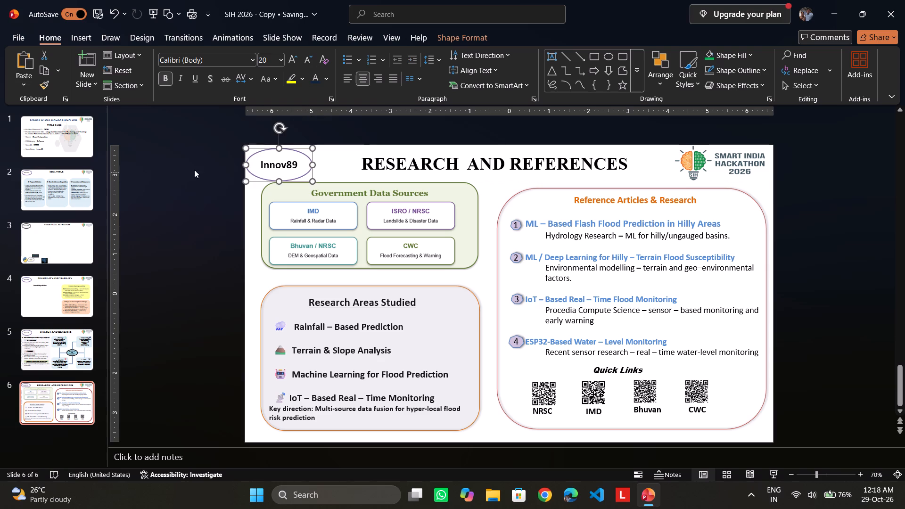
click(280, 180)
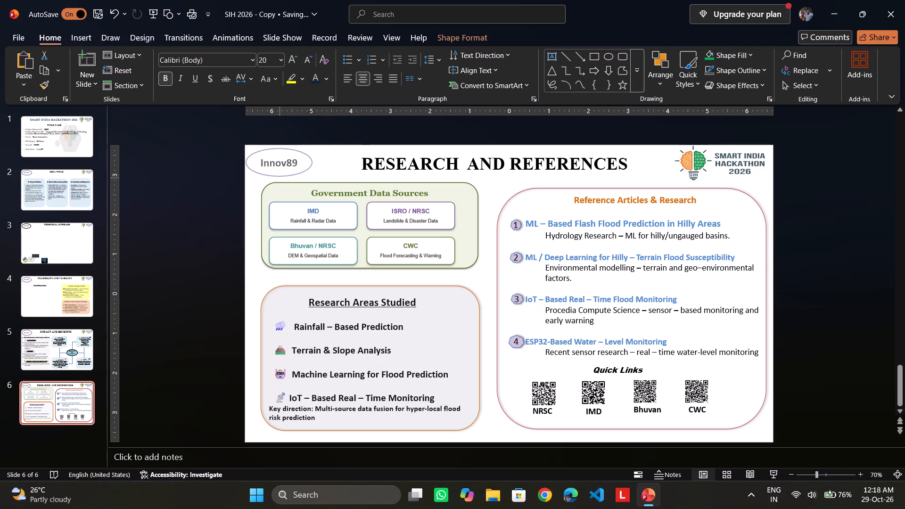
click(178, 164)
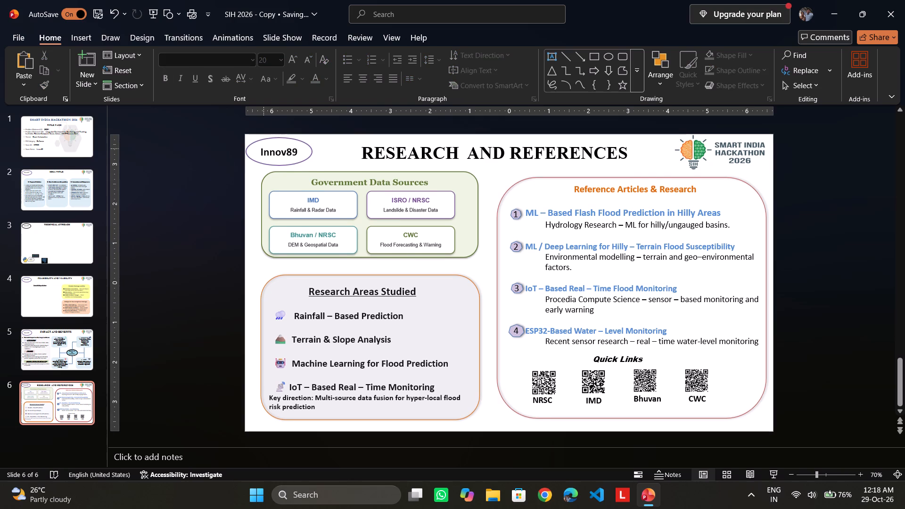
click(264, 150)
click(247, 161)
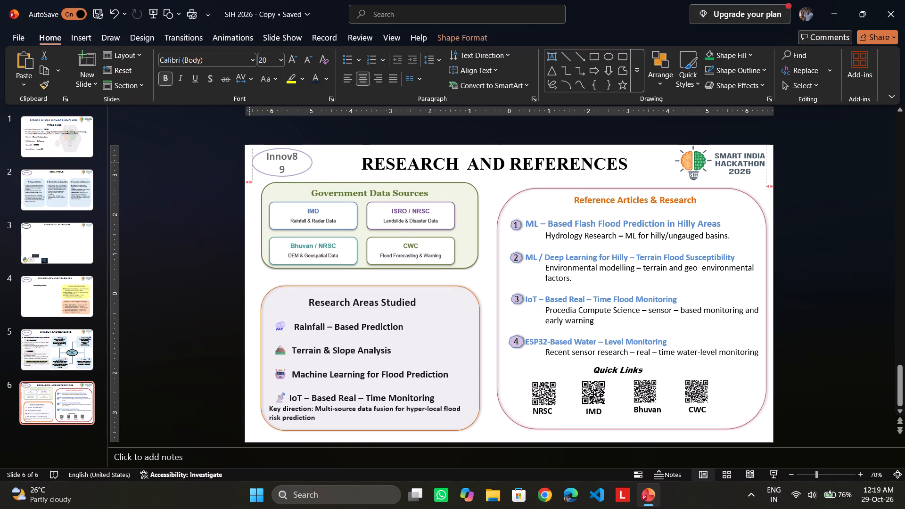
click(314, 163)
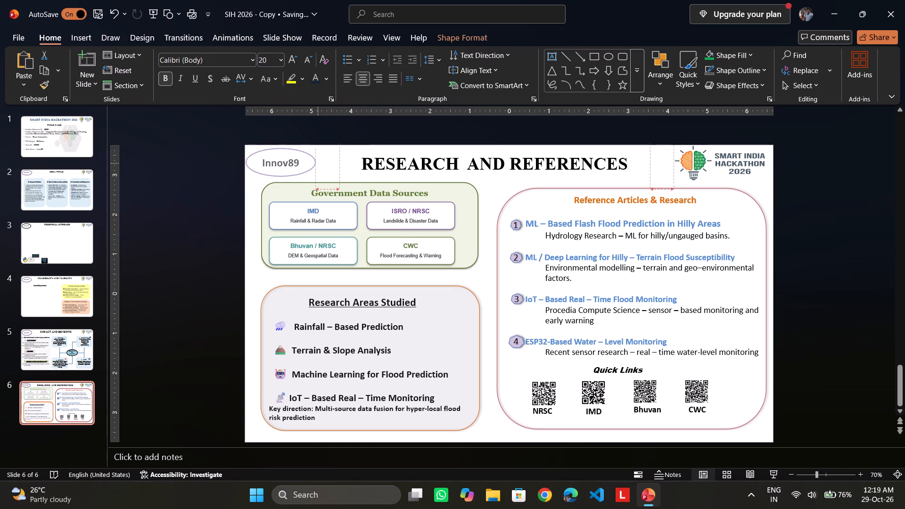
click(246, 162)
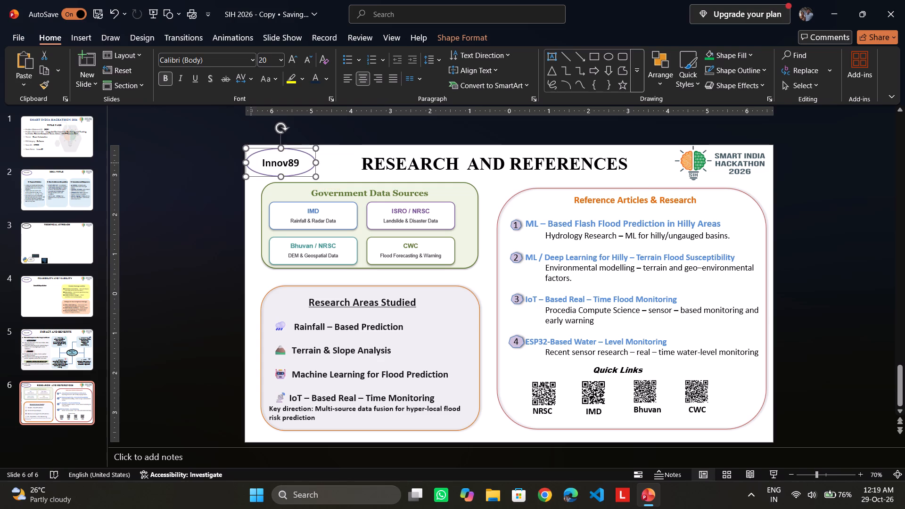
click(280, 175)
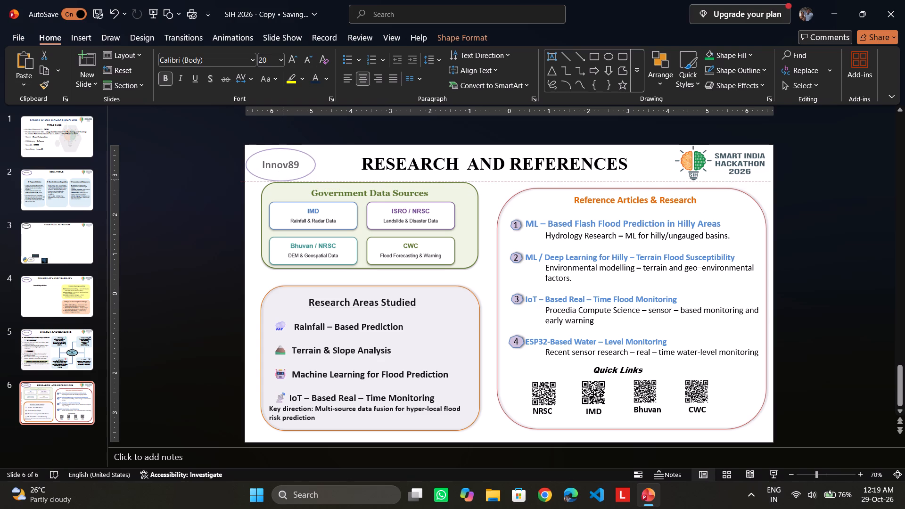
click(249, 165)
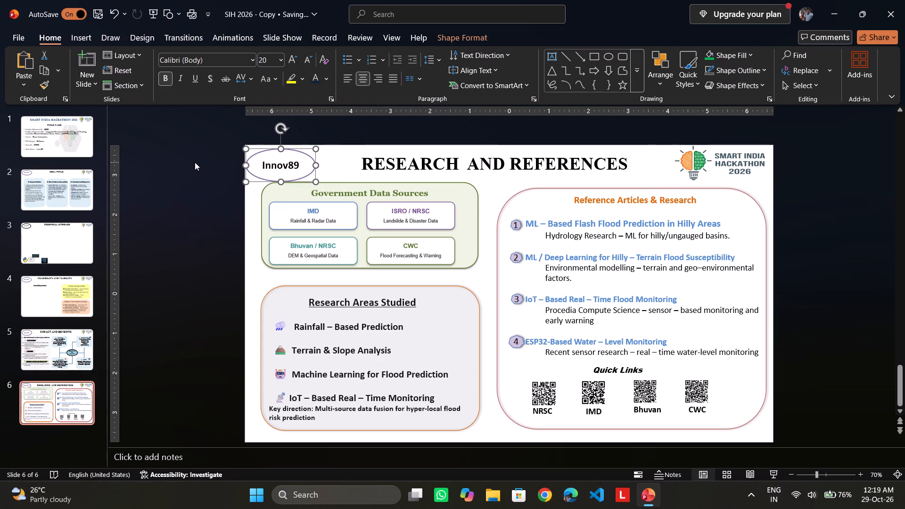
Move the Research and References slide's team-name oval slightly inward from the slide edge, above the Government Data Sources box.
drag(260, 152, 263, 153)
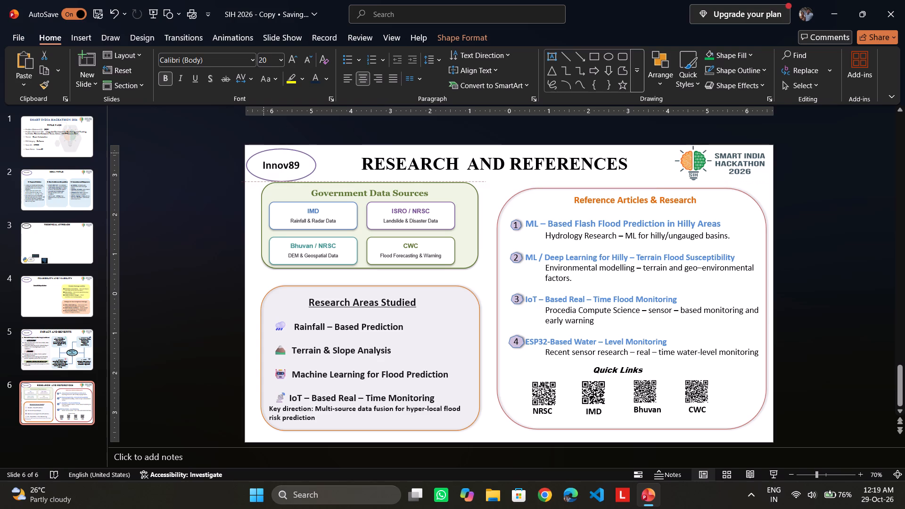
drag(263, 153, 266, 151)
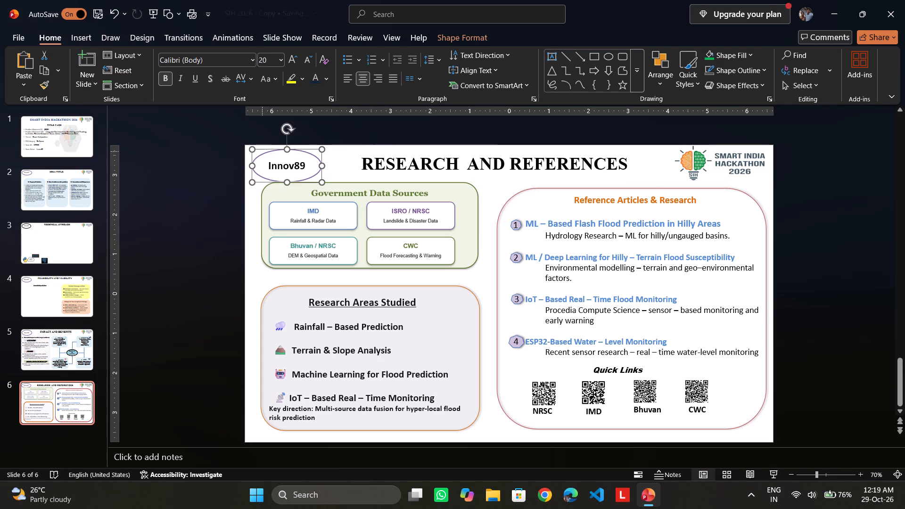
click(261, 151)
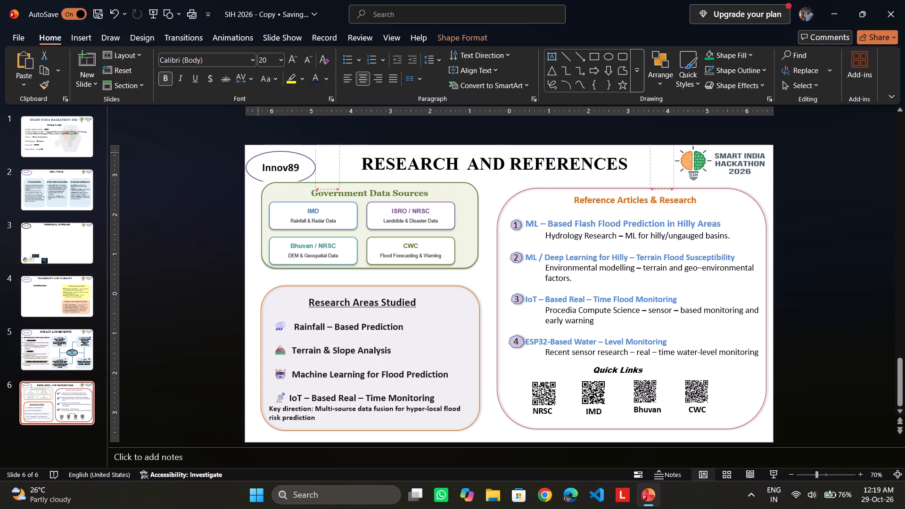
click(206, 164)
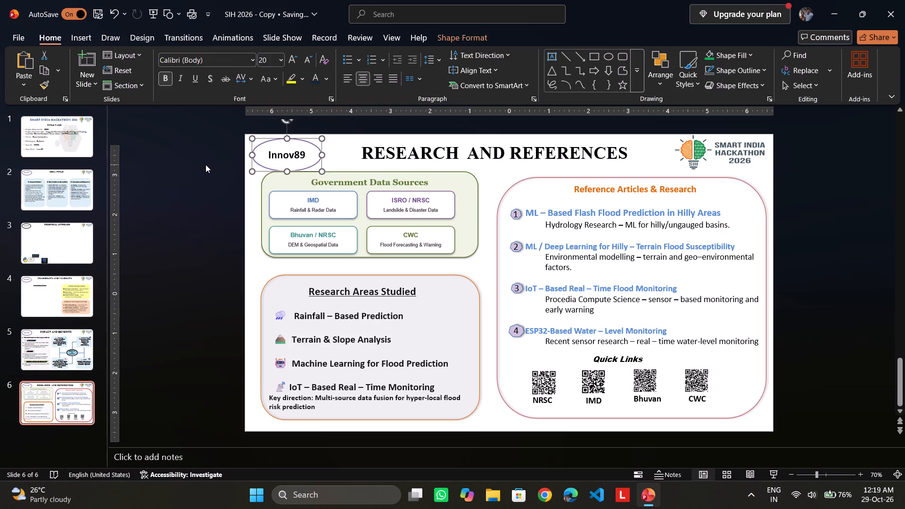
Review the slides for the Innov89 team name, consistent oval size and matching text.
click(52, 343)
click(62, 310)
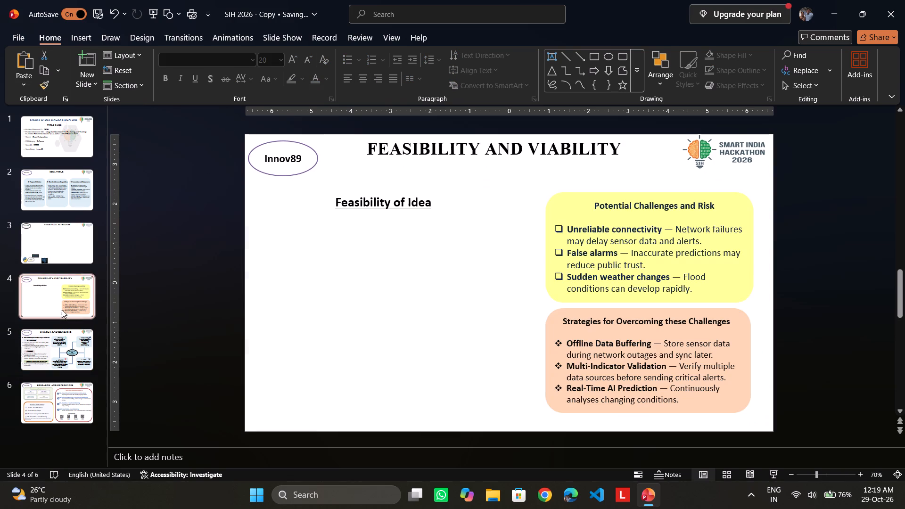
click(75, 246)
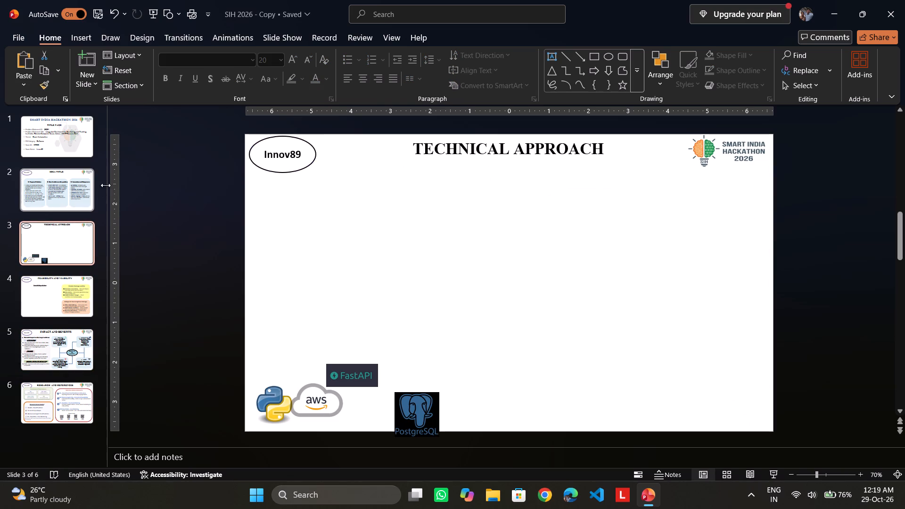
click(276, 171)
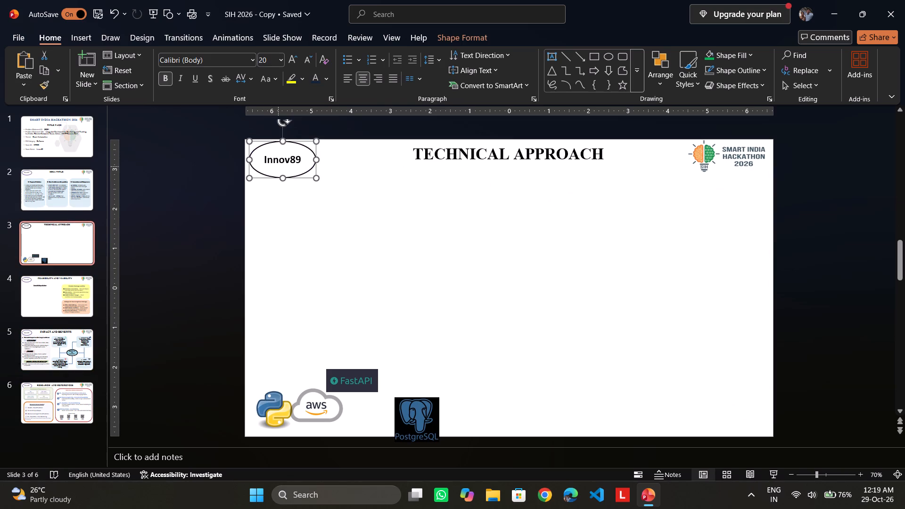
click(34, 192)
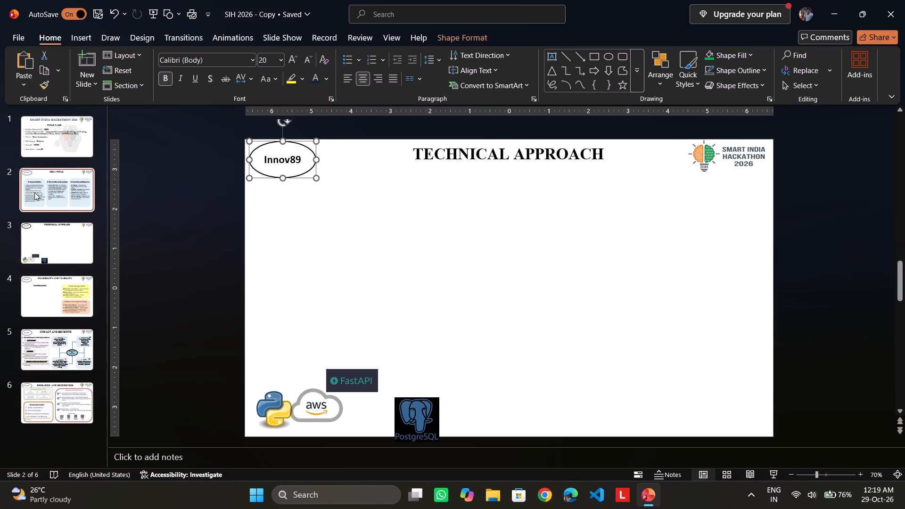
click(53, 138)
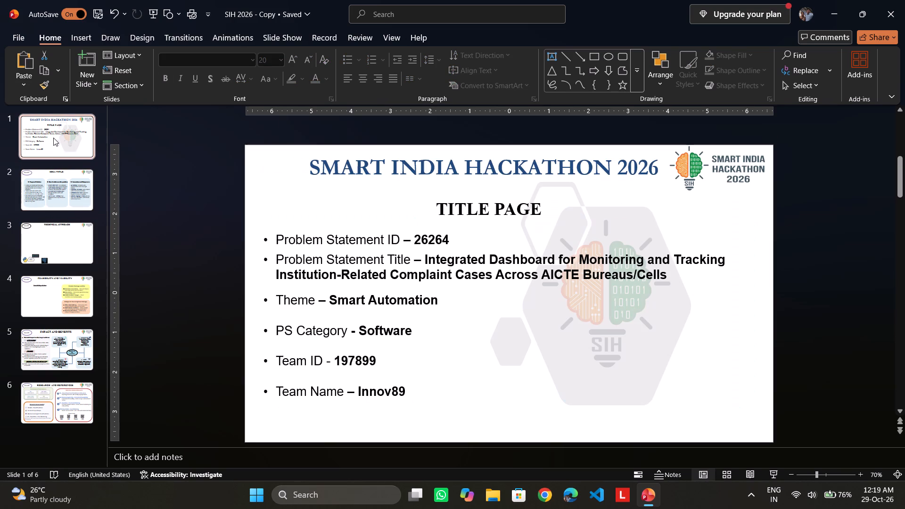
click(49, 189)
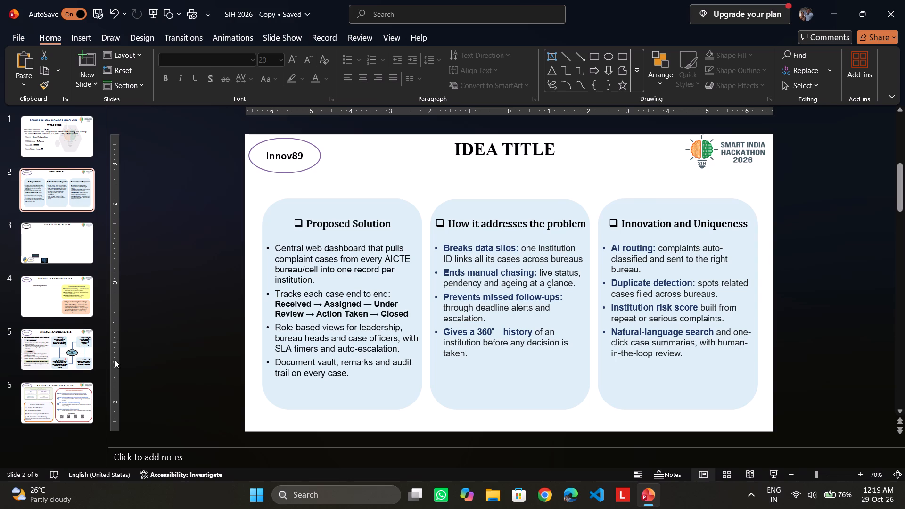
click(78, 348)
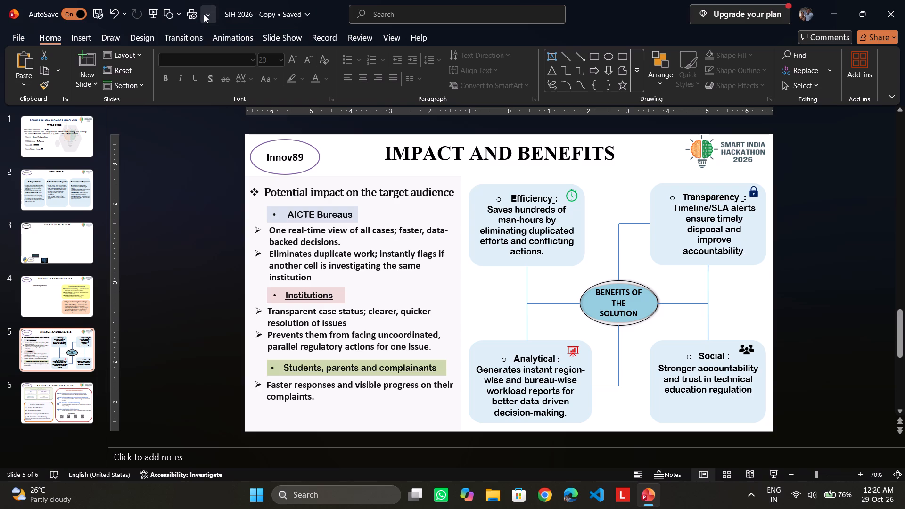
Close the SIH 2026 - Copy presentation and return to the desktop.
click(904, 0)
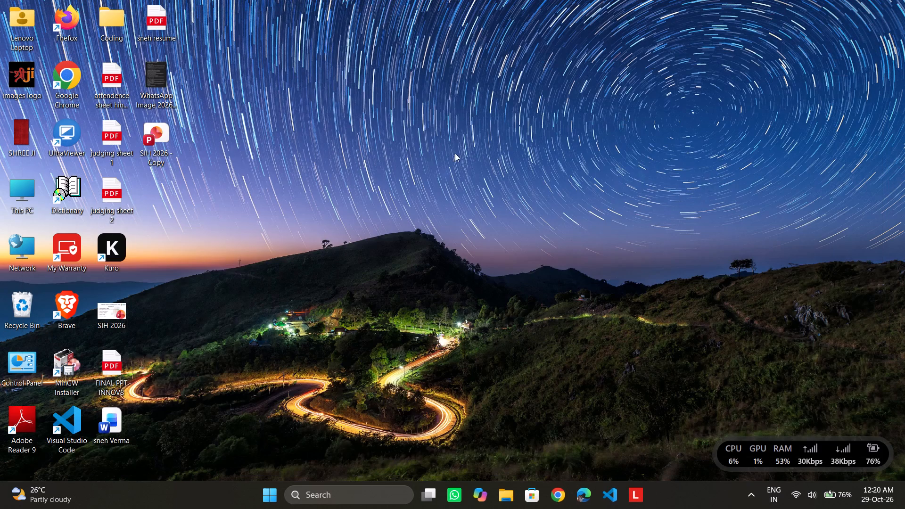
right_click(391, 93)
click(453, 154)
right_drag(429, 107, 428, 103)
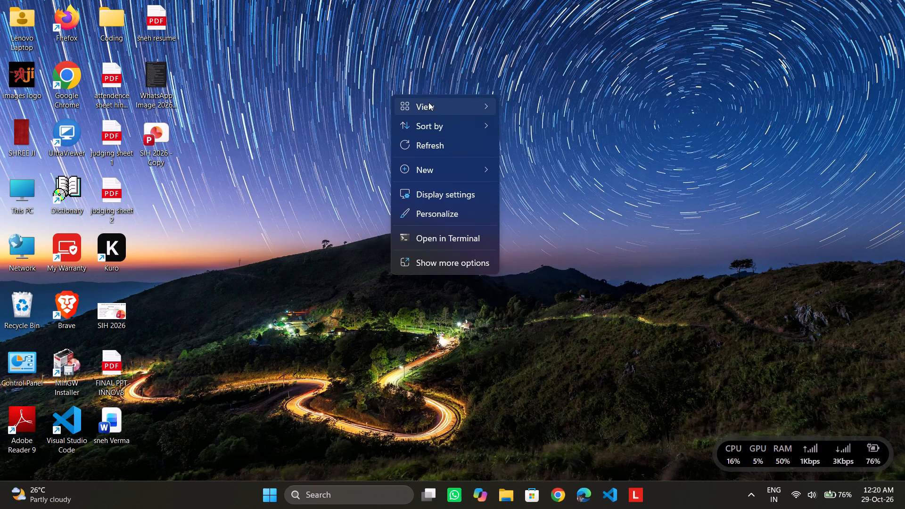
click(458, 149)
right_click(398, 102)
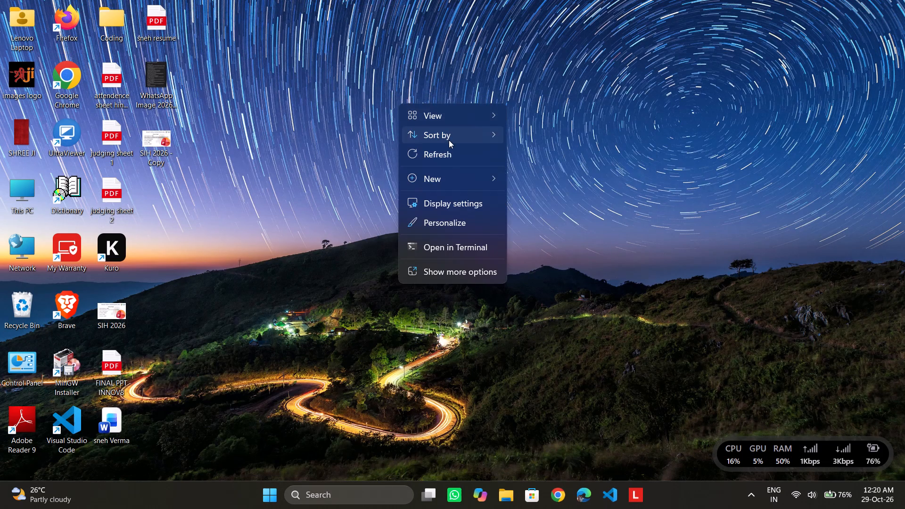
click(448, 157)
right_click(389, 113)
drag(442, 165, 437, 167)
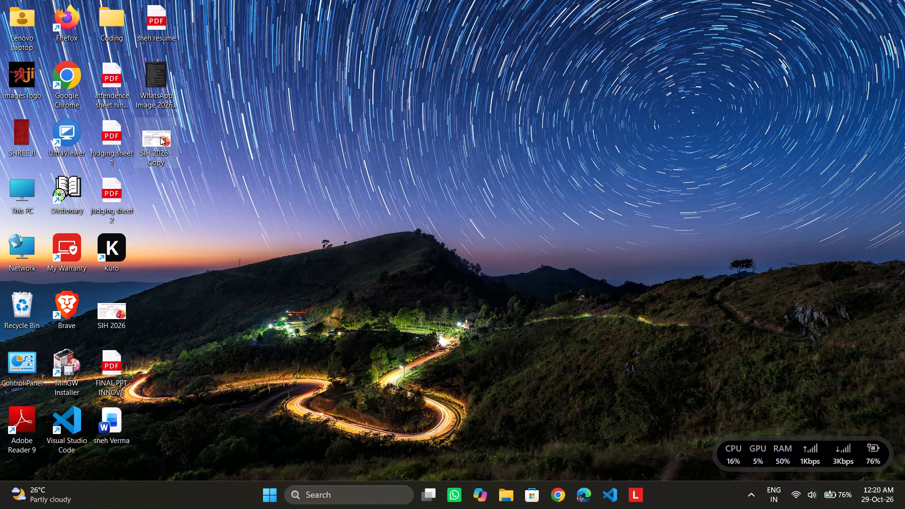
Reopen the SIH 2026 - Copy presentation and review every slide from the Title Page through Research and References.
double_click(160, 137)
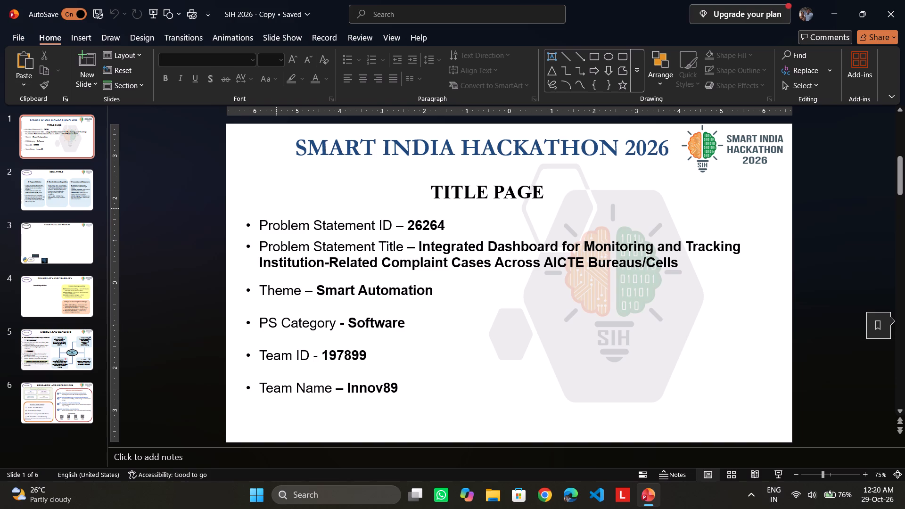
scroll(277, 211, down, 1)
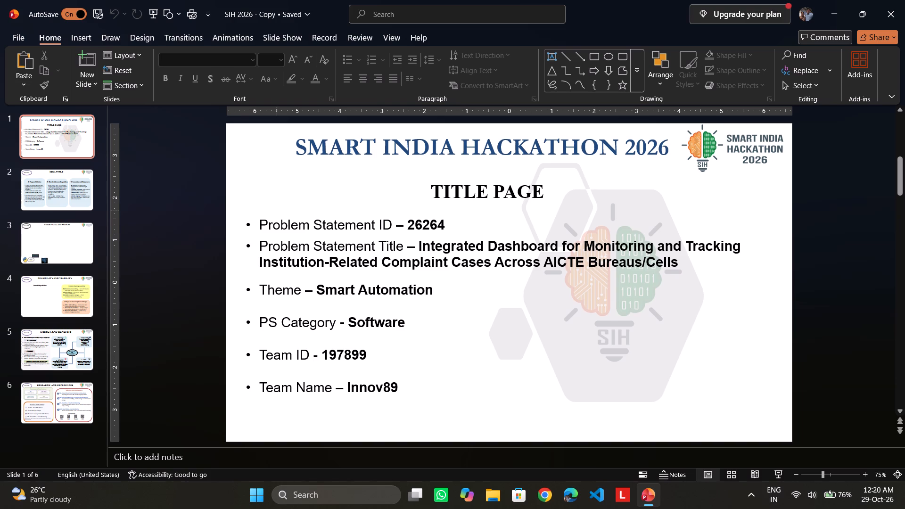
scroll(277, 211, down, 1)
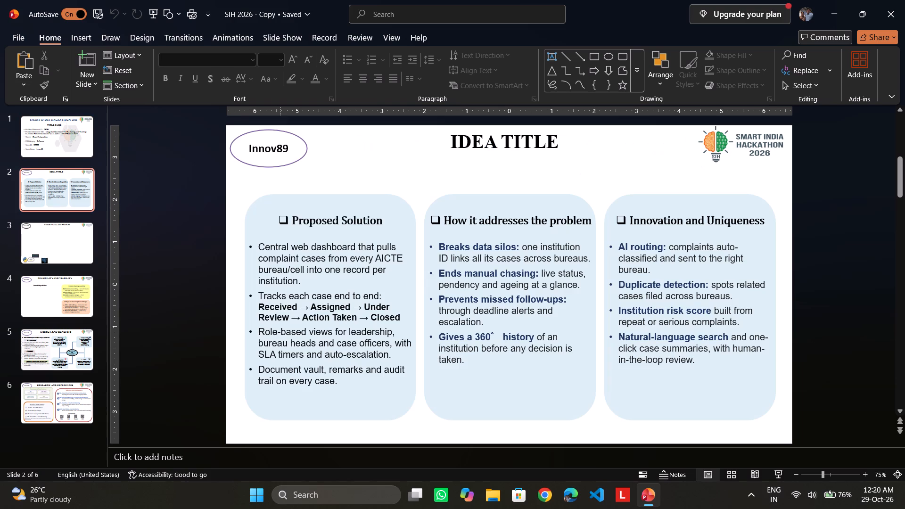
scroll(280, 209, down, 2)
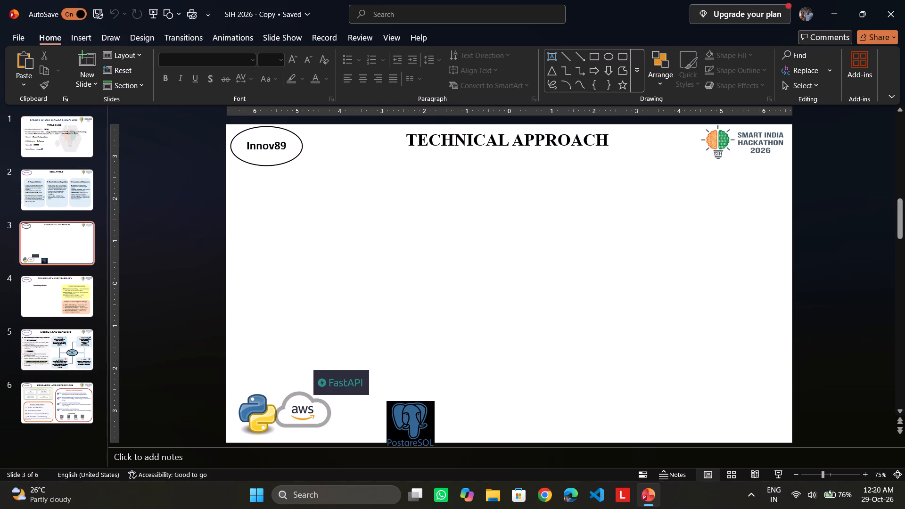
scroll(281, 209, down, 2)
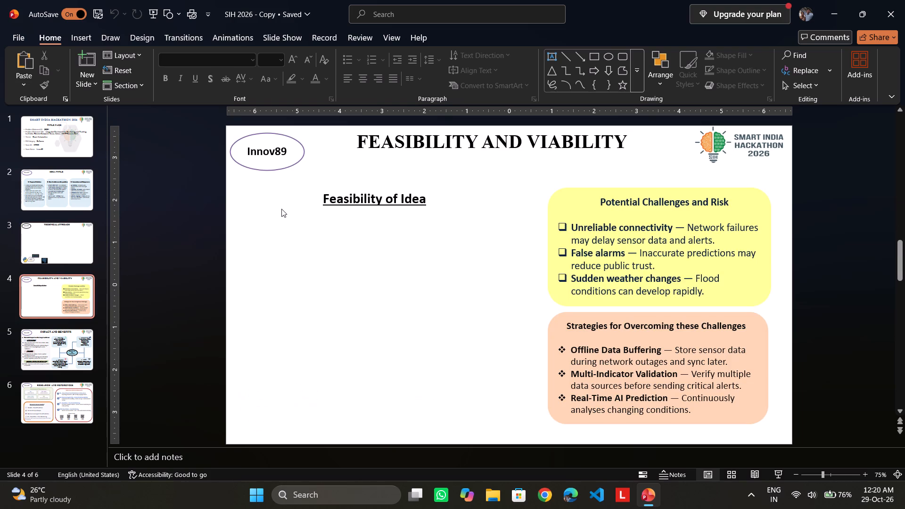
scroll(281, 209, down, 2)
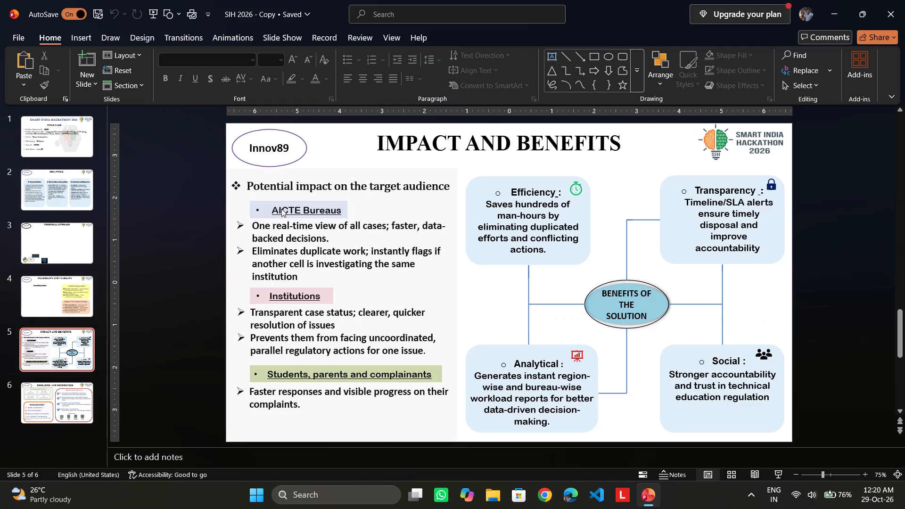
scroll(281, 209, down, 3)
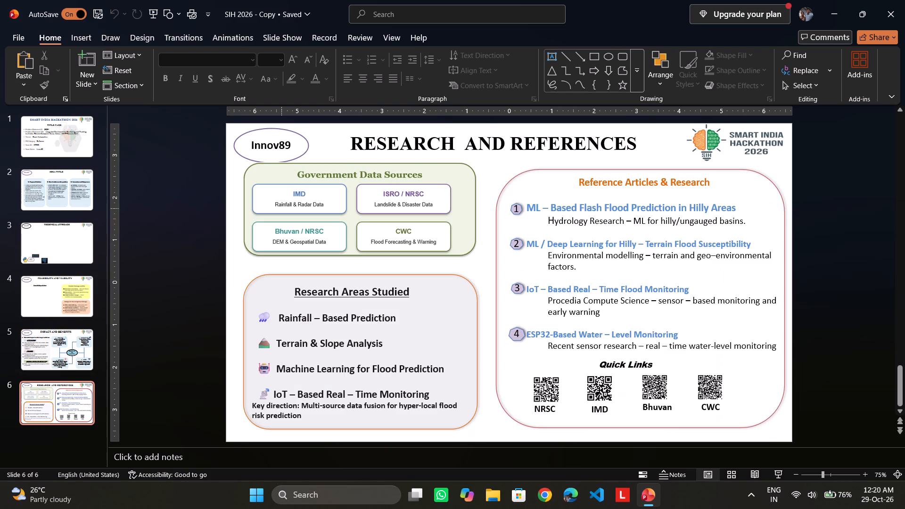
scroll(282, 207, down, 1)
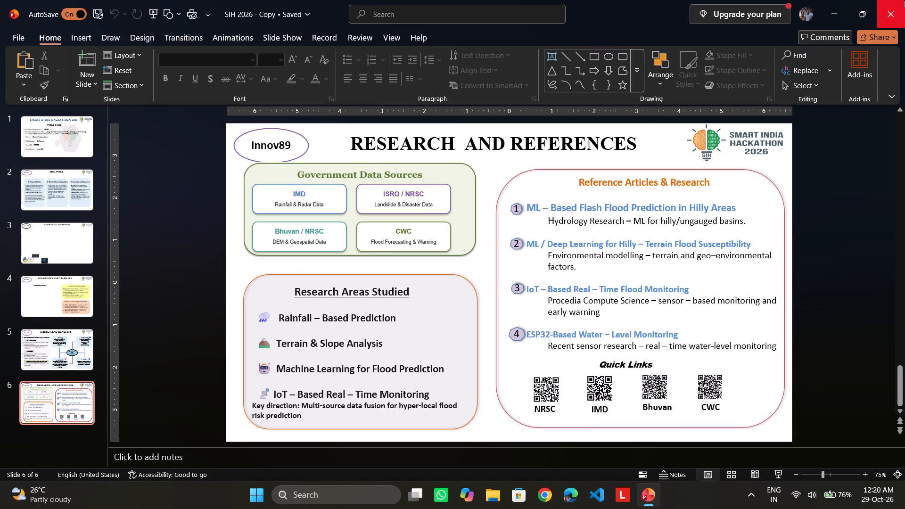
Close the SIH 2026 - Copy presentation and return to the desktop.
click(902, 0)
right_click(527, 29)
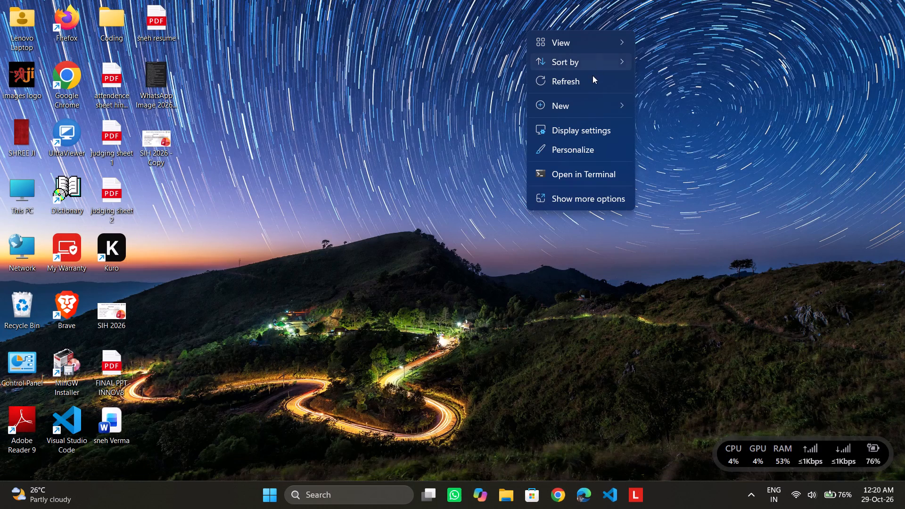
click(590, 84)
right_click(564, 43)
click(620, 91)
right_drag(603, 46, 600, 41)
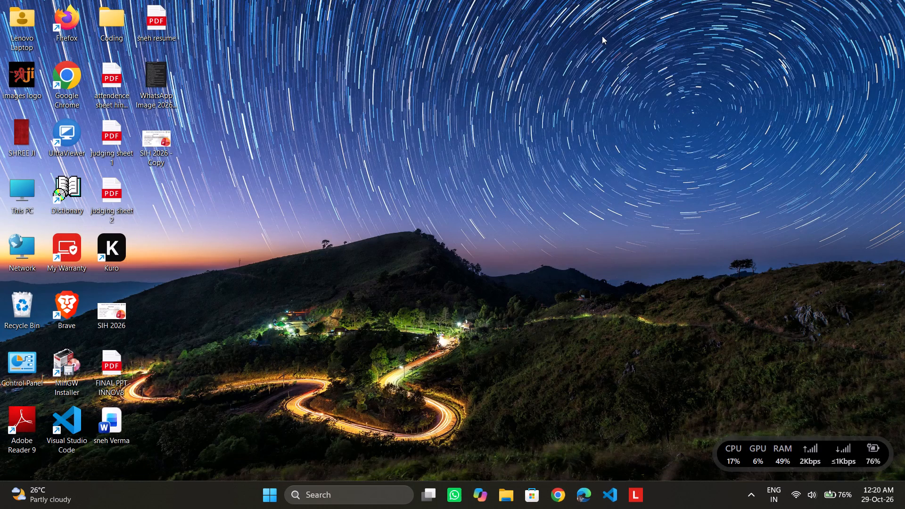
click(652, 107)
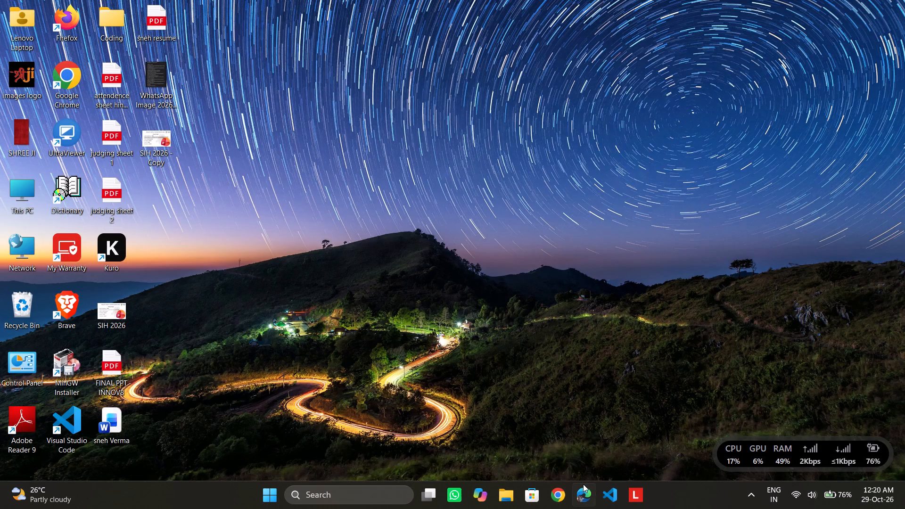
Switch to the Microsoft Edge browser with a new tab.
click(583, 484)
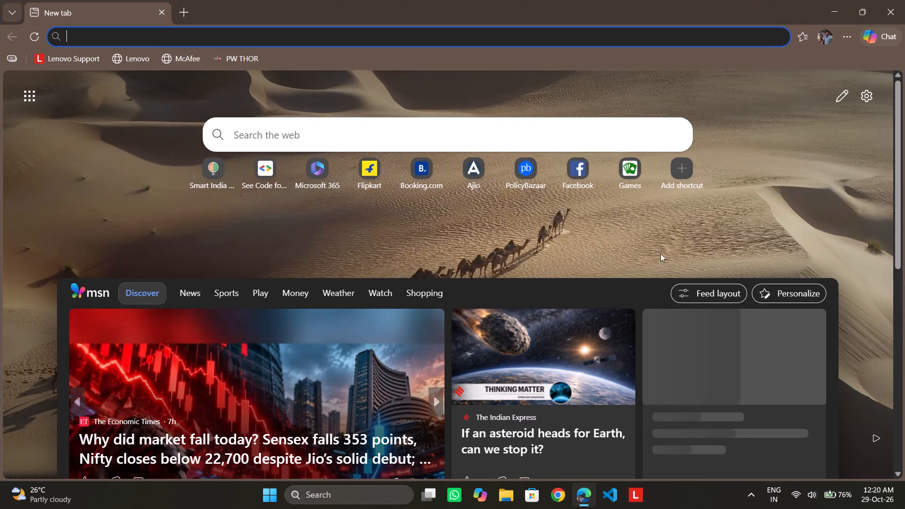